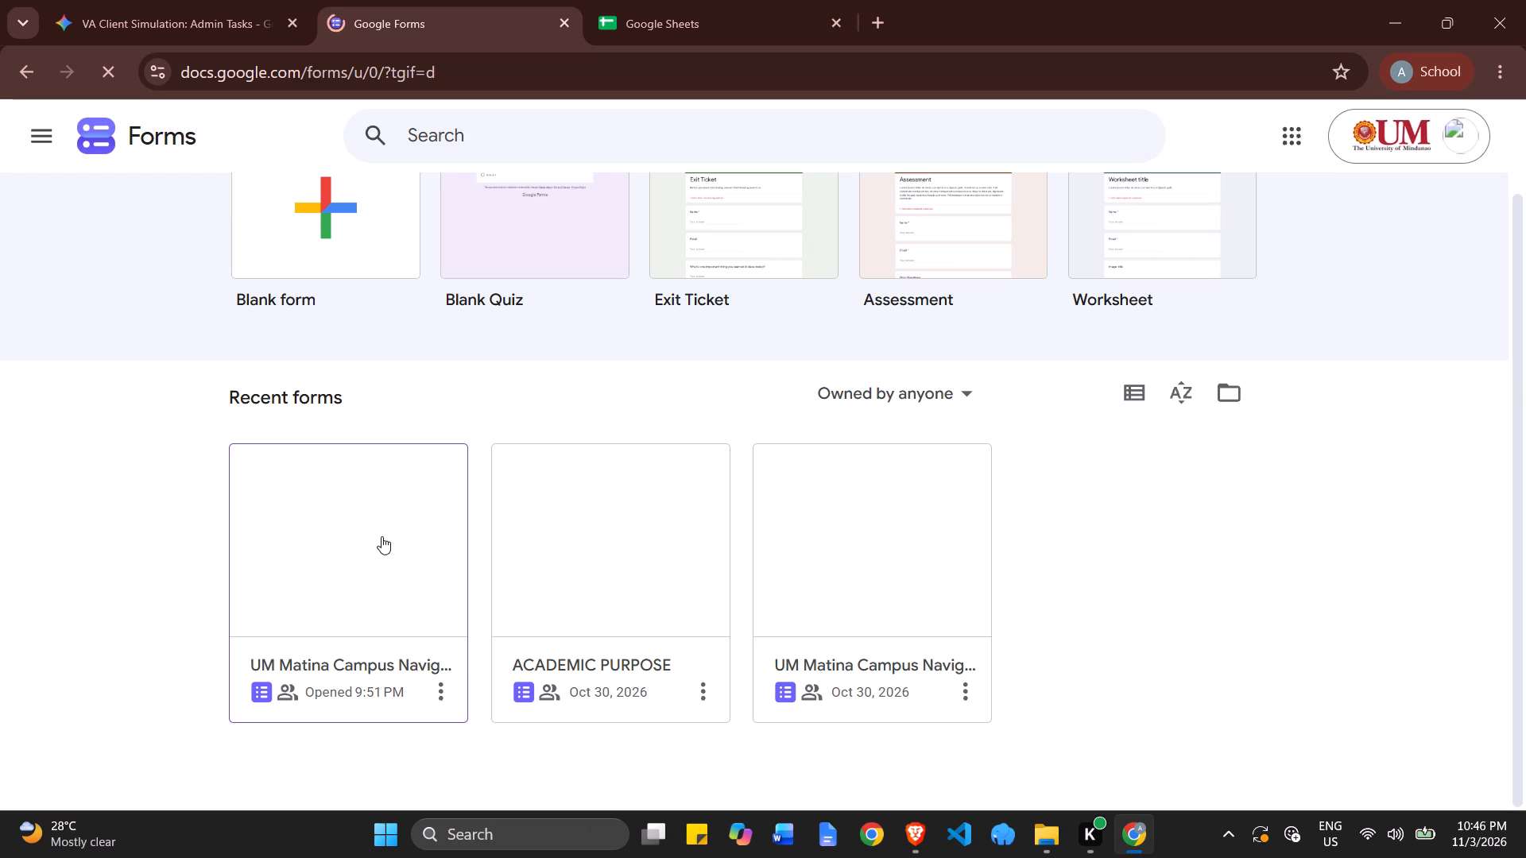
{"action": "scroll", "coordinate": [535, 349], "scroll_direction": "up", "scroll_amount": 1}
{"action": "left_click", "coordinate": [710, 17]}
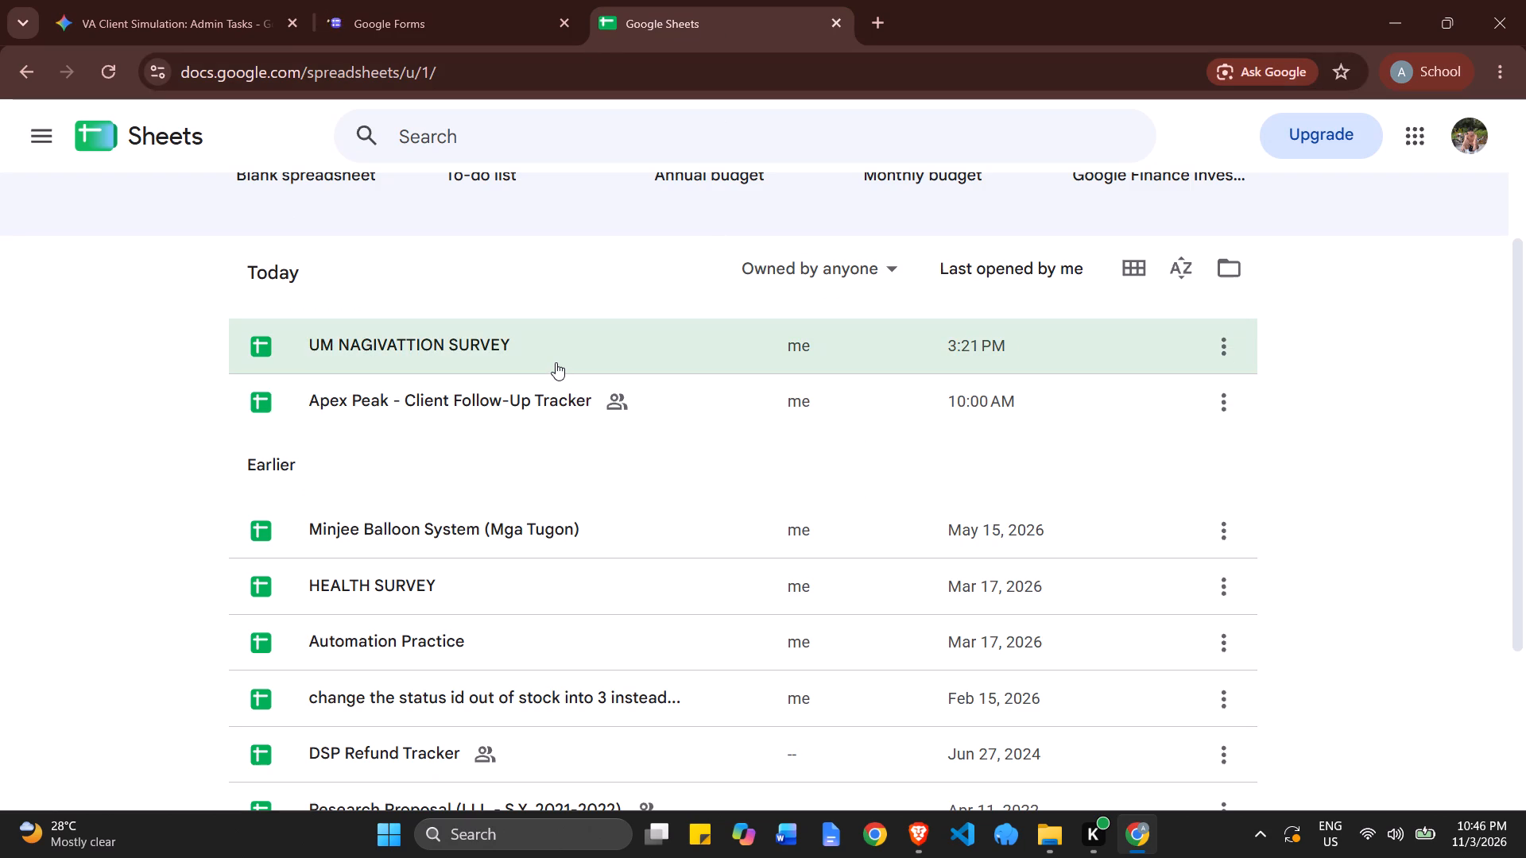
{"action": "double_click", "coordinate": [556, 362]}
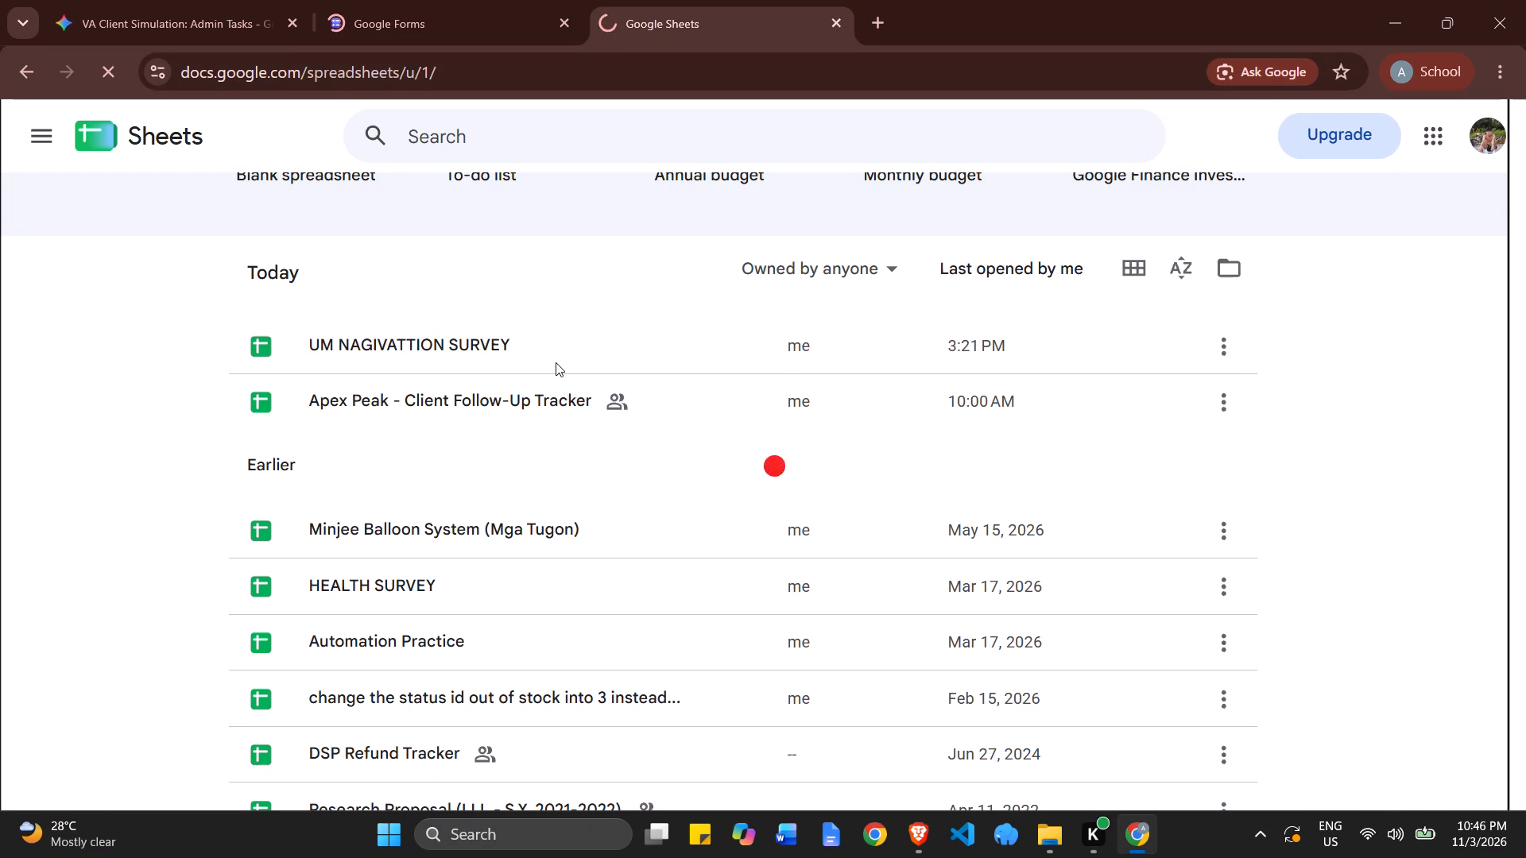
{"action": "left_click", "coordinate": [466, 9]}
{"action": "left_click", "coordinate": [717, 5]}
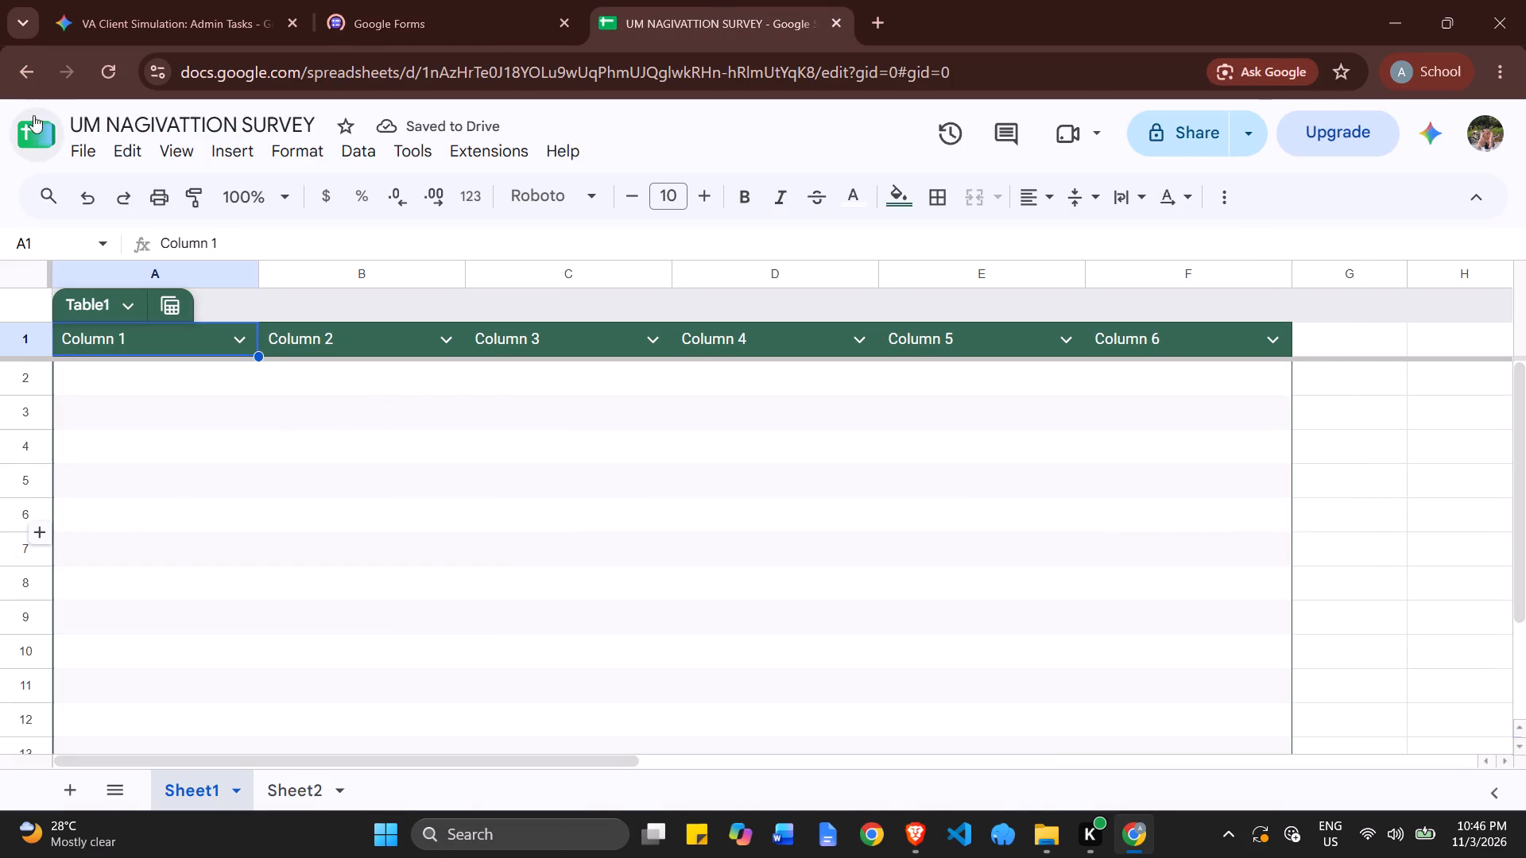
{"action": "left_click", "coordinate": [33, 75]}
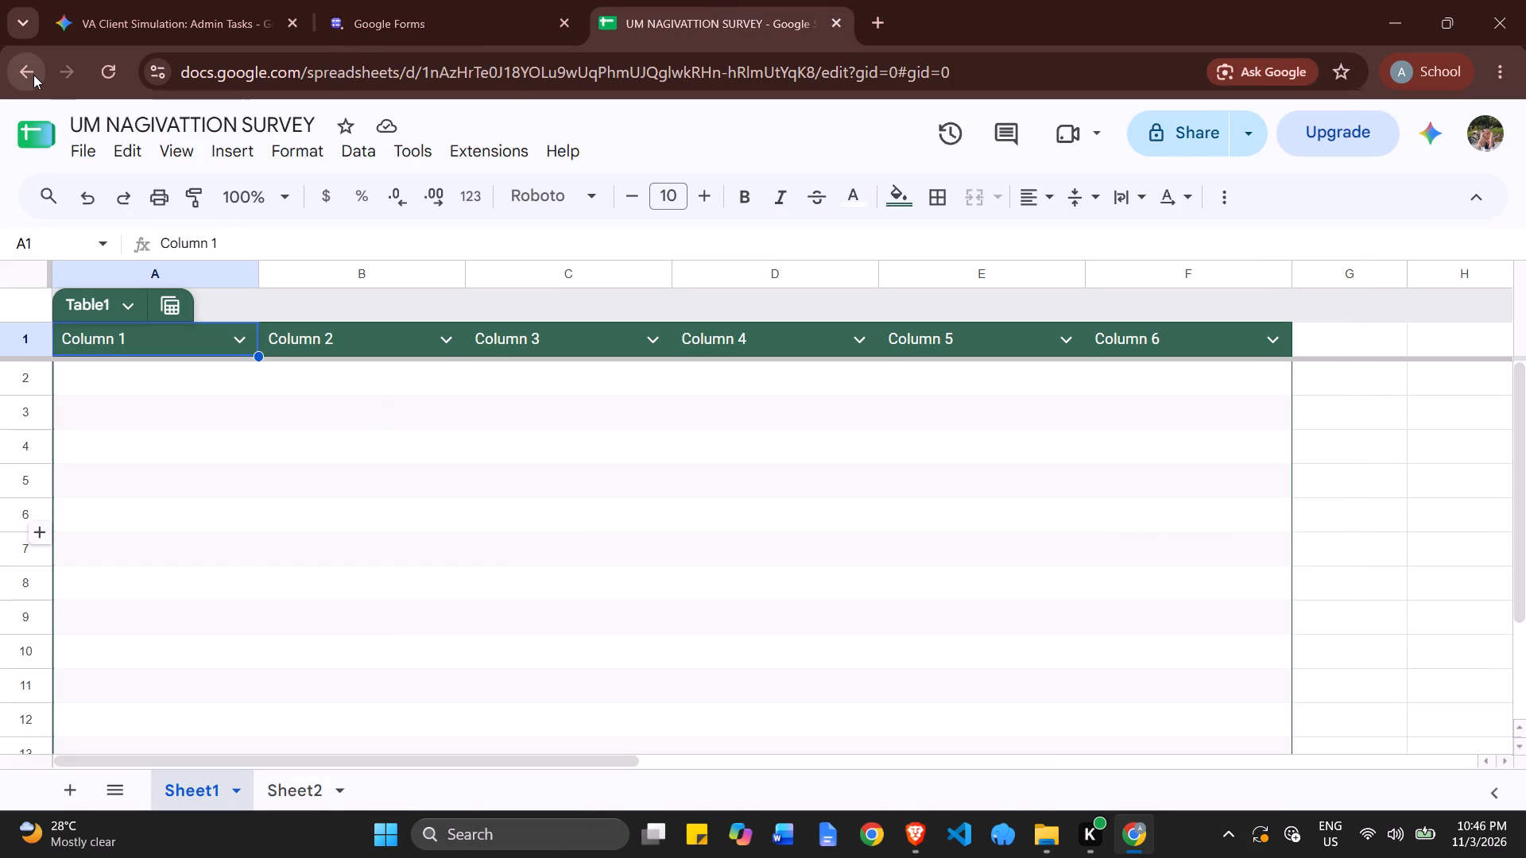
{"action": "left_click", "coordinate": [443, 25]}
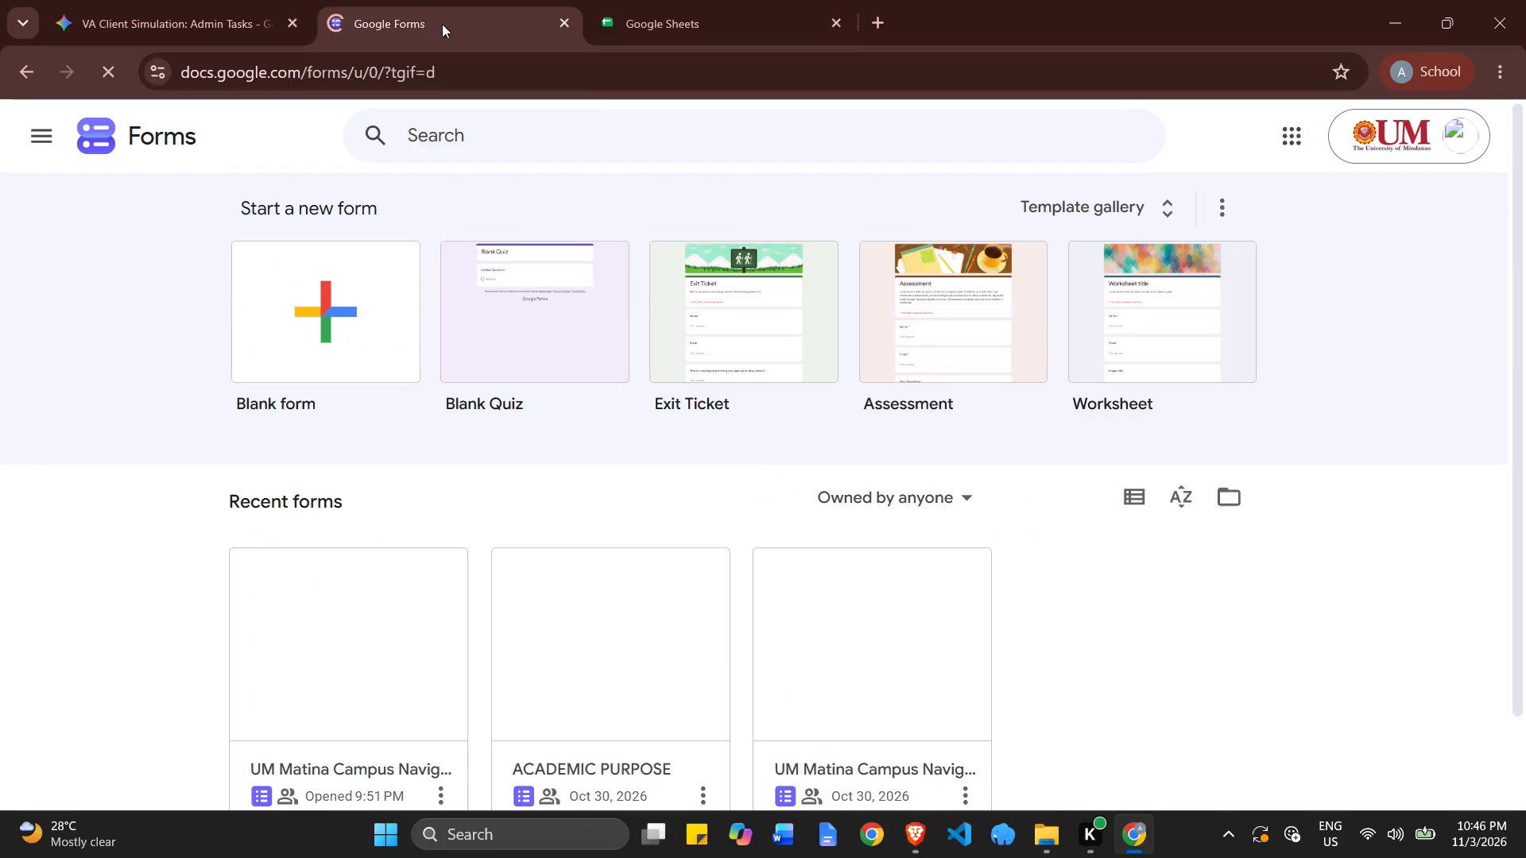
{"action": "left_click", "coordinate": [641, 0]}
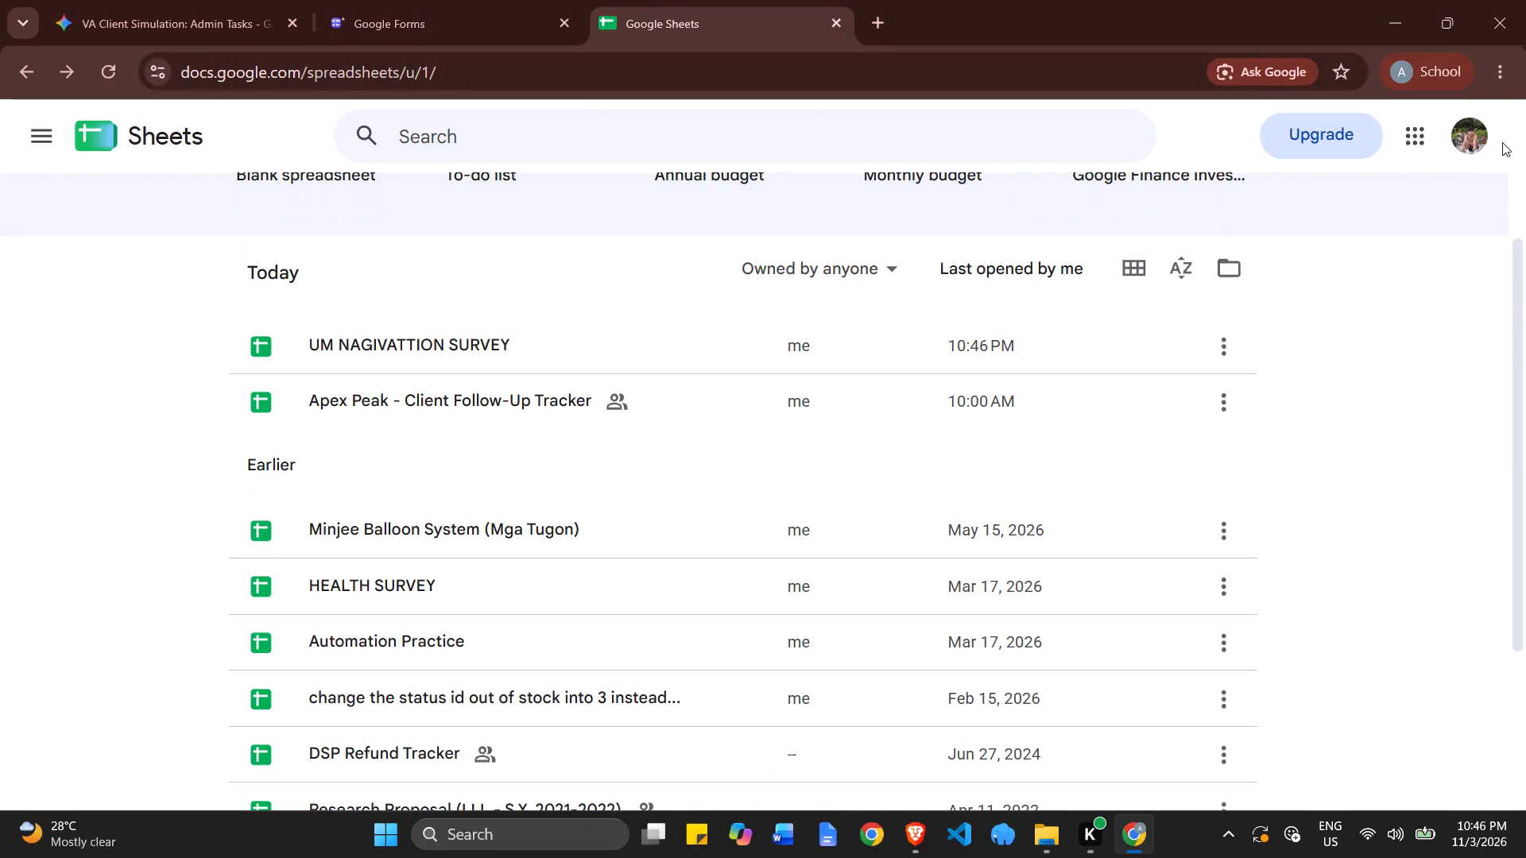
Open Google Sheets under the school account and place its tab directly after the Google Forms tab.
{"action": "left_click", "coordinate": [1486, 140]}
{"action": "left_click", "coordinate": [1234, 338]}
{"action": "left_click_drag", "start_coordinate": [963, 23], "coordinate": [745, 44]}
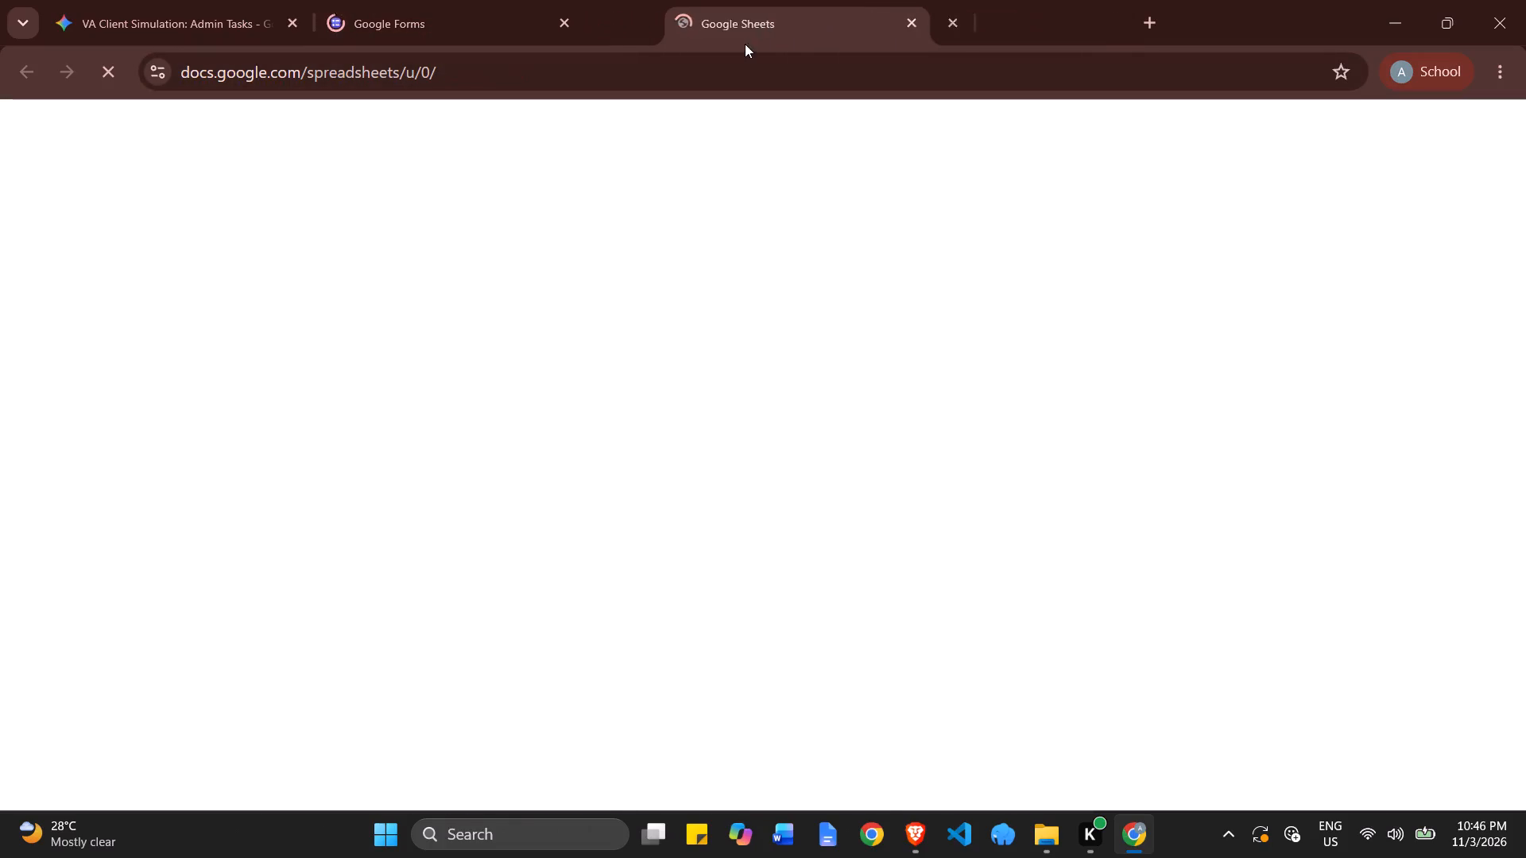
{"action": "left_click_drag", "start_coordinate": [745, 44], "coordinate": [726, 44]}
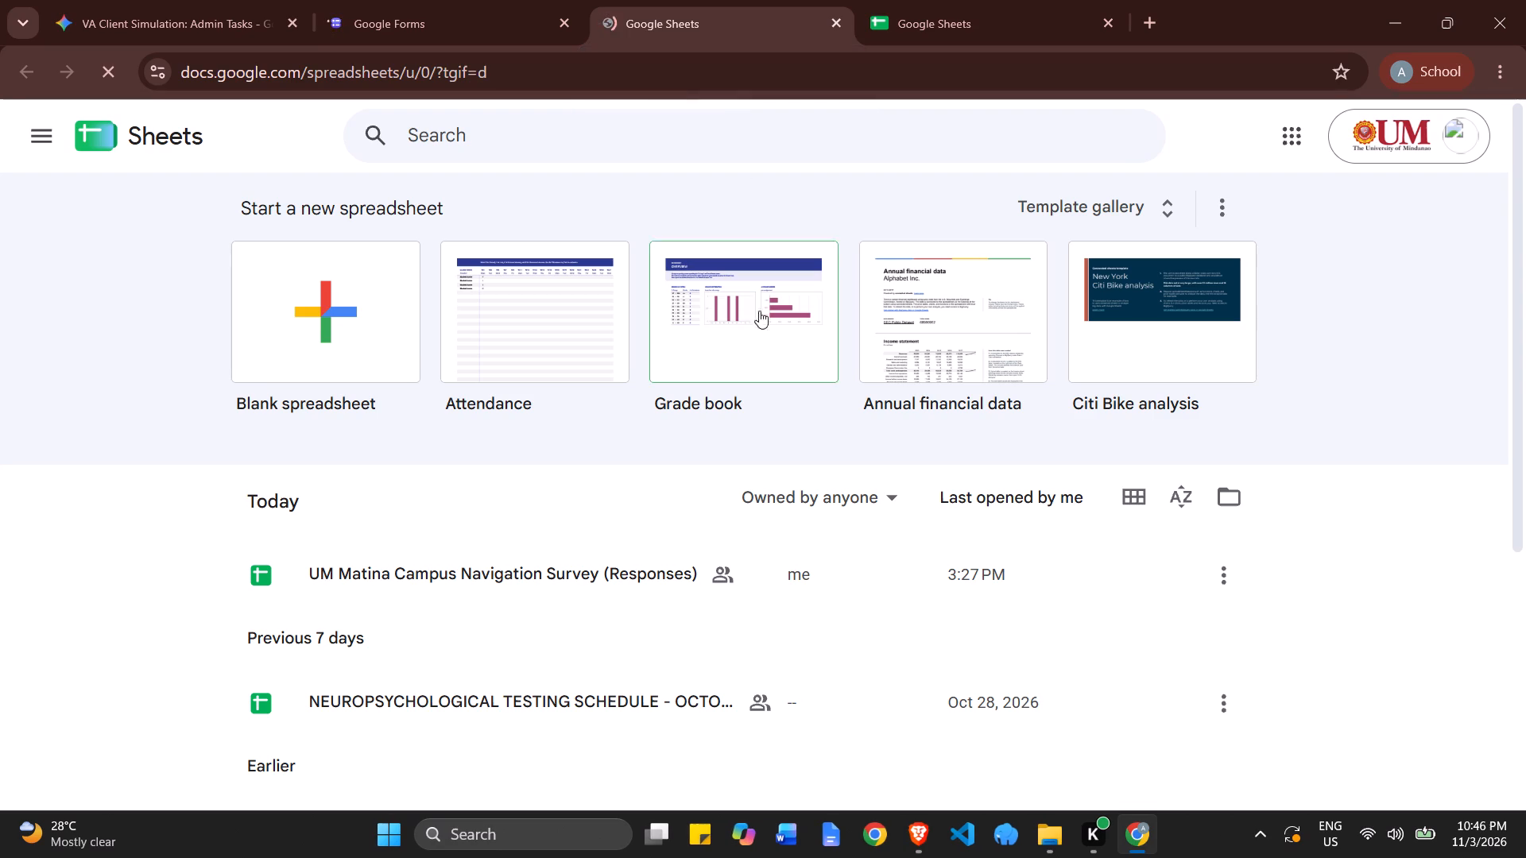
Open the UM Matina Campus Navigation Survey (Responses) spreadsheet from the school account.
{"action": "double_click", "coordinate": [563, 585]}
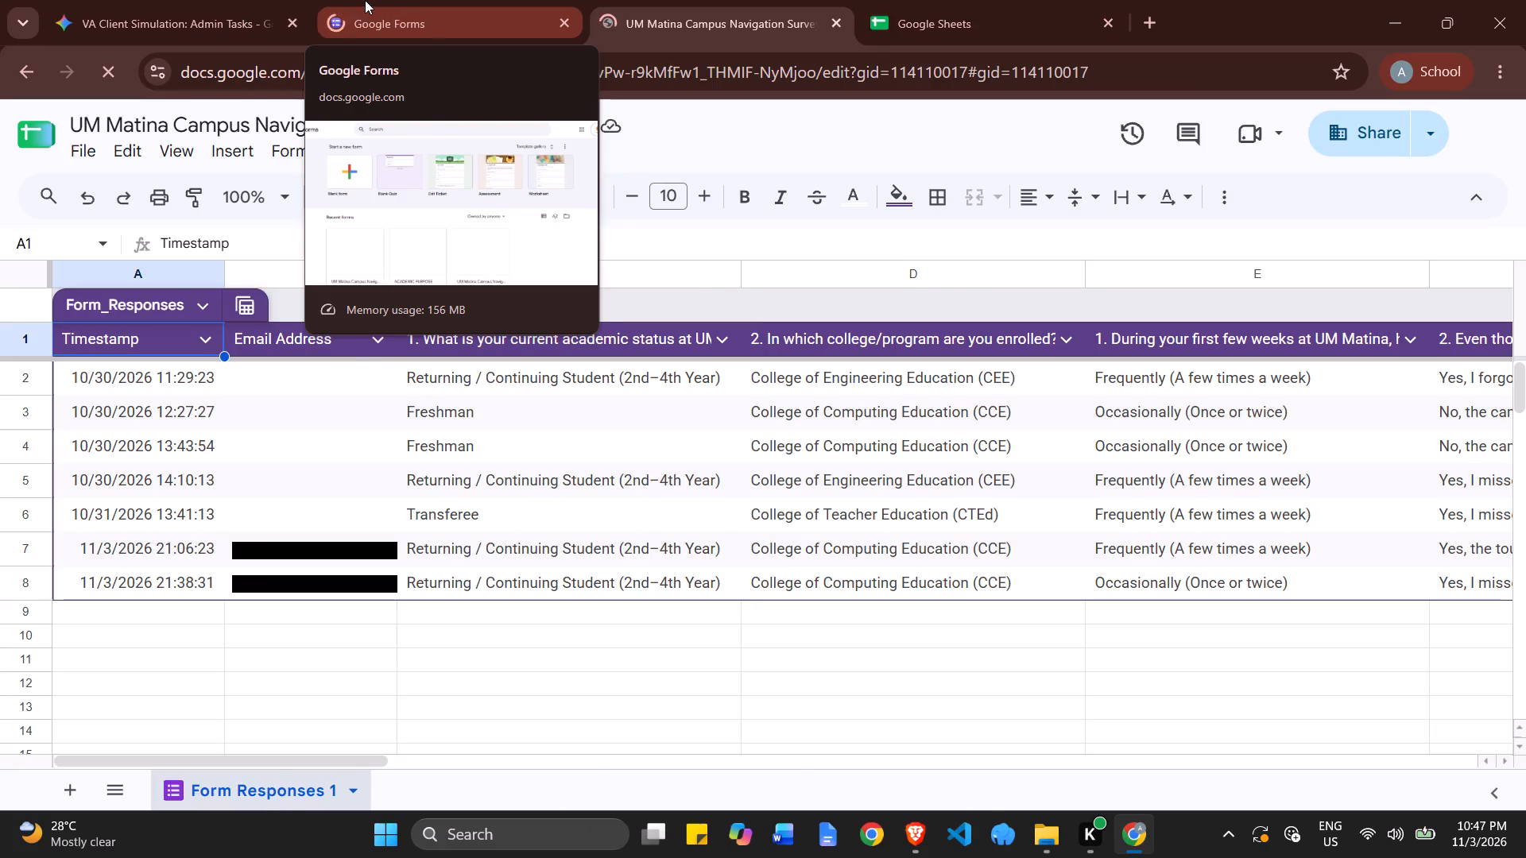
{"action": "left_click", "coordinate": [365, 0]}
{"action": "left_click", "coordinate": [659, 0]}
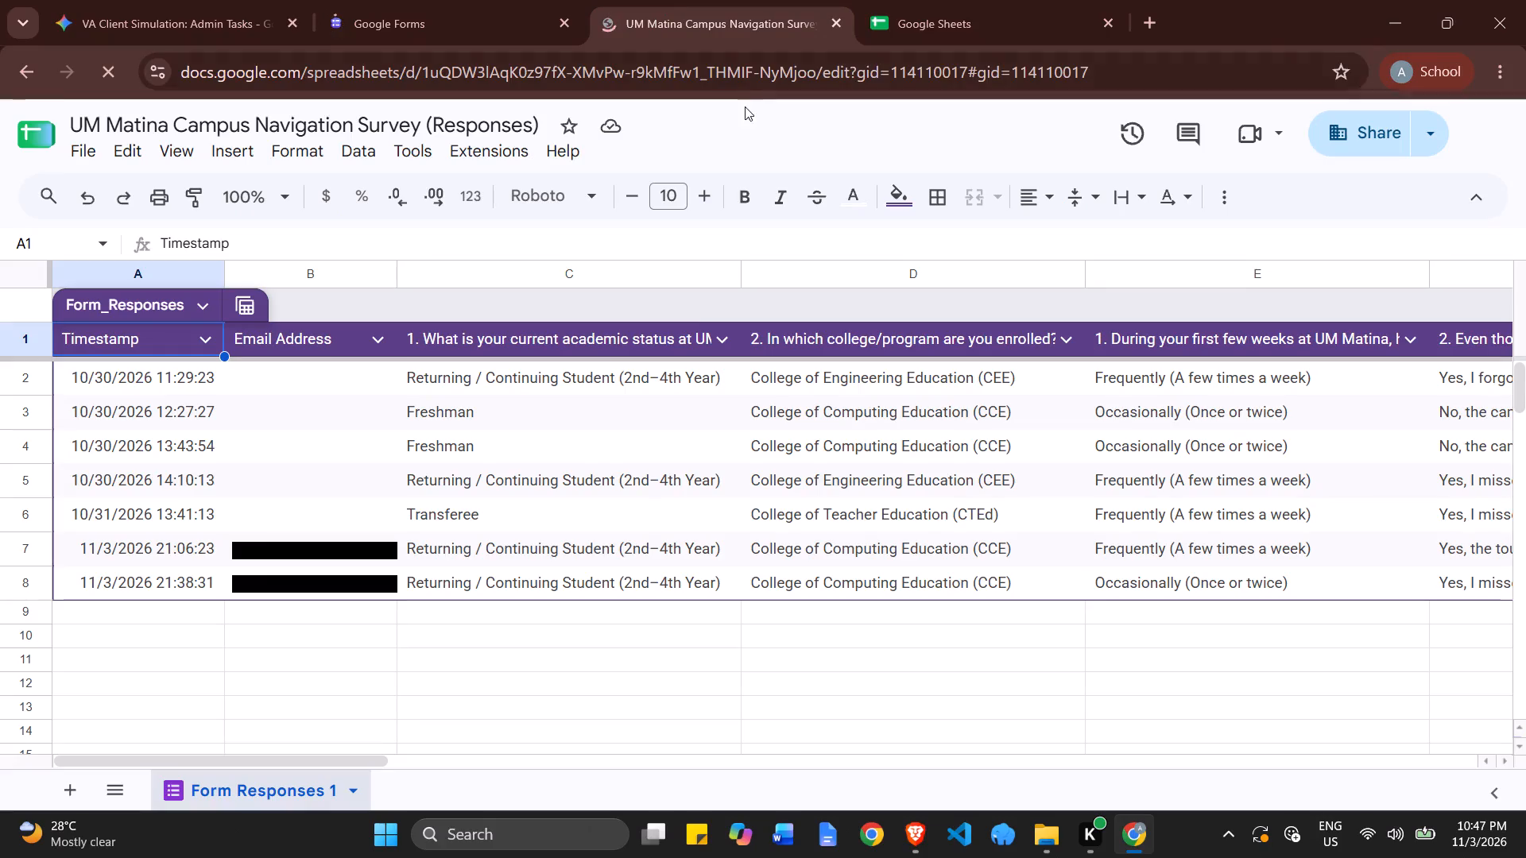
Open the UM NAGIVATTION SURVEY spreadsheet from the other account's Google Sheets tab.
{"action": "left_click", "coordinate": [886, 34]}
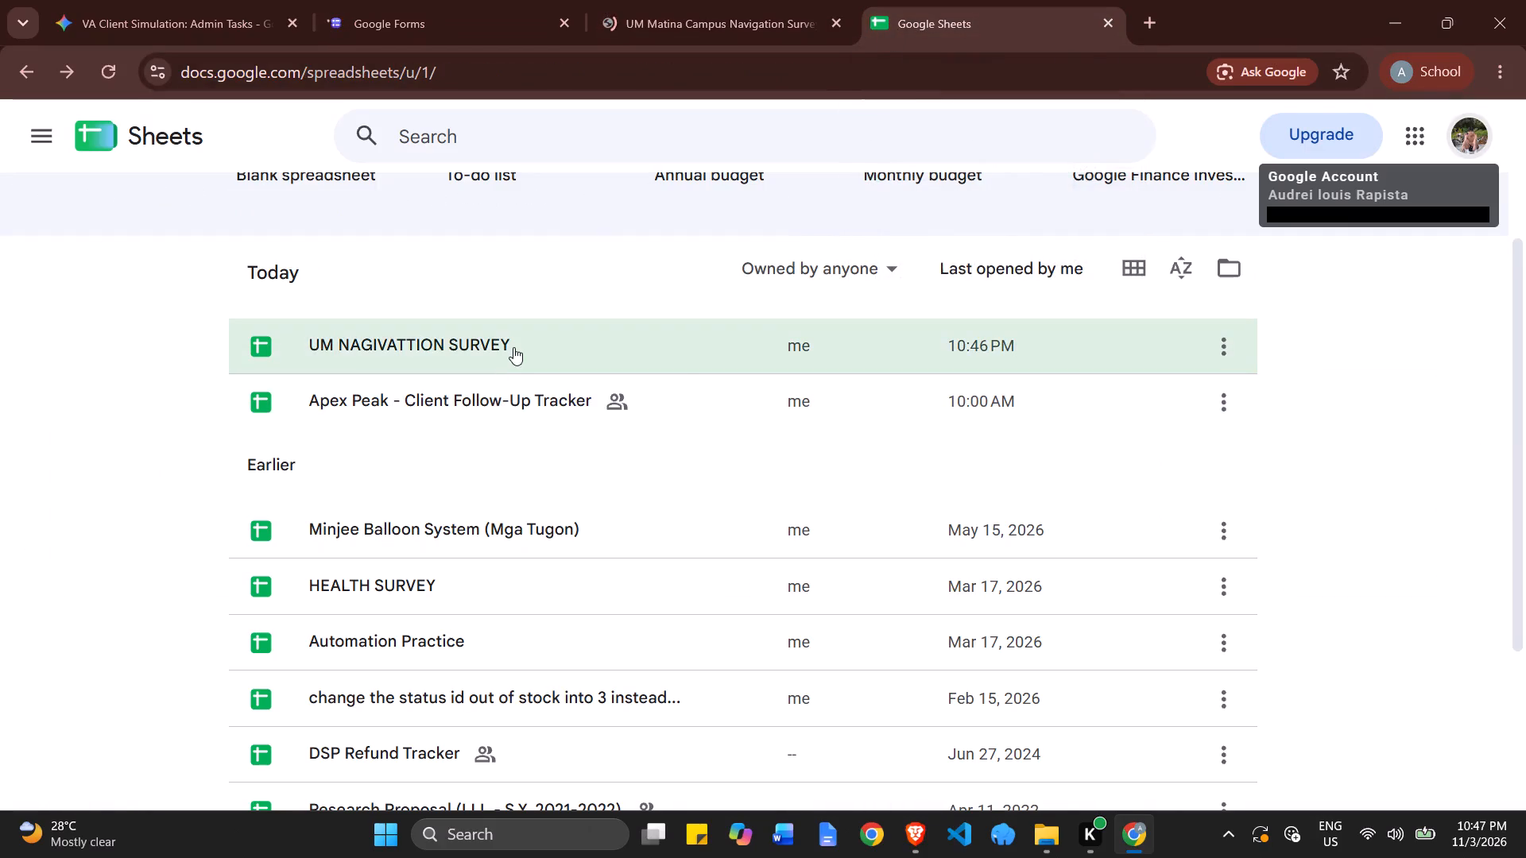
{"action": "left_click", "coordinate": [513, 347]}
{"action": "left_click", "coordinate": [715, 41]}
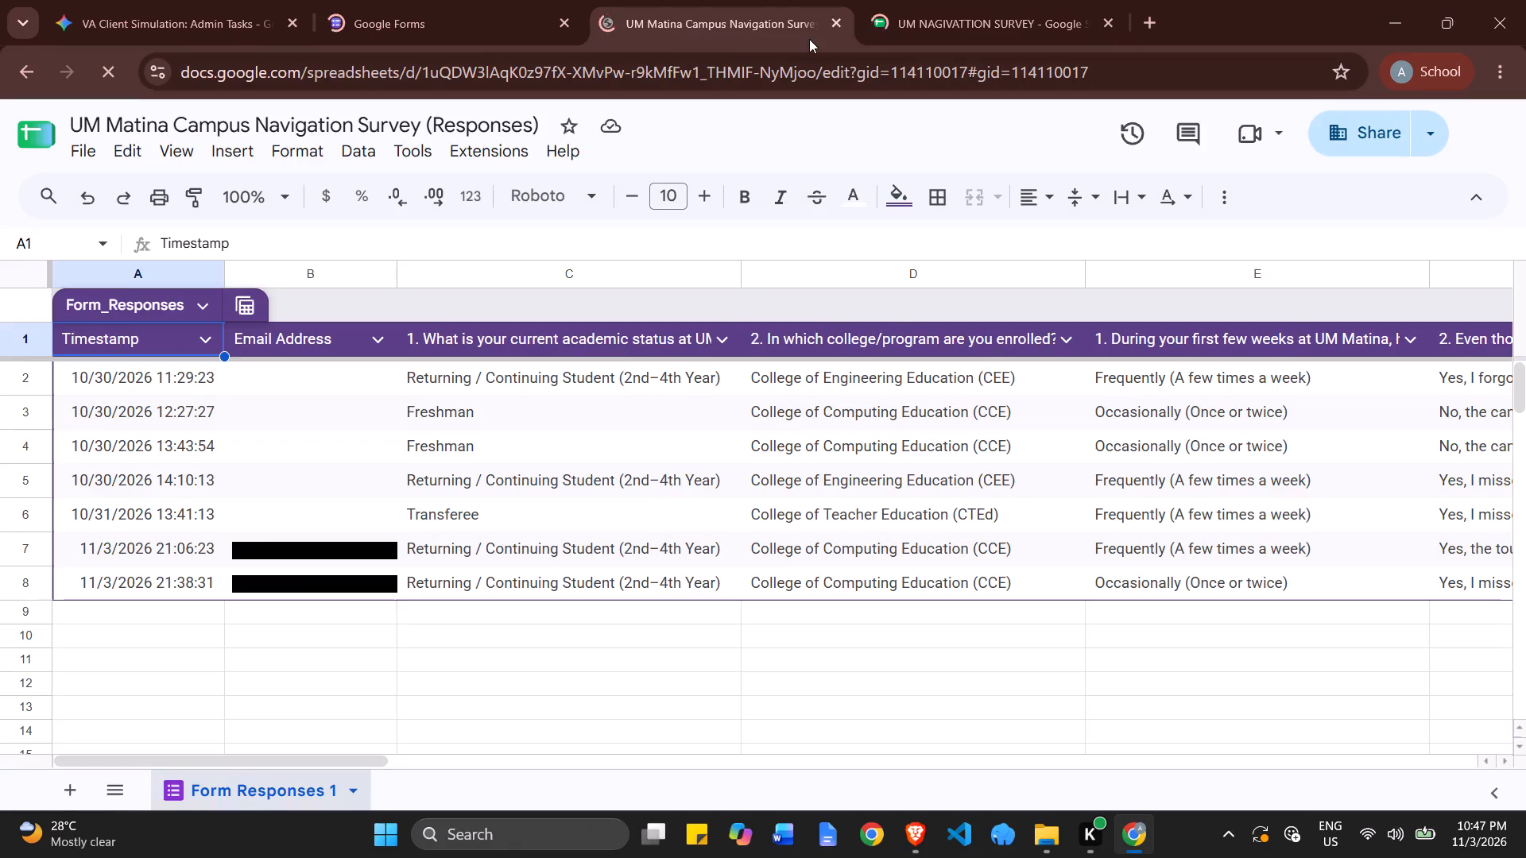
{"action": "left_click", "coordinate": [940, 36]}
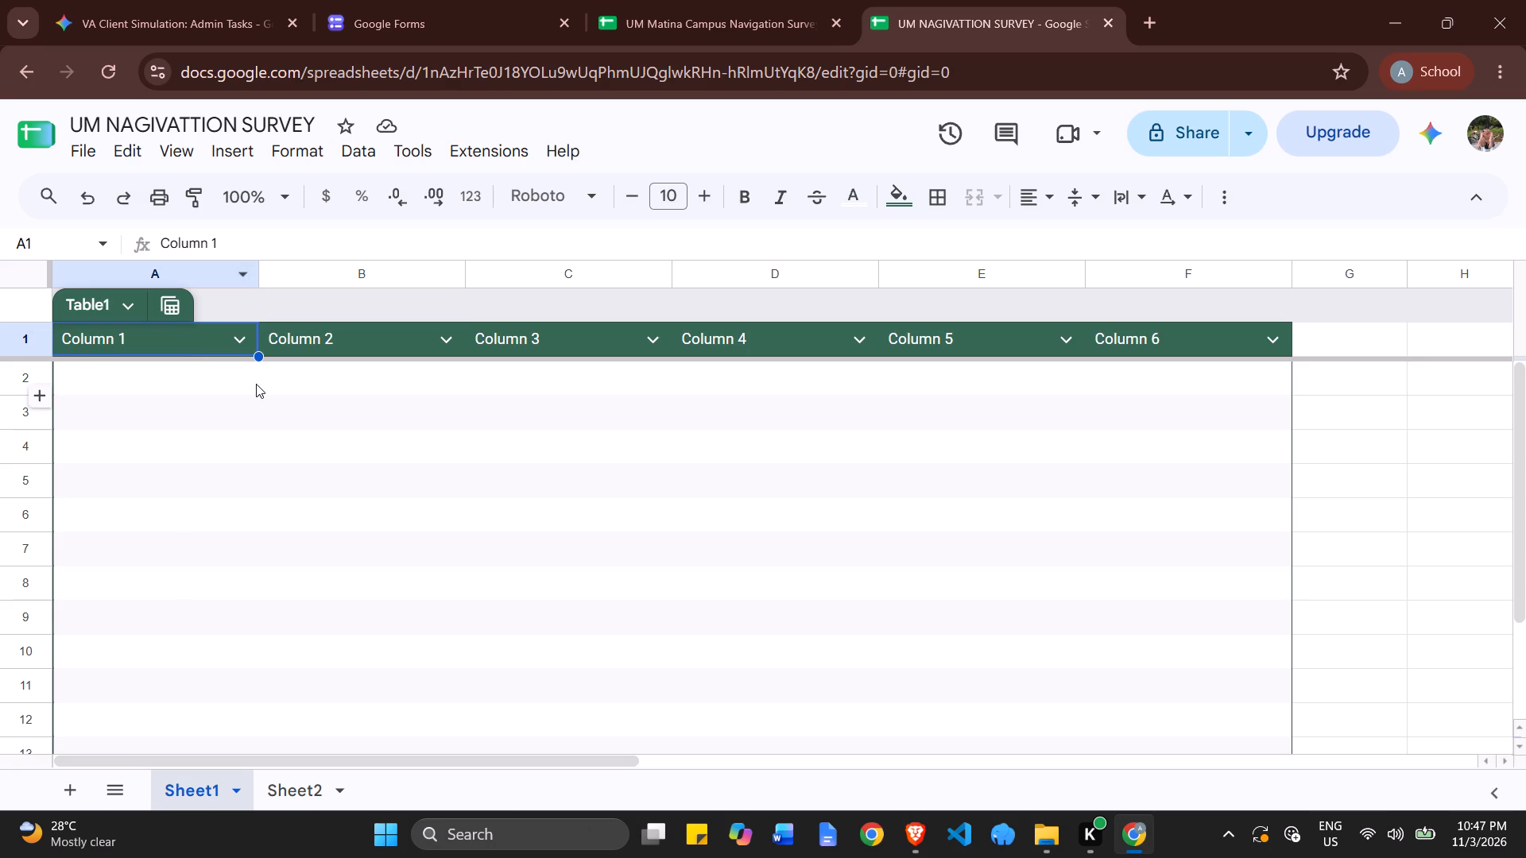
Set the column type of Column 1 in Table1 to Text.
{"action": "left_click", "coordinate": [241, 346]}
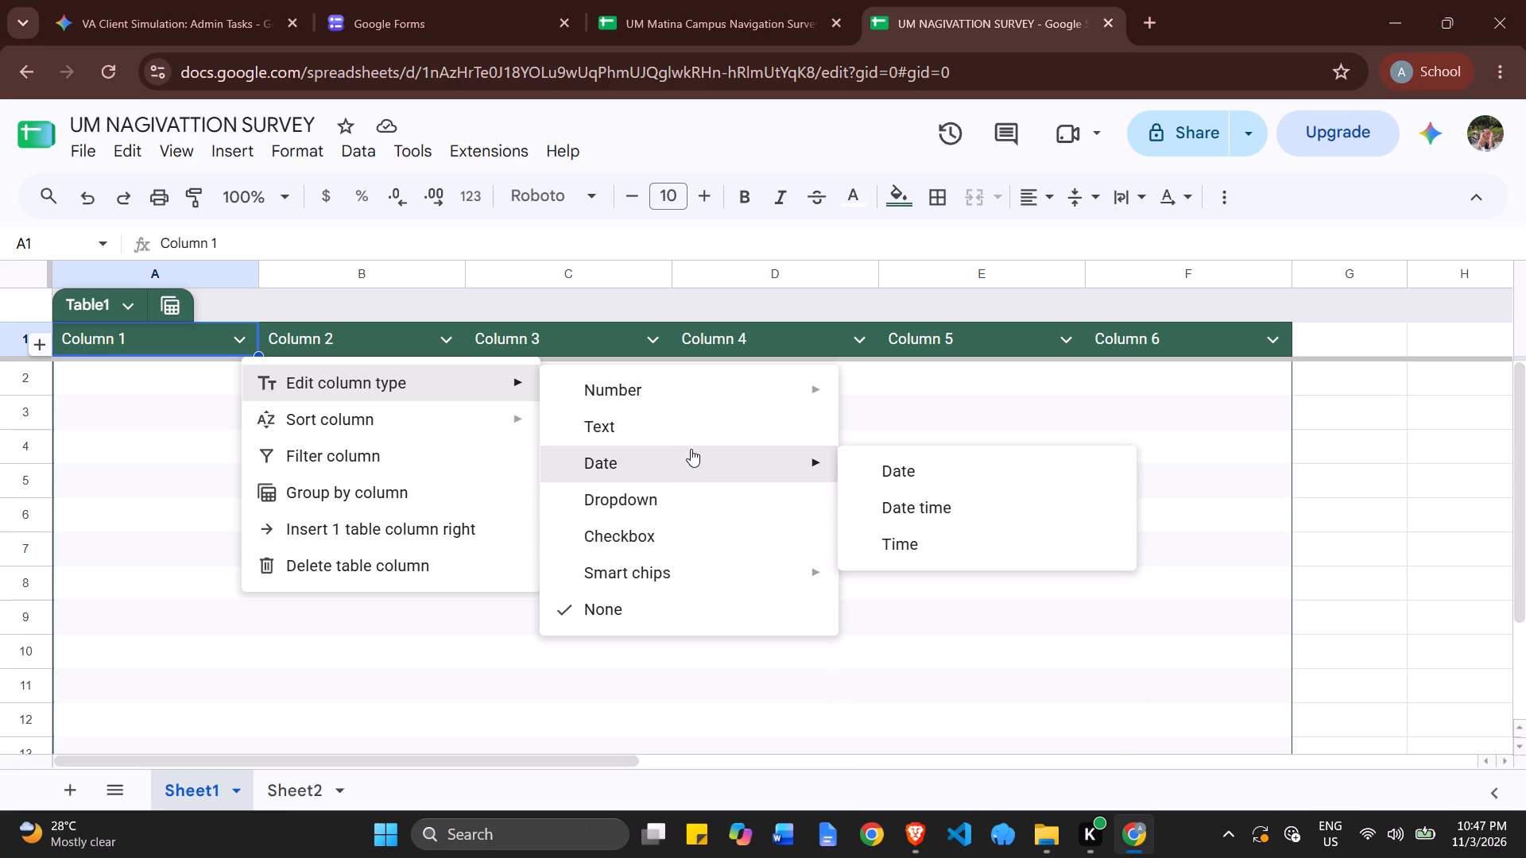
{"action": "left_click", "coordinate": [731, 439]}
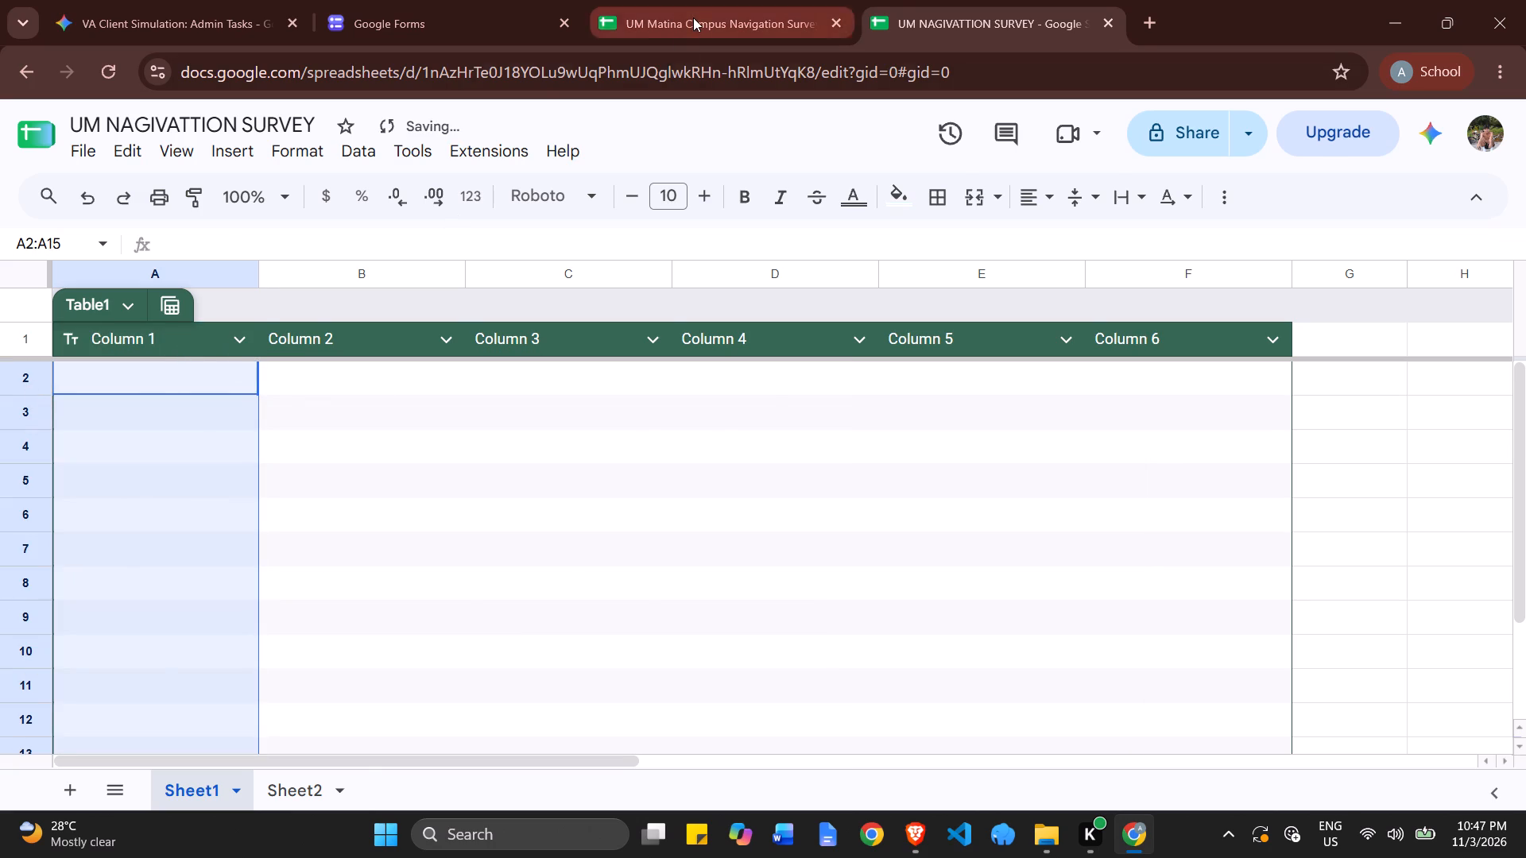
Search Google for spreadsheets in a new tab and open the Google Sheets home page from the result.
{"action": "left_click", "coordinate": [693, 17]}
{"action": "left_click", "coordinate": [1149, 24]}
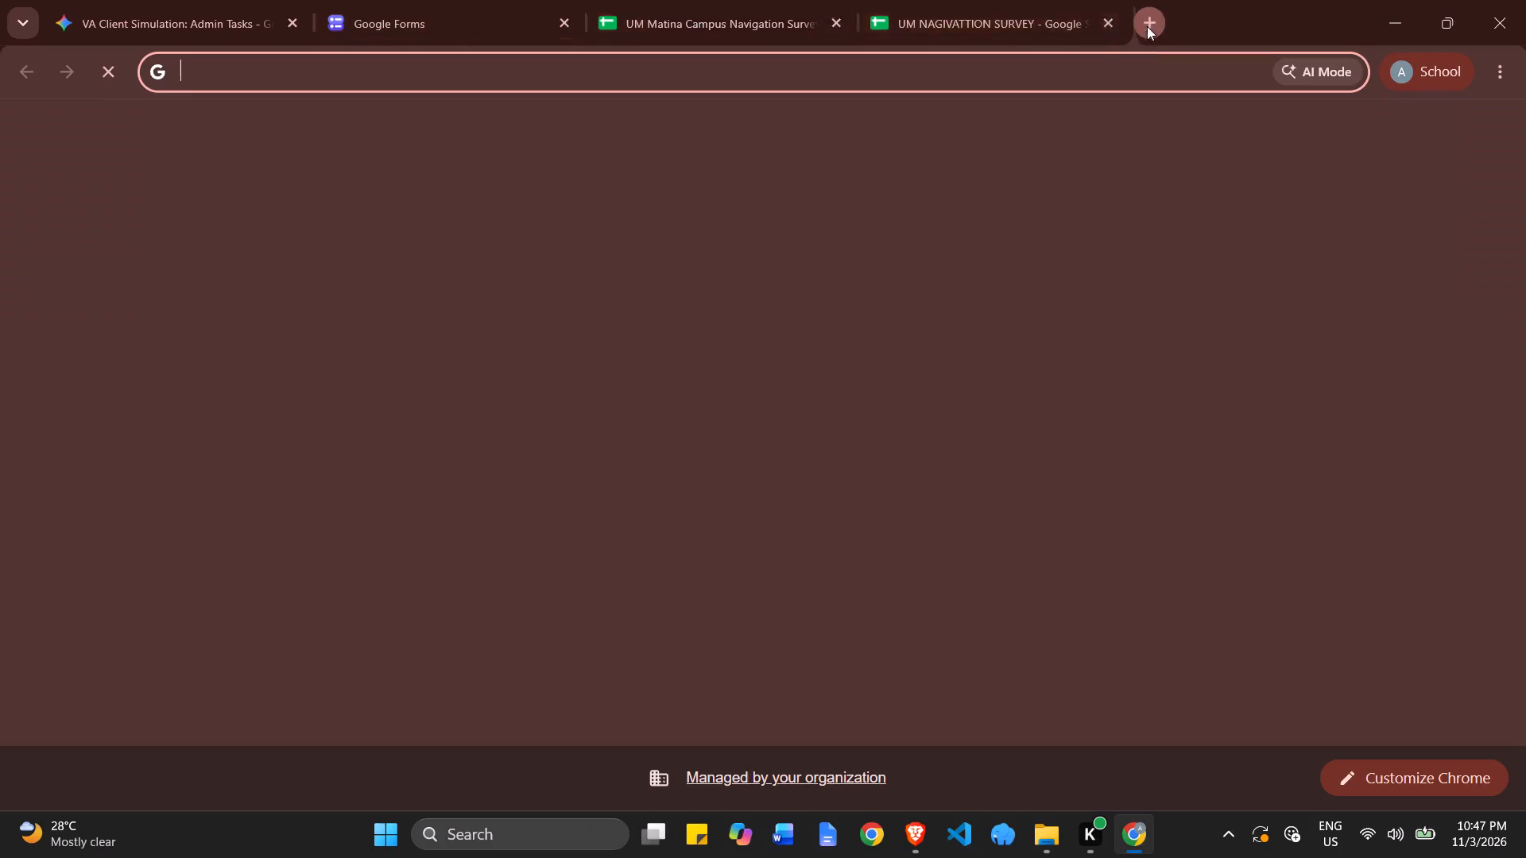
{"action": "type", "text": "sp"}
{"action": "key", "text": "BackSpace"}
{"action": "key", "text": "BackSpace"}
{"action": "key", "text": "BackSpace"}
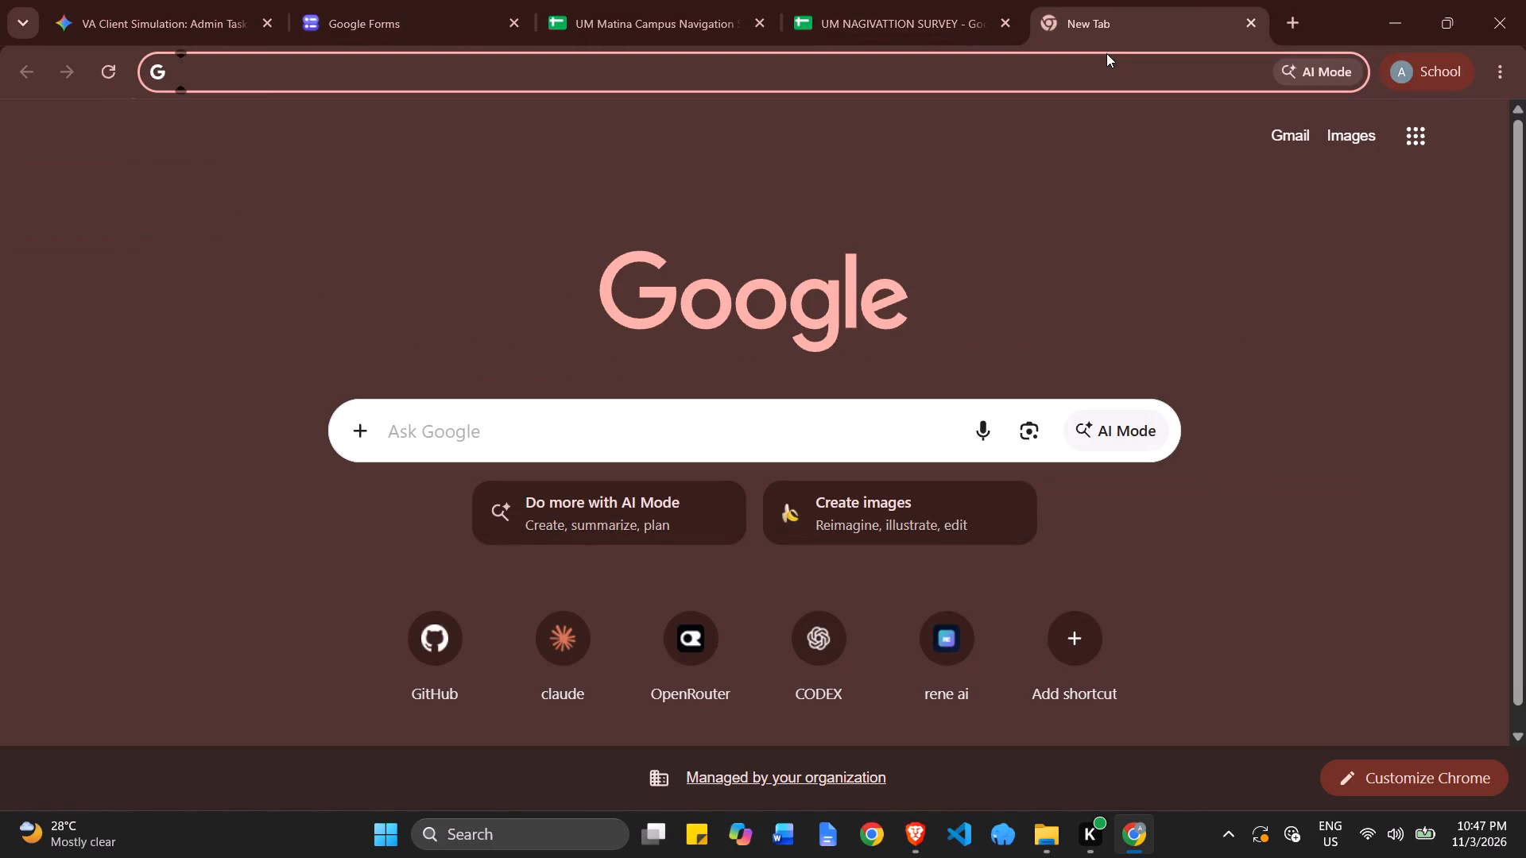
{"action": "type", "text": "google"}
{"action": "key", "text": "space"}
{"action": "key", "text": "Return"}
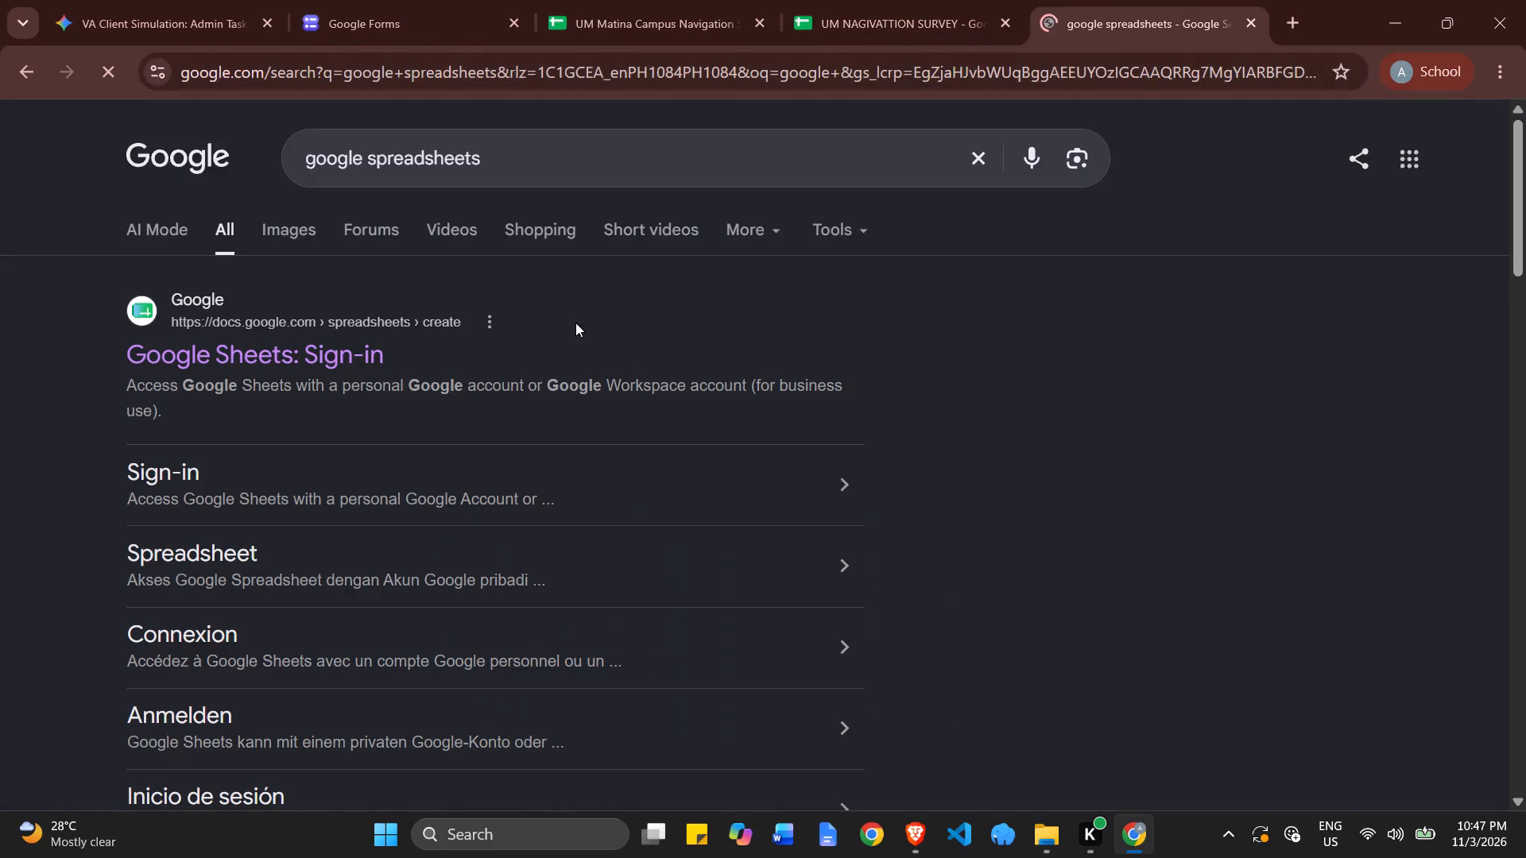
{"action": "left_click", "coordinate": [335, 349]}
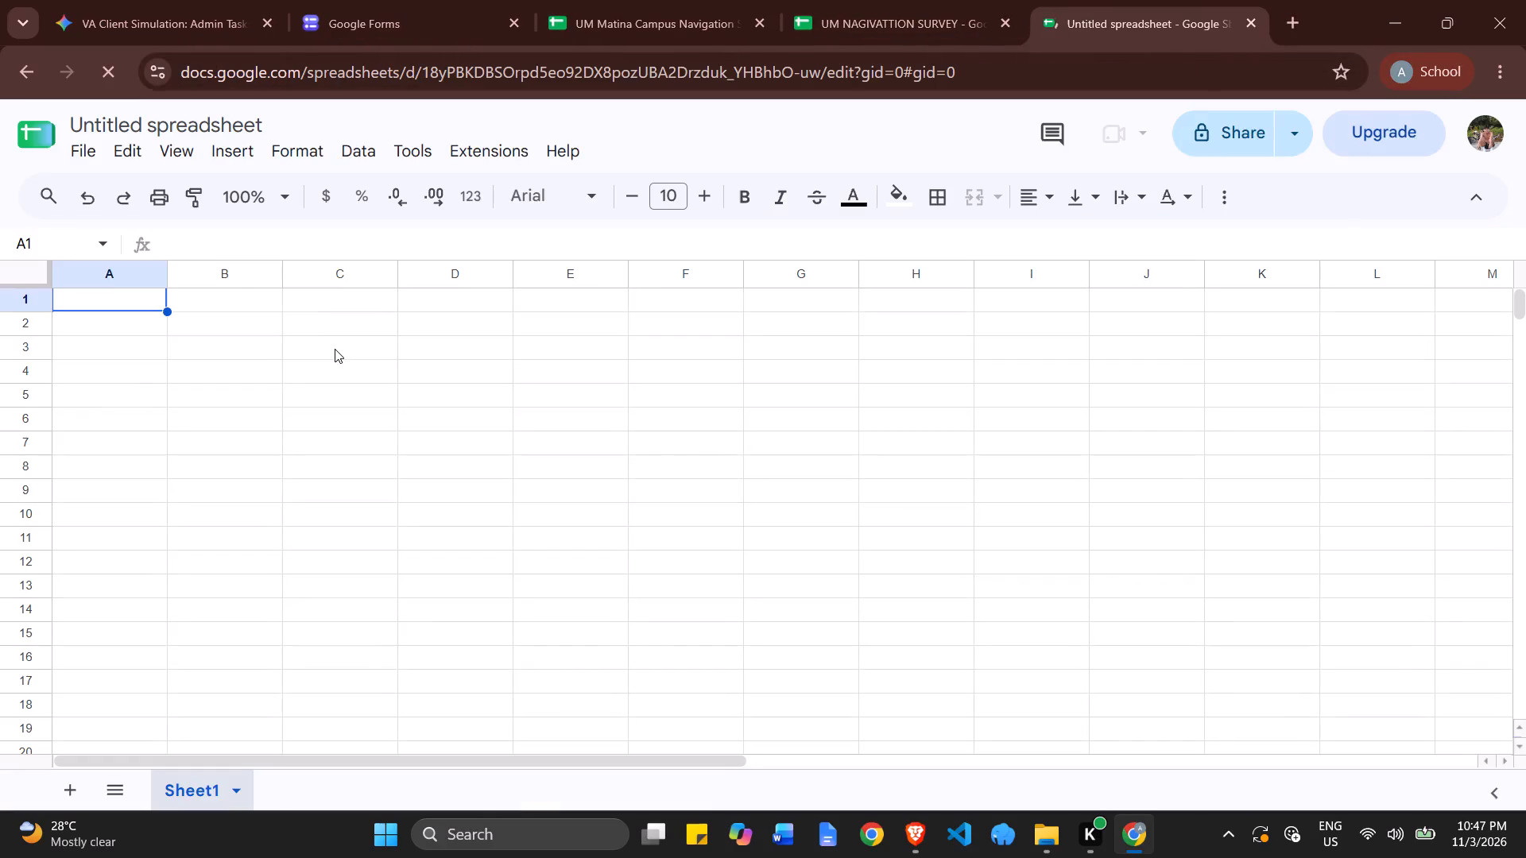
{"action": "left_click", "coordinate": [49, 151]}
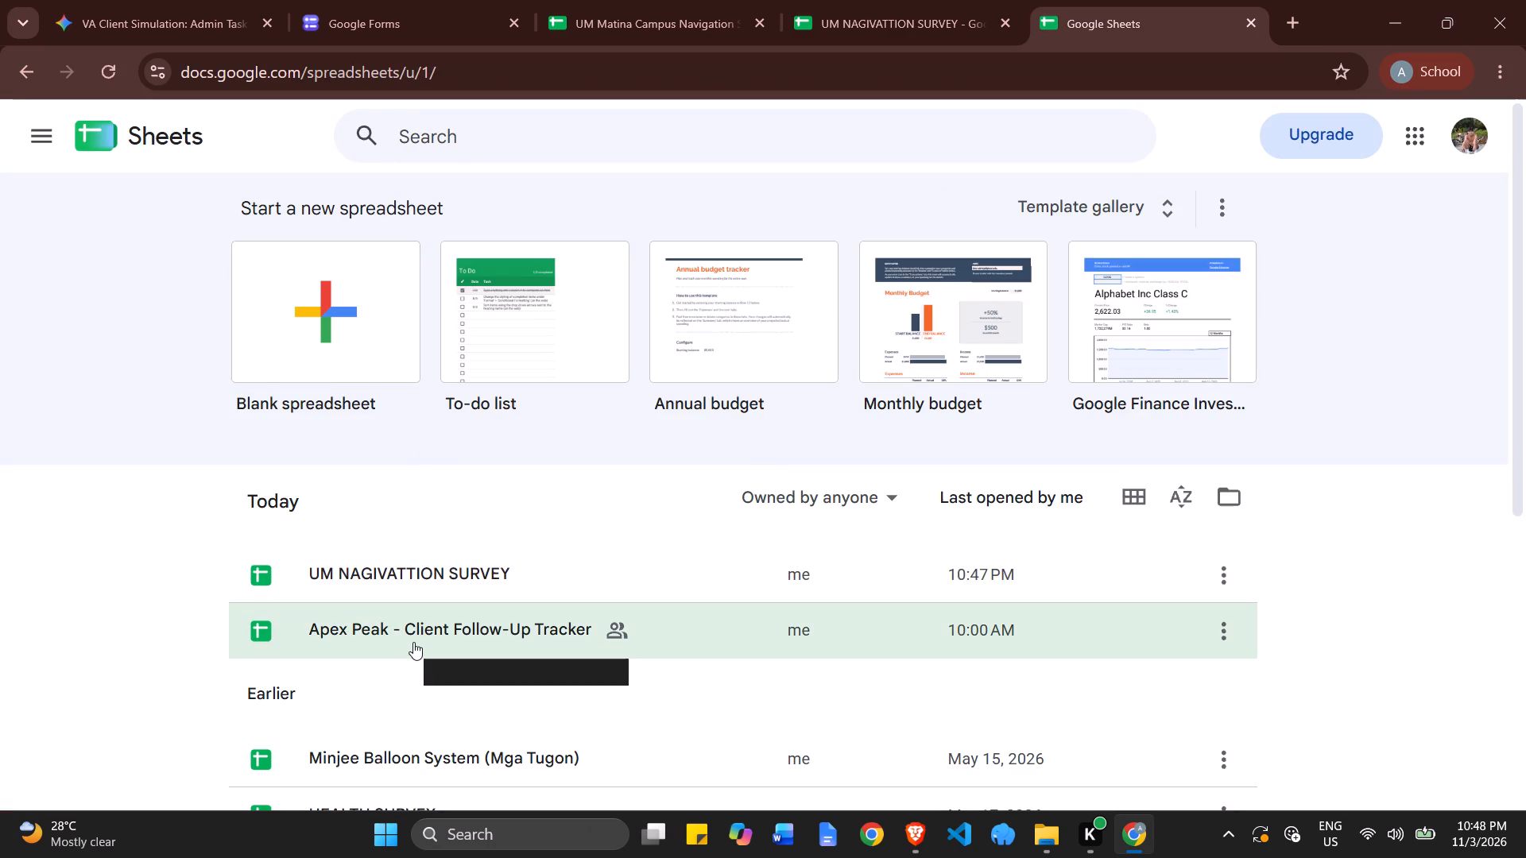
Open the Apex Peak - Client Follow-Up Tracker spreadsheet from the Sheets home list.
{"action": "left_click", "coordinate": [445, 586]}
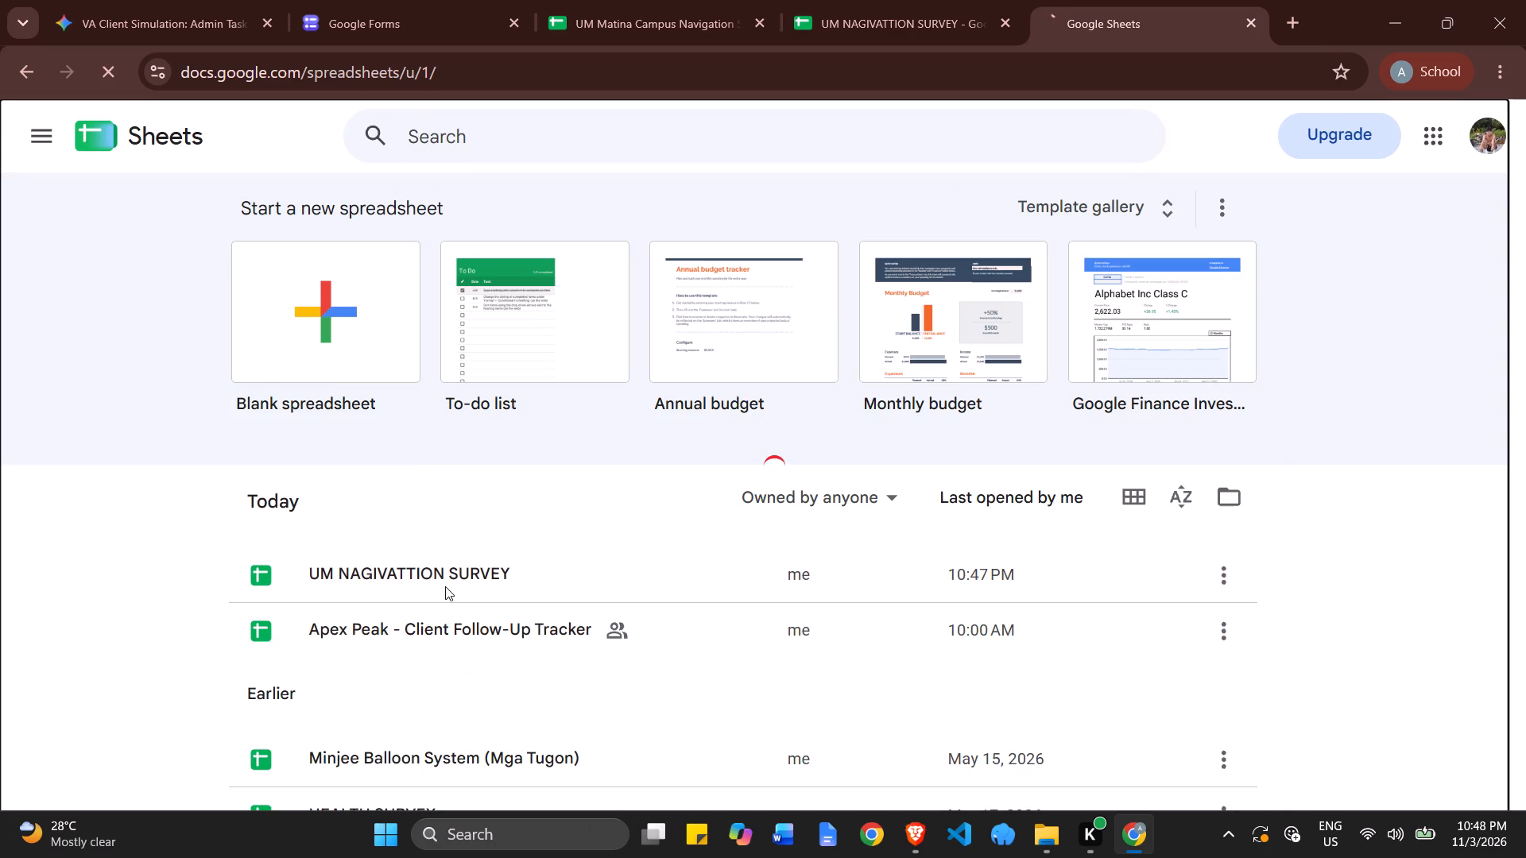
{"action": "left_click", "coordinate": [52, 71]}
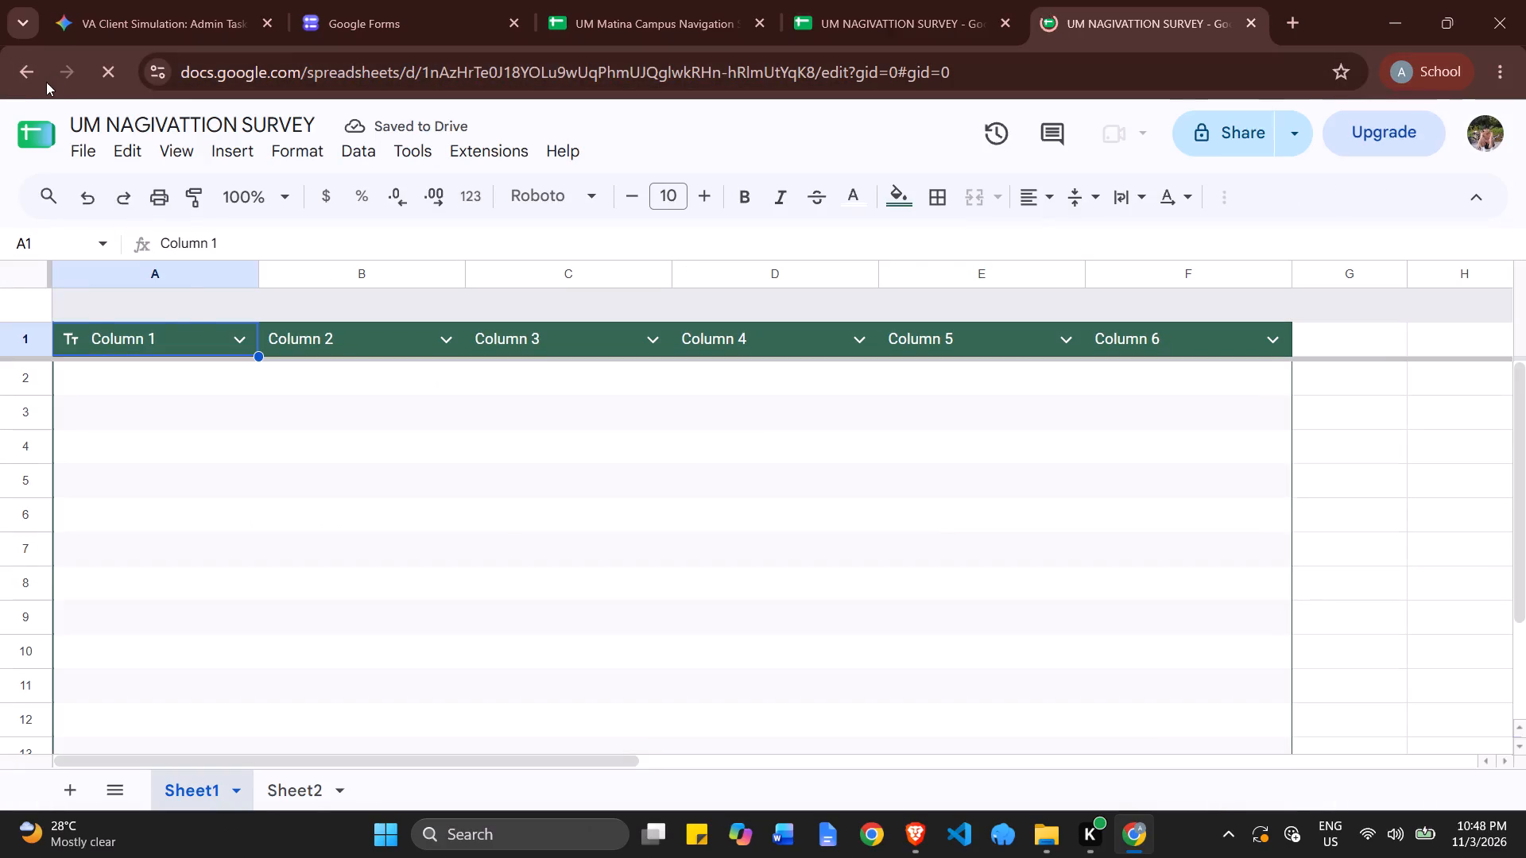
{"action": "left_click", "coordinate": [30, 77]}
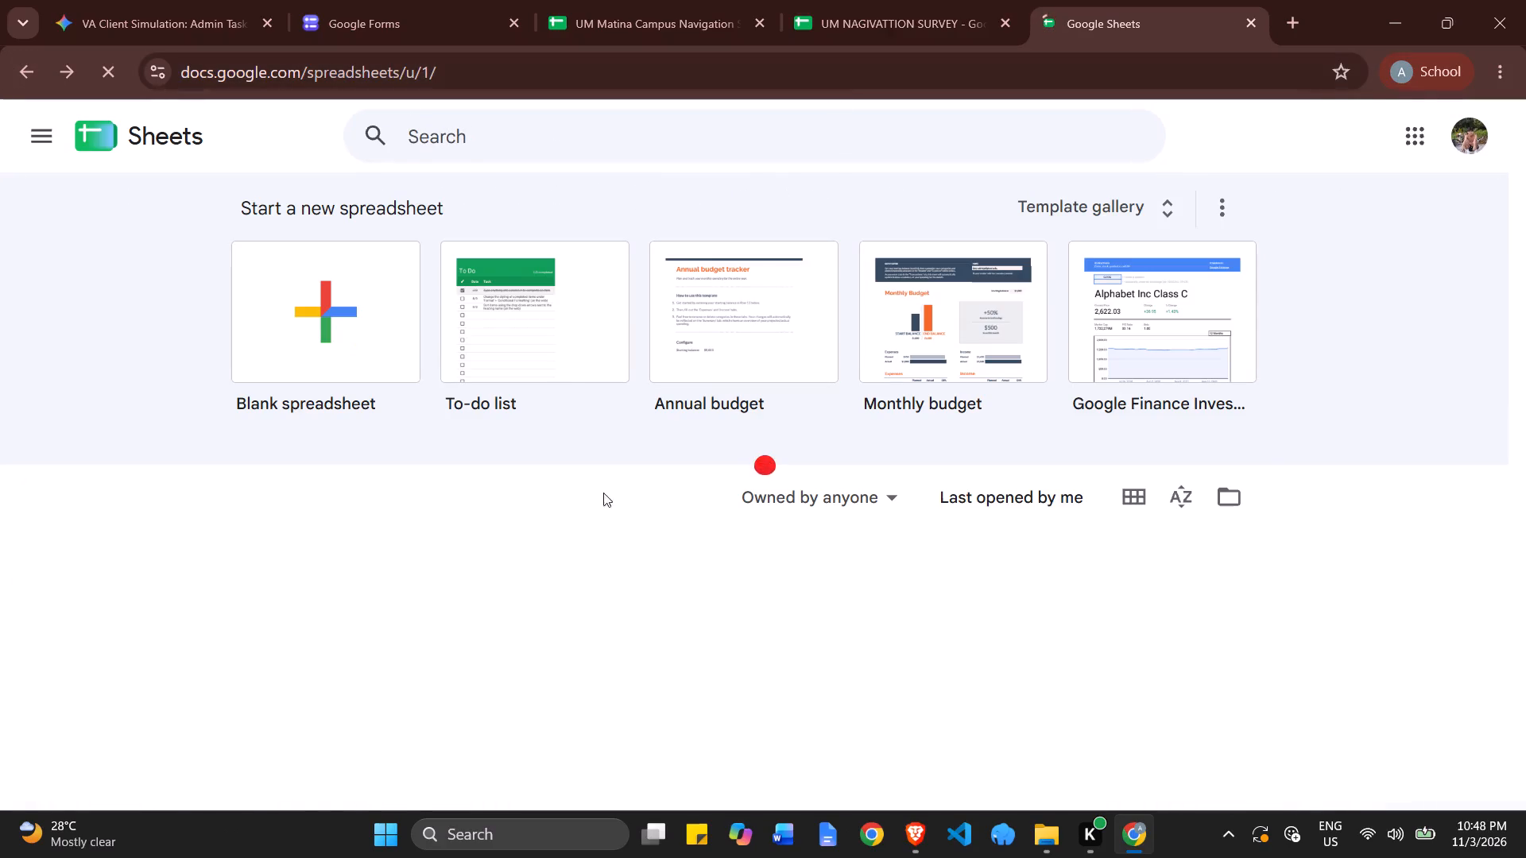
{"action": "scroll", "coordinate": [502, 637], "scroll_direction": "down", "scroll_amount": 1}
{"action": "double_click", "coordinate": [490, 524]}
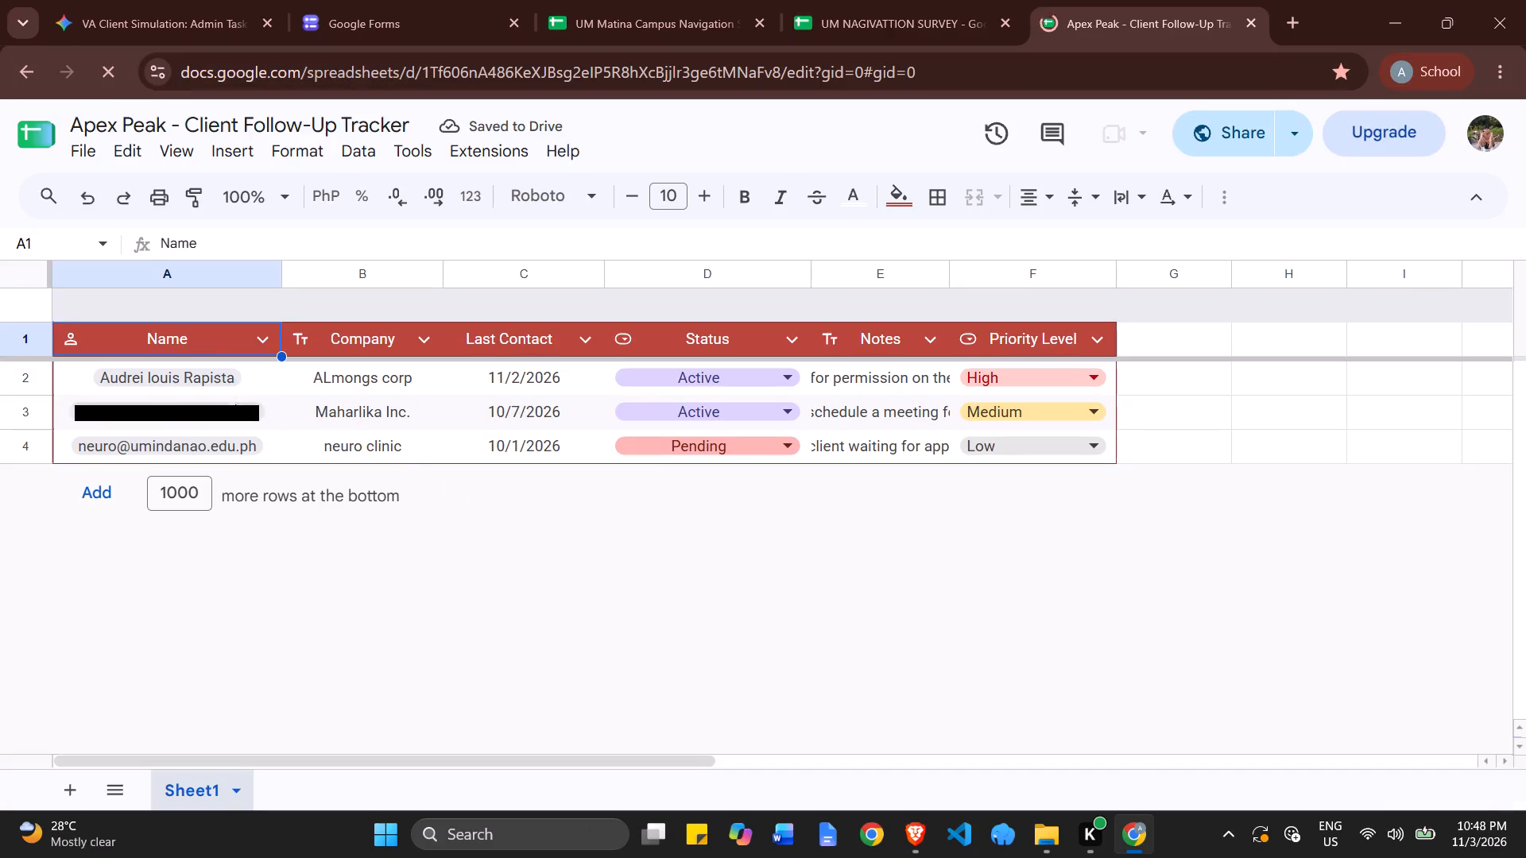
Check the column type options of the tracker's Name column and of Column 1 in the UM NAGIVATTION SURVEY spreadsheet.
{"action": "left_click", "coordinate": [71, 341]}
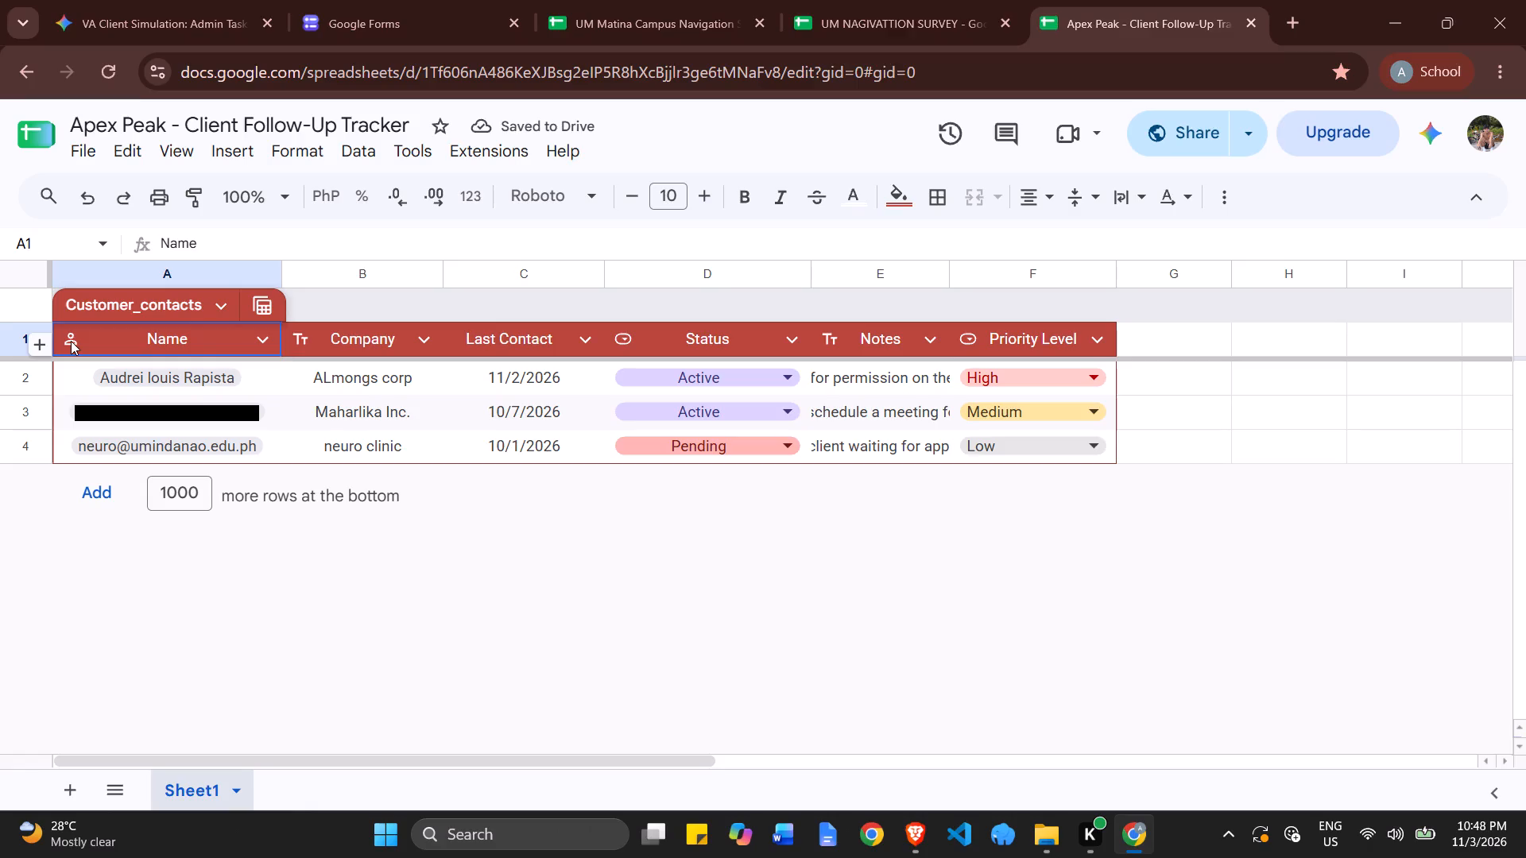
{"action": "left_click", "coordinate": [264, 335]}
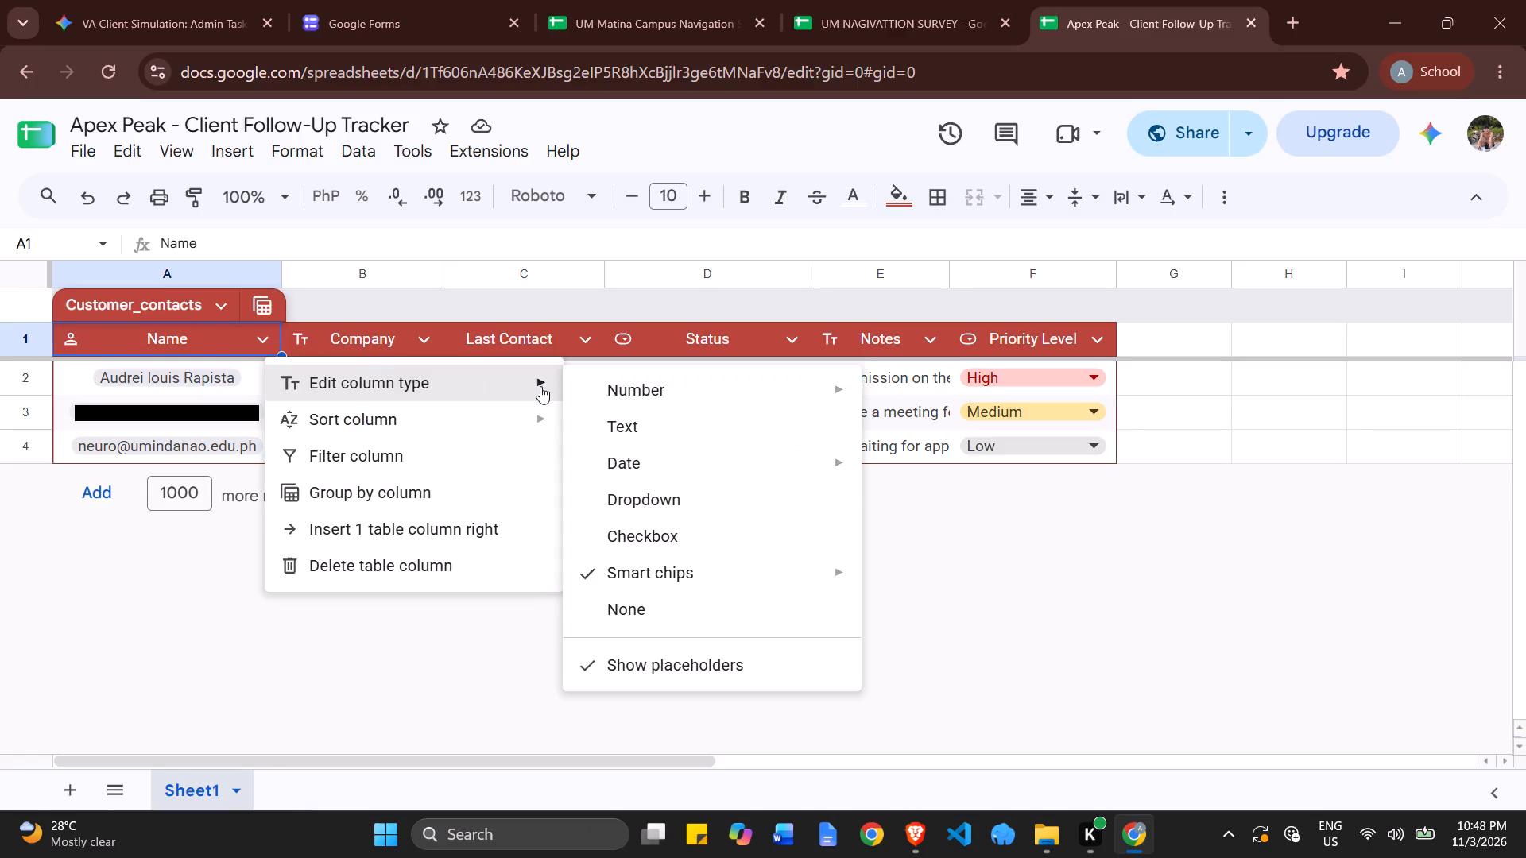
{"action": "left_click", "coordinate": [915, 29]}
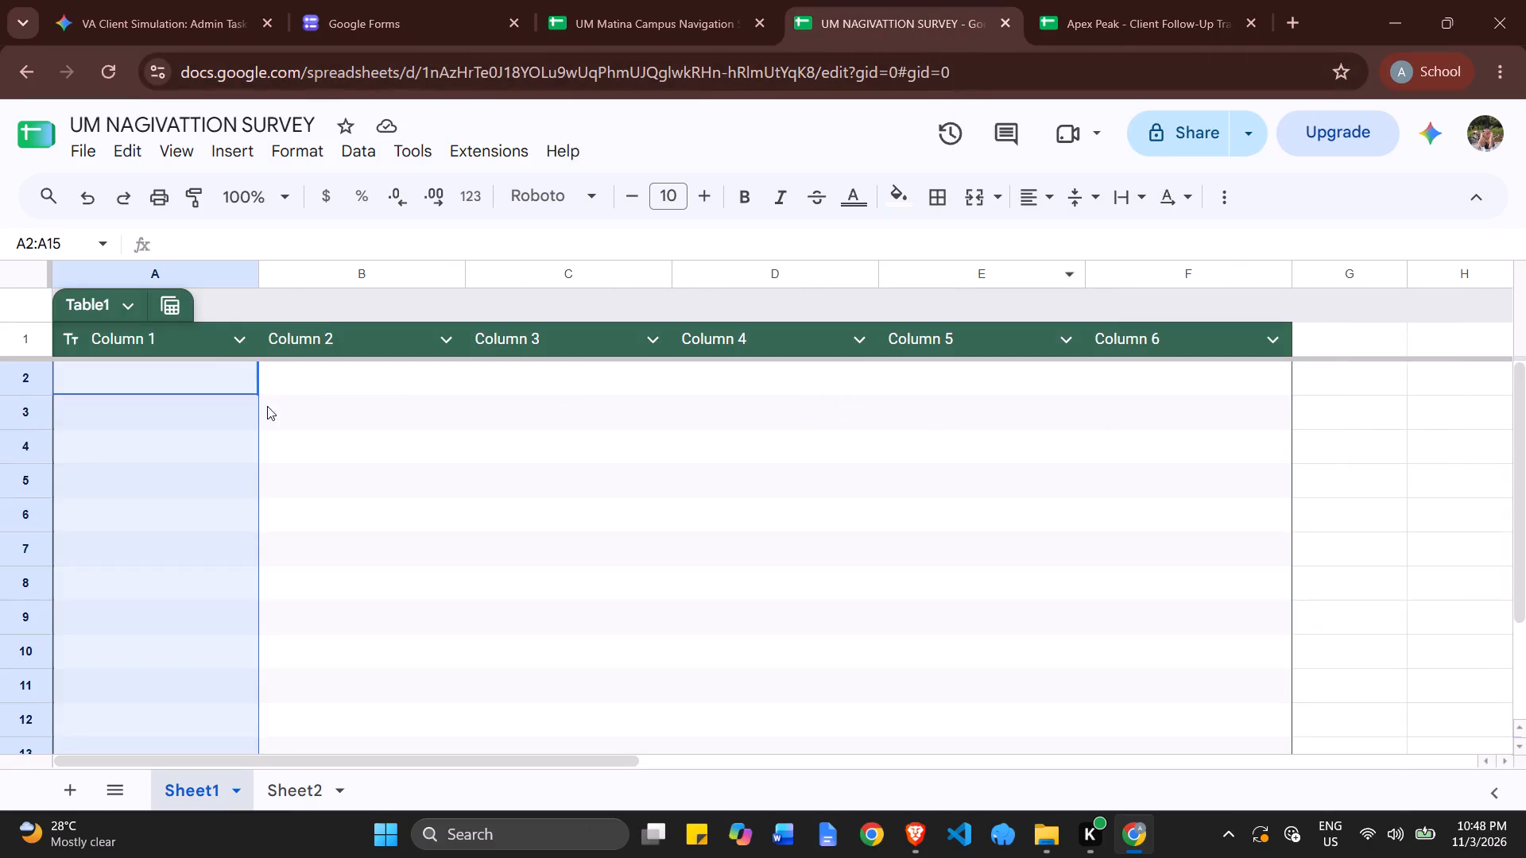
{"action": "left_click", "coordinate": [242, 341]}
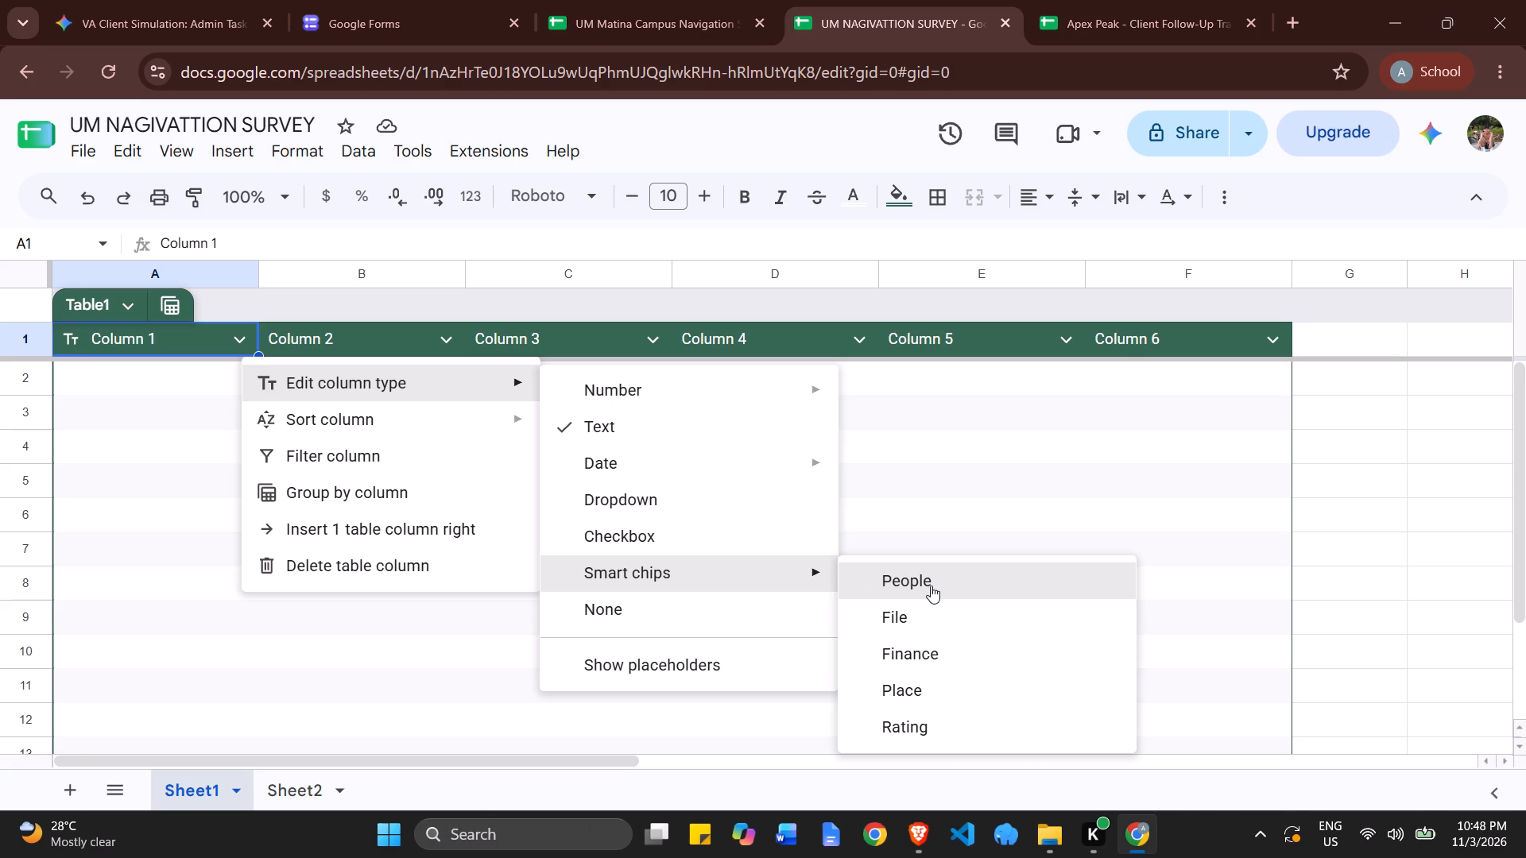
Move the UM Matina responses spreadsheet into its own narrower window beside the wider one and show the UM NAGIVATTION SURVEY in the other.
{"action": "left_click", "coordinate": [360, 3]}
{"action": "left_click", "coordinate": [636, 0]}
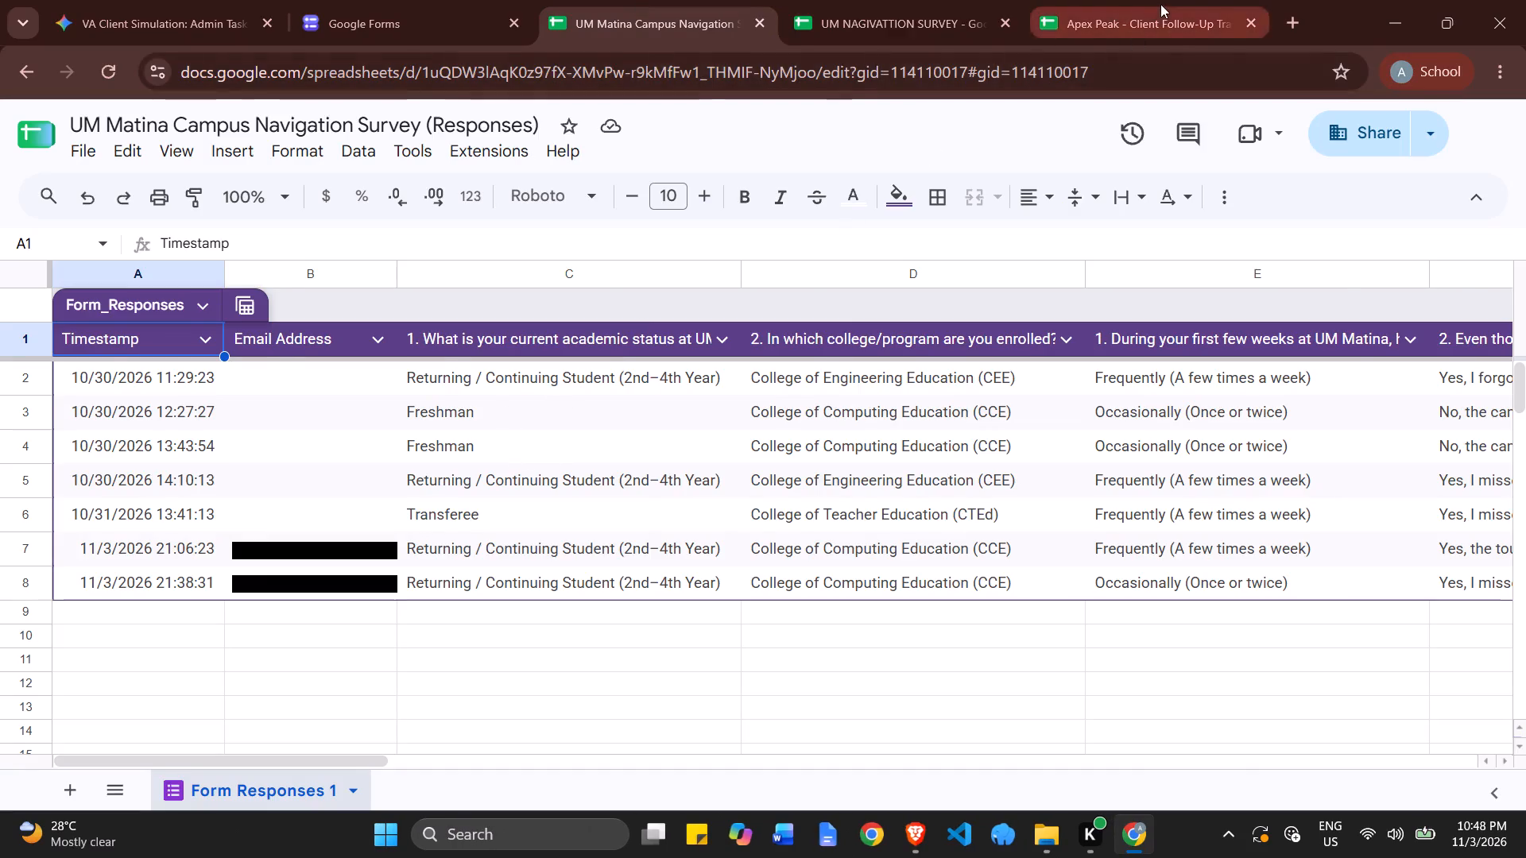
{"action": "left_click_drag", "start_coordinate": [1160, 4], "coordinate": [925, 2]}
{"action": "left_click_drag", "start_coordinate": [665, 29], "coordinate": [590, 91]}
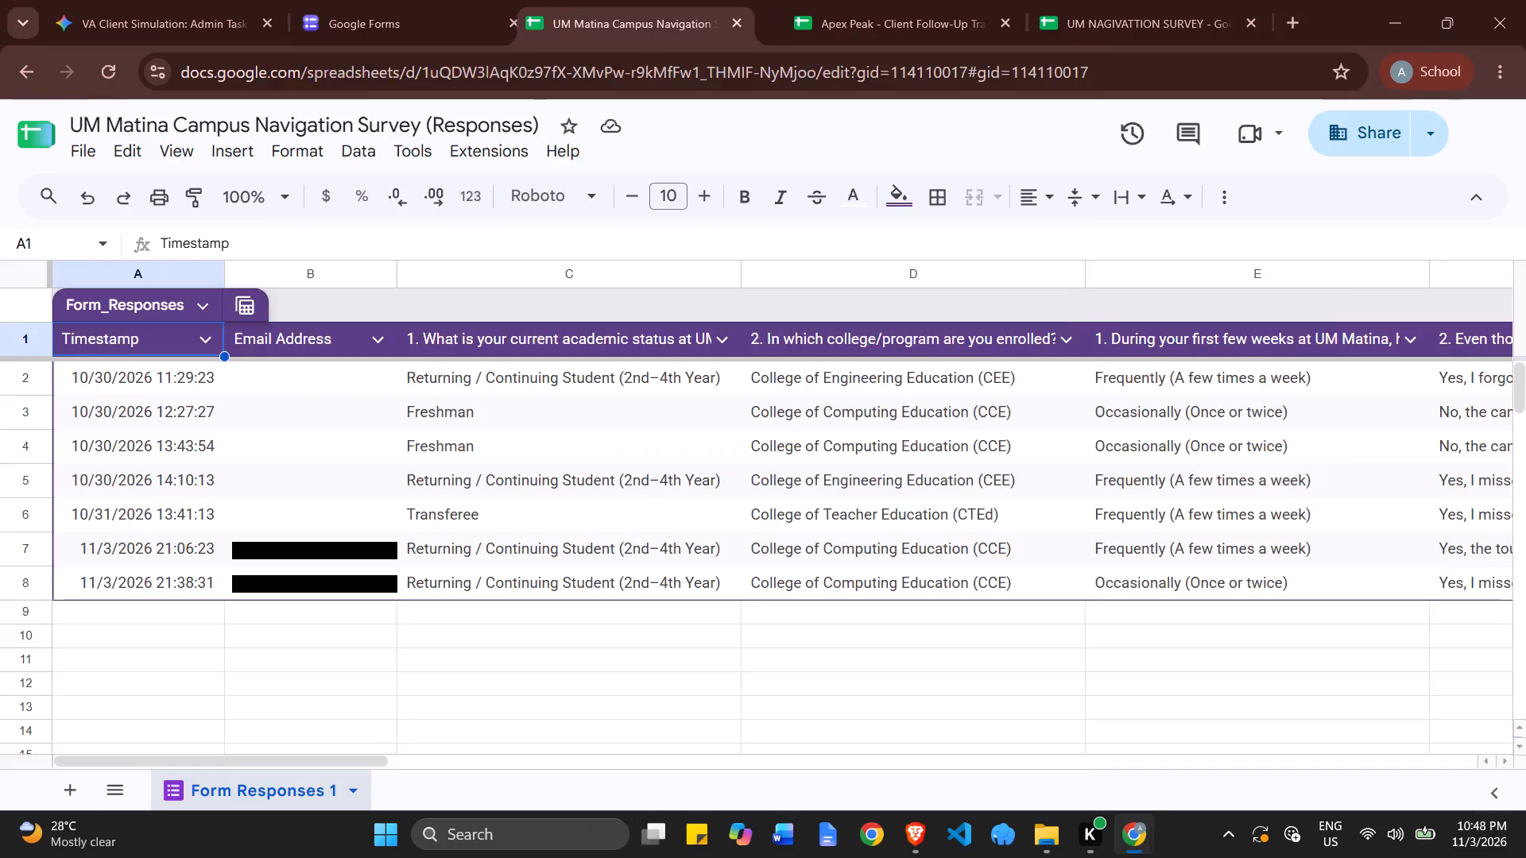
{"action": "left_click_drag", "start_coordinate": [590, 91], "coordinate": [494, 165]}
{"action": "left_click", "coordinate": [831, 153]}
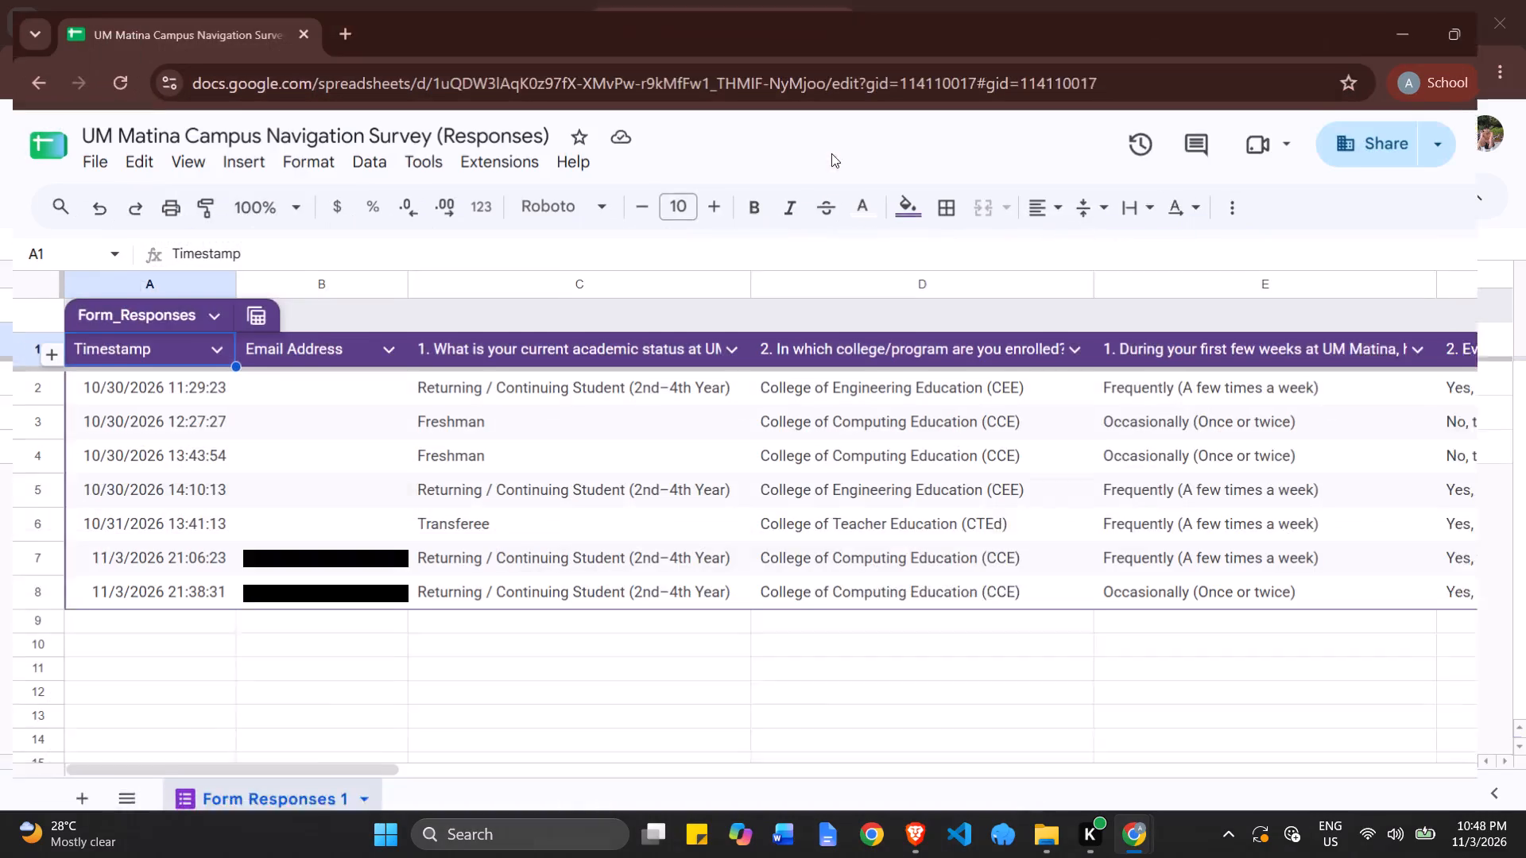
{"action": "left_click", "coordinate": [1340, 73]}
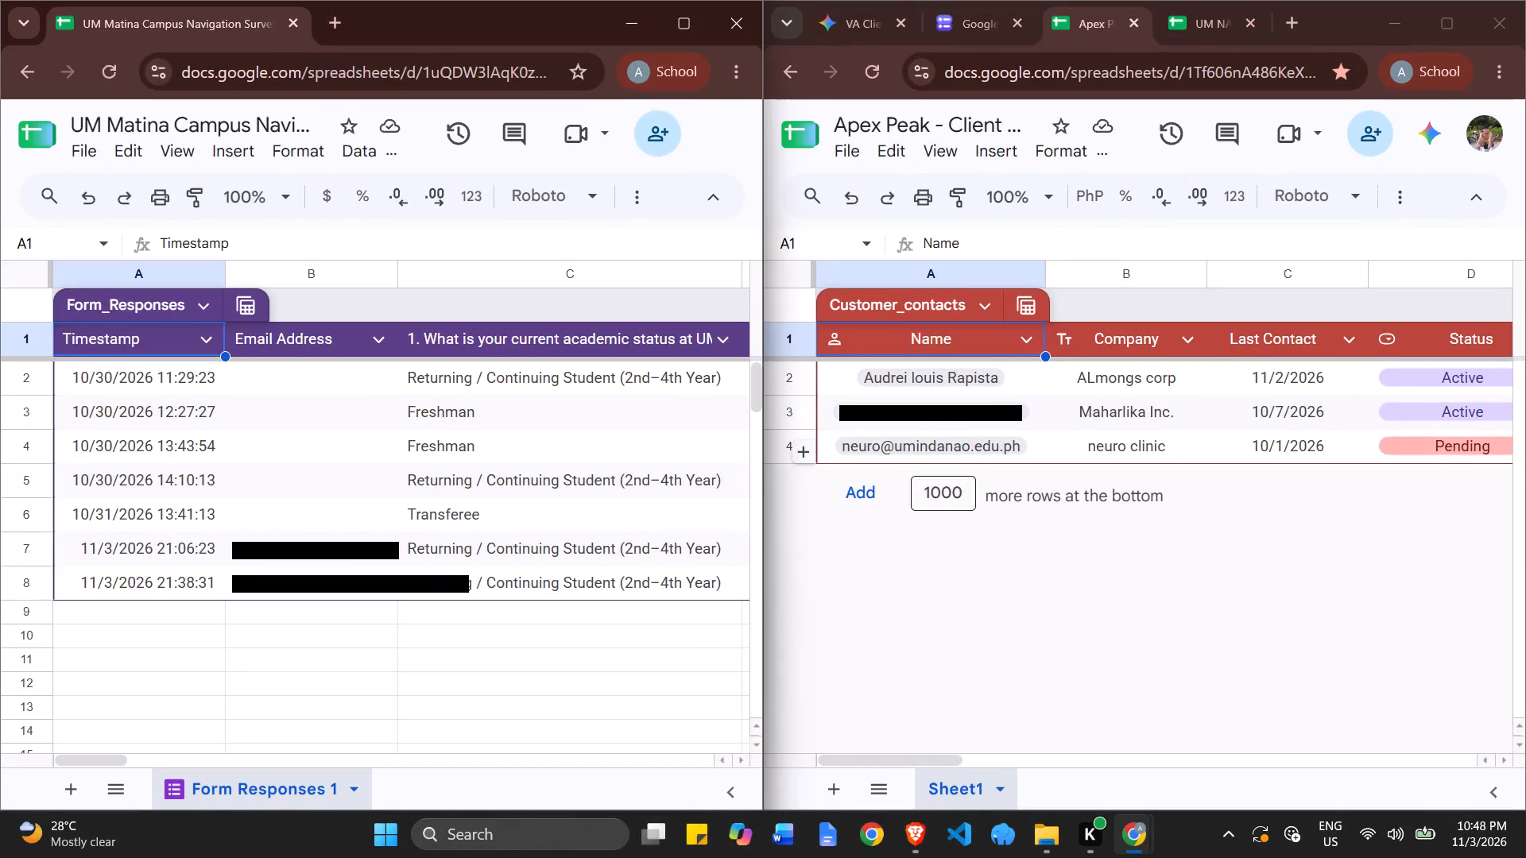
{"action": "left_click_drag", "start_coordinate": [767, 284], "coordinate": [640, 283]}
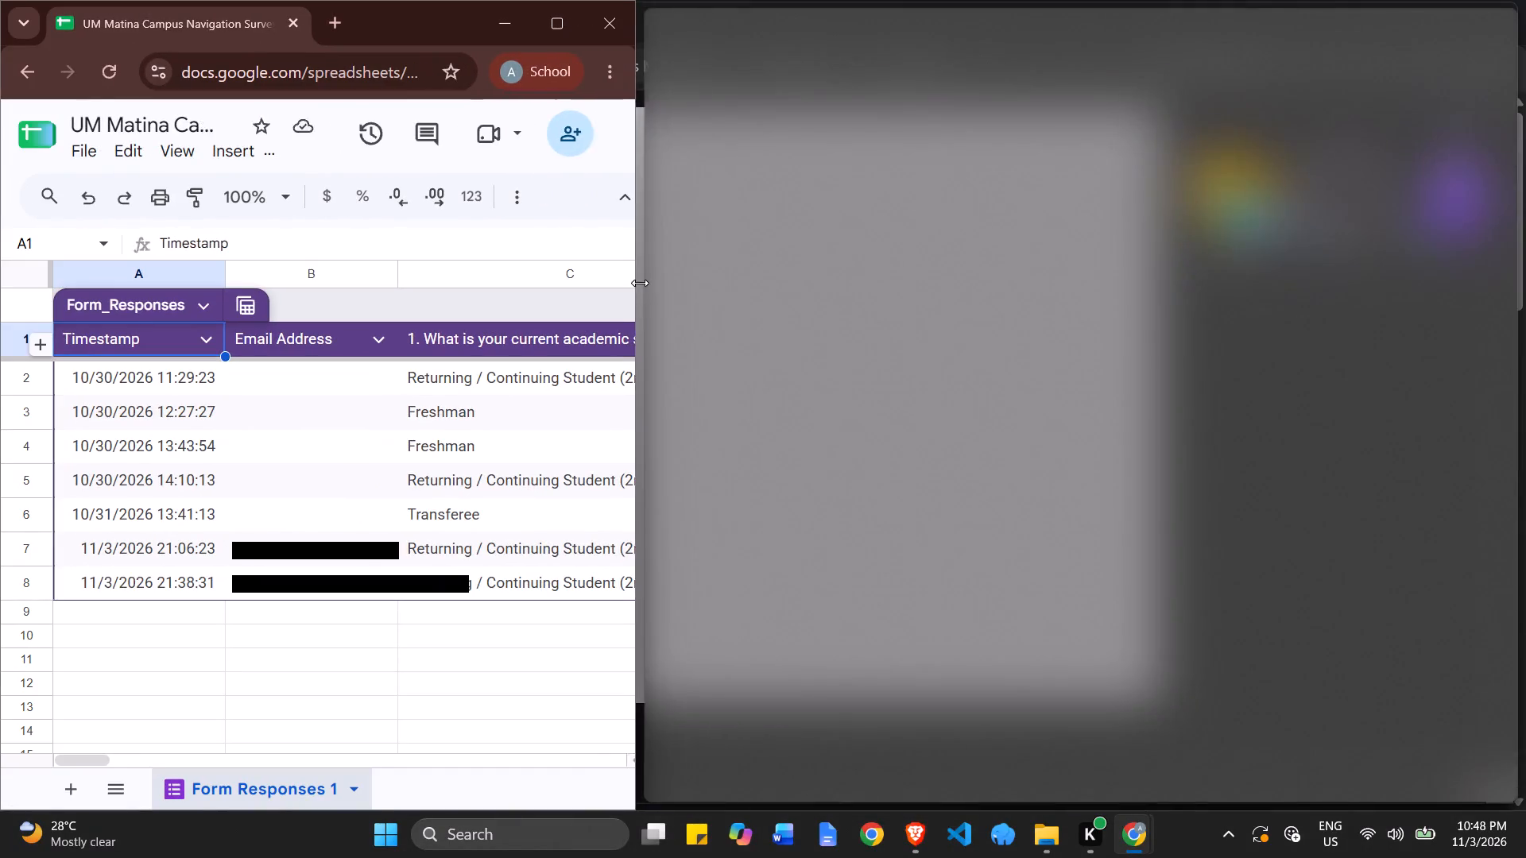
{"action": "left_click", "coordinate": [1182, 35]}
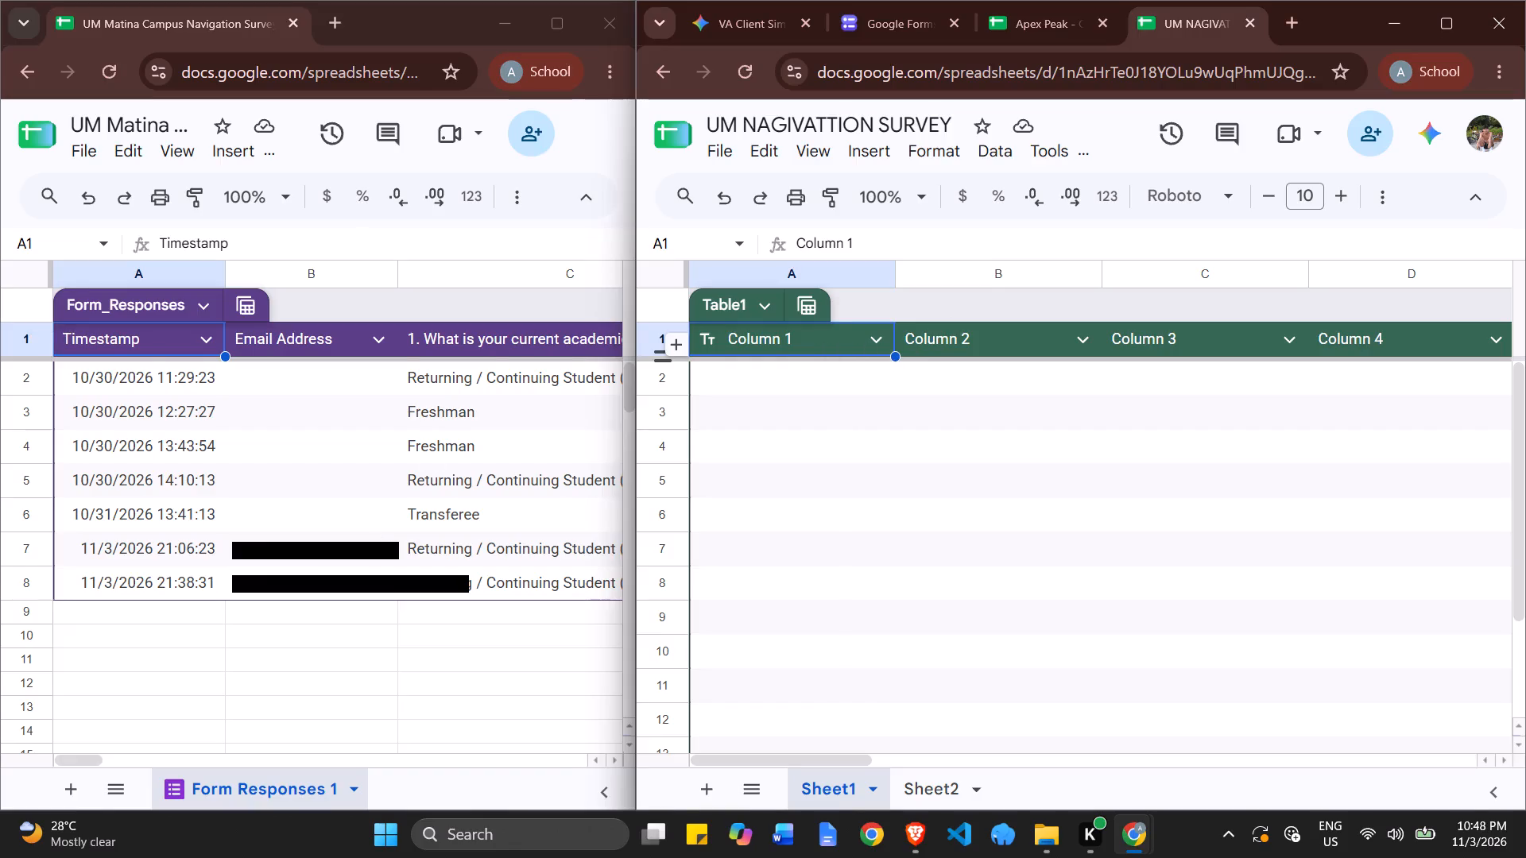
Rename Table1 in the UM NAGIVATTION SURVEY spreadsheet as UM_NAVIGATION SURVEY.
{"action": "scroll", "coordinate": [383, 541], "scroll_direction": "down", "scroll_amount": 4}
{"action": "scroll", "coordinate": [383, 541], "scroll_direction": "up", "scroll_amount": 4}
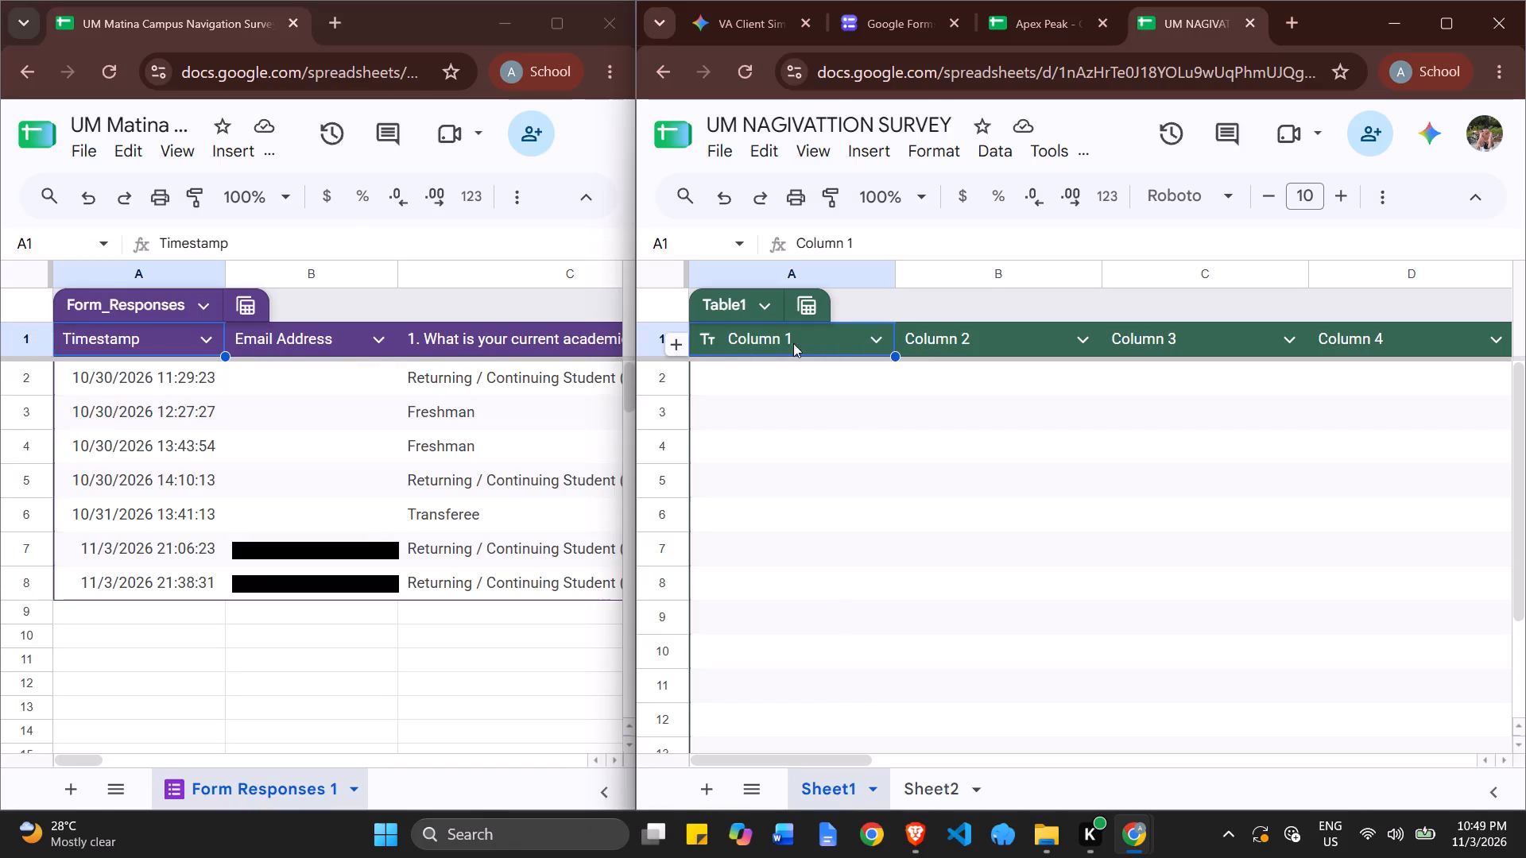
{"action": "double_click", "coordinate": [740, 309]}
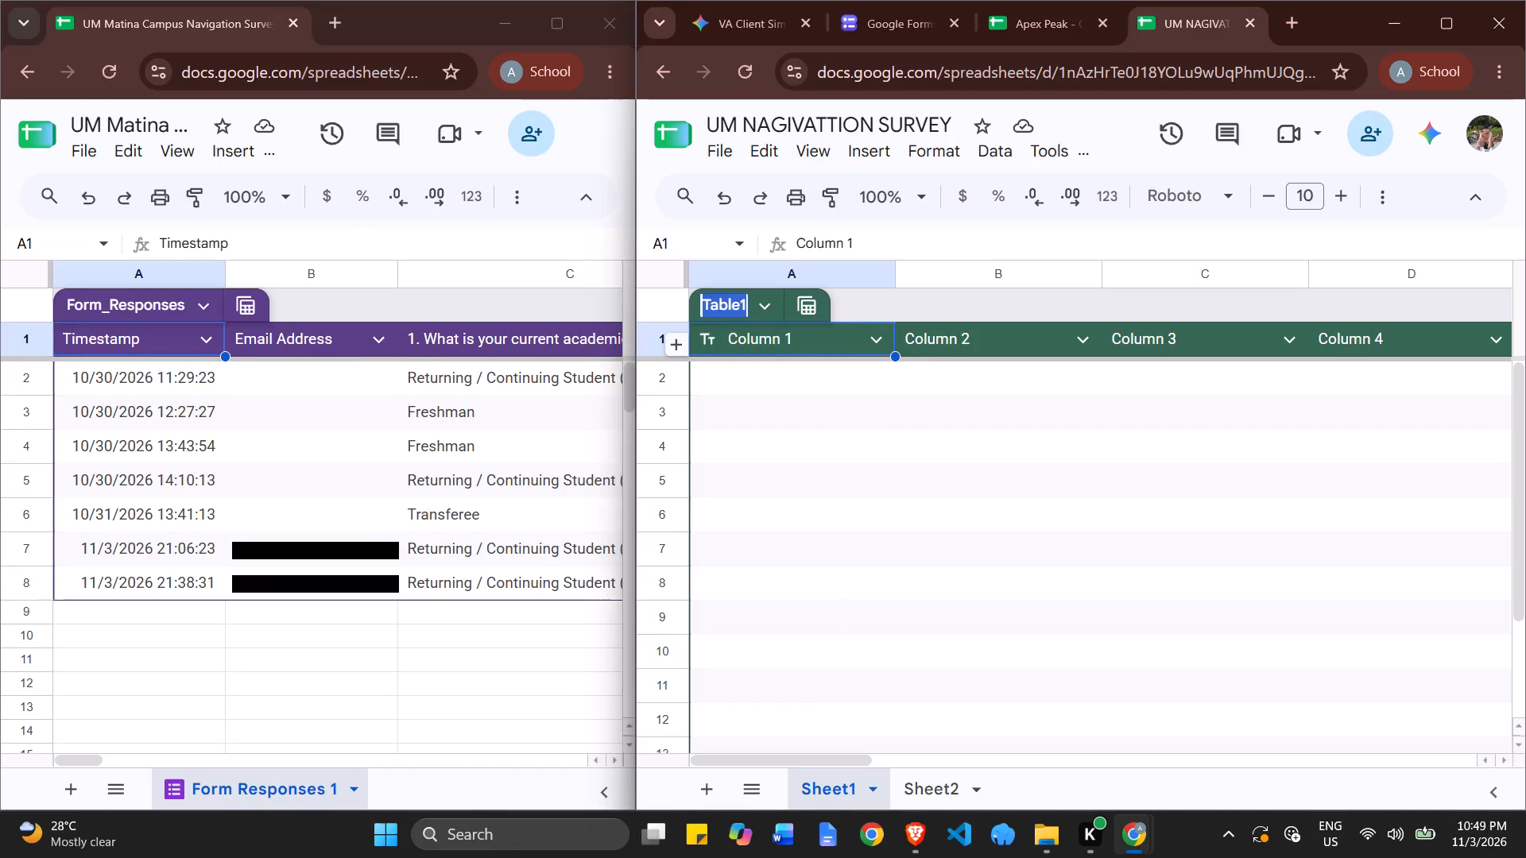
{"action": "type", "text": "Um"}
{"action": "key", "text": "space"}
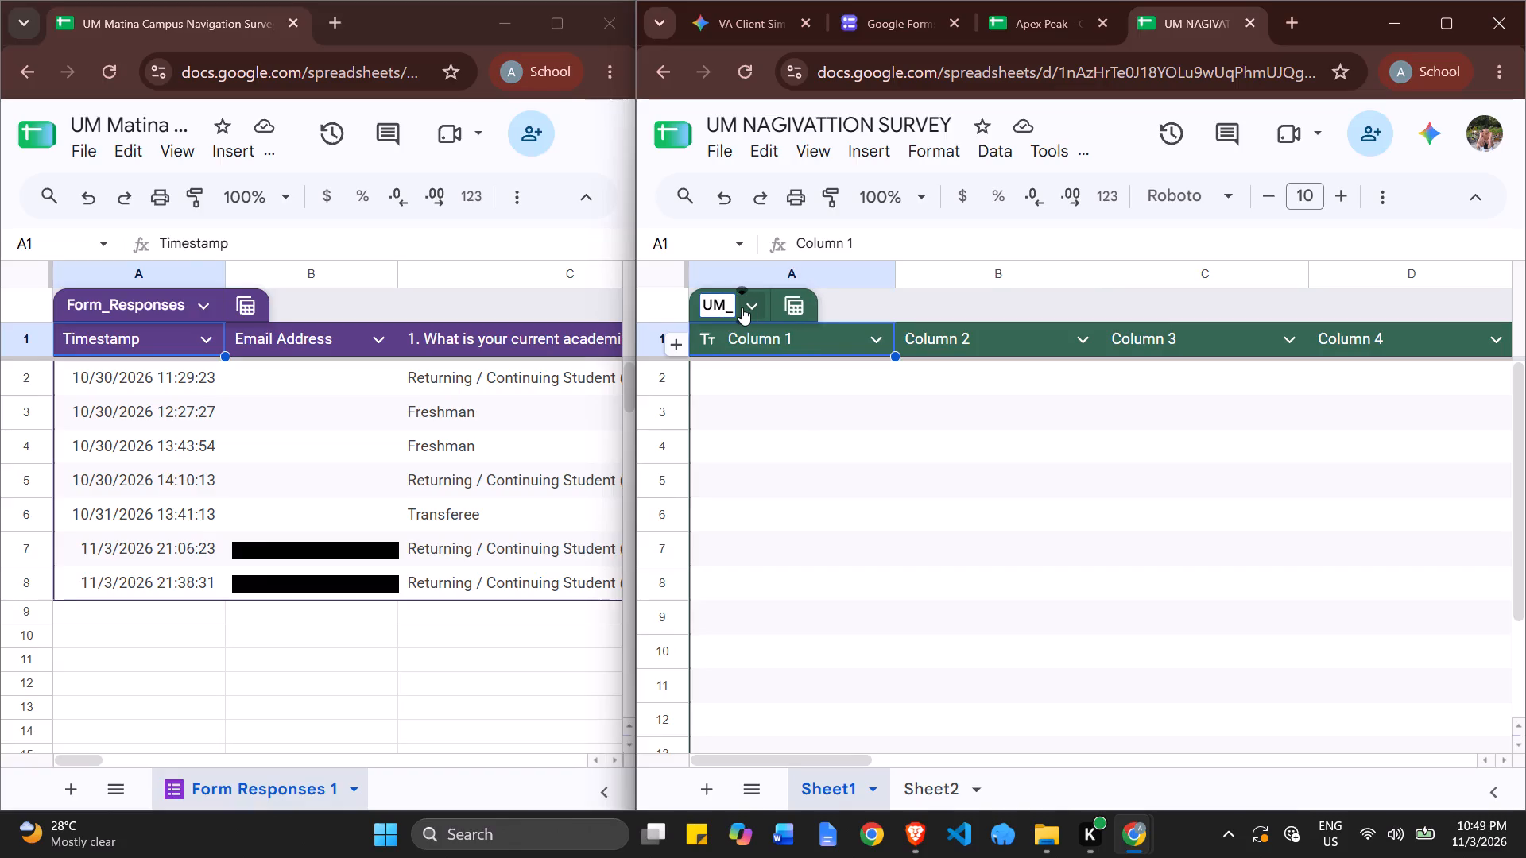
{"action": "type", "text": "na"}
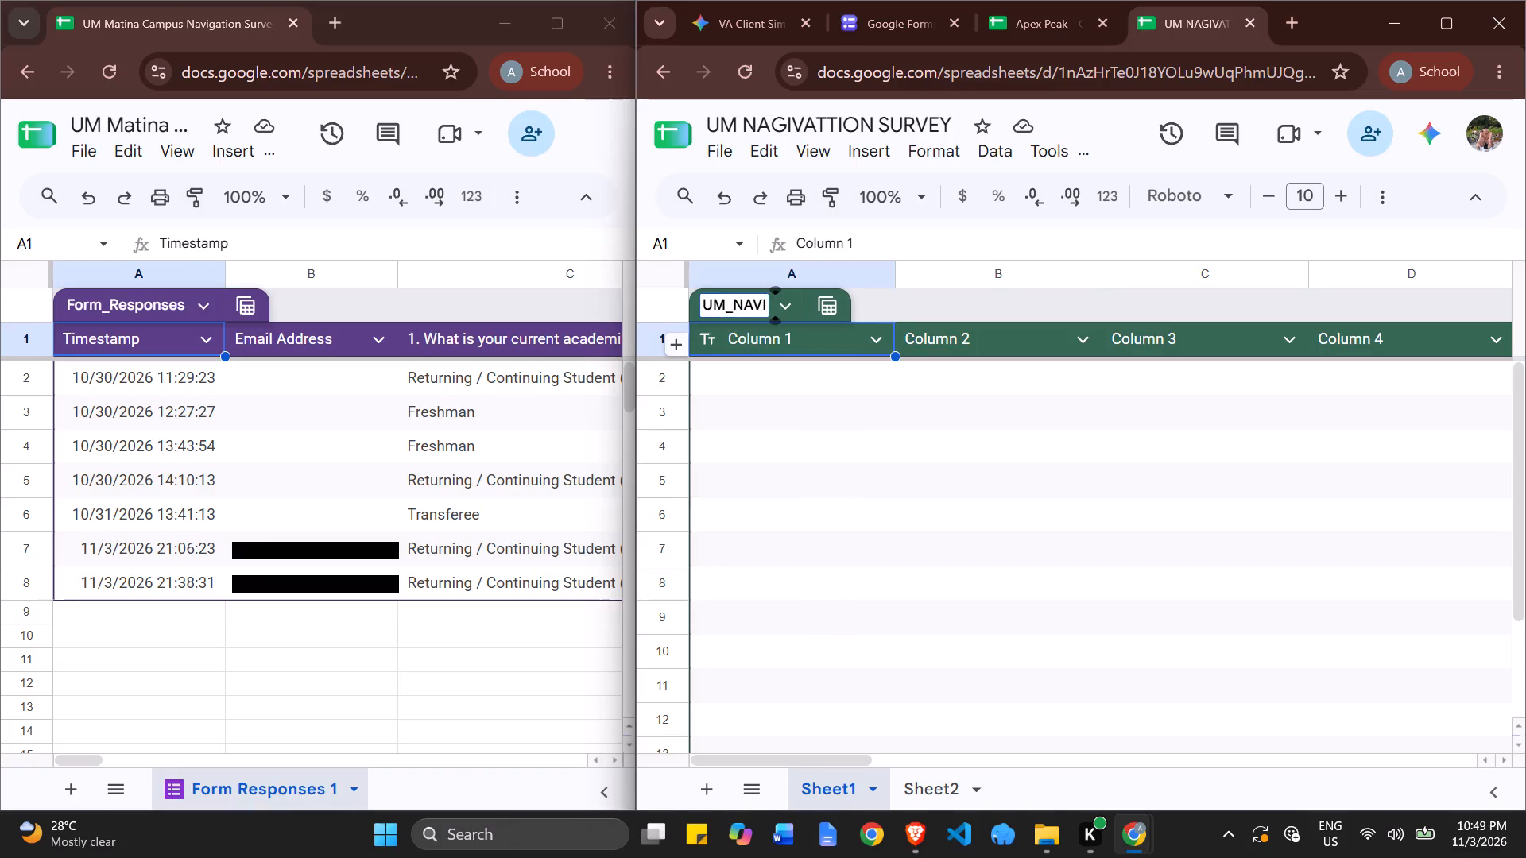
{"action": "type", "text": "GATION"}
{"action": "key", "text": "space"}
{"action": "type", "text": "SURVEY DATA"}
{"action": "key", "text": "BackSpace"}
{"action": "key", "text": "BackSpace"}
{"action": "key", "text": "BackSpace"}
{"action": "key", "text": "BackSpace"}
{"action": "key", "text": "BackSpace"}
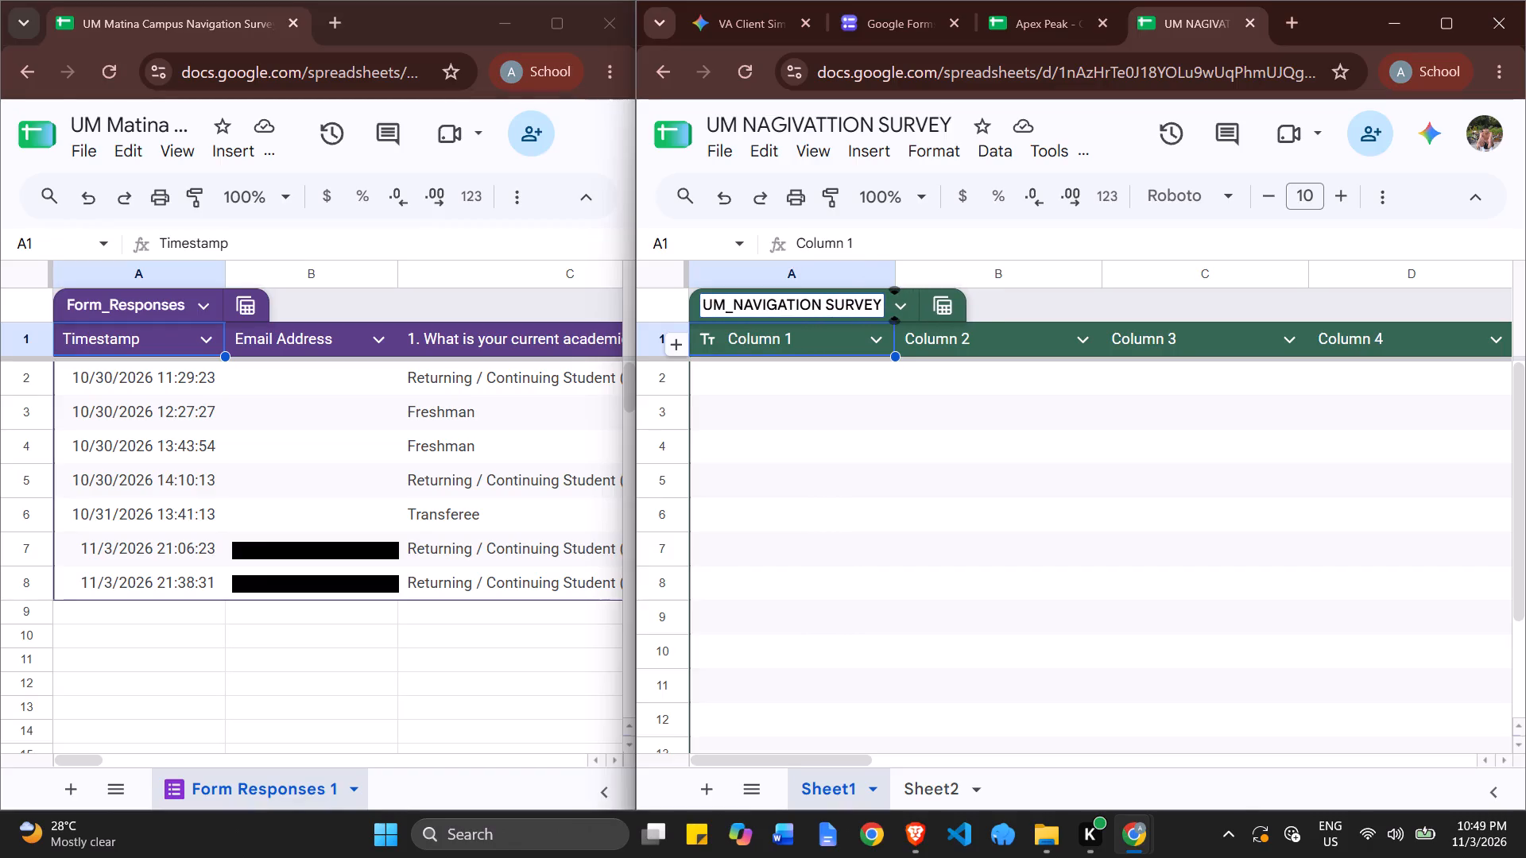
{"action": "key", "text": "Return"}
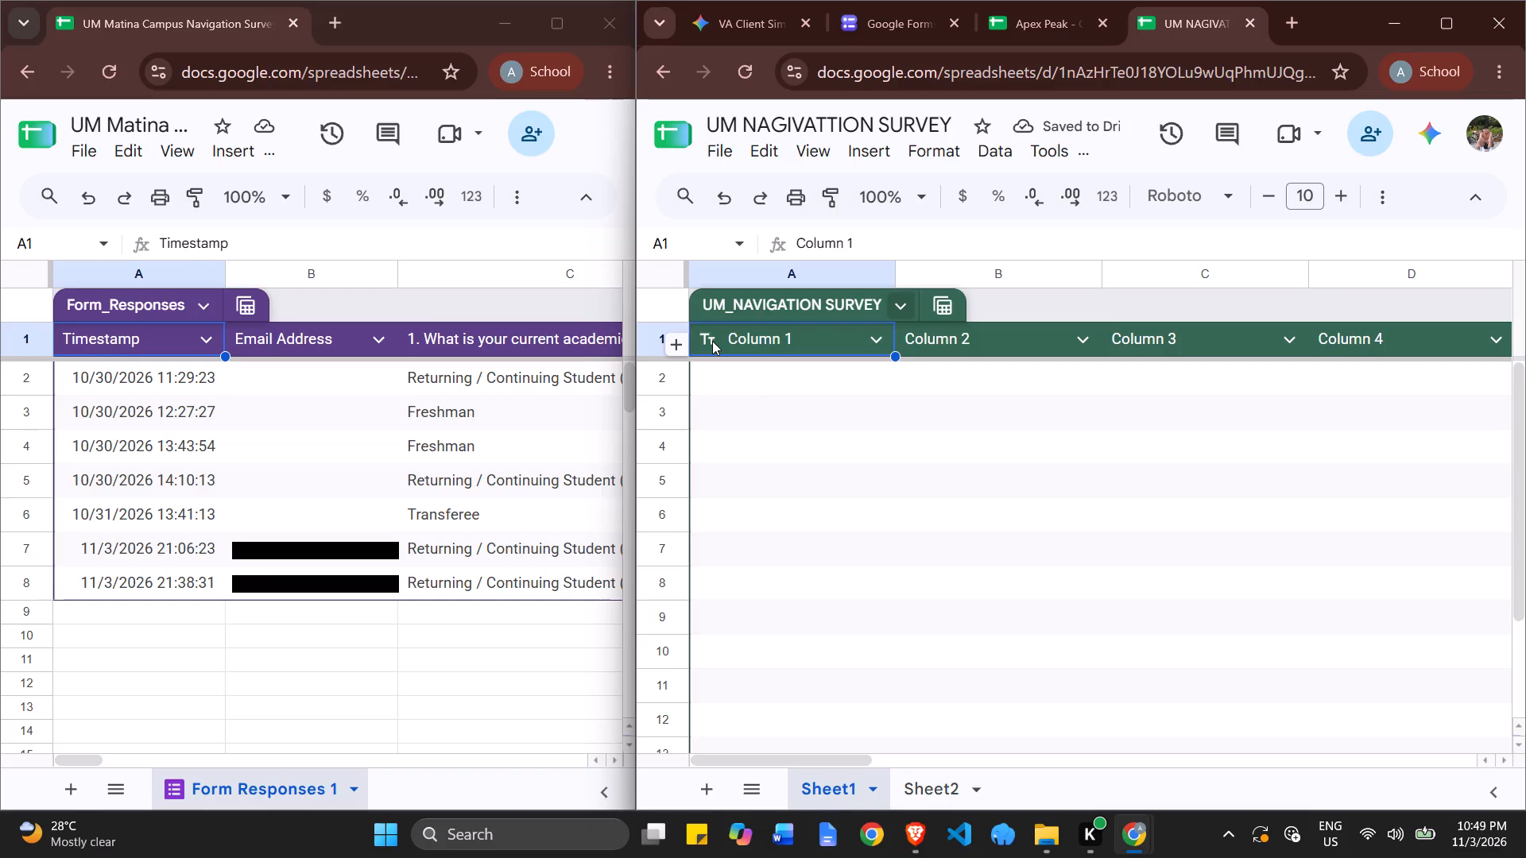
Set the column type of Column 1 to Date time.
{"action": "left_click", "coordinate": [881, 342]}
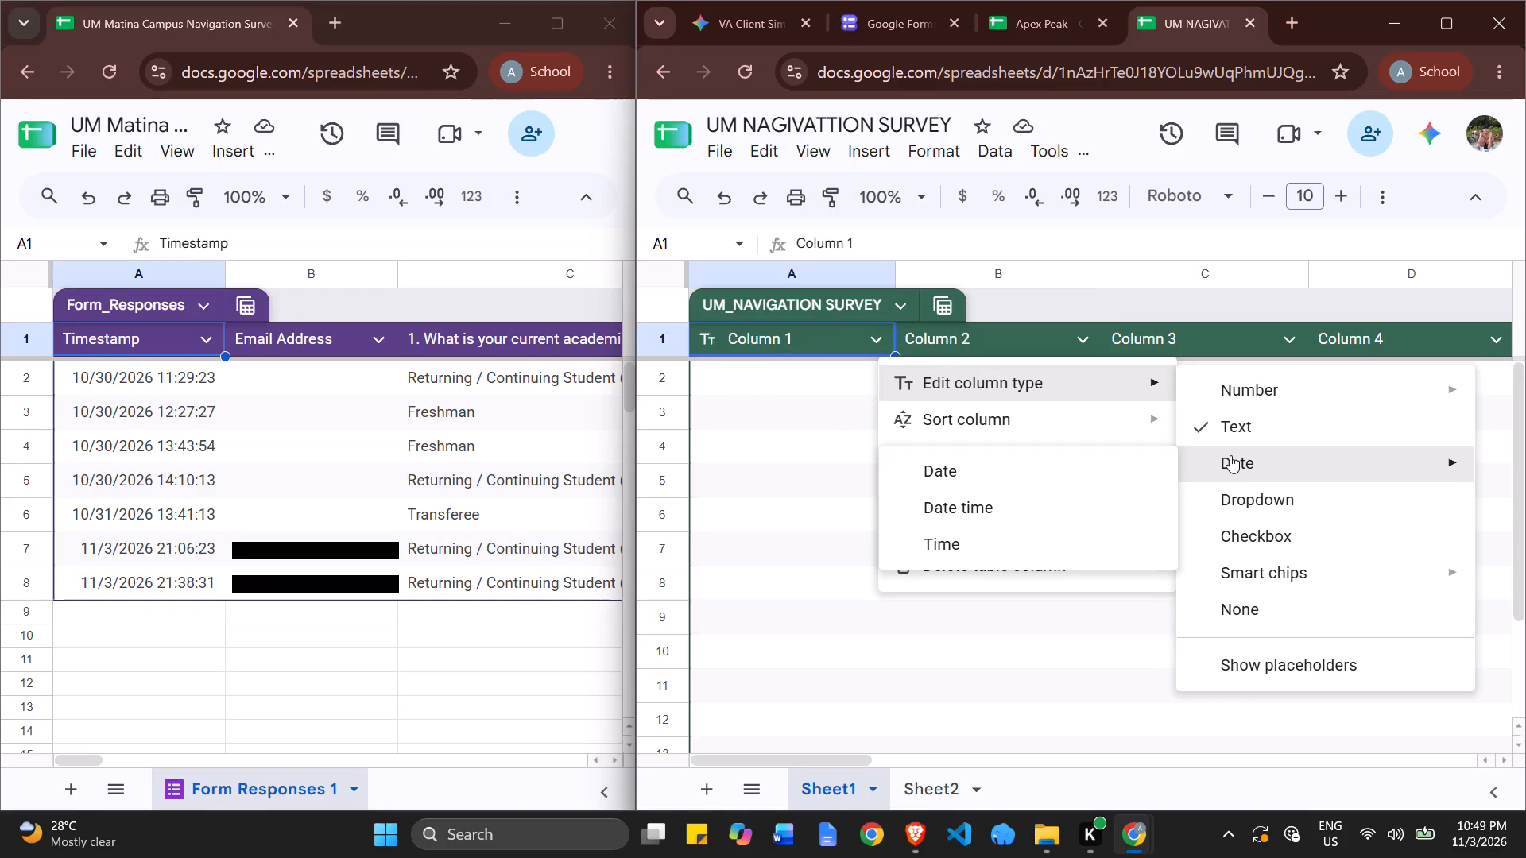
{"action": "left_click", "coordinate": [1096, 507]}
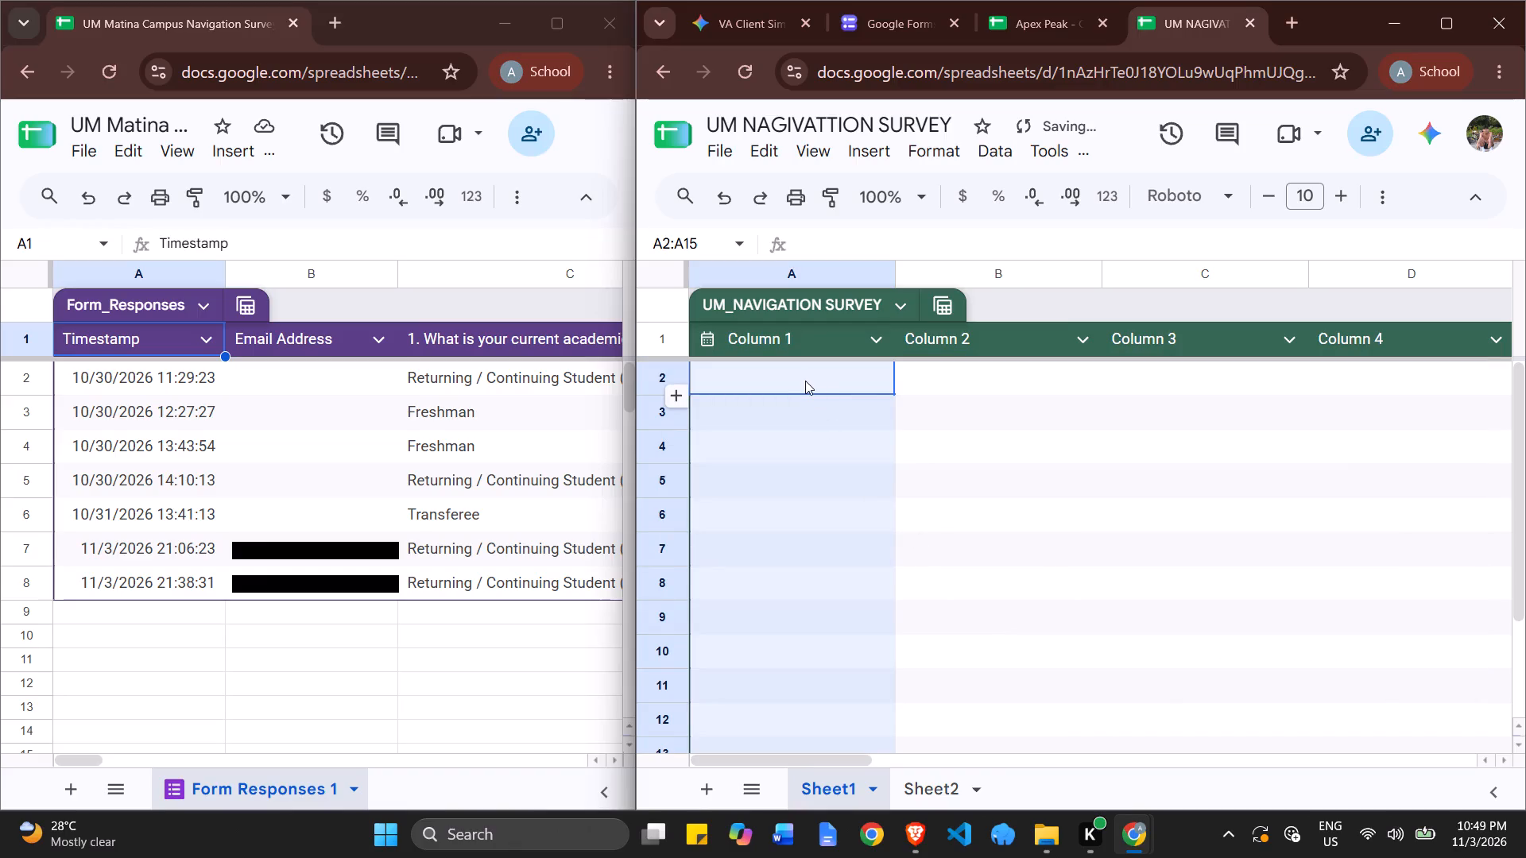
Rename the Column 1 header as Timestamp.
{"action": "double_click", "coordinate": [793, 347]}
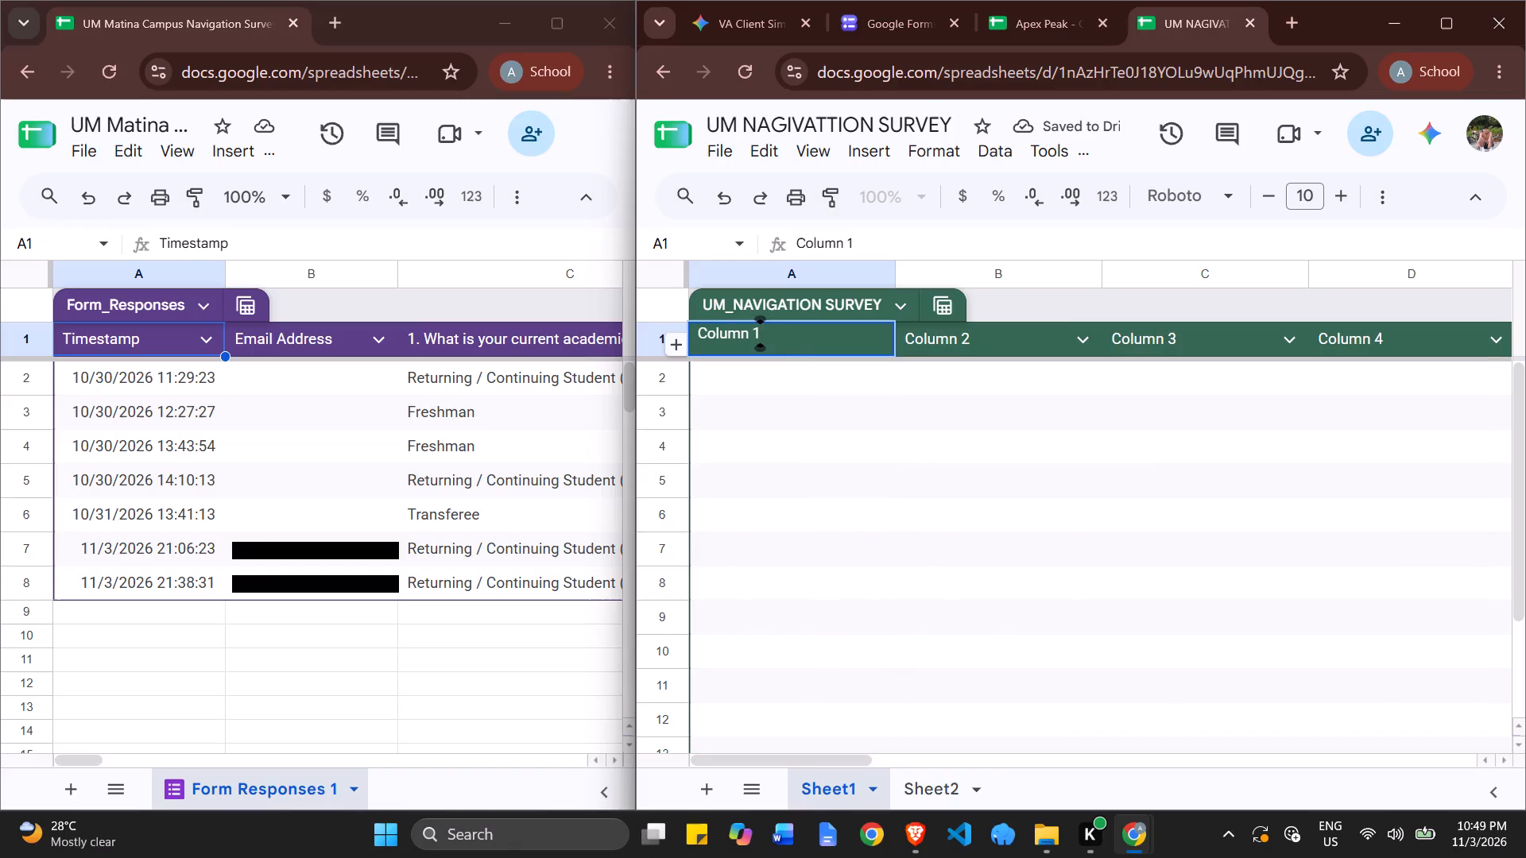
{"action": "key", "text": "BackSpace"}
{"action": "key", "text": "BackSpace"}
{"action": "key", "text": "BackSpace"}
{"action": "key", "text": "BackSpace"}
{"action": "key", "text": "BackSpace"}
{"action": "key", "text": "BackSpace"}
{"action": "key", "text": "BackSpace"}
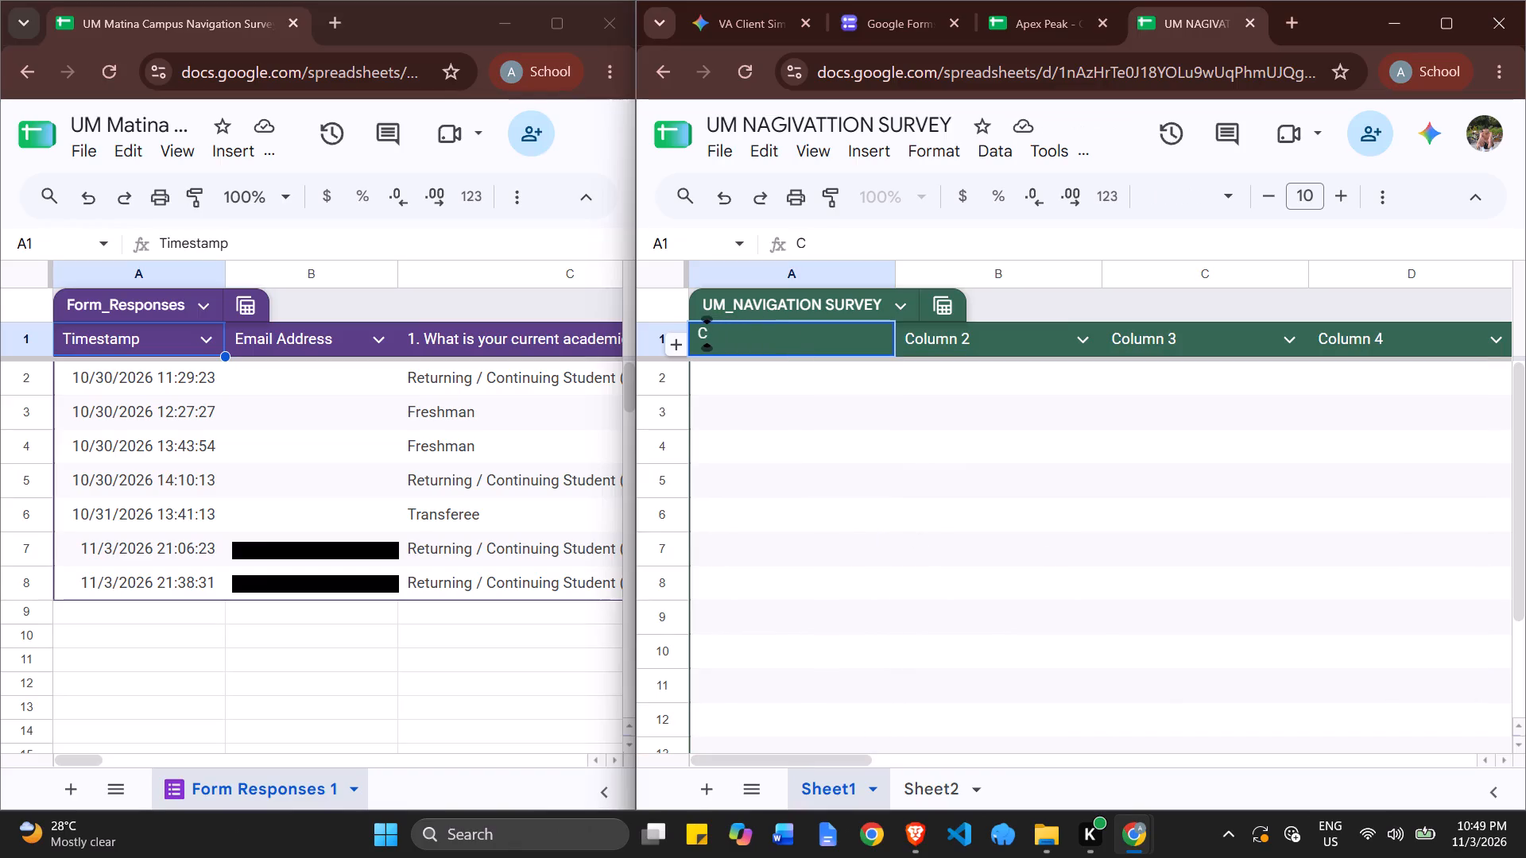
{"action": "key", "text": "BackSpace"}
{"action": "type", "text": "tIME"}
{"action": "key", "text": "BackSpace"}
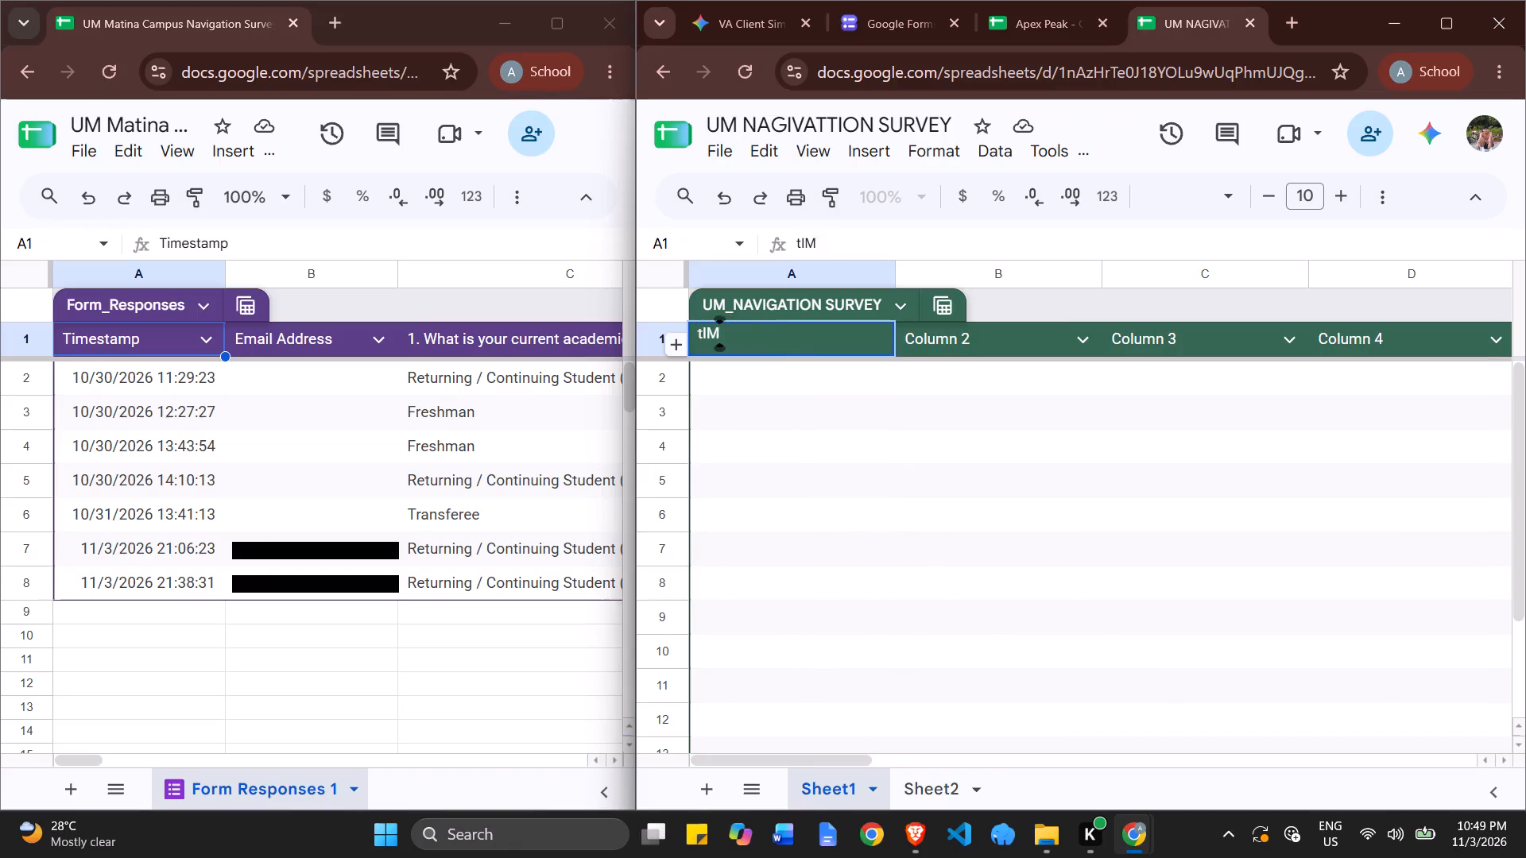
{"action": "key", "text": "BackSpace"}
{"action": "type", "text": "Time"}
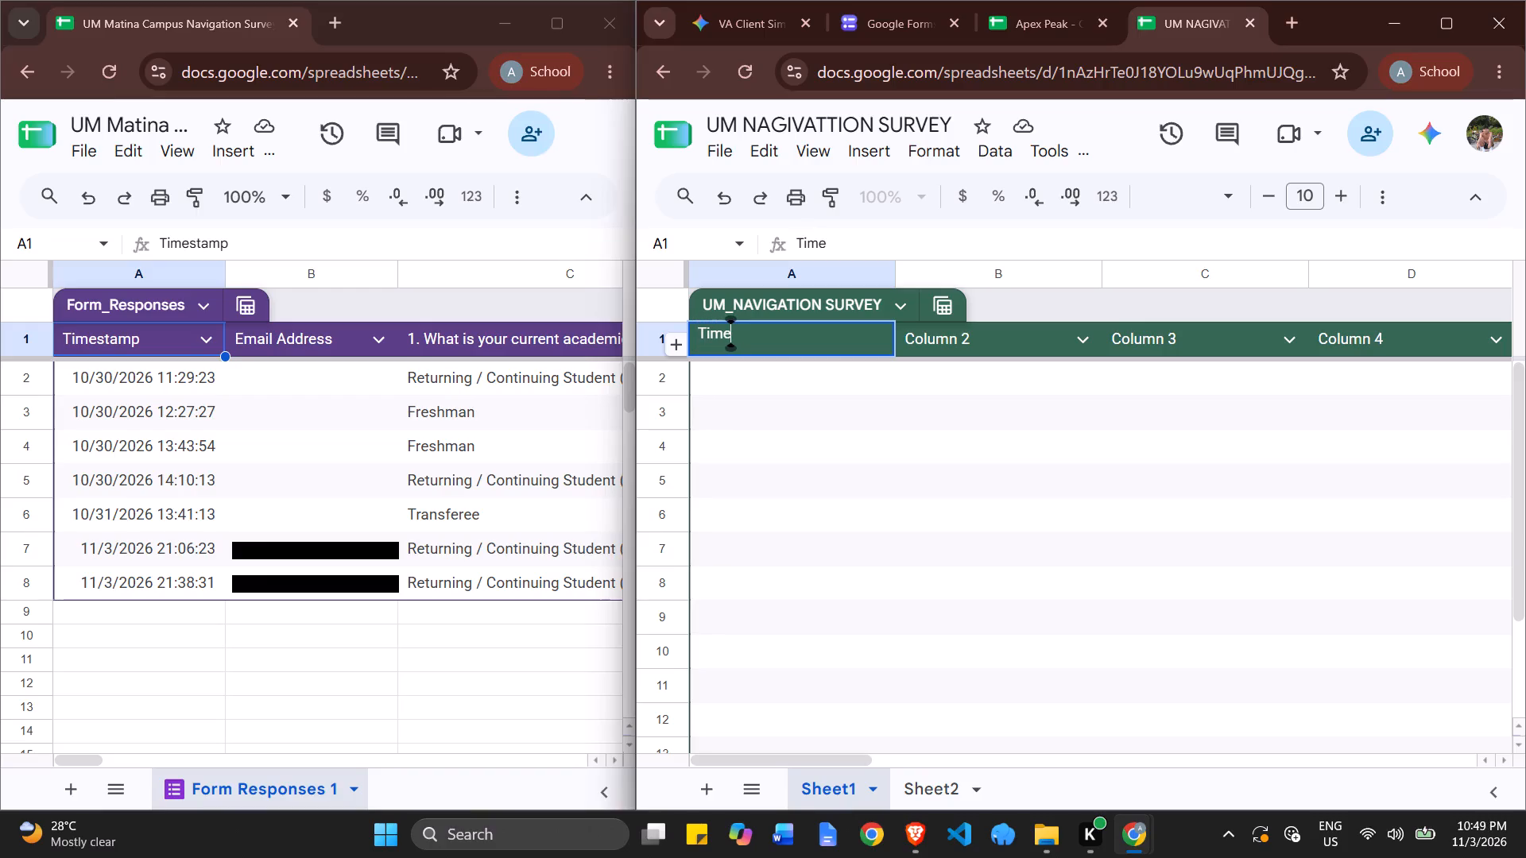
{"action": "type", "text": "stamp"}
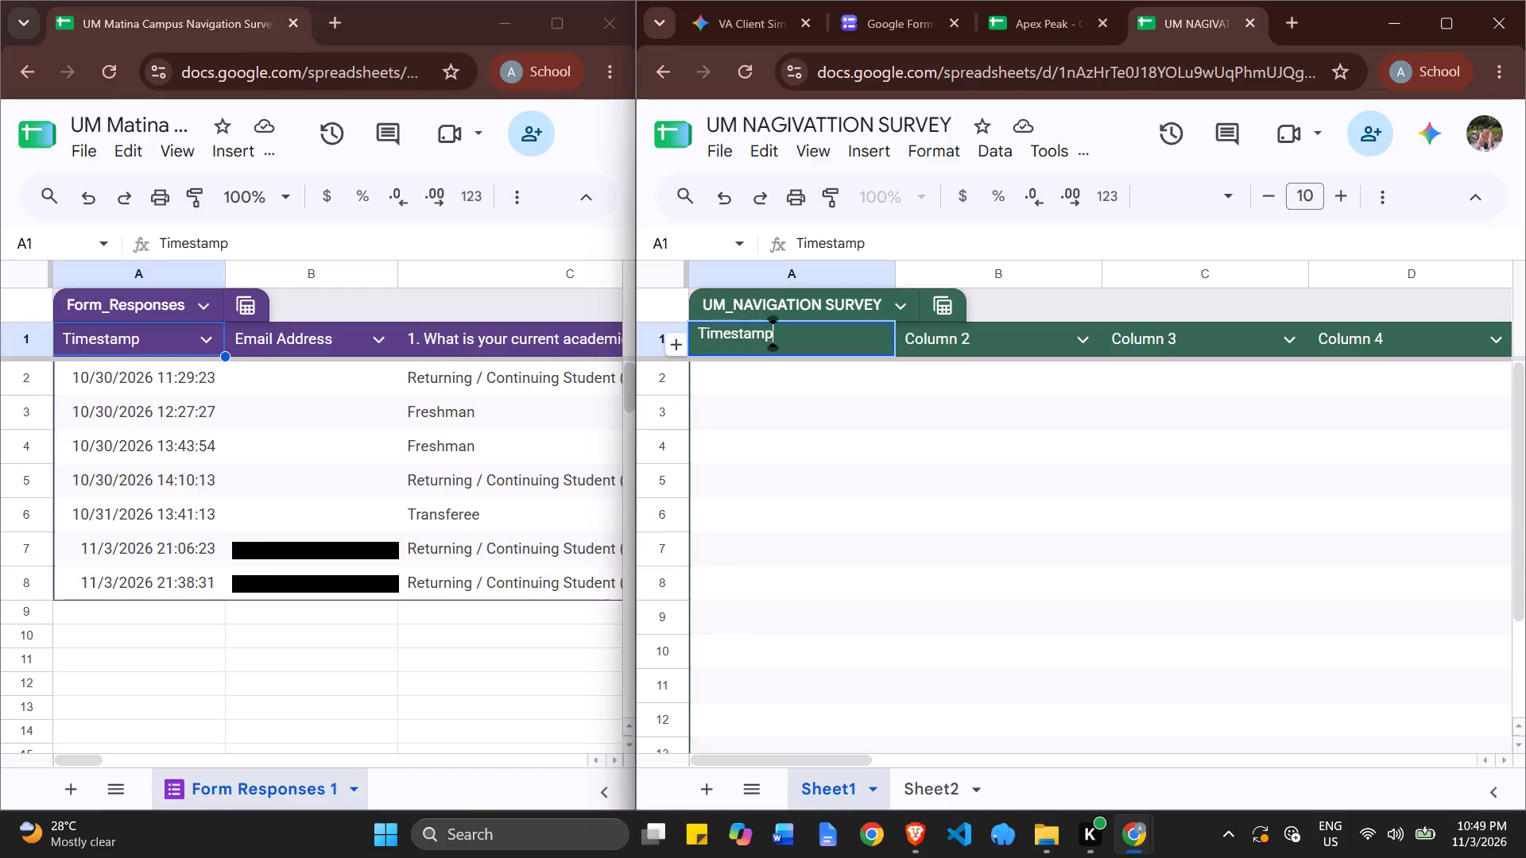
{"action": "left_click", "coordinate": [794, 396]}
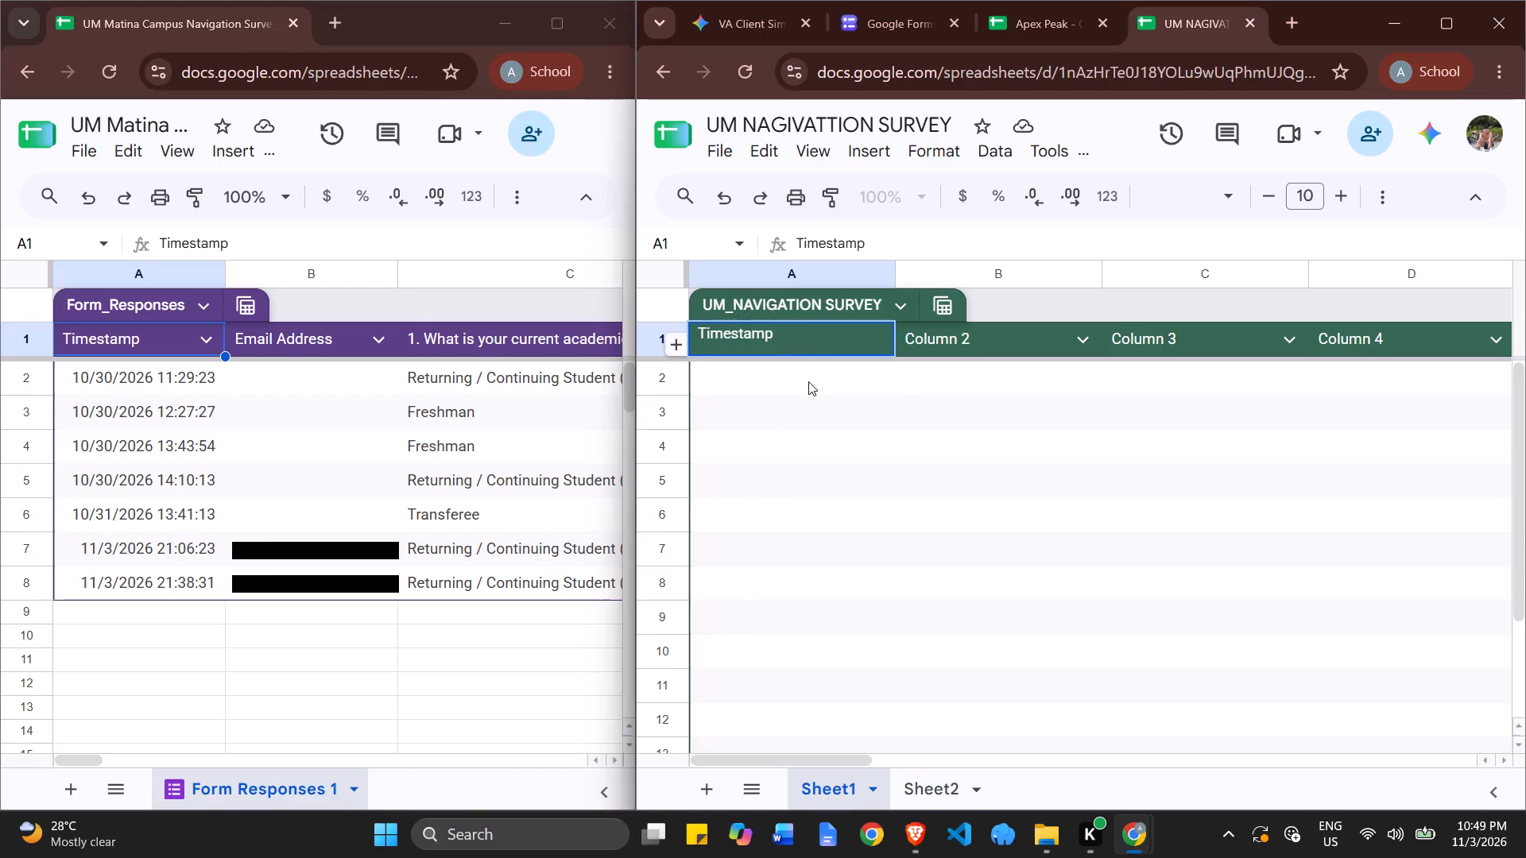
Enter 10/10/2026 as the date in the first Timestamp row of the UM_NAVIGATION SURVEY table.
{"action": "left_click", "coordinate": [810, 379]}
{"action": "left_click", "coordinate": [797, 394]}
{"action": "double_click", "coordinate": [803, 378]}
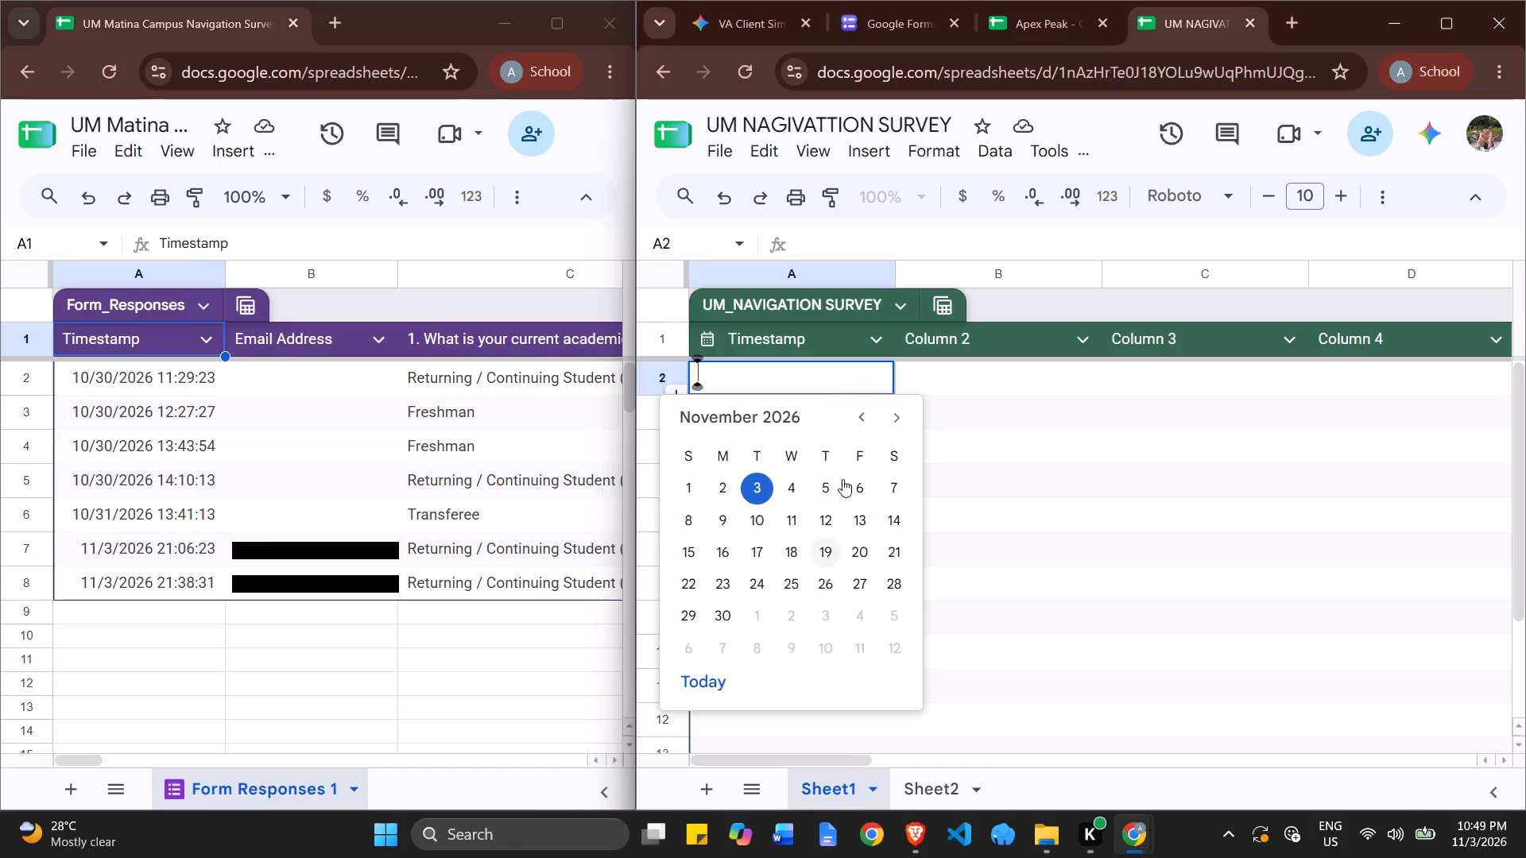
{"action": "left_click", "coordinate": [864, 420]}
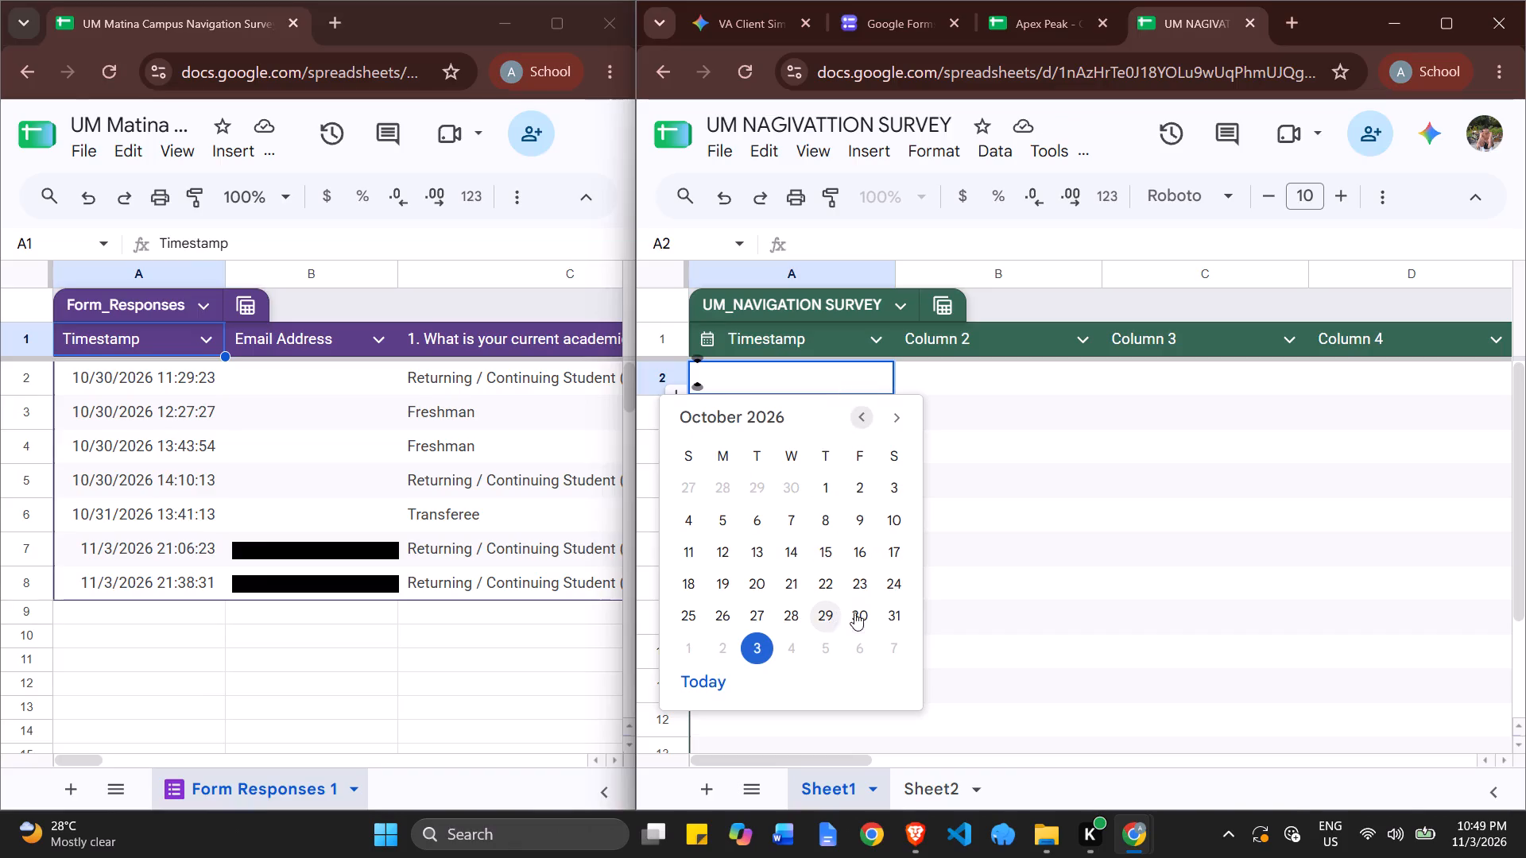
{"action": "left_click", "coordinate": [900, 513]}
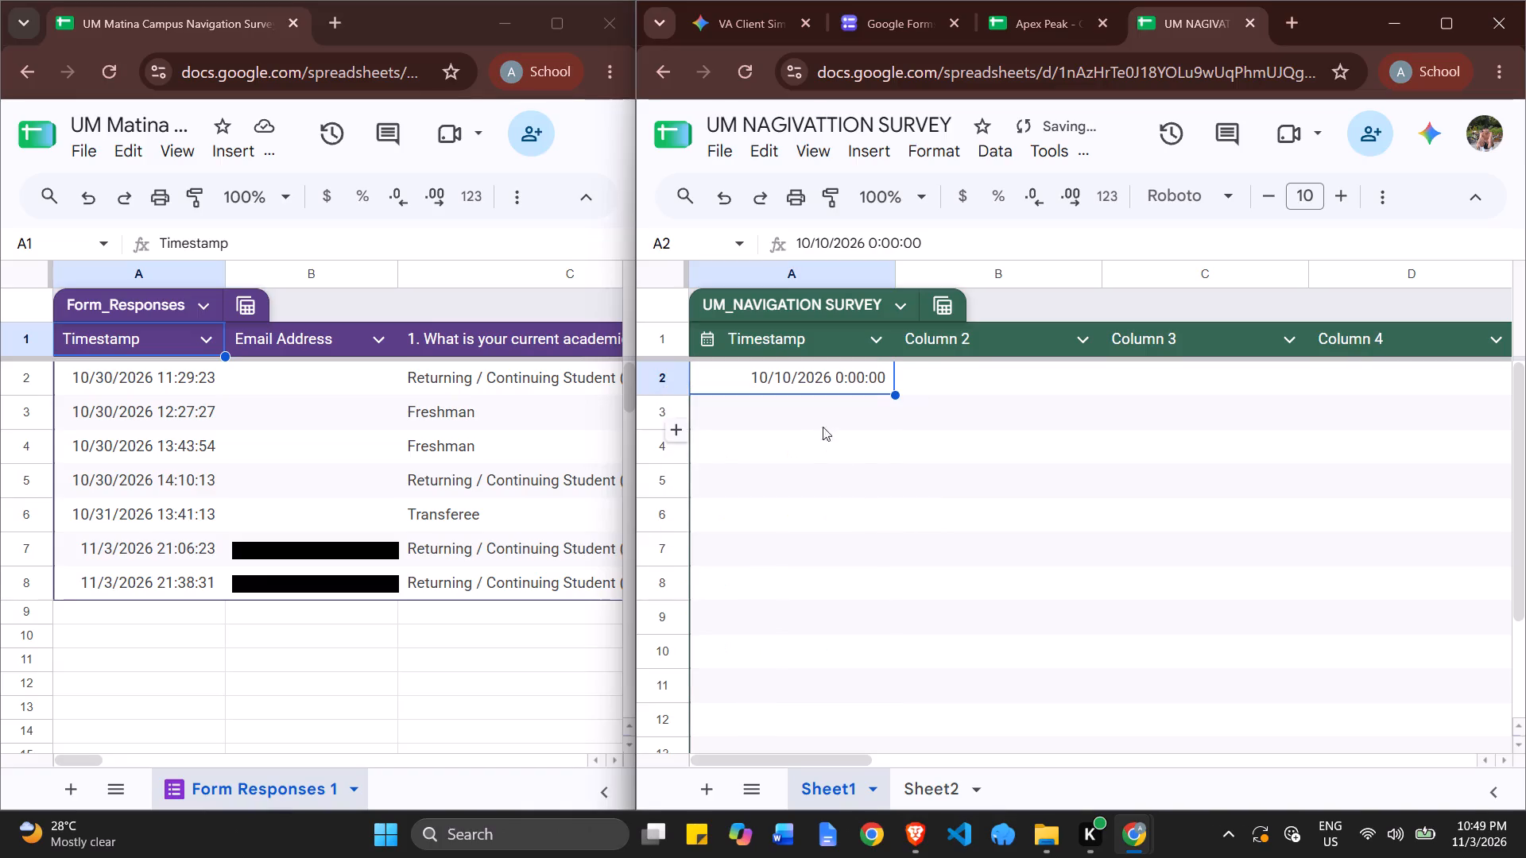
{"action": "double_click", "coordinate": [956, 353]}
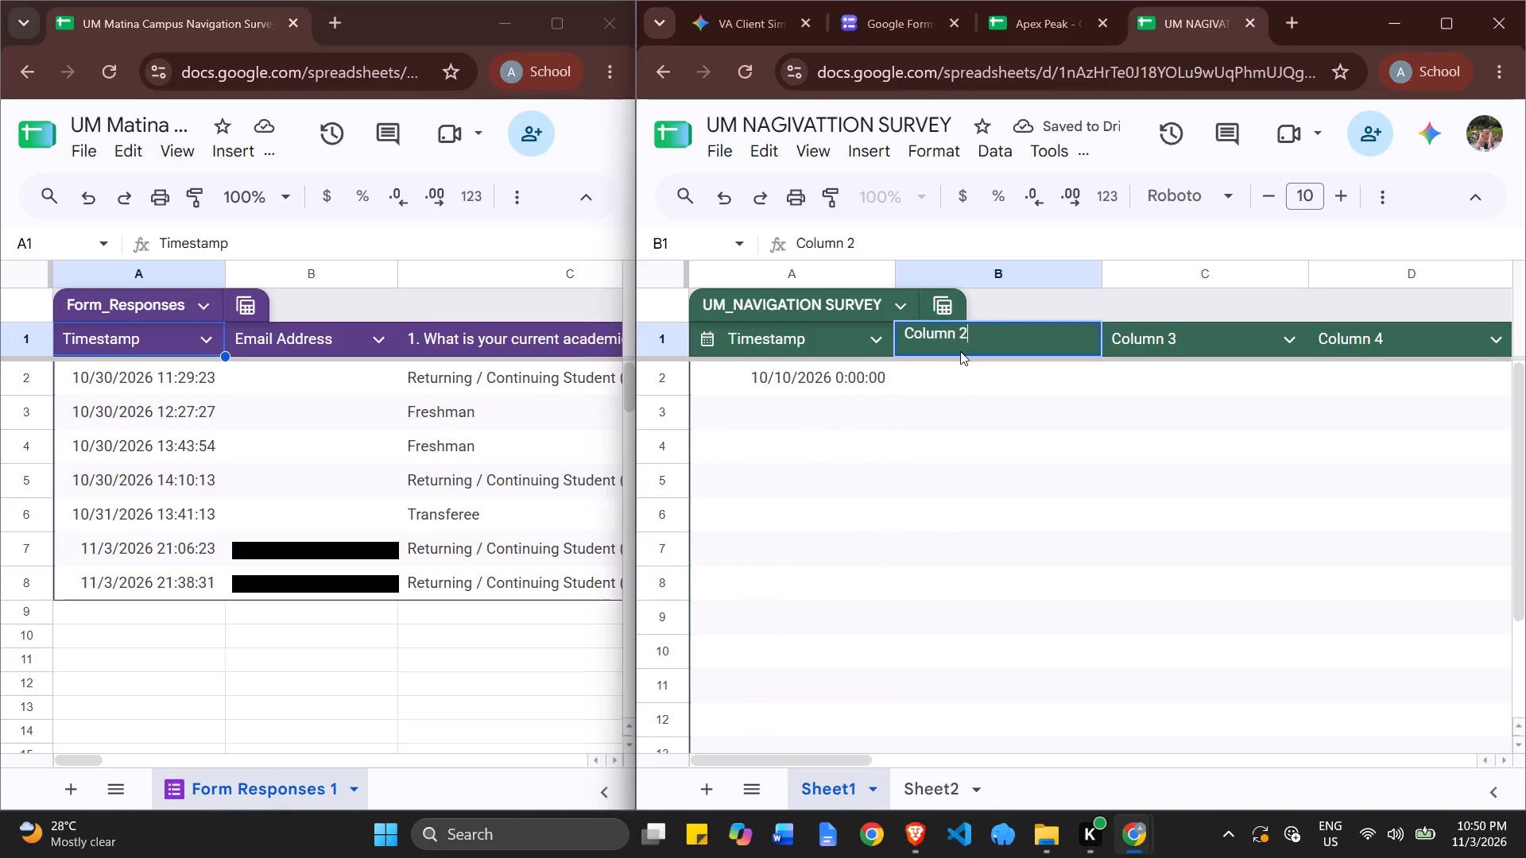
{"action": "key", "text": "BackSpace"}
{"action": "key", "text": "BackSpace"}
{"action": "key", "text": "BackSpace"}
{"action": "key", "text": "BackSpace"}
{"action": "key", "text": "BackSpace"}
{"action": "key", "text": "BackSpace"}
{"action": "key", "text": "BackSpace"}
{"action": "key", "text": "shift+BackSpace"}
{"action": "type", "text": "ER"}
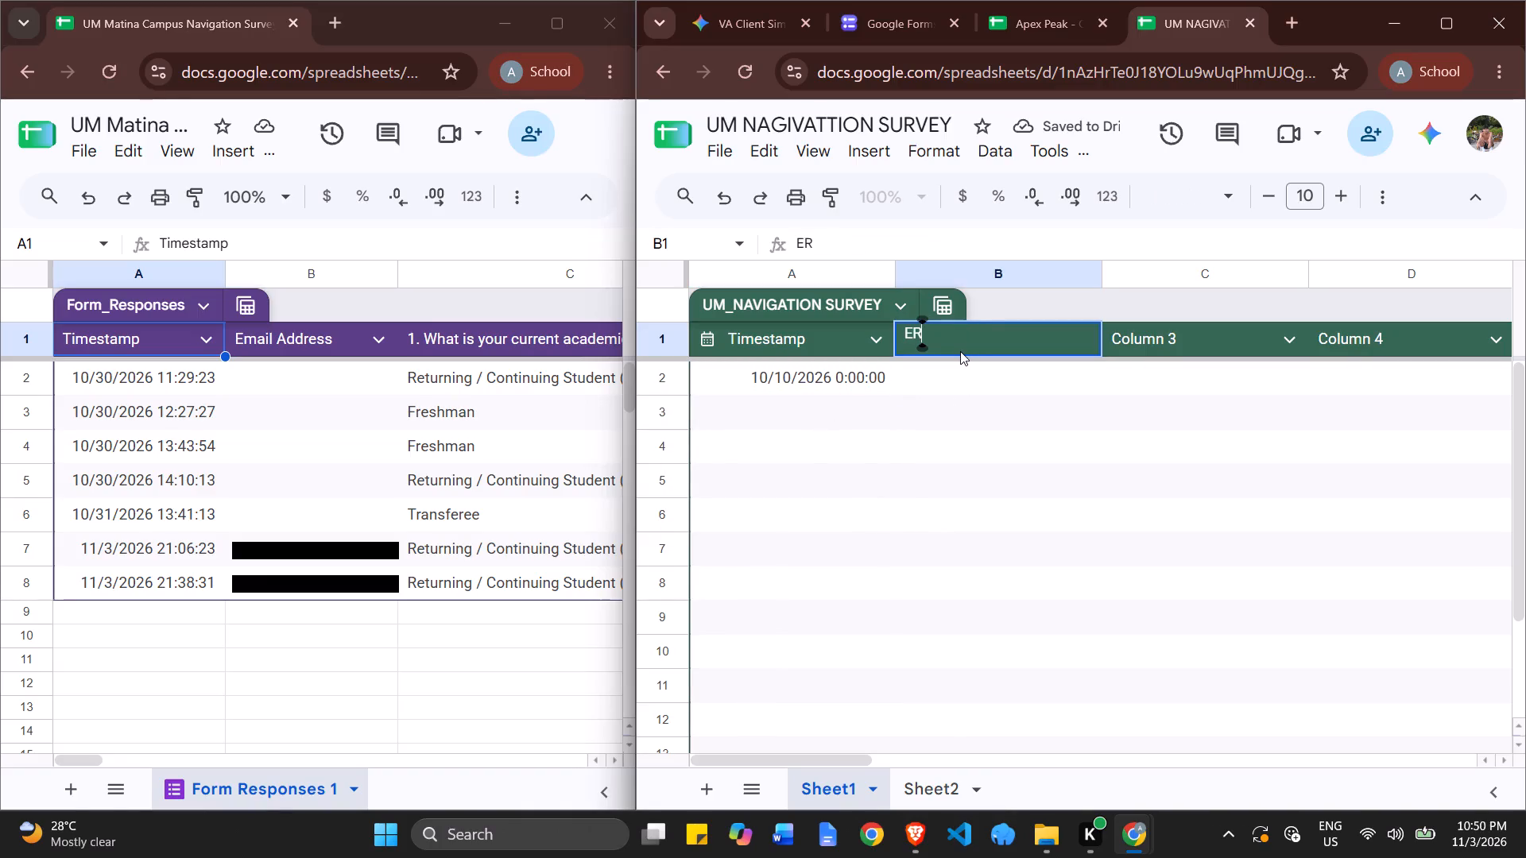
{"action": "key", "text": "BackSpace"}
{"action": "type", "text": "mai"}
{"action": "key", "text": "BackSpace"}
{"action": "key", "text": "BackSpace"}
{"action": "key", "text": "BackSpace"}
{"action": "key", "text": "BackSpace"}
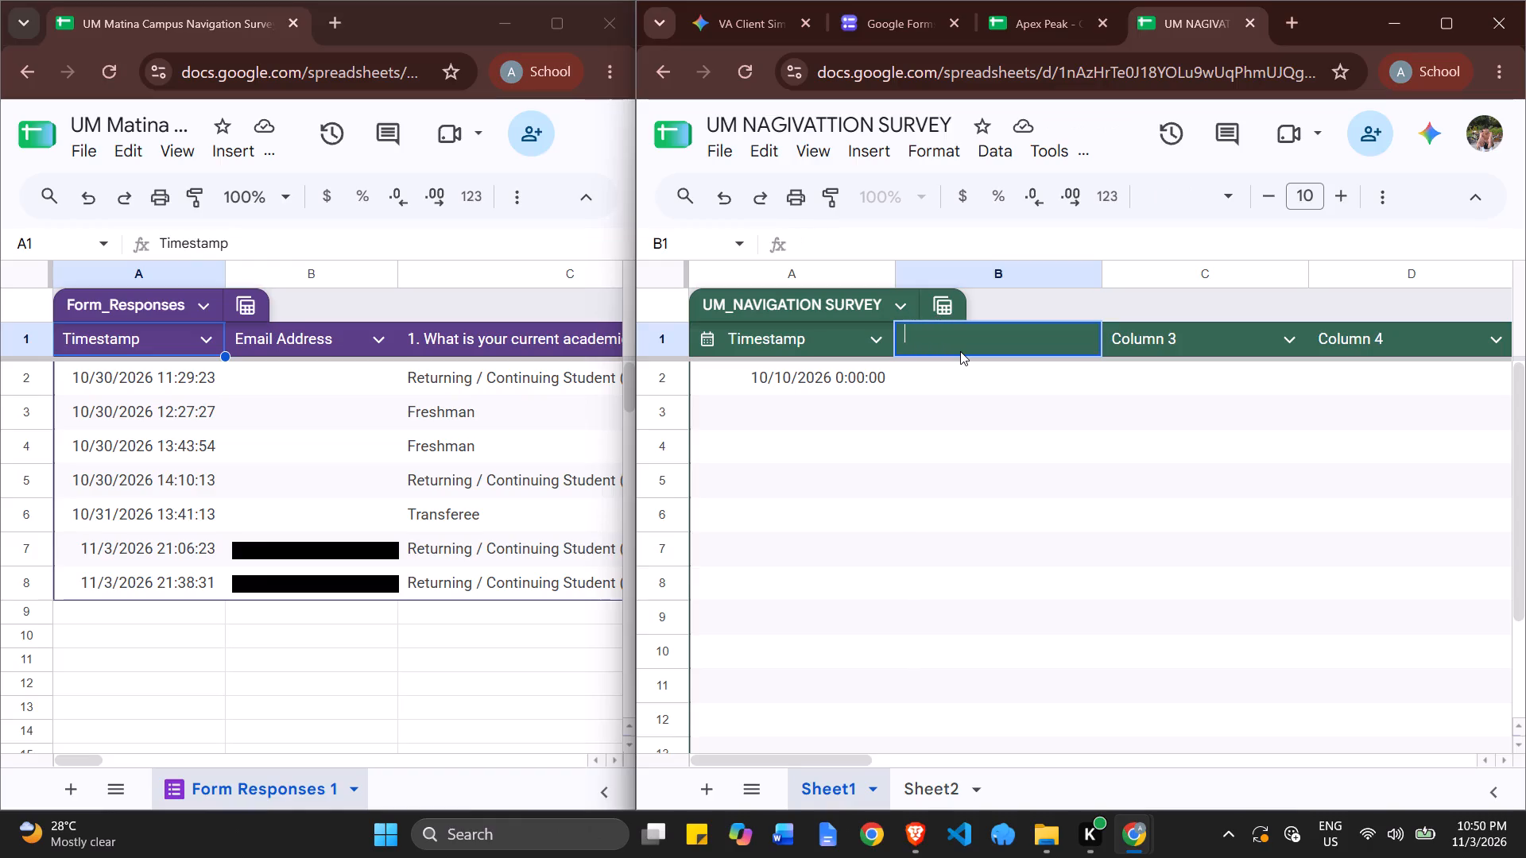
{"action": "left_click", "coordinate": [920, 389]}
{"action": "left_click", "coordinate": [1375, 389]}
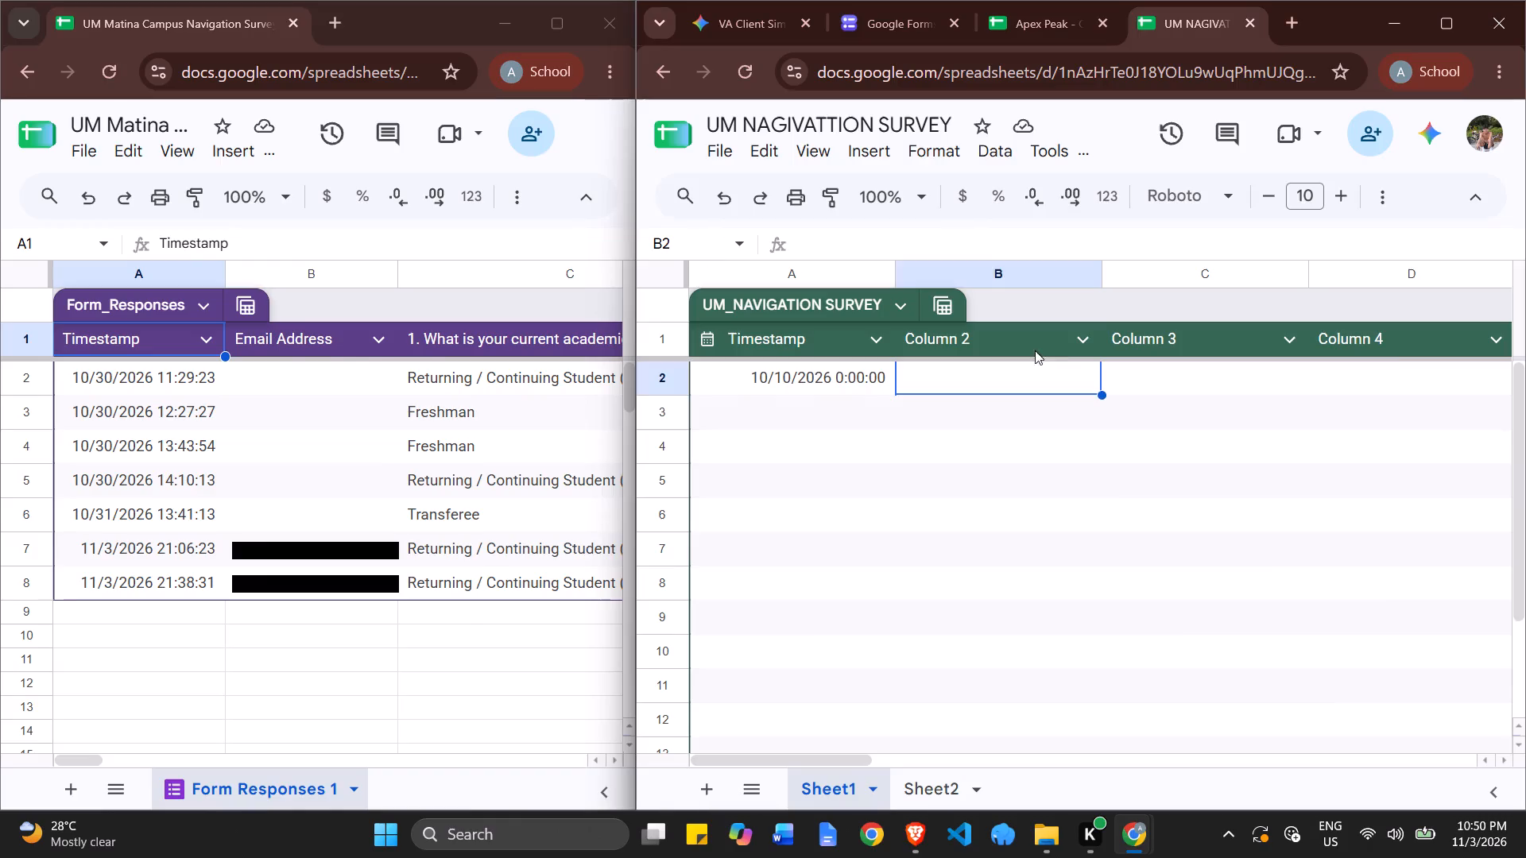
Set the column type of Column 2 to the People smart chip.
{"action": "left_click", "coordinate": [1083, 339]}
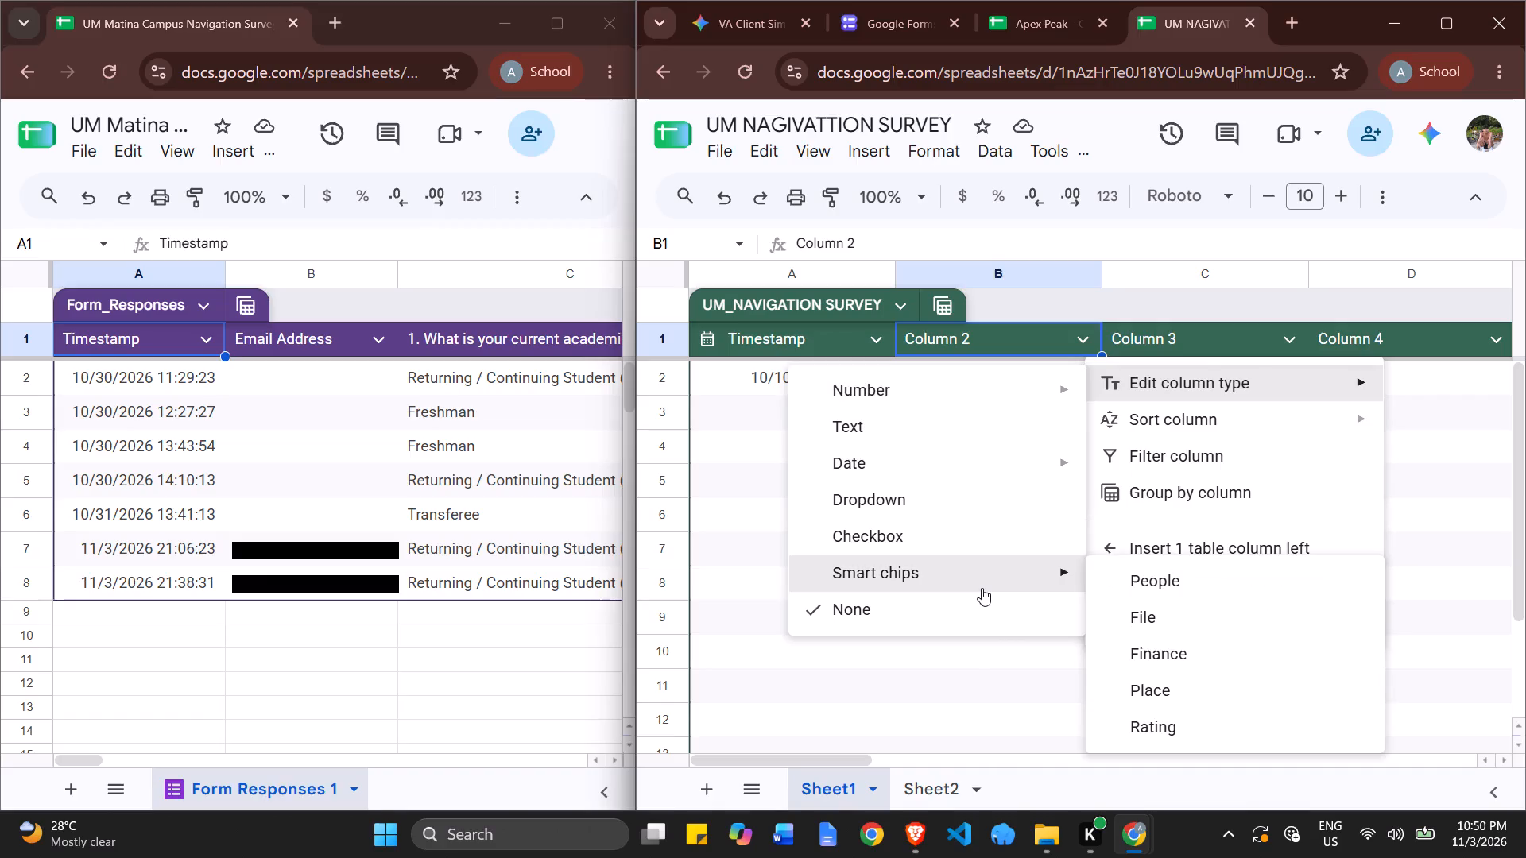
{"action": "left_click", "coordinate": [1159, 593]}
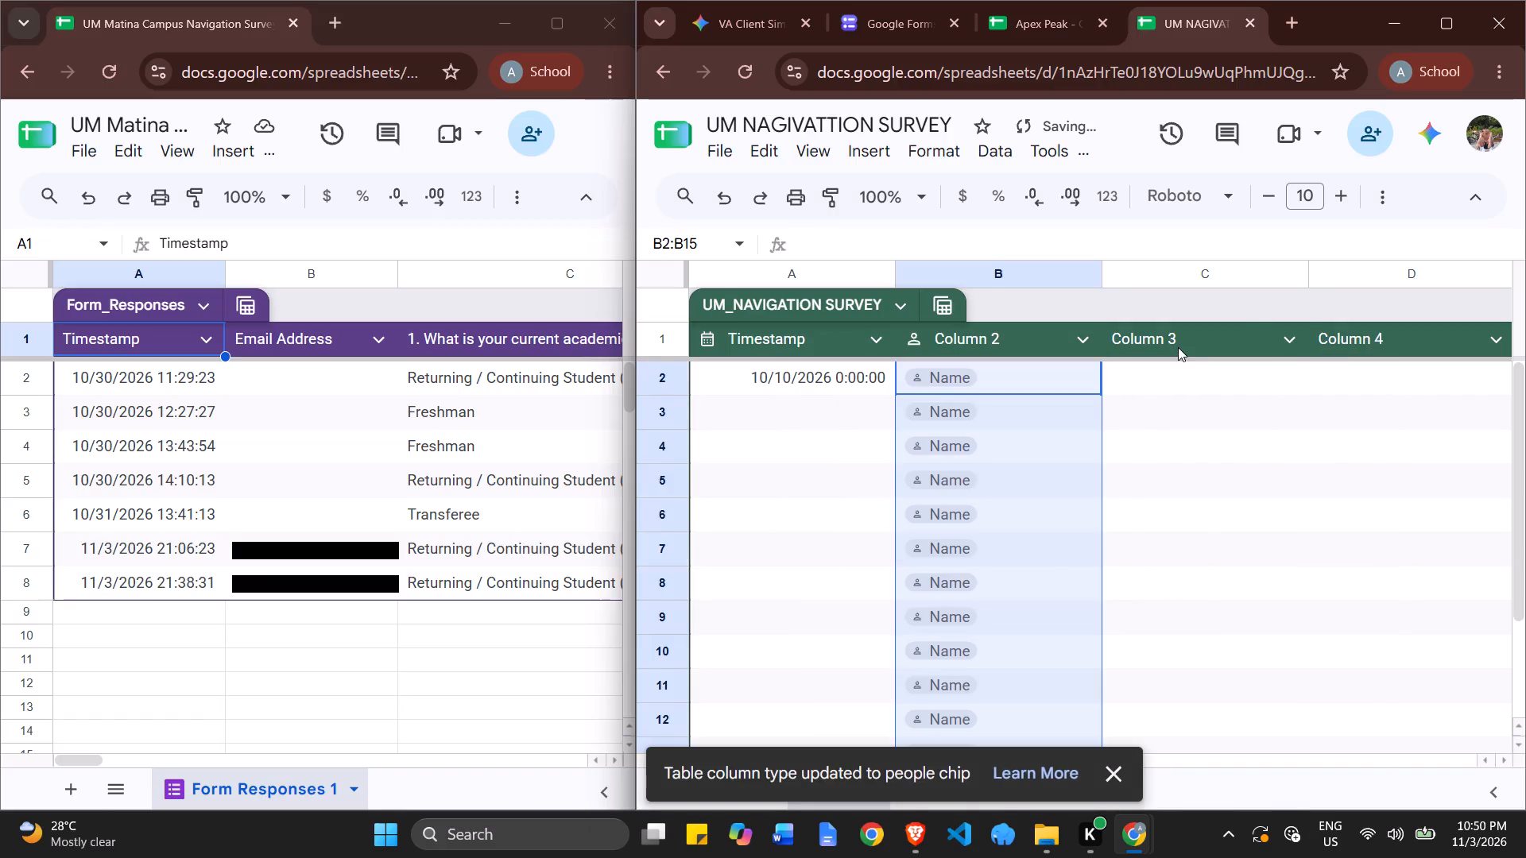
Rename the Column 3 header as Academic status at UM, based on question 1 in the form responses.
{"action": "double_click", "coordinate": [1178, 347]}
{"action": "key", "text": "BackSpace"}
{"action": "key", "text": "BackSpace"}
{"action": "key", "text": "BackSpace"}
{"action": "key", "text": "BackSpace"}
{"action": "key", "text": "BackSpace"}
{"action": "key", "text": "BackSpace"}
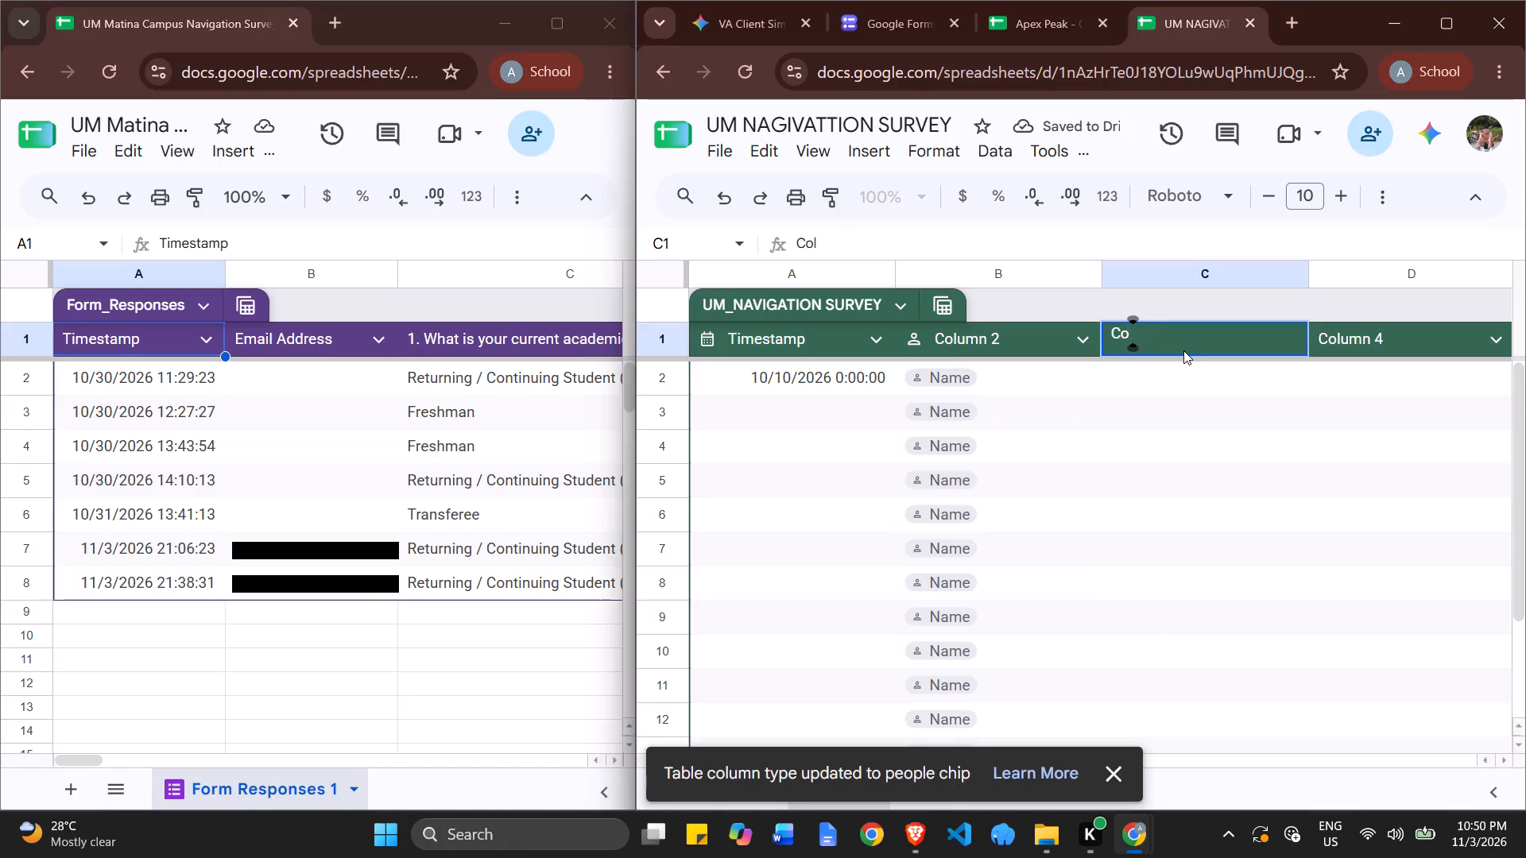
{"action": "key", "text": "BackSpace"}
{"action": "key", "text": "BackSpace"}
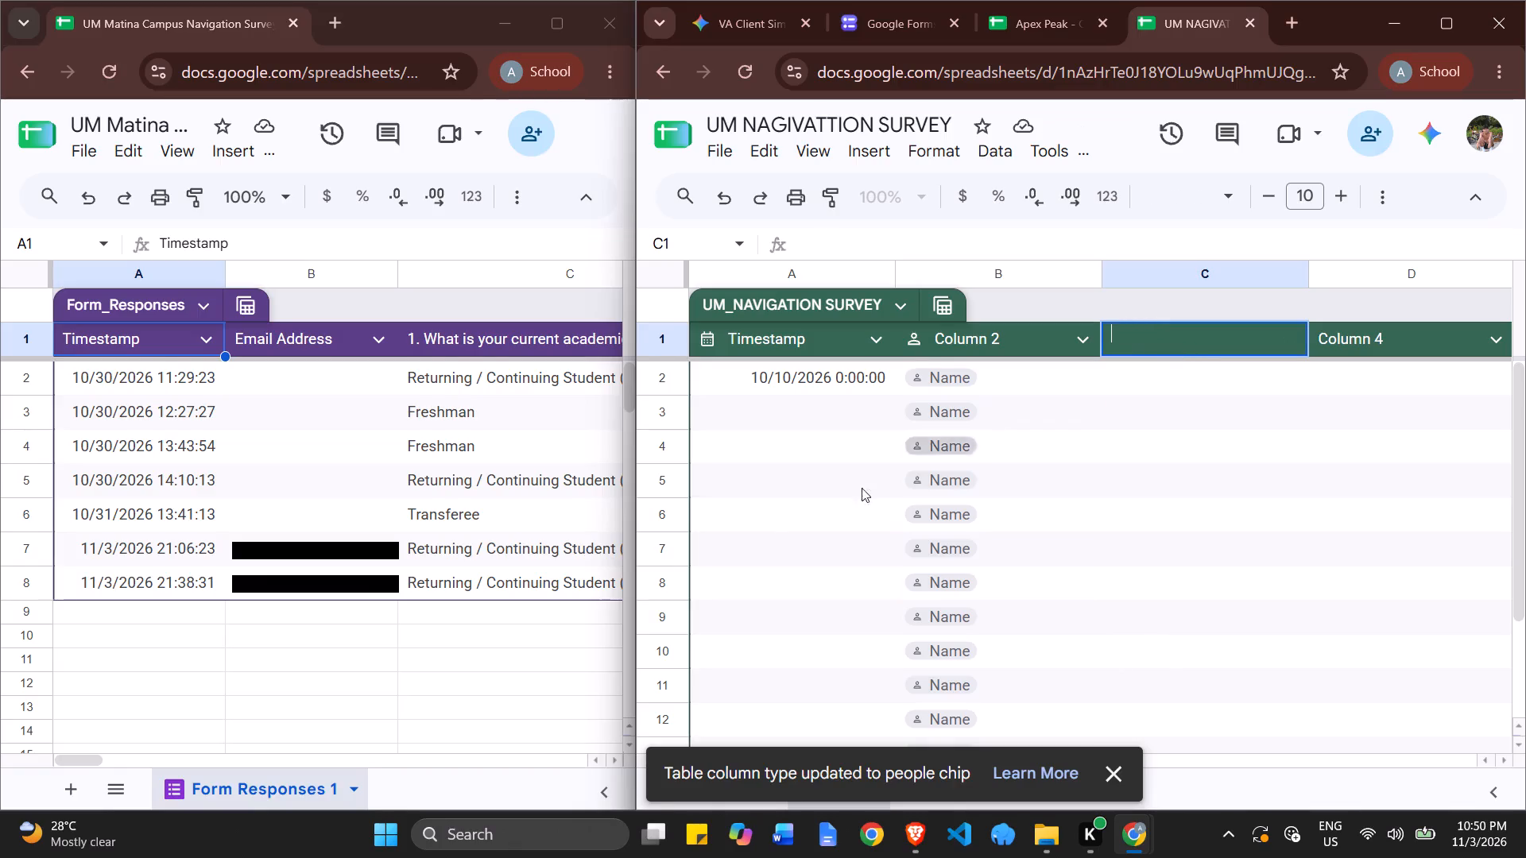
{"action": "scroll", "coordinate": [555, 570], "scroll_direction": "down", "scroll_amount": 1}
{"action": "scroll", "coordinate": [555, 570], "scroll_direction": "up", "scroll_amount": 3}
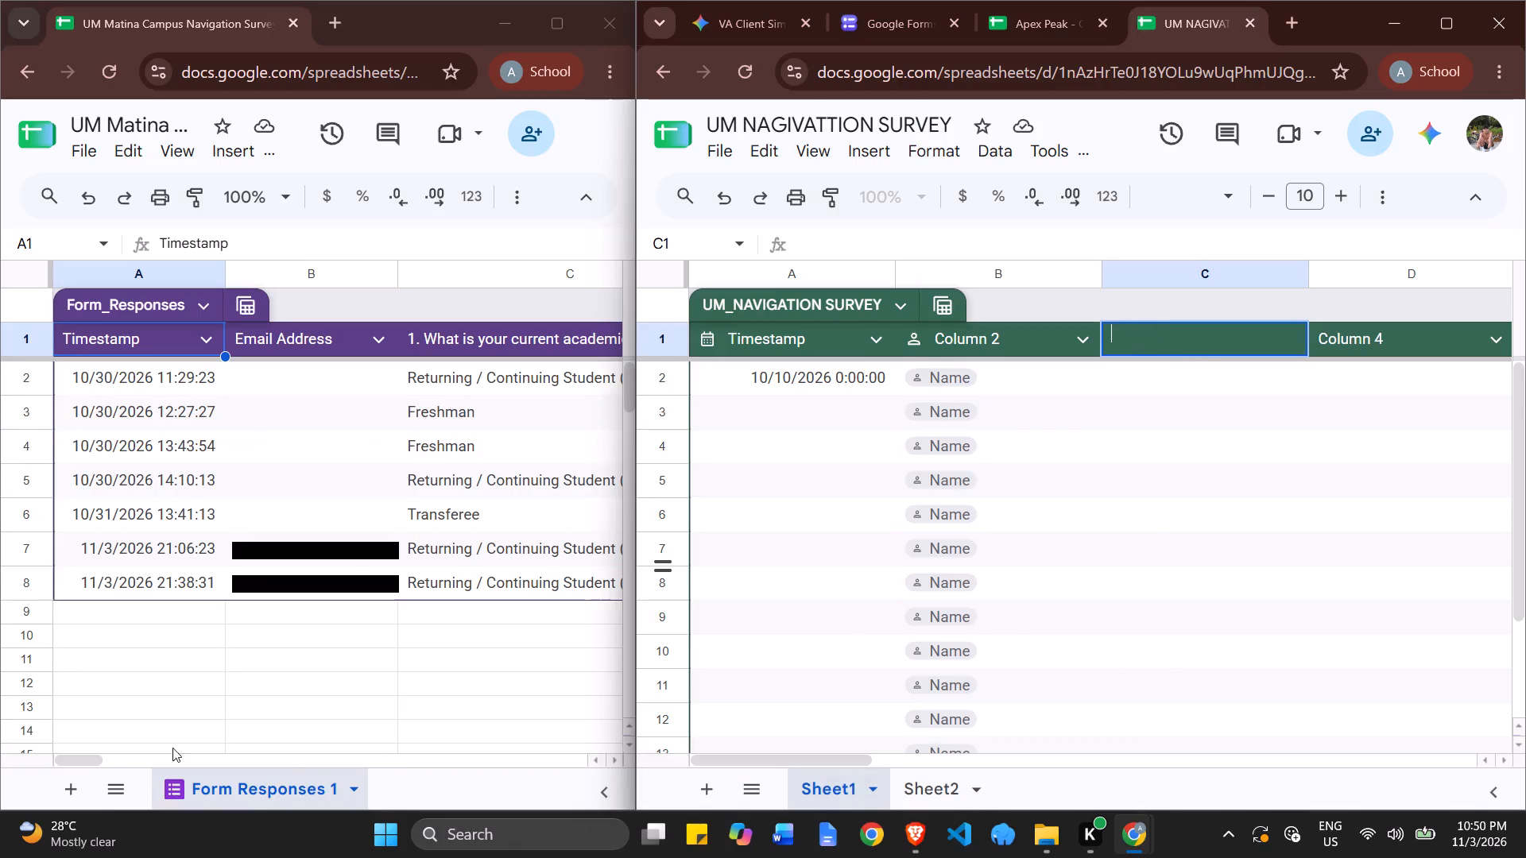
{"action": "left_click_drag", "start_coordinate": [92, 763], "coordinate": [110, 753]}
{"action": "left_click", "coordinate": [1141, 333]}
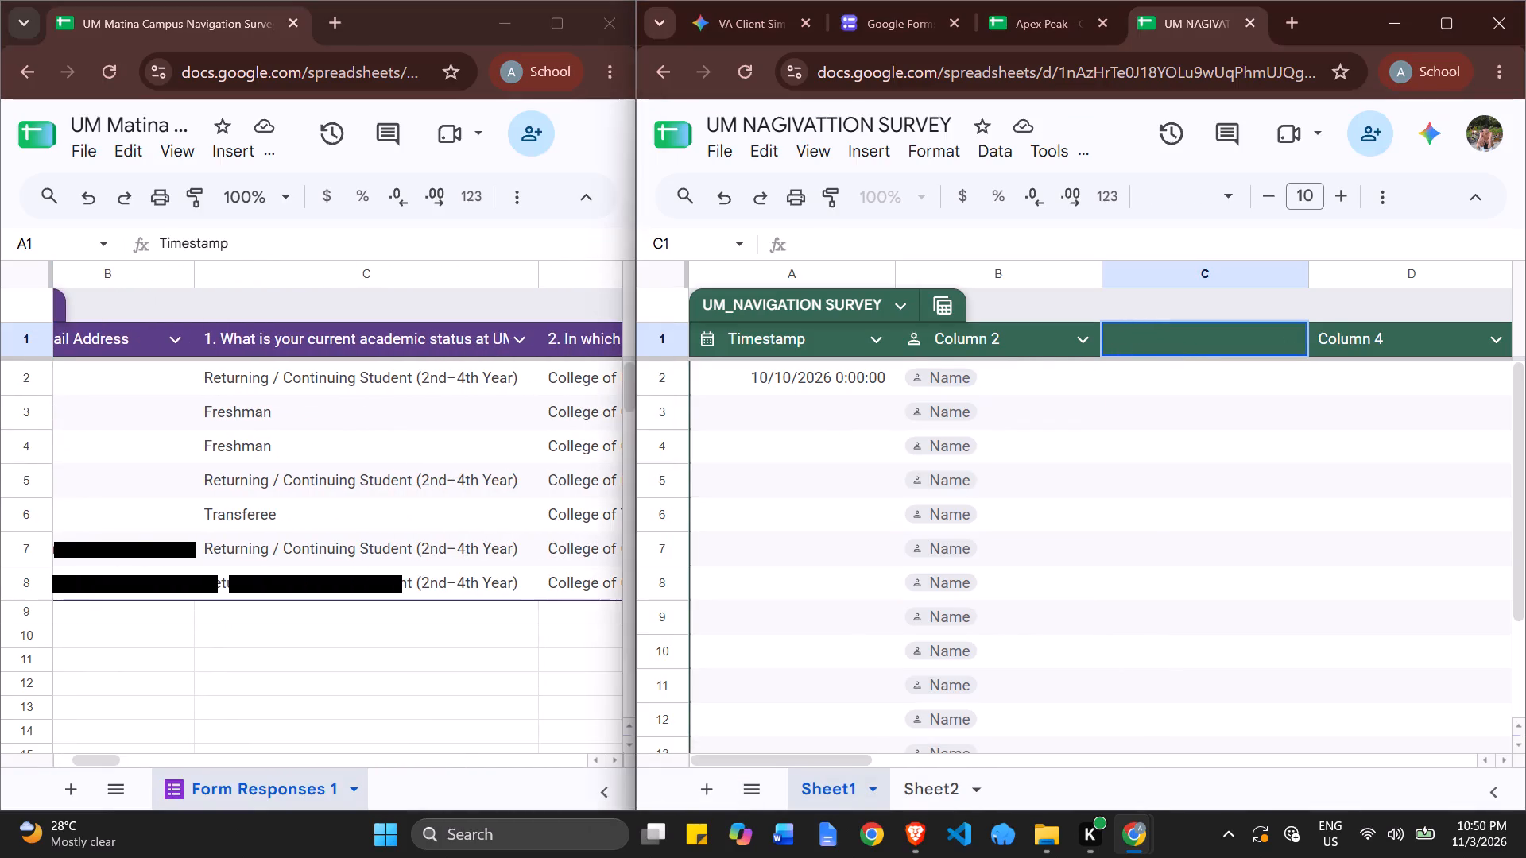
{"action": "type", "text": "What ios"}
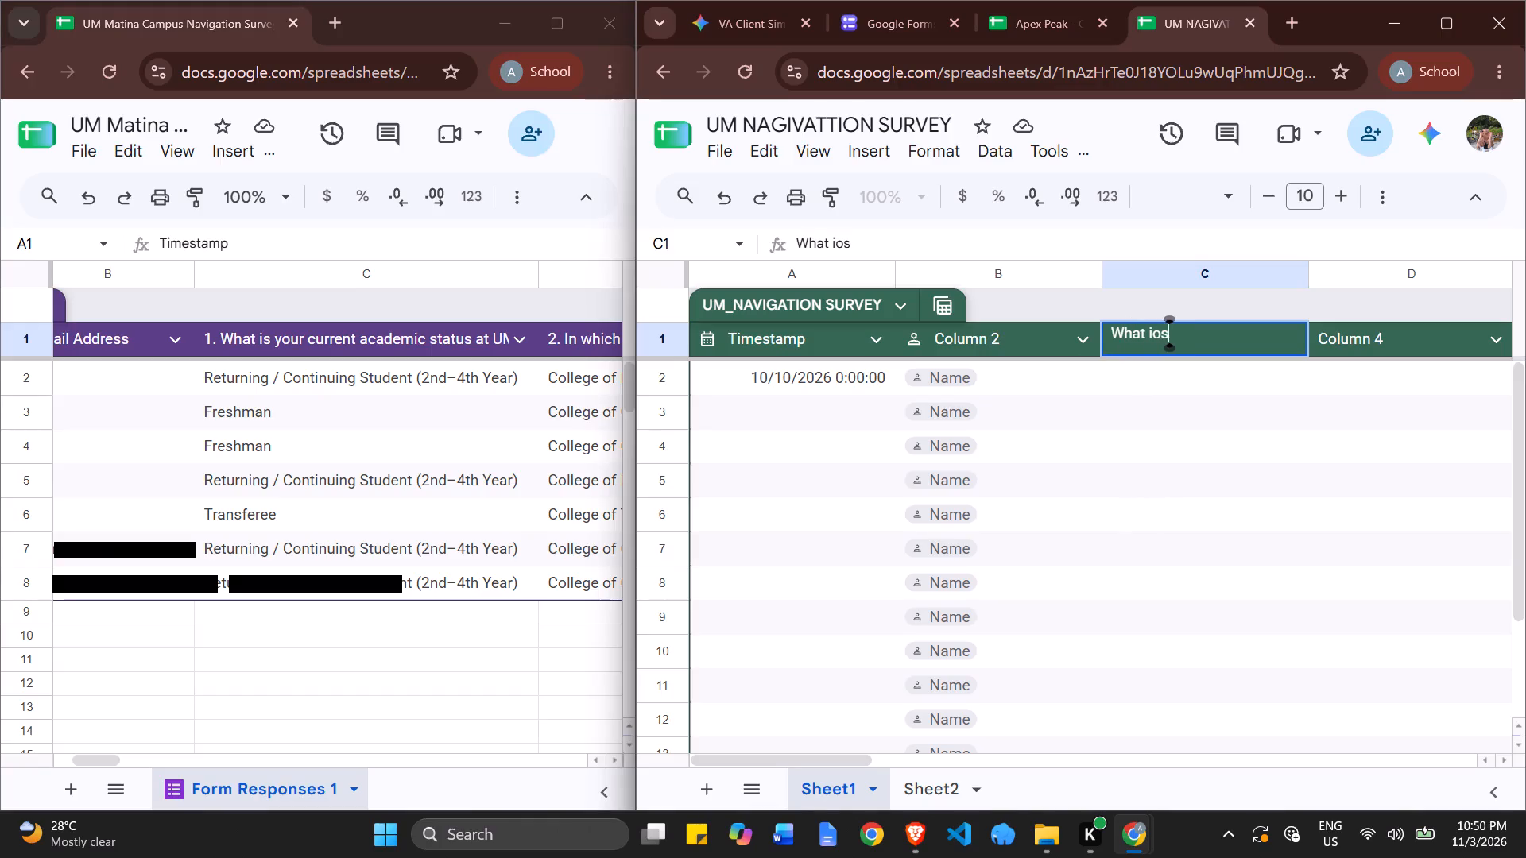
{"action": "key", "text": "BackSpace"}
{"action": "key", "text": "BackSpace"}
{"action": "key", "text": "s"}
{"action": "key", "text": "BackSpace"}
{"action": "key", "text": "BackSpace"}
{"action": "key", "text": "BackSpace"}
{"action": "key", "text": "BackSpace"}
{"action": "key", "text": "BackSpace"}
{"action": "key", "text": "BackSpace"}
{"action": "key", "text": "BackSpace"}
{"action": "key", "text": "BackSpace"}
{"action": "type", "text": "Academic status"}
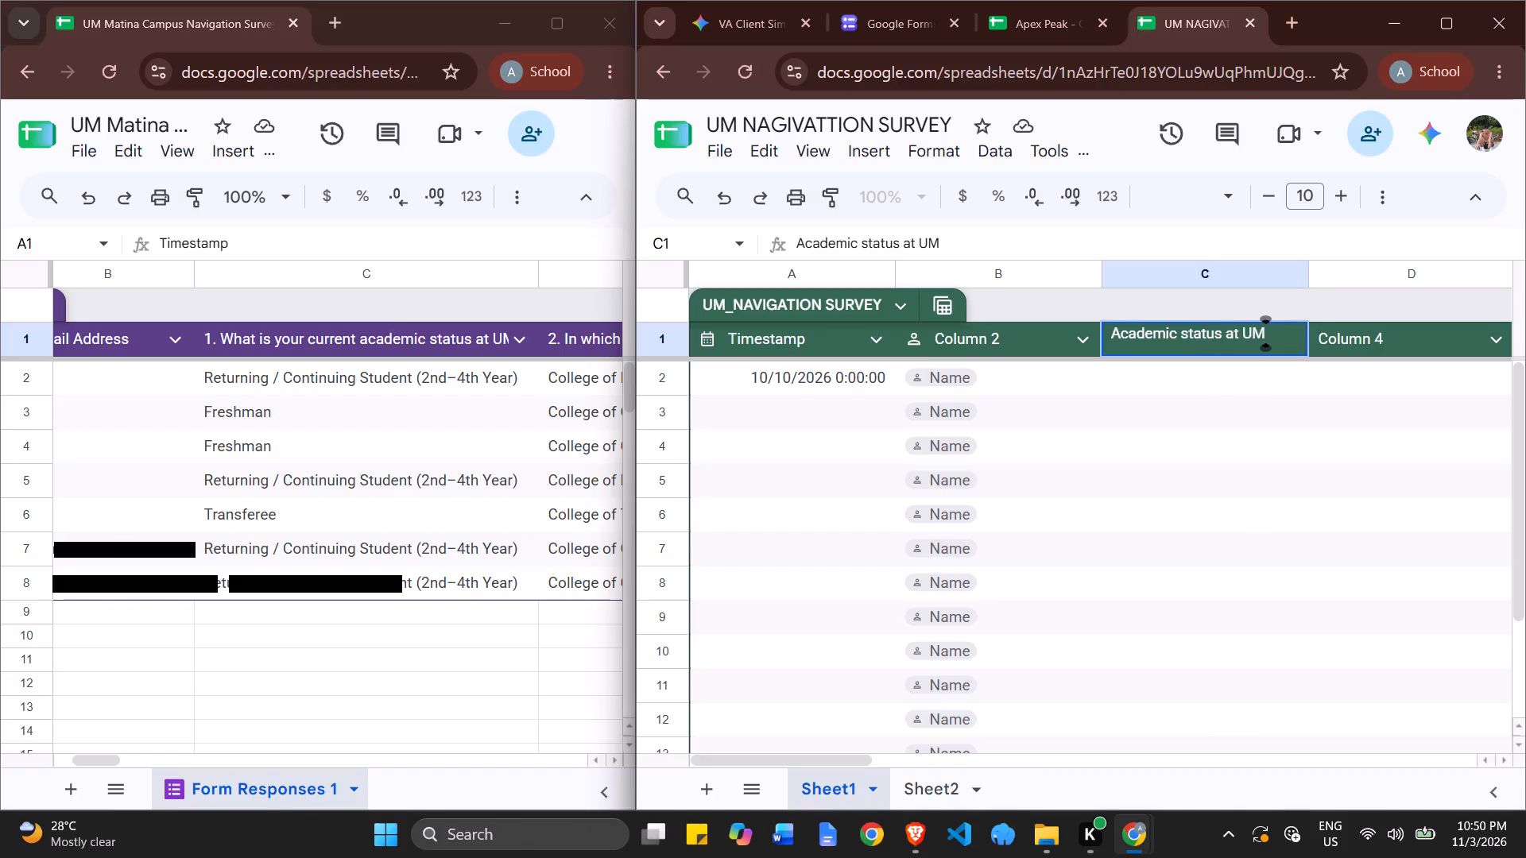
{"action": "left_click", "coordinate": [1192, 394]}
Set the column type of Academic status at UM to Dropdown.
{"action": "left_click", "coordinate": [1281, 351]}
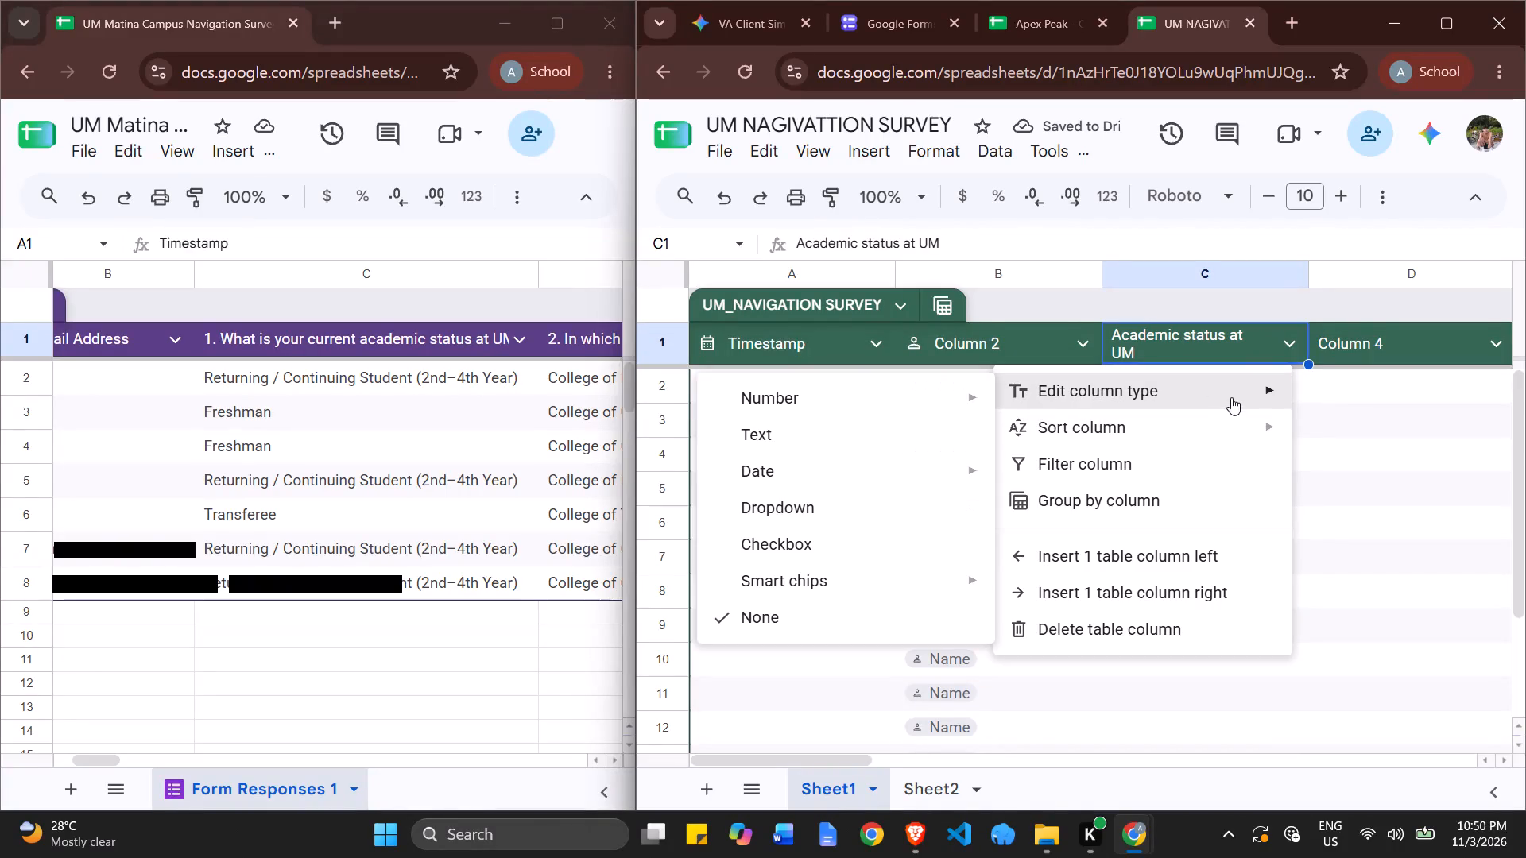
{"action": "left_click", "coordinate": [826, 504]}
{"action": "left_click", "coordinate": [1332, 405]}
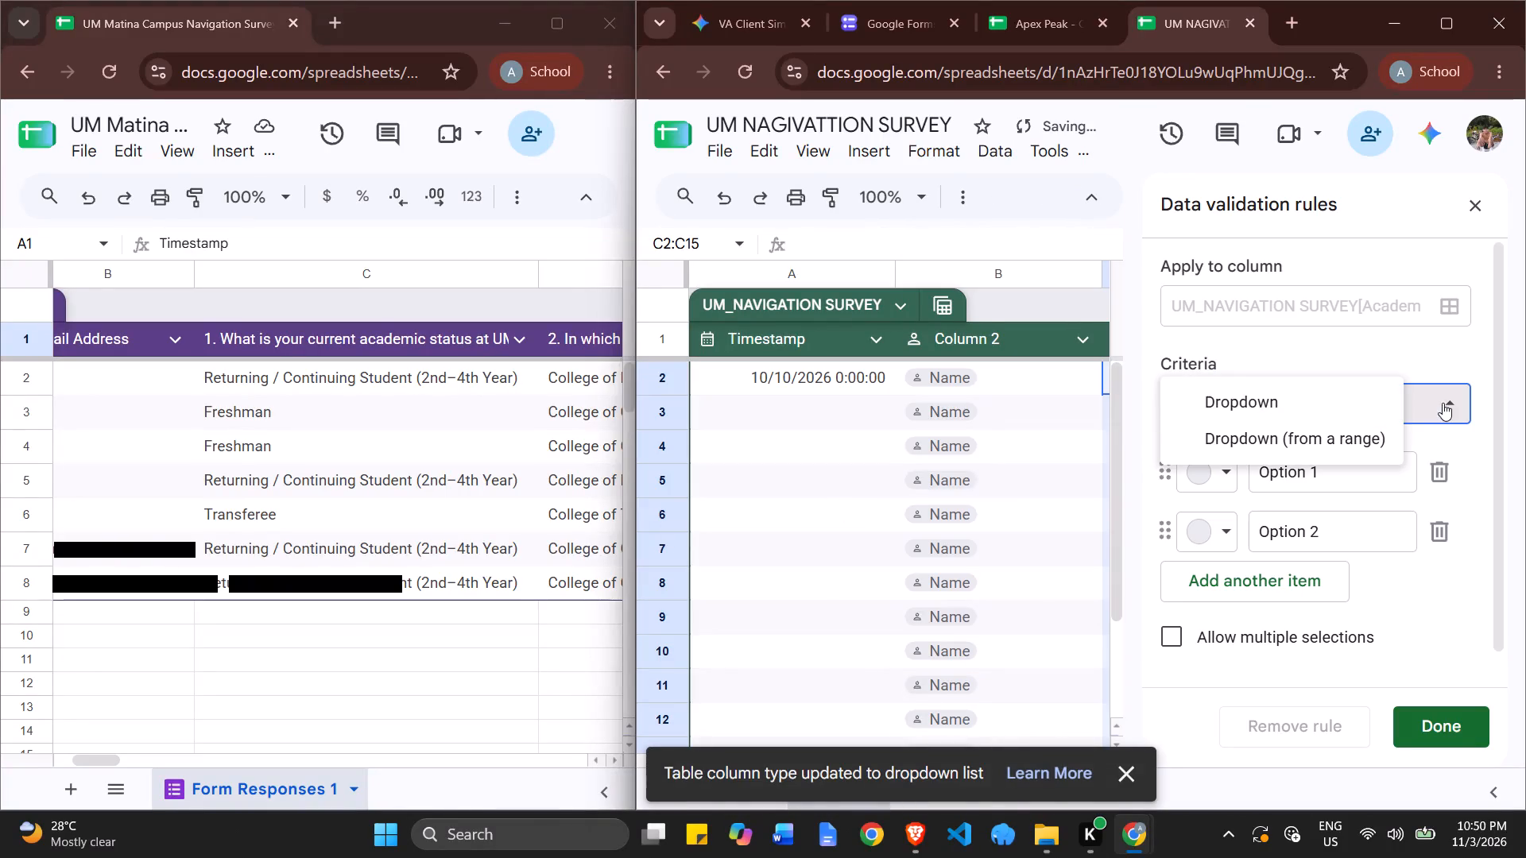
{"action": "left_click", "coordinate": [1447, 403]}
Name the first dropdown option Returning and give it the light blue colour.
{"action": "left_click", "coordinate": [1366, 472]}
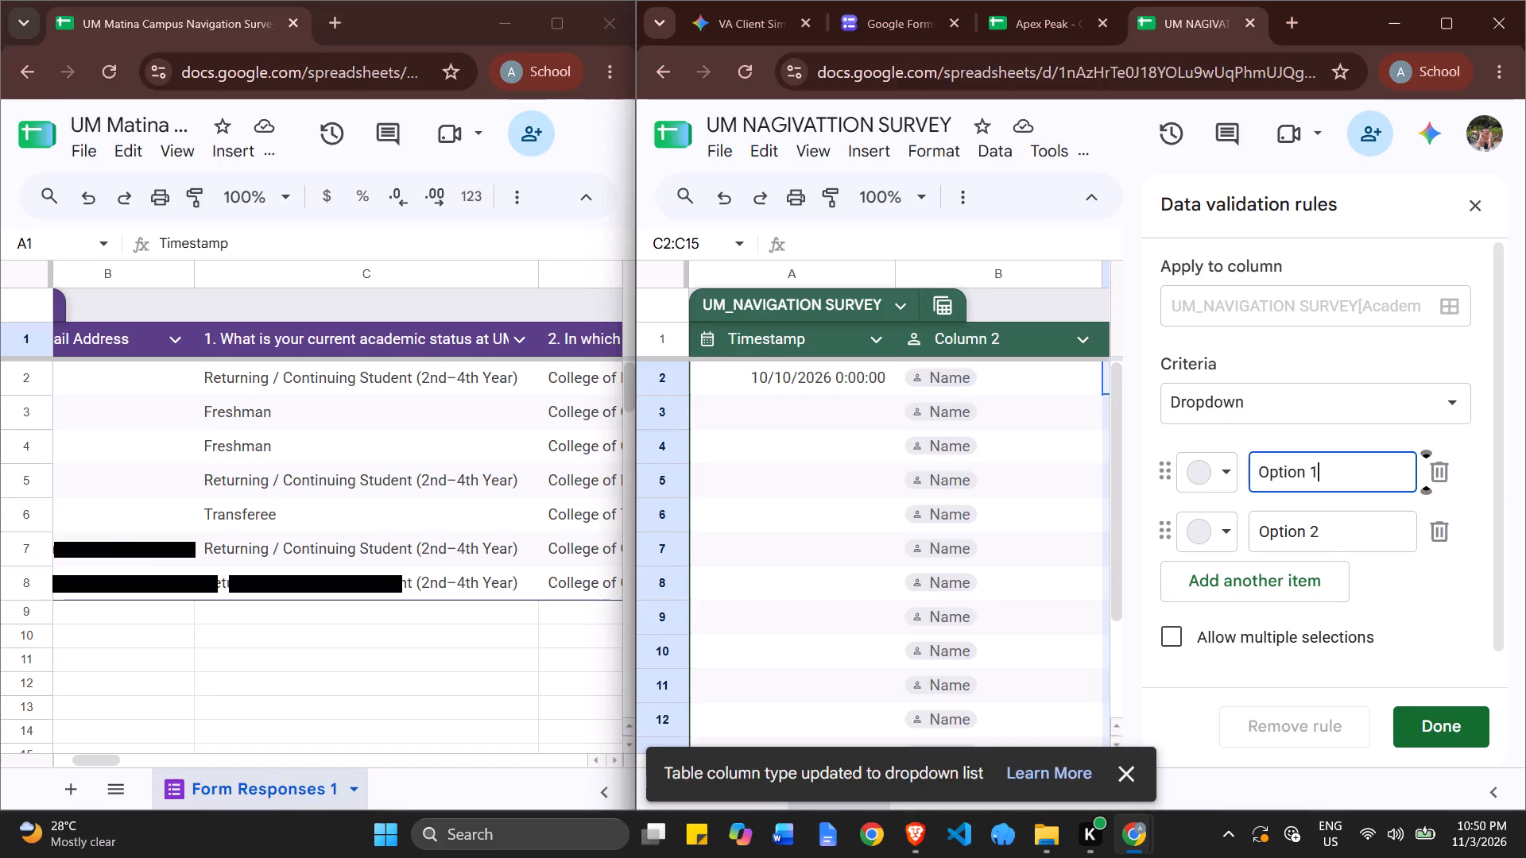
{"action": "key", "text": "BackSpace"}
{"action": "key", "text": "BackSpace"}
{"action": "key", "text": "BackSpace"}
{"action": "key", "text": "BackSpace"}
{"action": "key", "text": "BackSpace"}
{"action": "key", "text": "BackSpace"}
{"action": "key", "text": "BackSpace"}
{"action": "key", "text": "BackSpace"}
{"action": "key", "text": "BackSpace"}
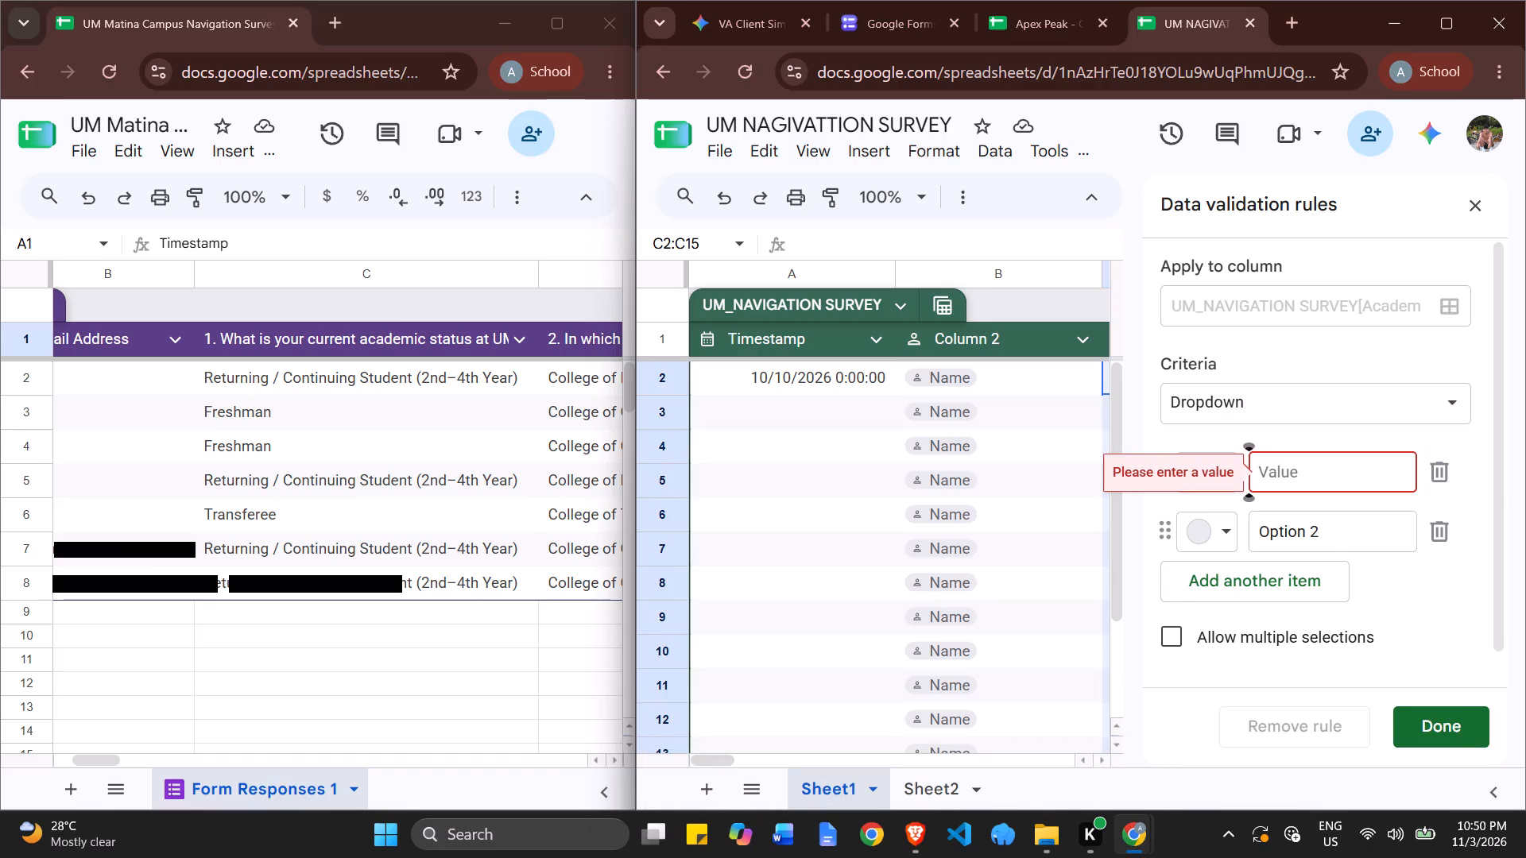
{"action": "type", "text": "Returning"}
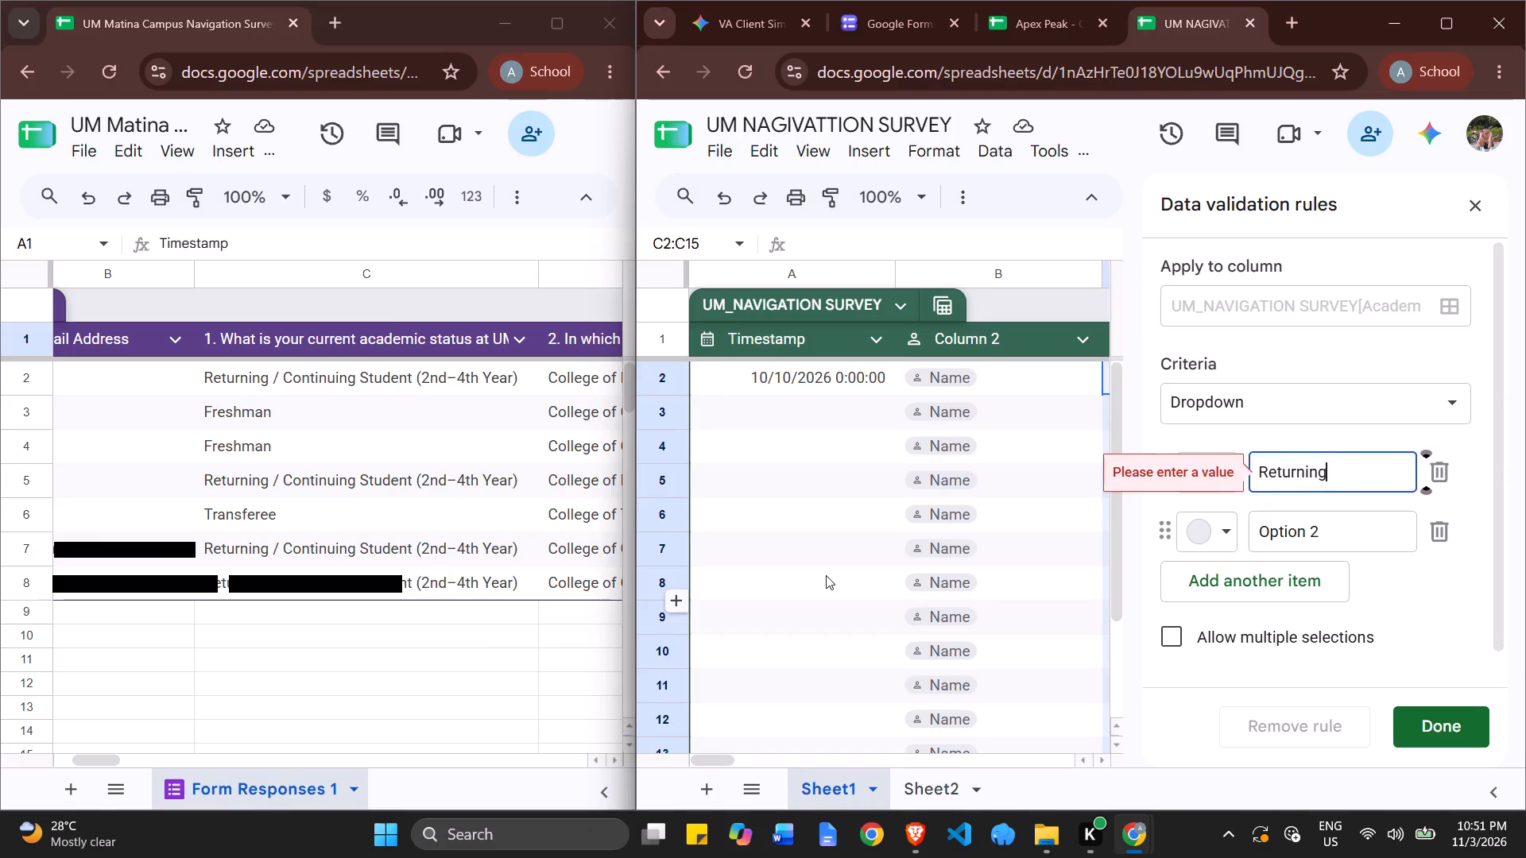
{"action": "left_click", "coordinate": [1197, 488]}
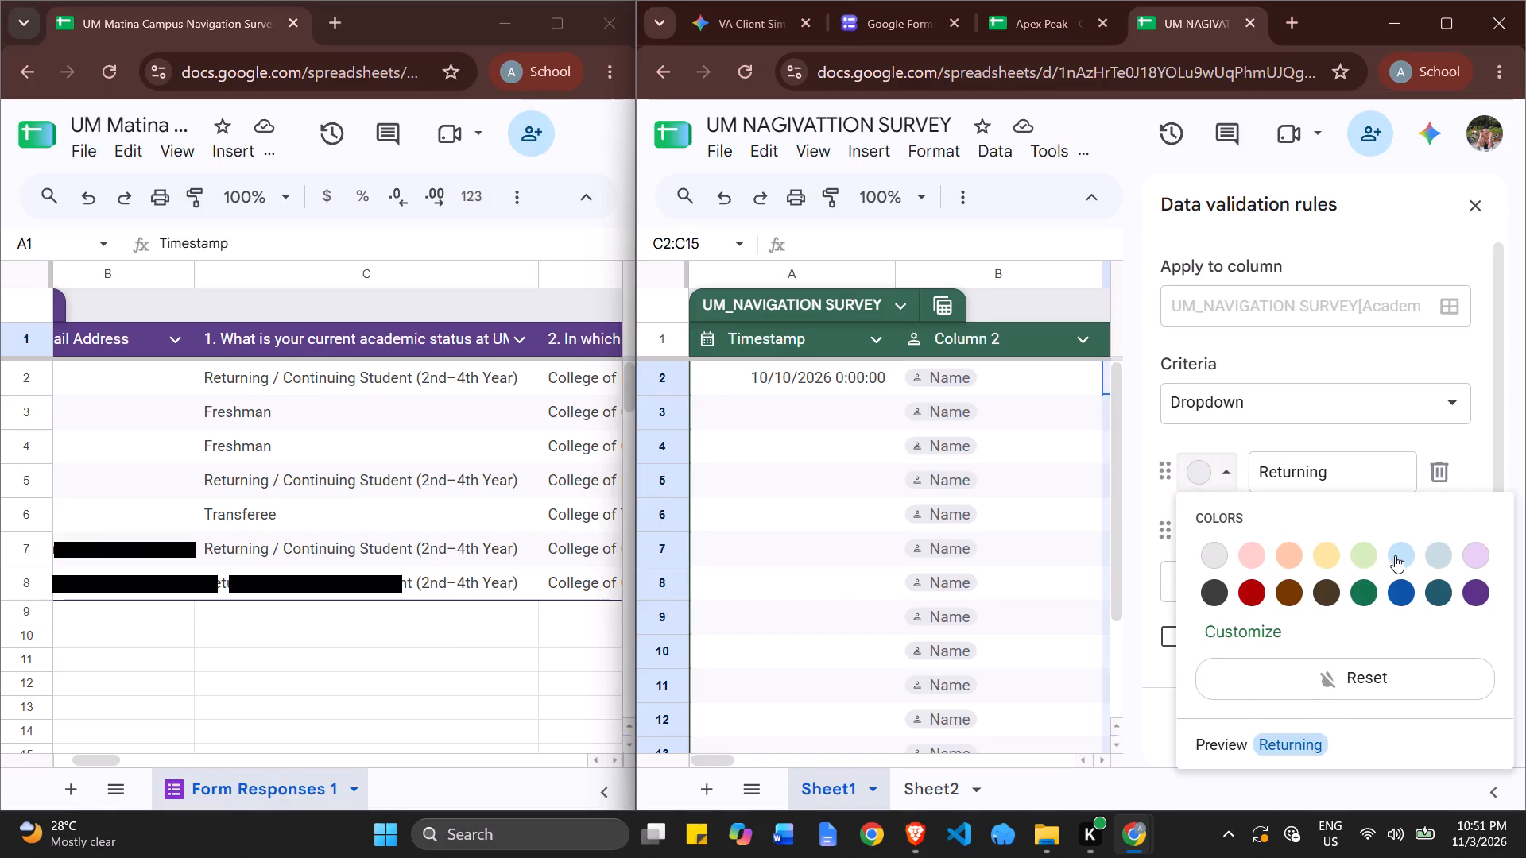
{"action": "left_click", "coordinate": [1399, 555]}
Name the second dropdown option Freshman and give it the light green colour.
{"action": "left_click_drag", "start_coordinate": [1348, 540], "coordinate": [1297, 547]}
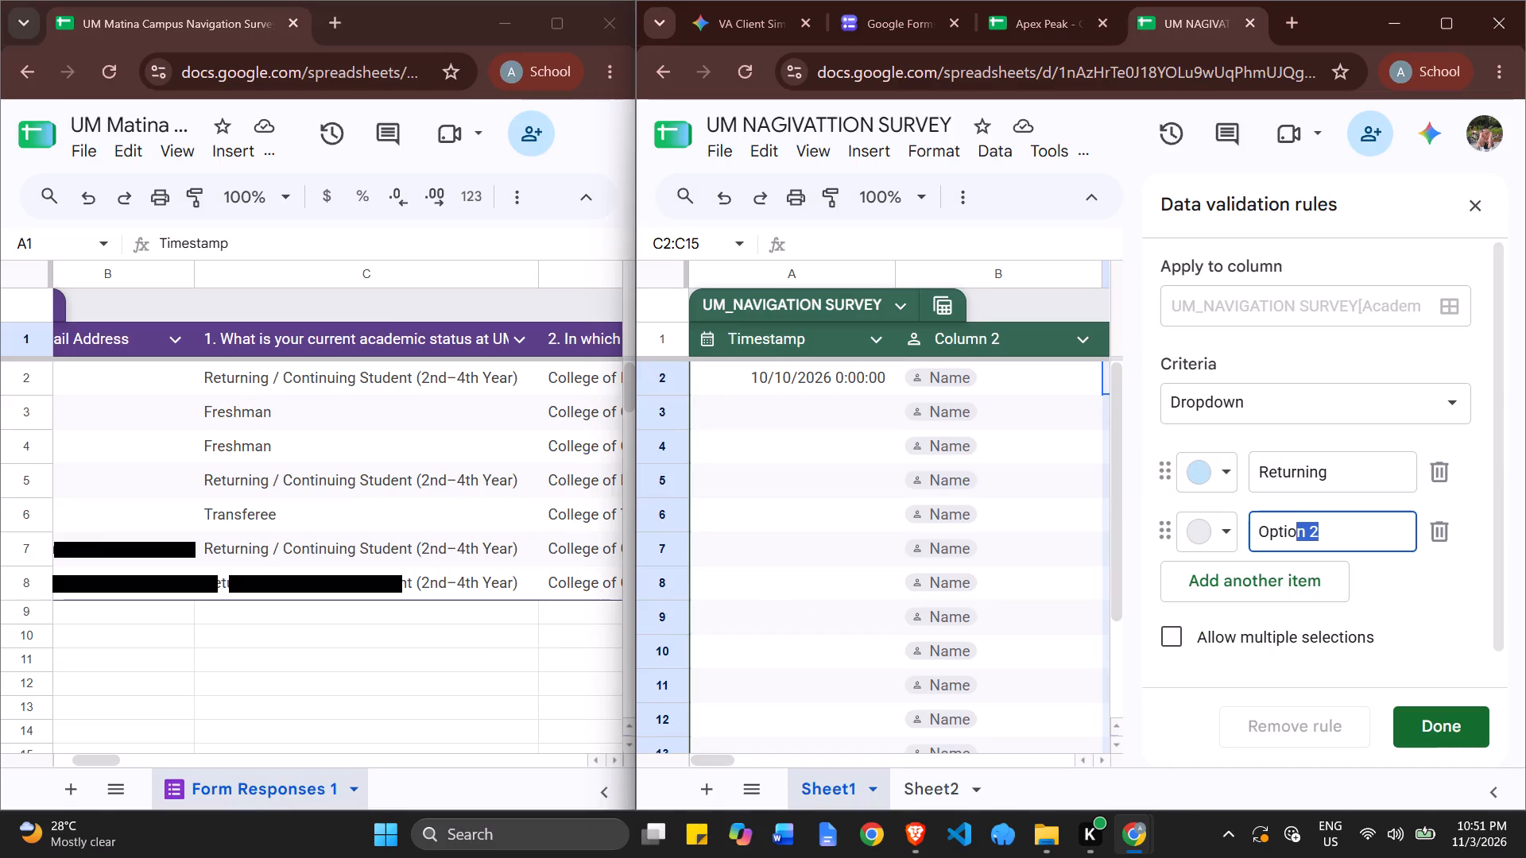
{"action": "left_click_drag", "start_coordinate": [1297, 547], "coordinate": [1257, 547]}
{"action": "type", "text": "Freshmen"}
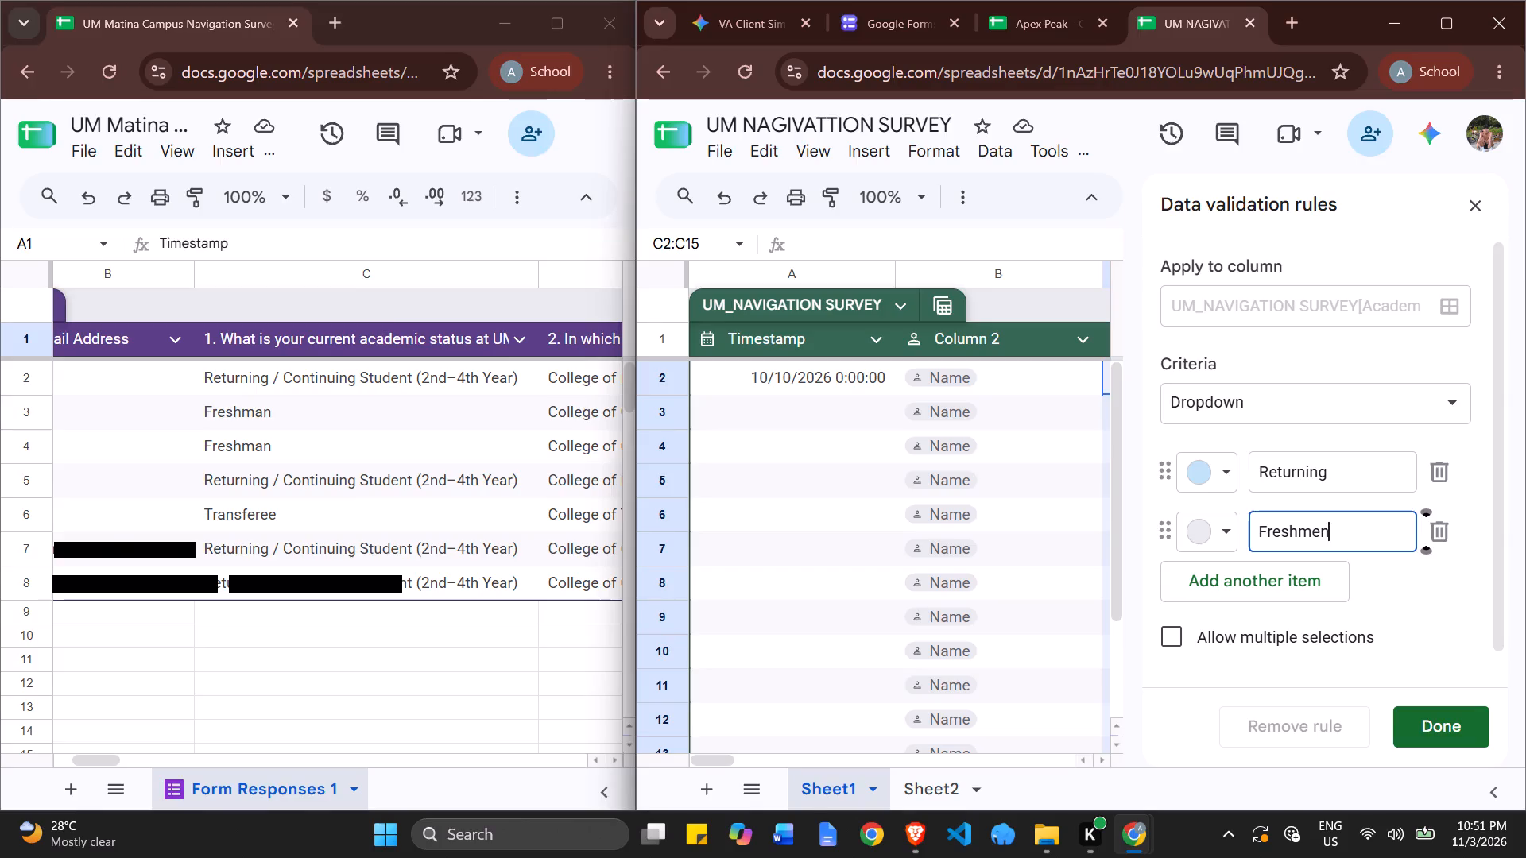
{"action": "key", "text": "BackSpace"}
{"action": "key", "text": "BackSpace"}
{"action": "type", "text": "an"}
{"action": "left_click", "coordinate": [1198, 535]}
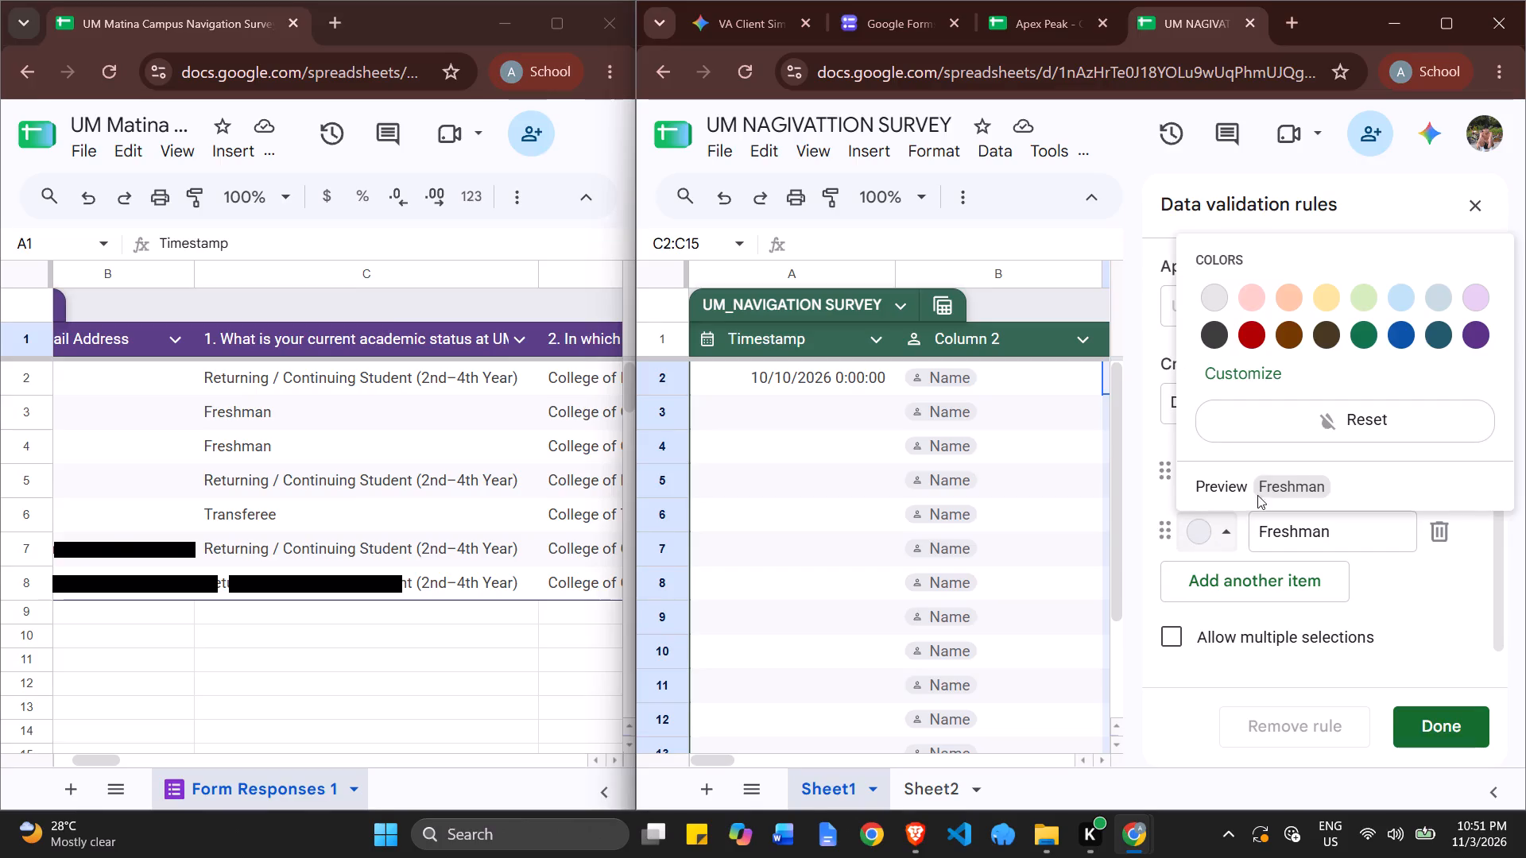
{"action": "left_click", "coordinate": [1365, 299]}
Extend the name of the first dropdown option to Returning/Continuing Student.
{"action": "left_click", "coordinate": [1301, 577]}
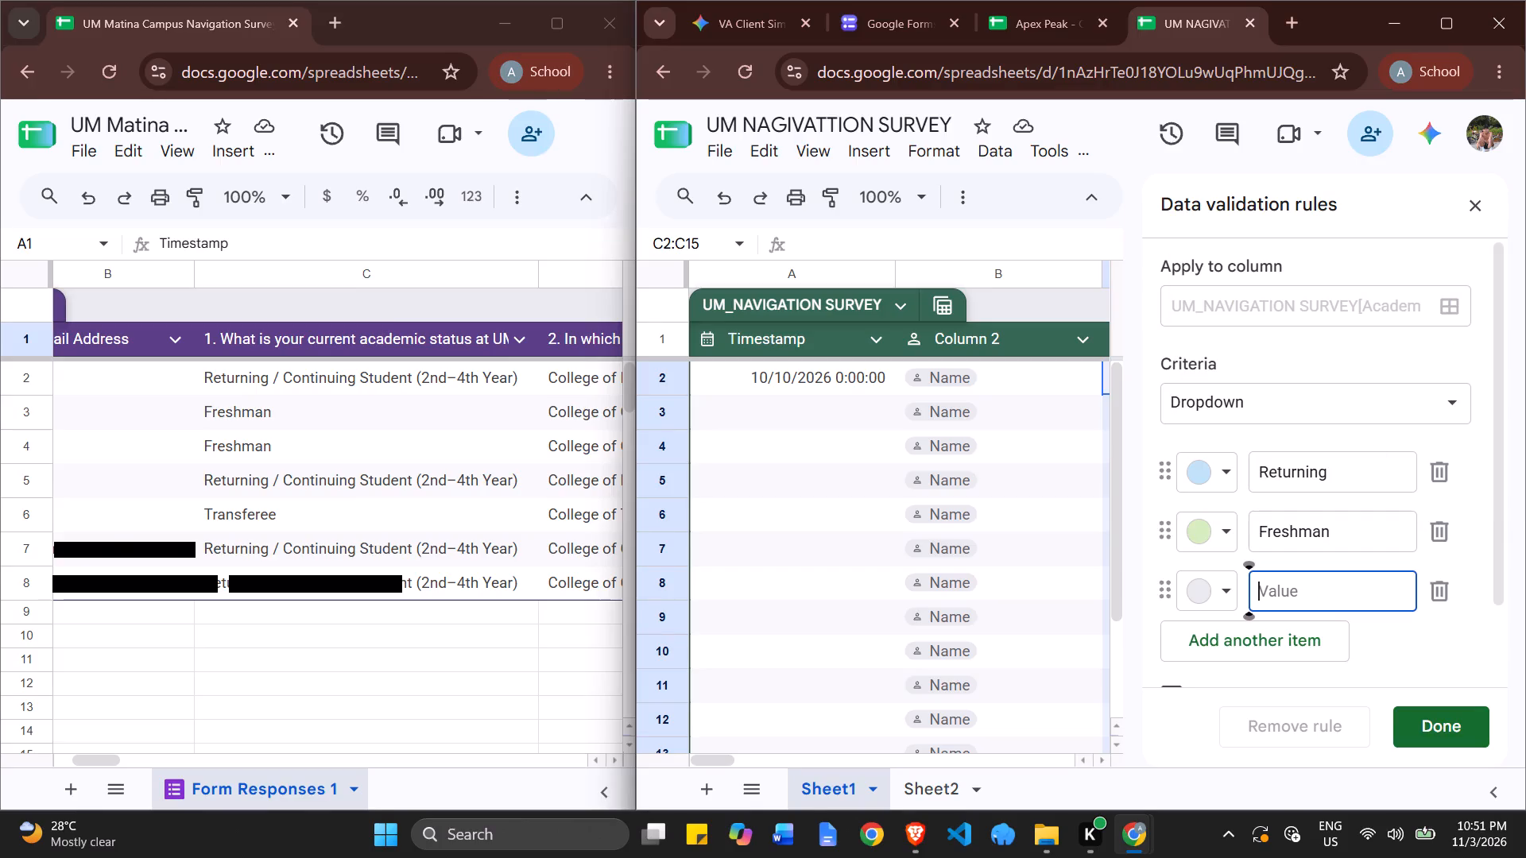
{"action": "left_click", "coordinate": [1342, 480]}
{"action": "key", "text": "slash"}
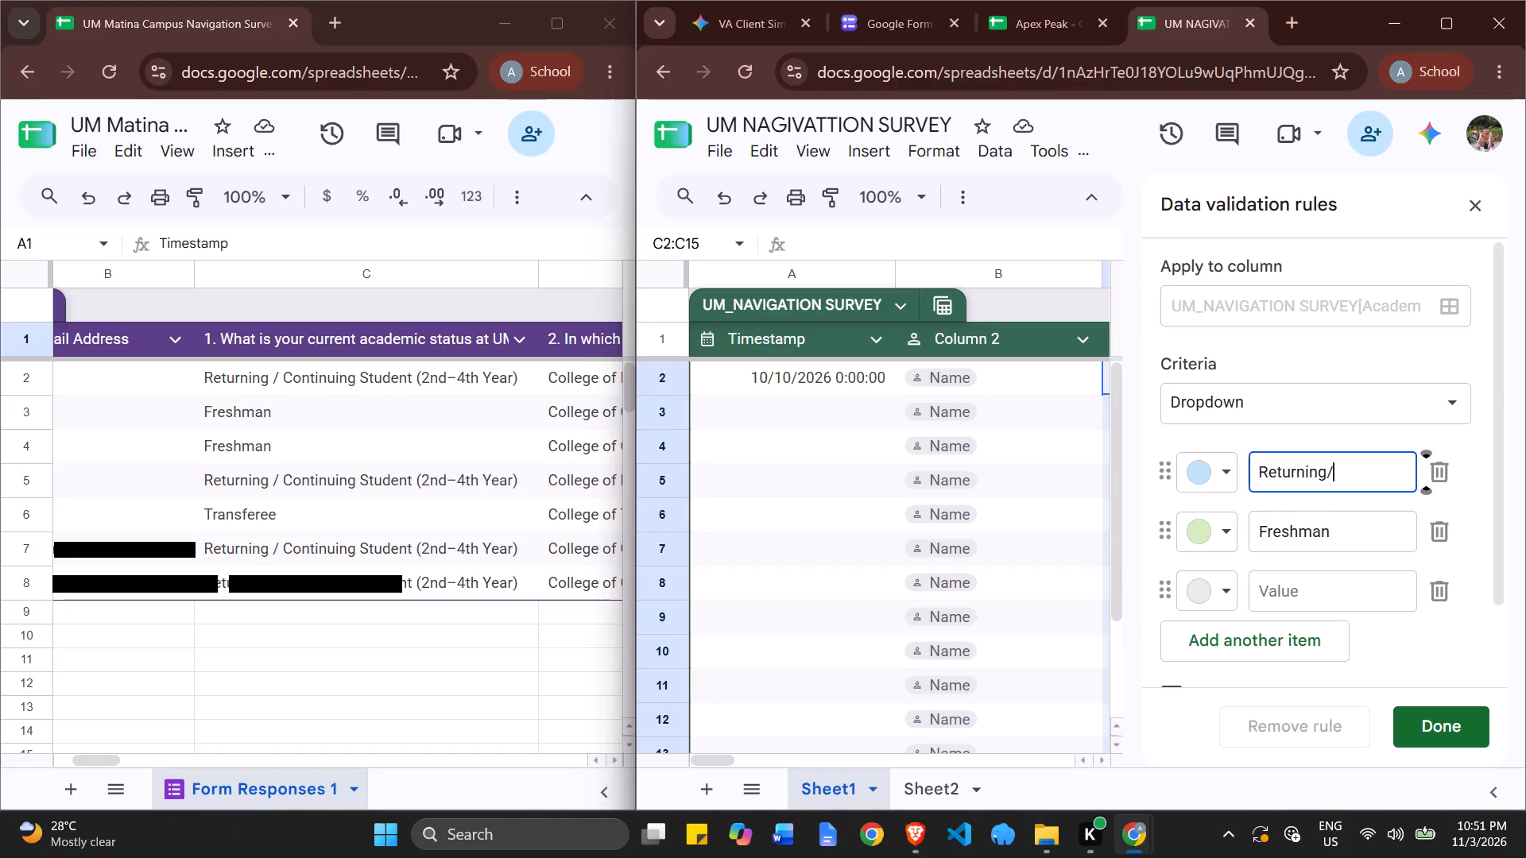
{"action": "type", "text": "con"}
{"action": "key", "text": "BackSpace"}
{"action": "key", "text": "BackSpace"}
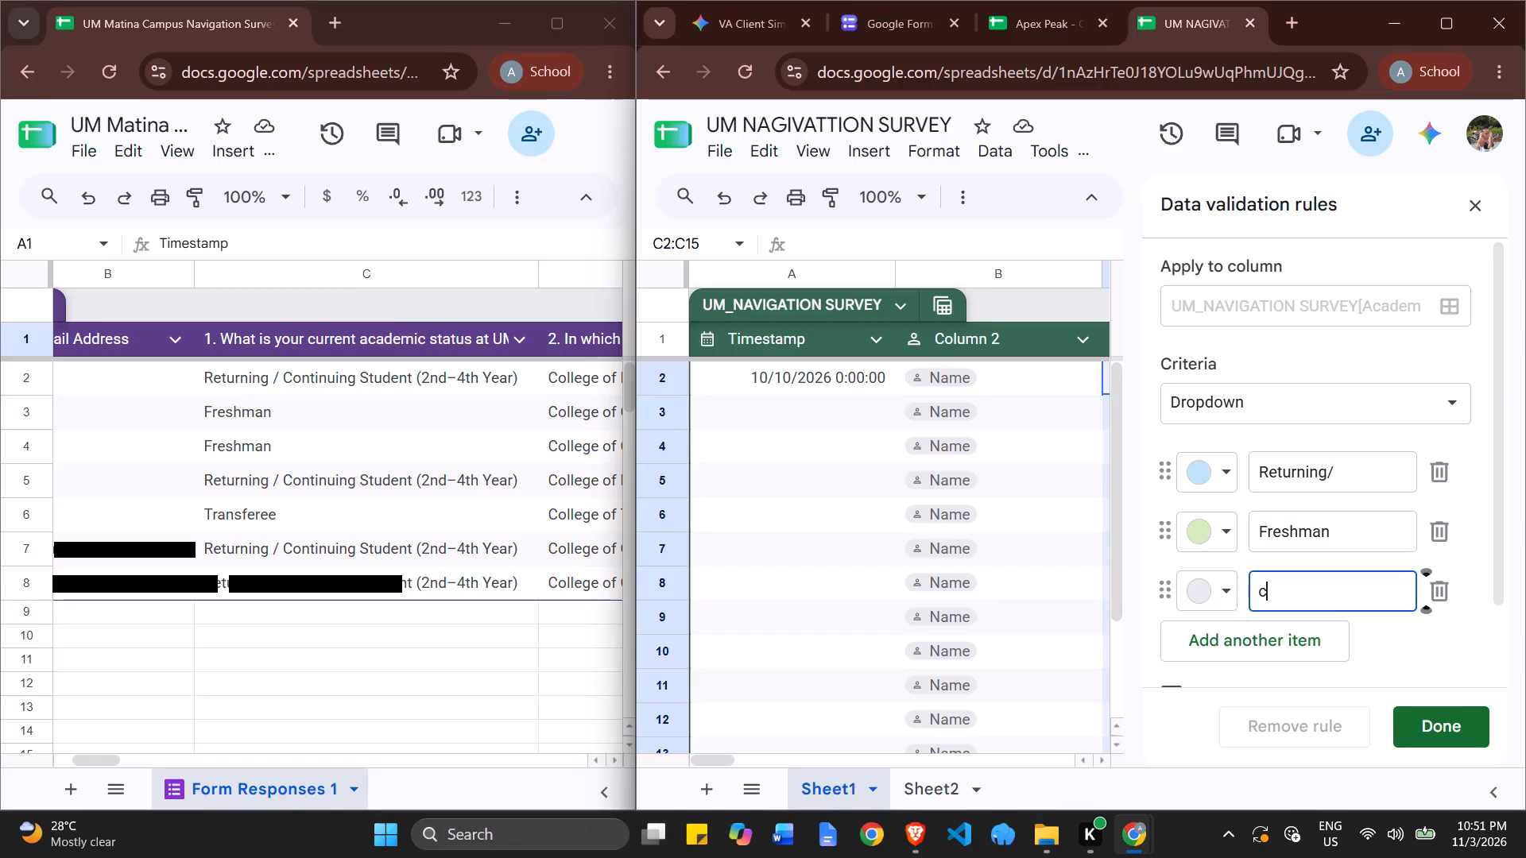
{"action": "left_click", "coordinate": [1431, 592]}
{"action": "left_click", "coordinate": [1381, 482]}
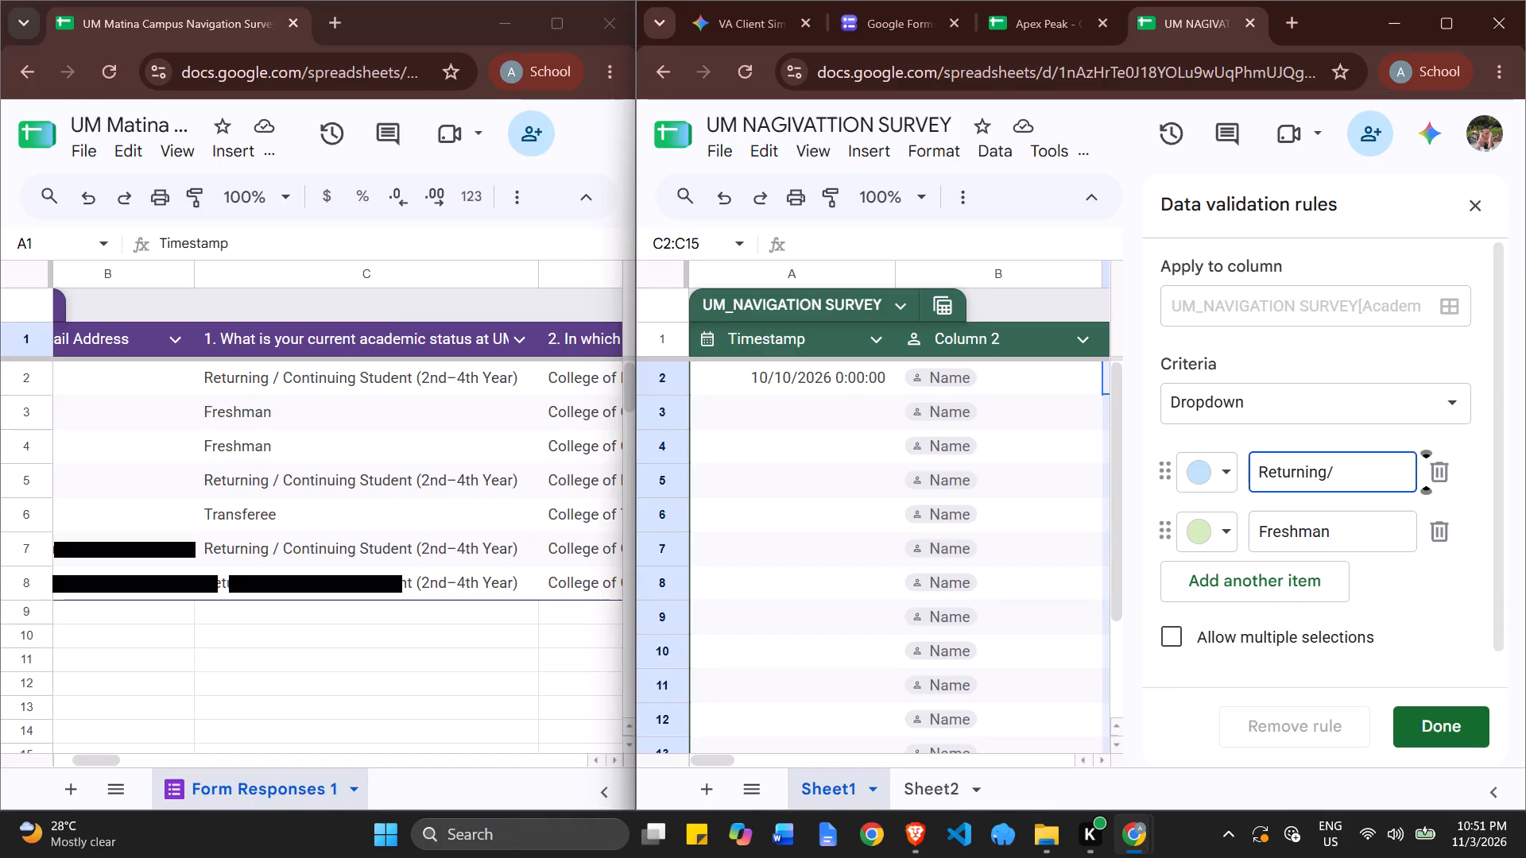
{"action": "type", "text": "Con"}
{"action": "type", "text": "tinuing STud"}
{"action": "key", "text": "BackSpace"}
{"action": "key", "text": "BackSpace"}
{"action": "key", "text": "BackSpace"}
{"action": "type", "text": "tudent"}
Add a third dropdown option named Transferee and give it the light yellow colour.
{"action": "left_click", "coordinate": [1314, 588]}
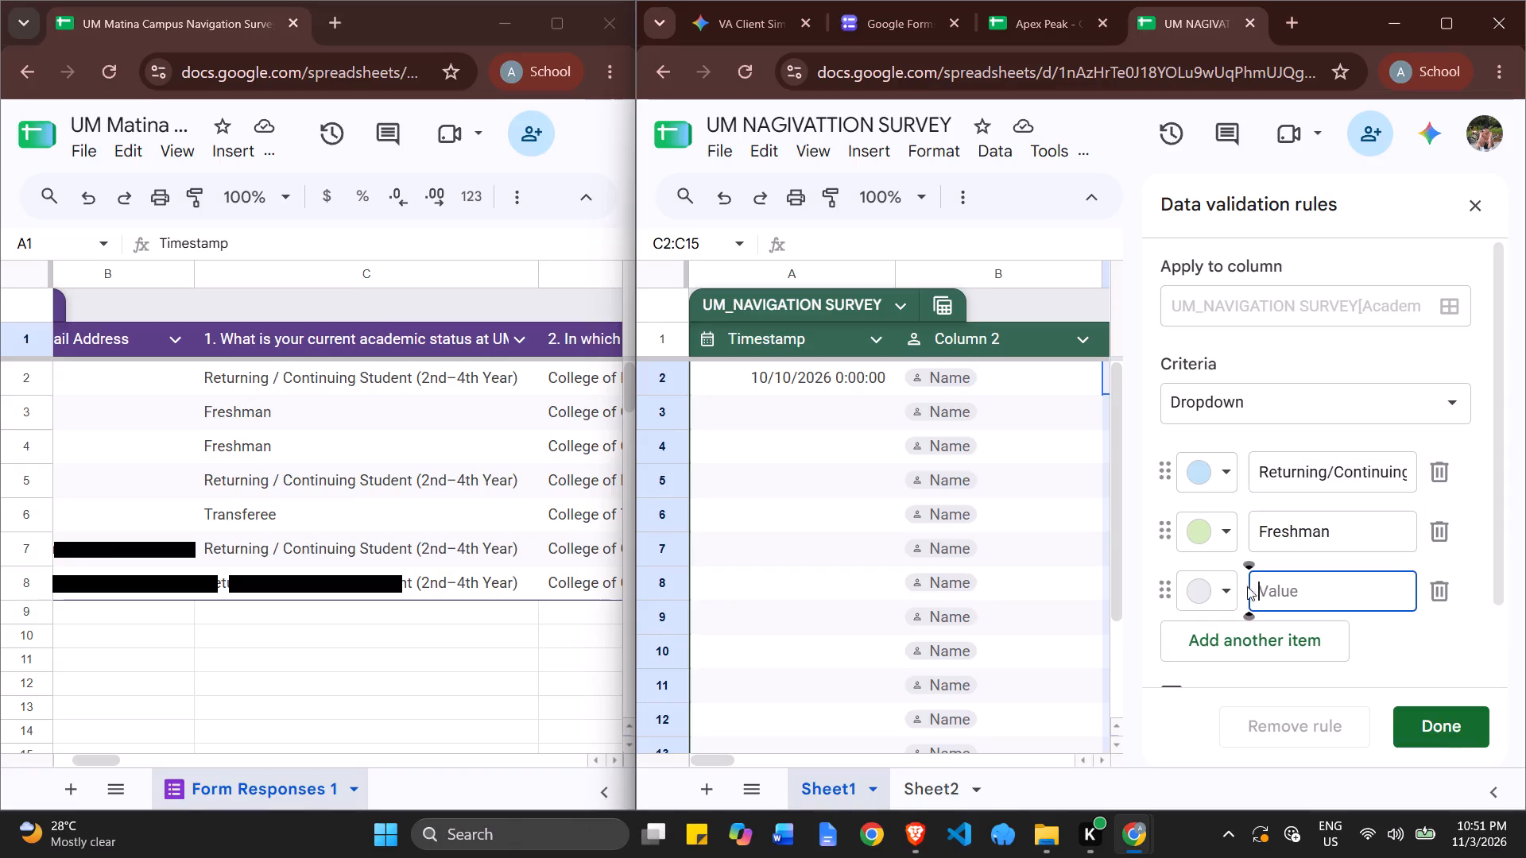
{"action": "left_click", "coordinate": [1330, 590]}
{"action": "type", "text": "Trasn"}
{"action": "key", "text": "BackSpace"}
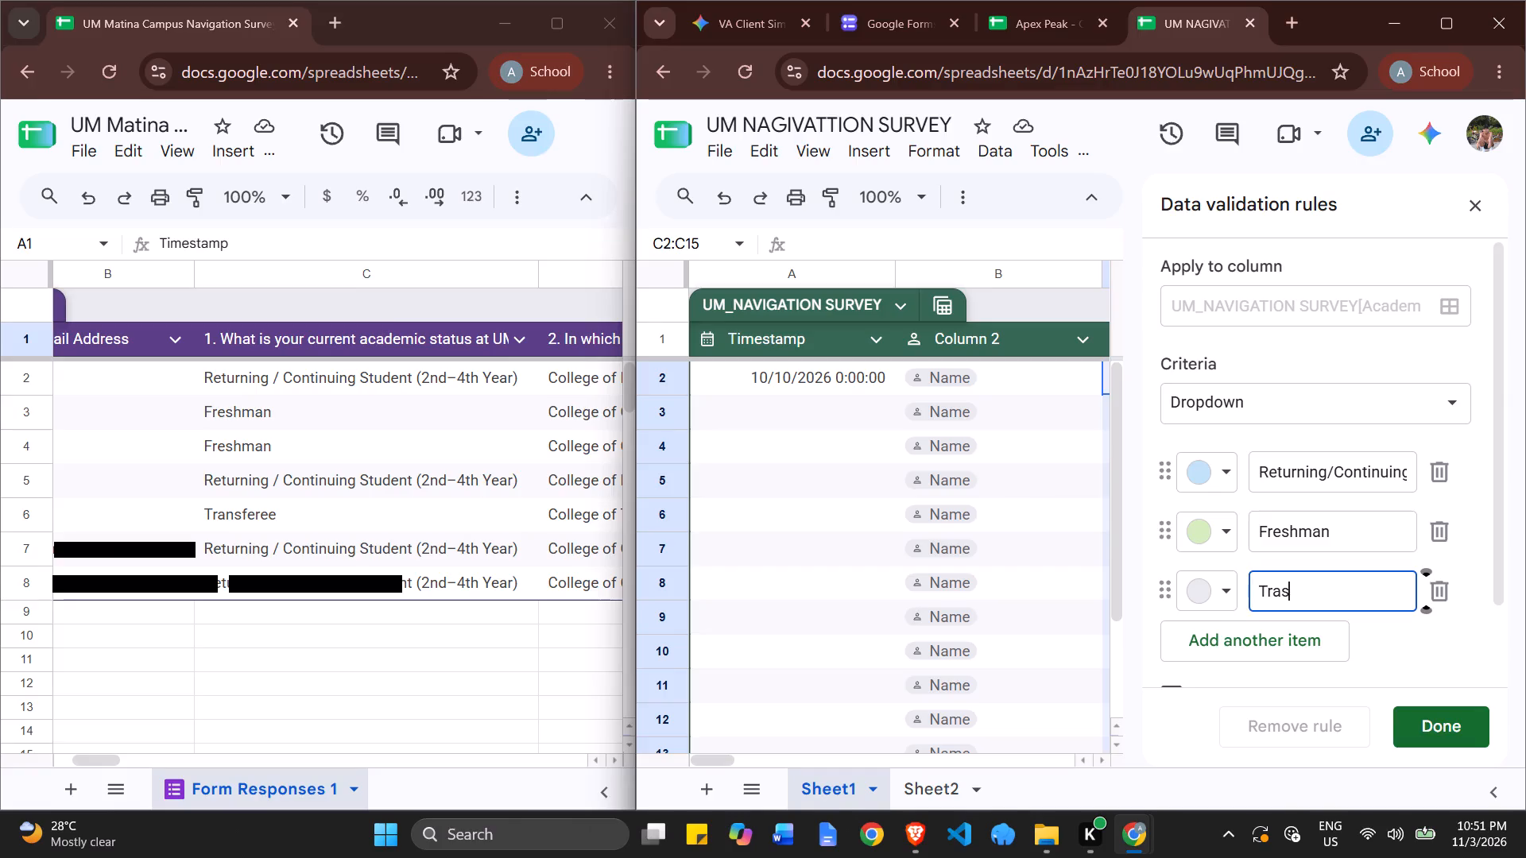
{"action": "key", "text": "BackSpace"}
{"action": "type", "text": "nsferee"}
{"action": "left_click", "coordinate": [1214, 600]}
{"action": "left_click", "coordinate": [1328, 365]}
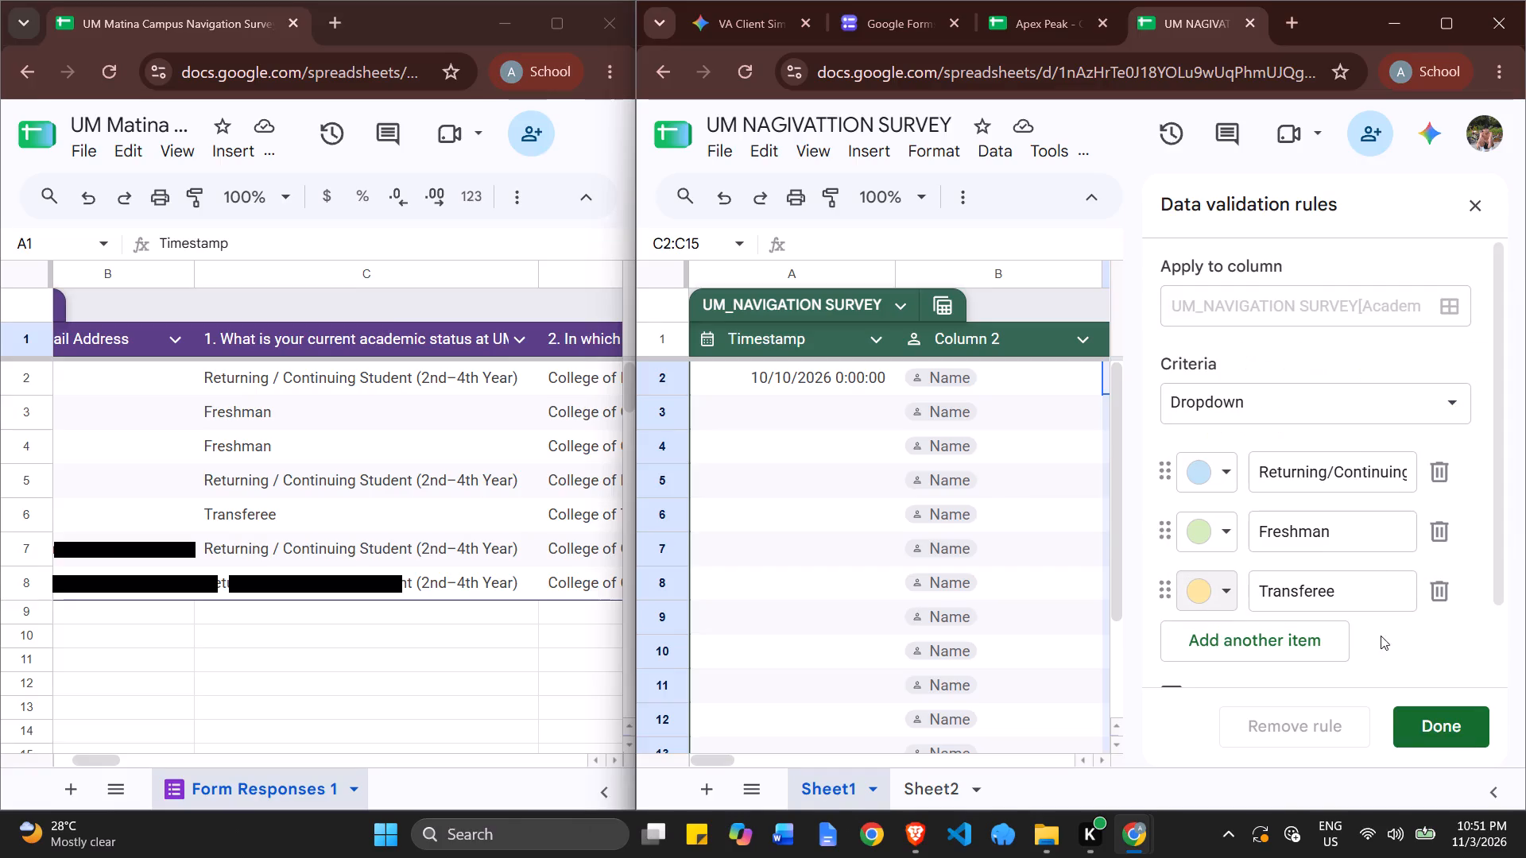
Save the dropdown rule for the Academic status at UM column.
{"action": "left_click", "coordinate": [1417, 723]}
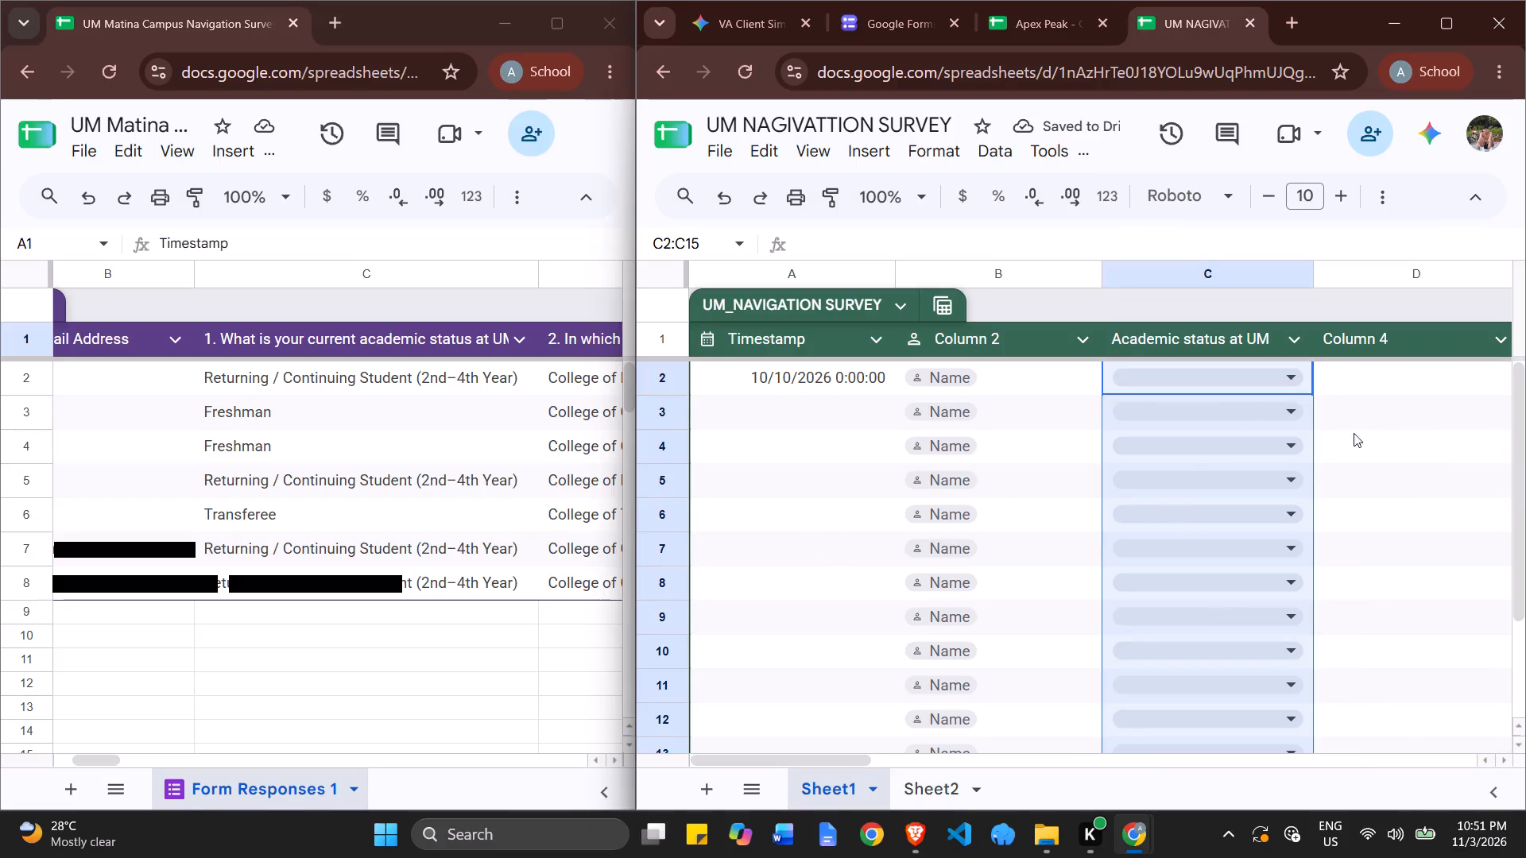
Rename the Column 4 header of the UM_NAVIGATION SURVEY table as Year status.
{"action": "double_click", "coordinate": [1403, 334]}
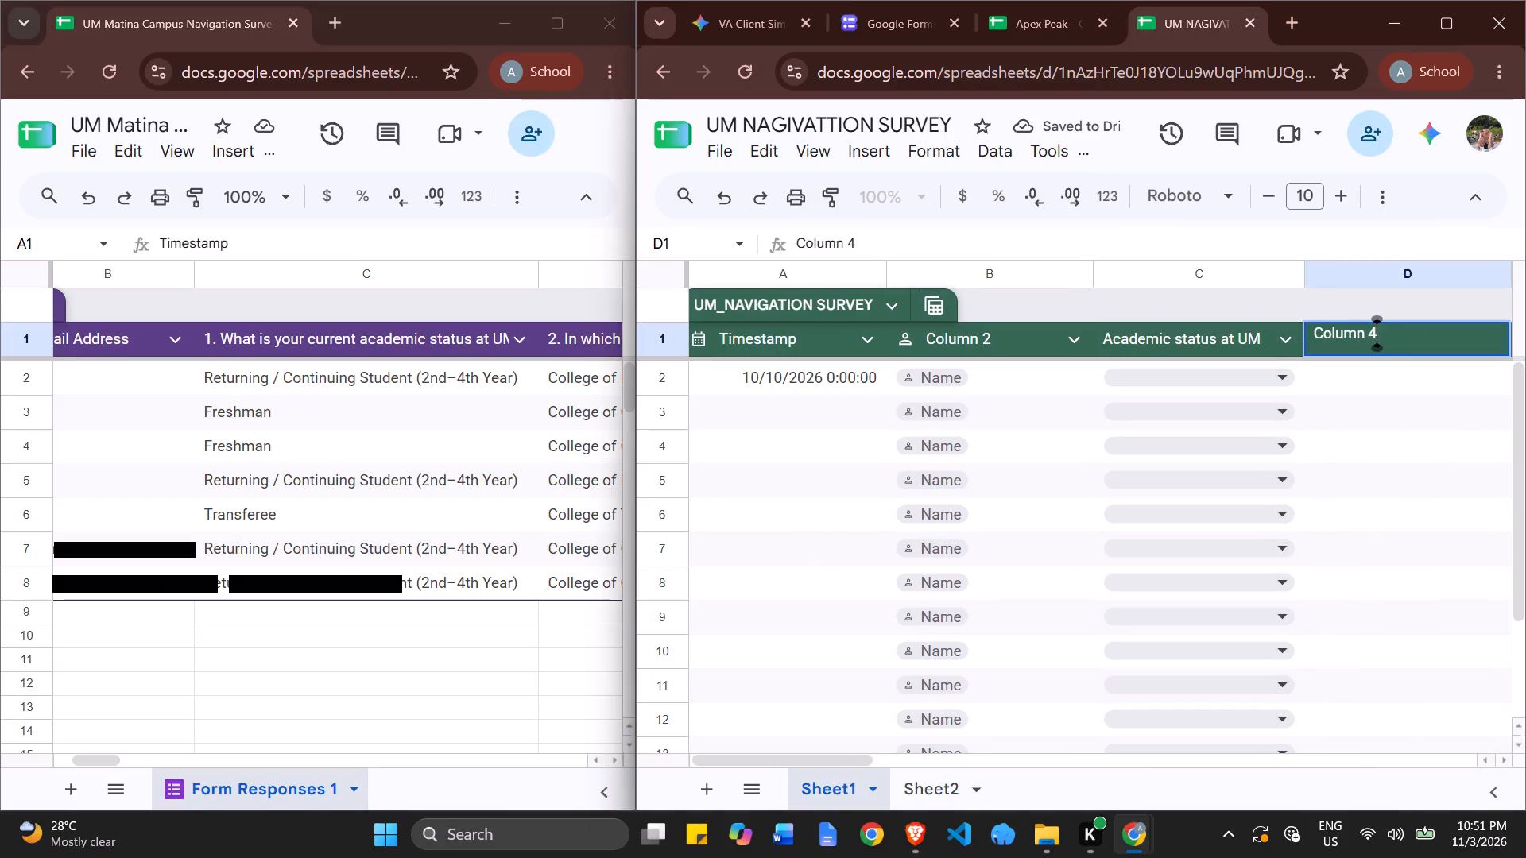
{"action": "key", "text": "BackSpace"}
{"action": "key", "text": "BackSpace"}
{"action": "key", "text": "BackSpace"}
{"action": "key", "text": "BackSpace"}
{"action": "key", "text": "BackSpace"}
{"action": "key", "text": "BackSpace"}
{"action": "key", "text": "BackSpace"}
{"action": "key", "text": "BackSpace"}
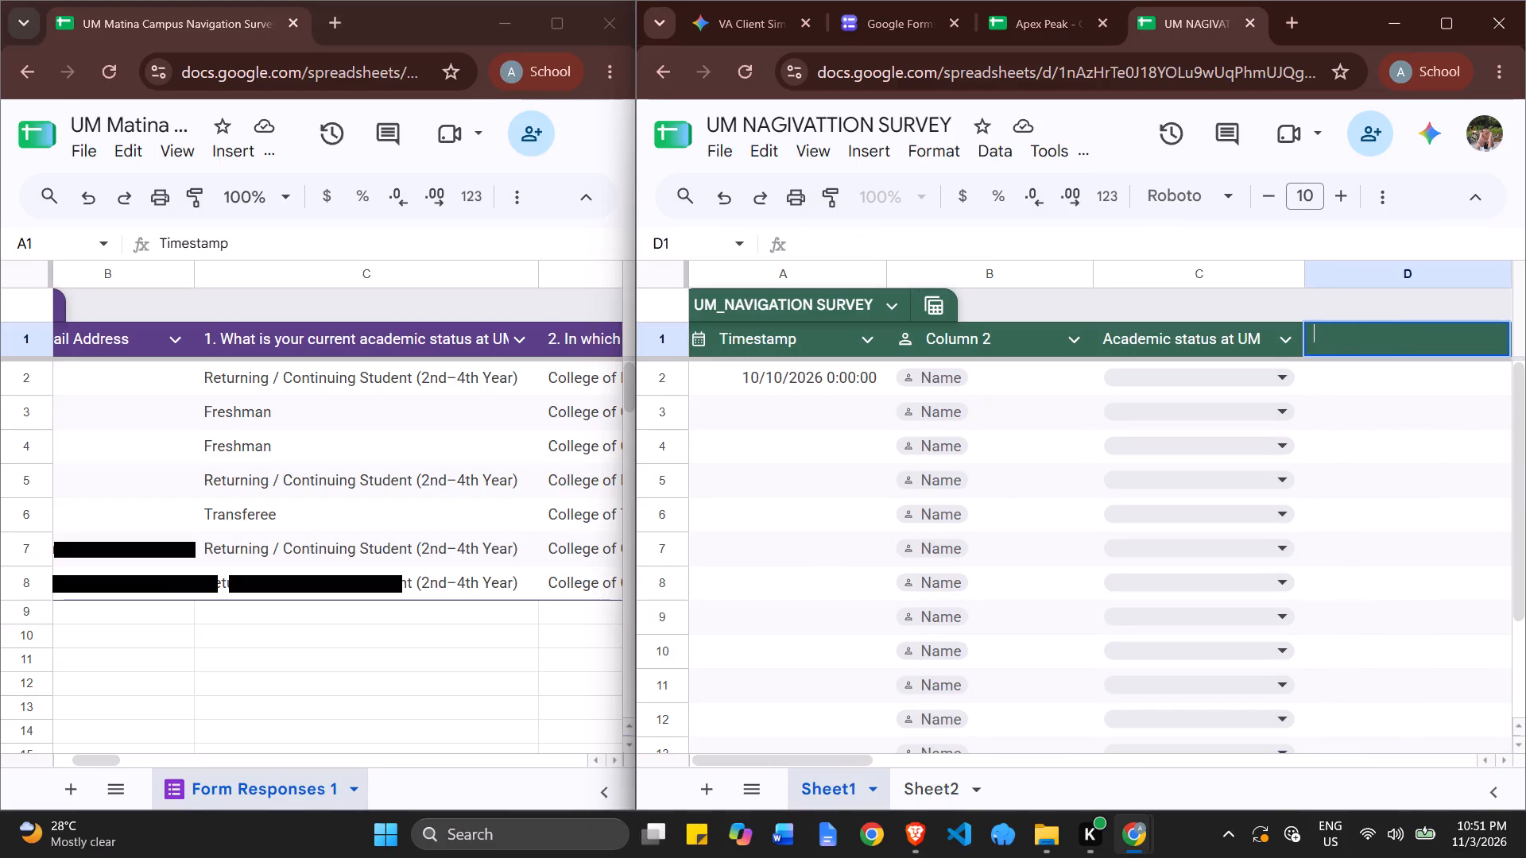
{"action": "type", "text": "year"}
{"action": "key", "text": "BackSpace"}
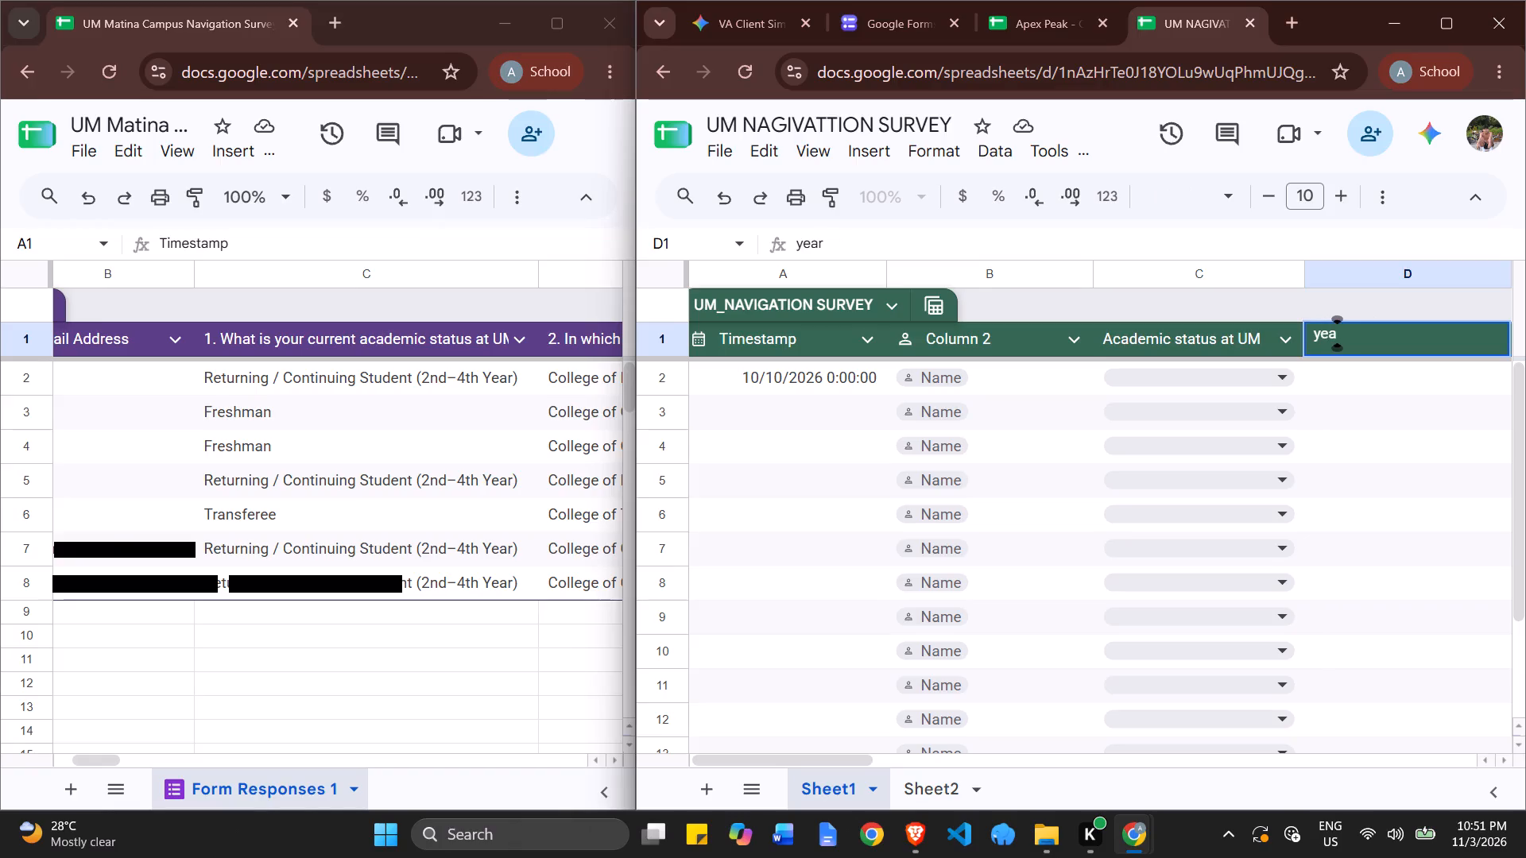
{"action": "key", "text": "BackSpace"}
{"action": "key", "text": "BackSpace"}
{"action": "key", "text": "BackSpace"}
{"action": "type", "text": "Year"}
{"action": "key", "text": "space"}
{"action": "type", "text": "sts"}
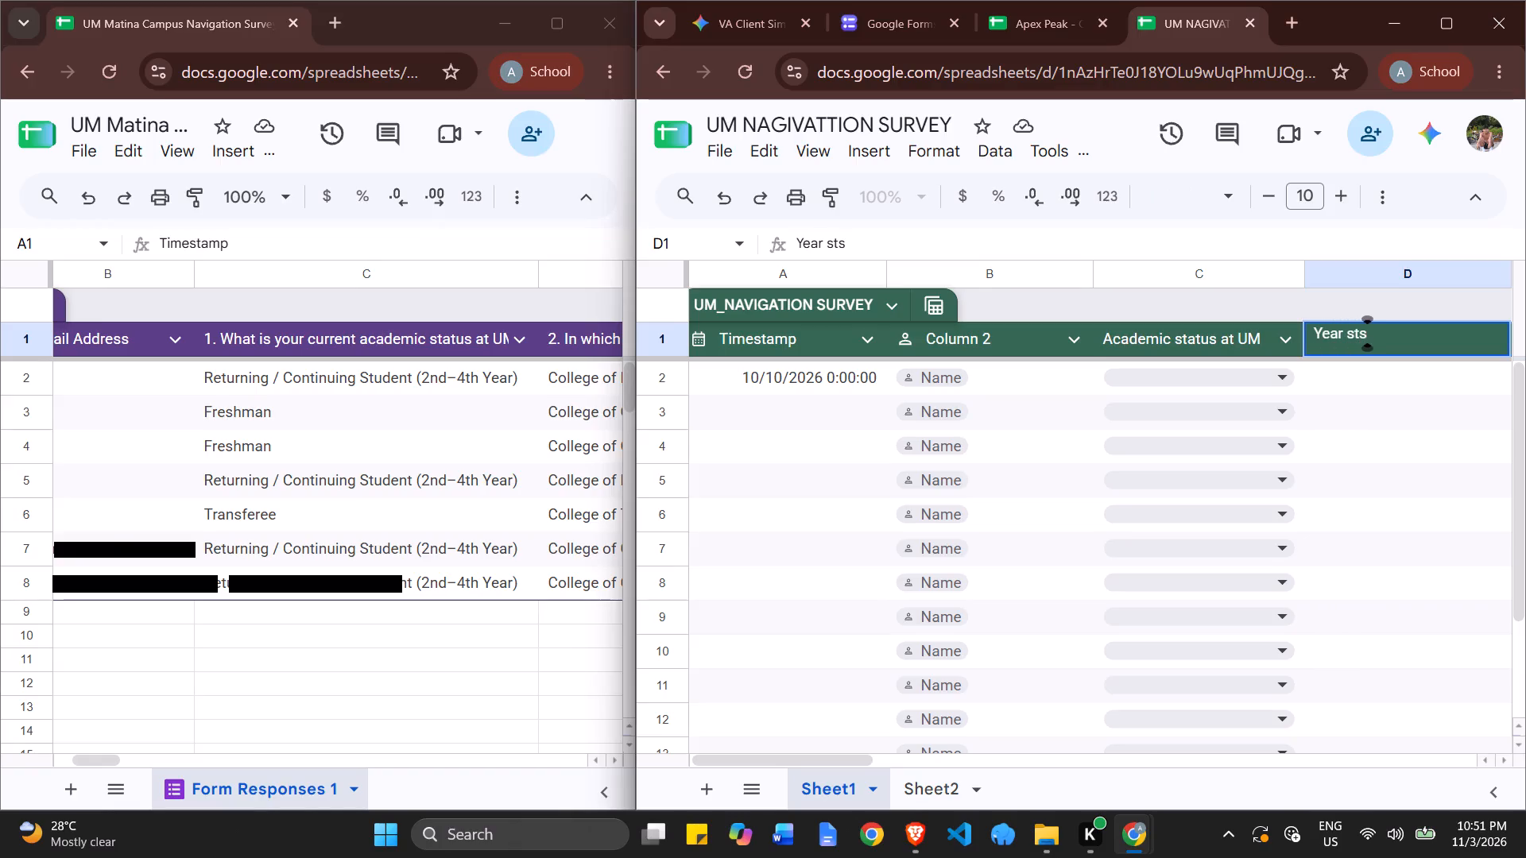
{"action": "key", "text": "BackSpace"}
{"action": "type", "text": "atus"}
{"action": "left_click_drag", "start_coordinate": [865, 759], "coordinate": [912, 758]}
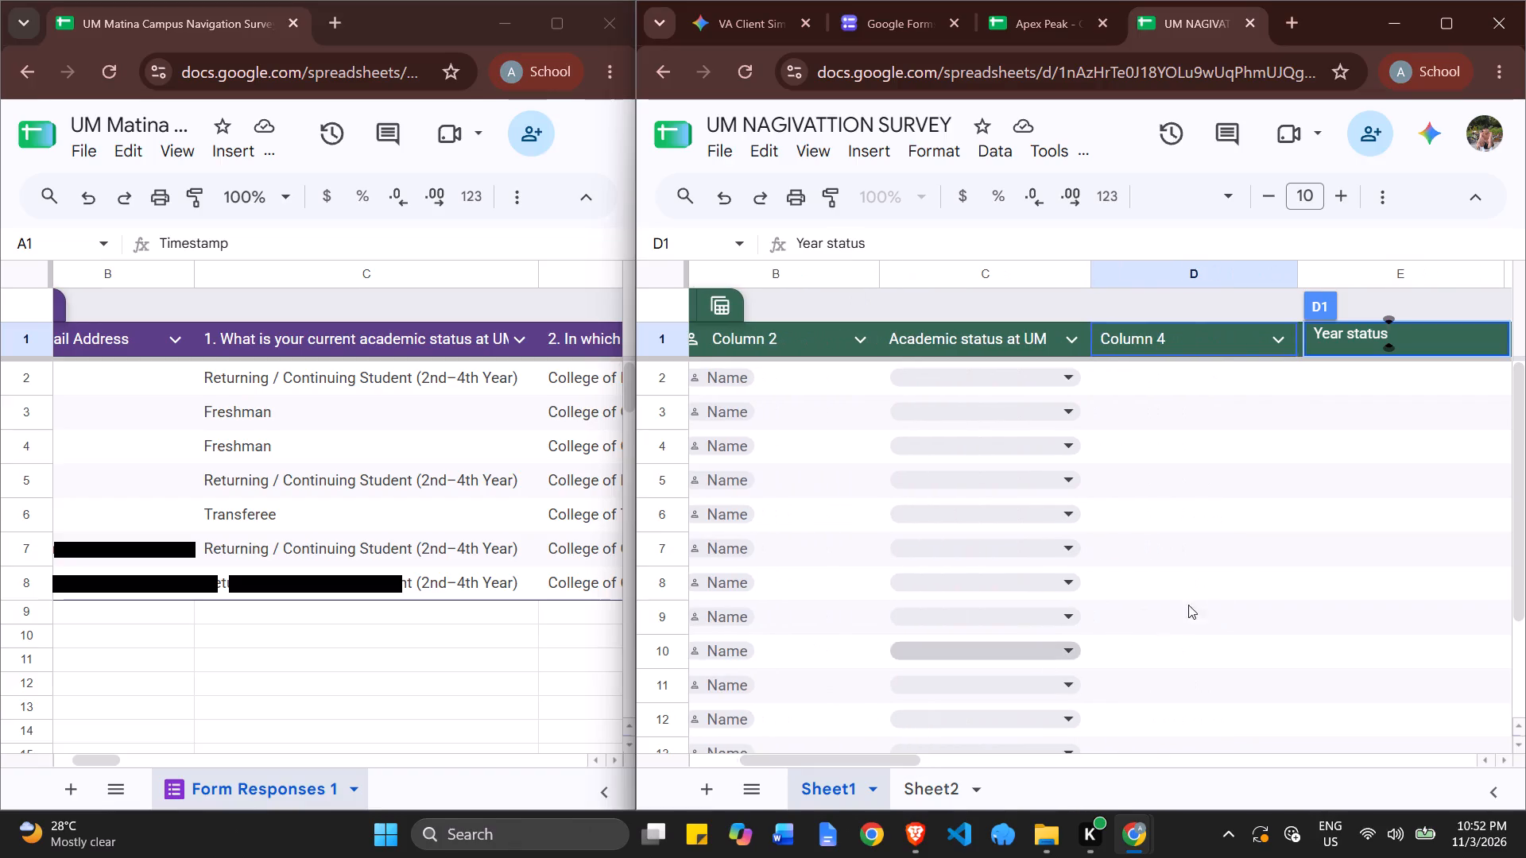
{"action": "left_click", "coordinate": [1236, 578]}
Change the column type of the Year status column to Dropdown.
{"action": "left_click", "coordinate": [1278, 350]}
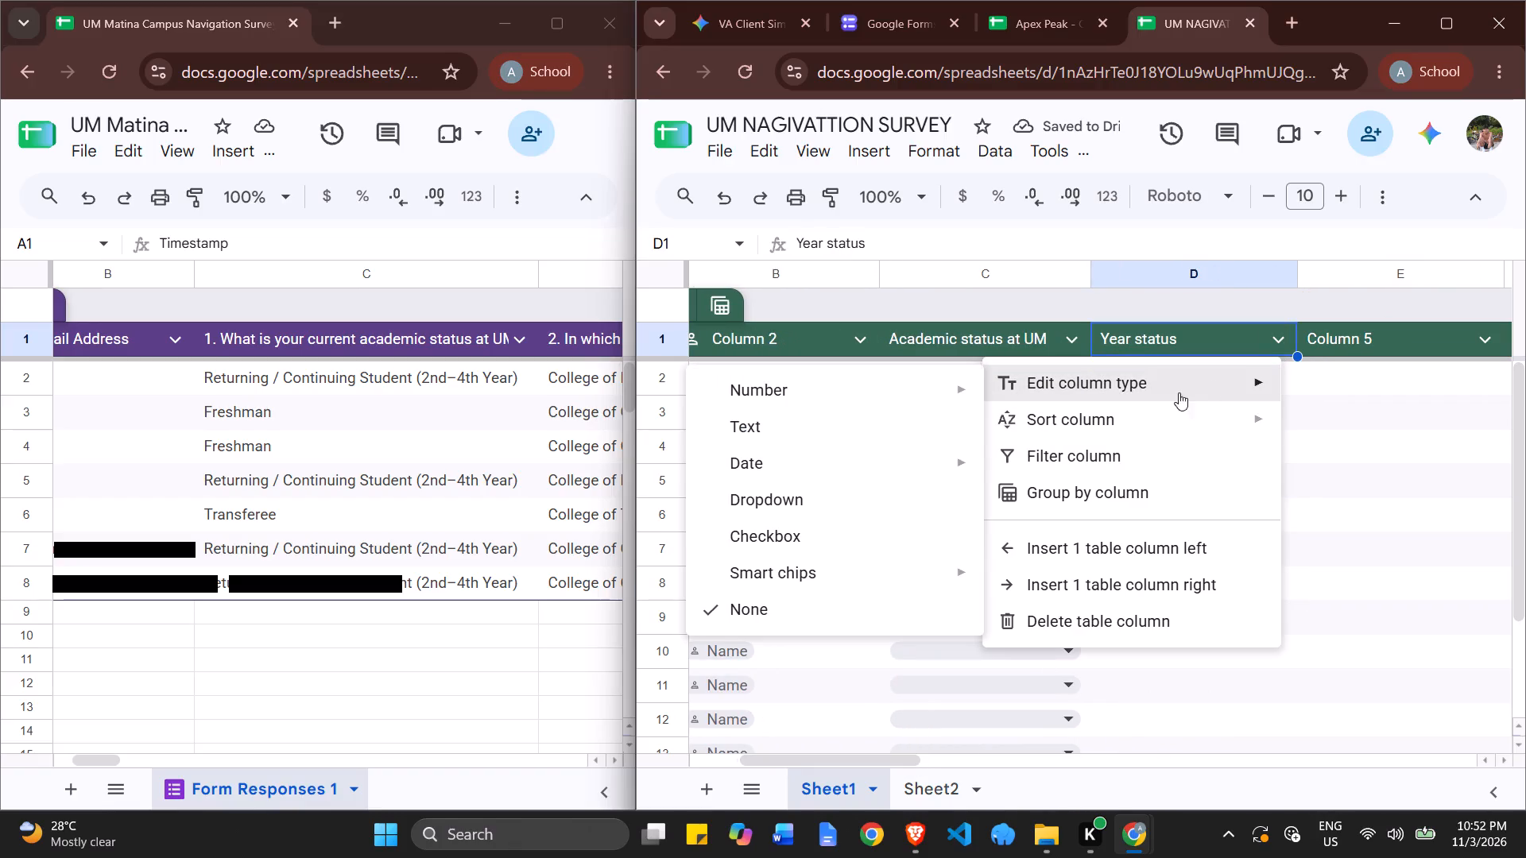
{"action": "left_click", "coordinate": [896, 496]}
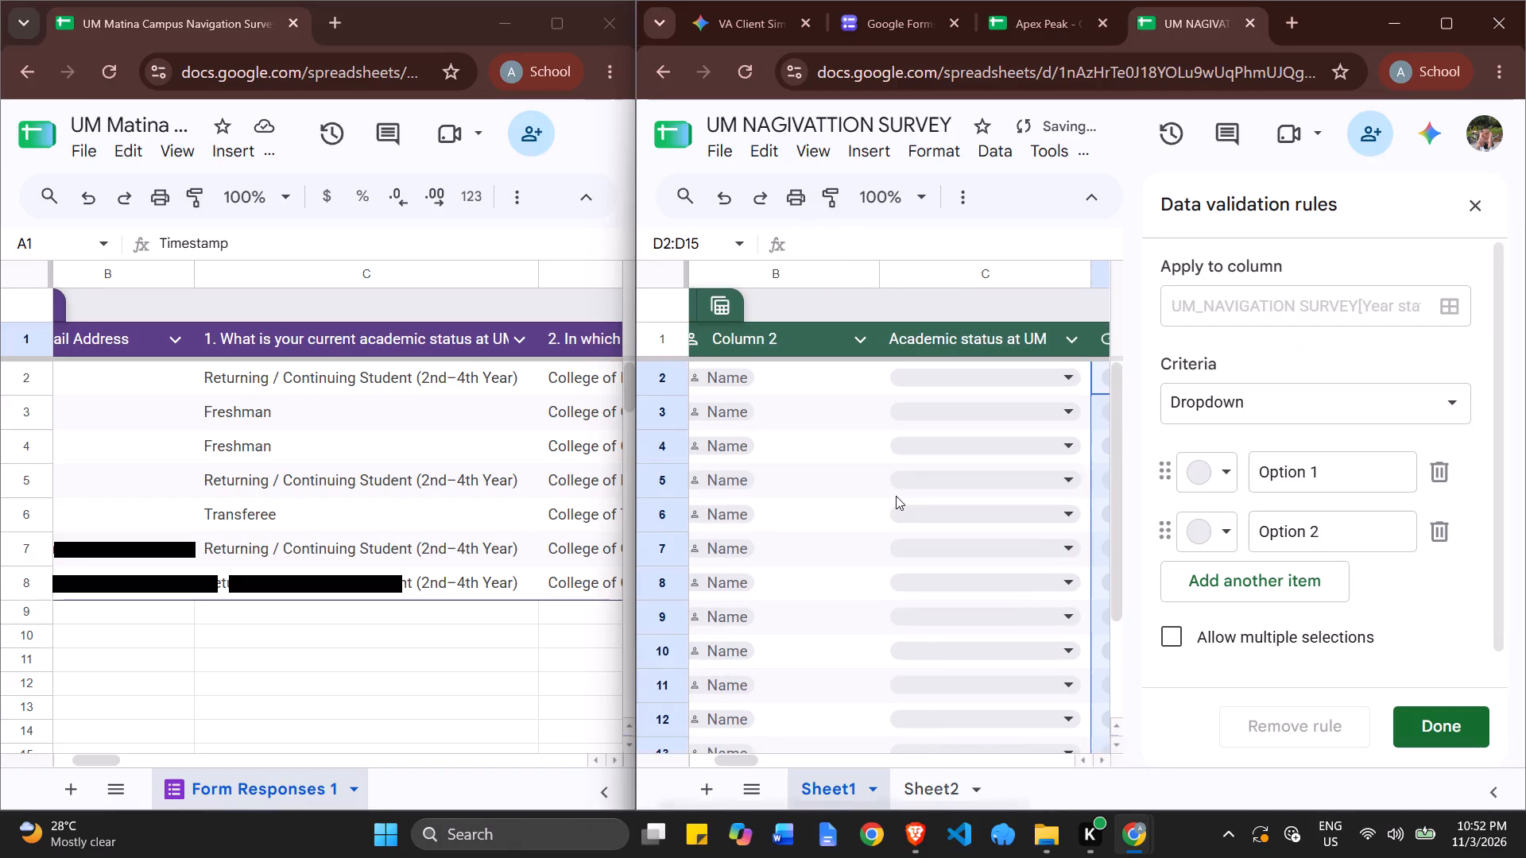
{"action": "left_click", "coordinate": [1449, 408]}
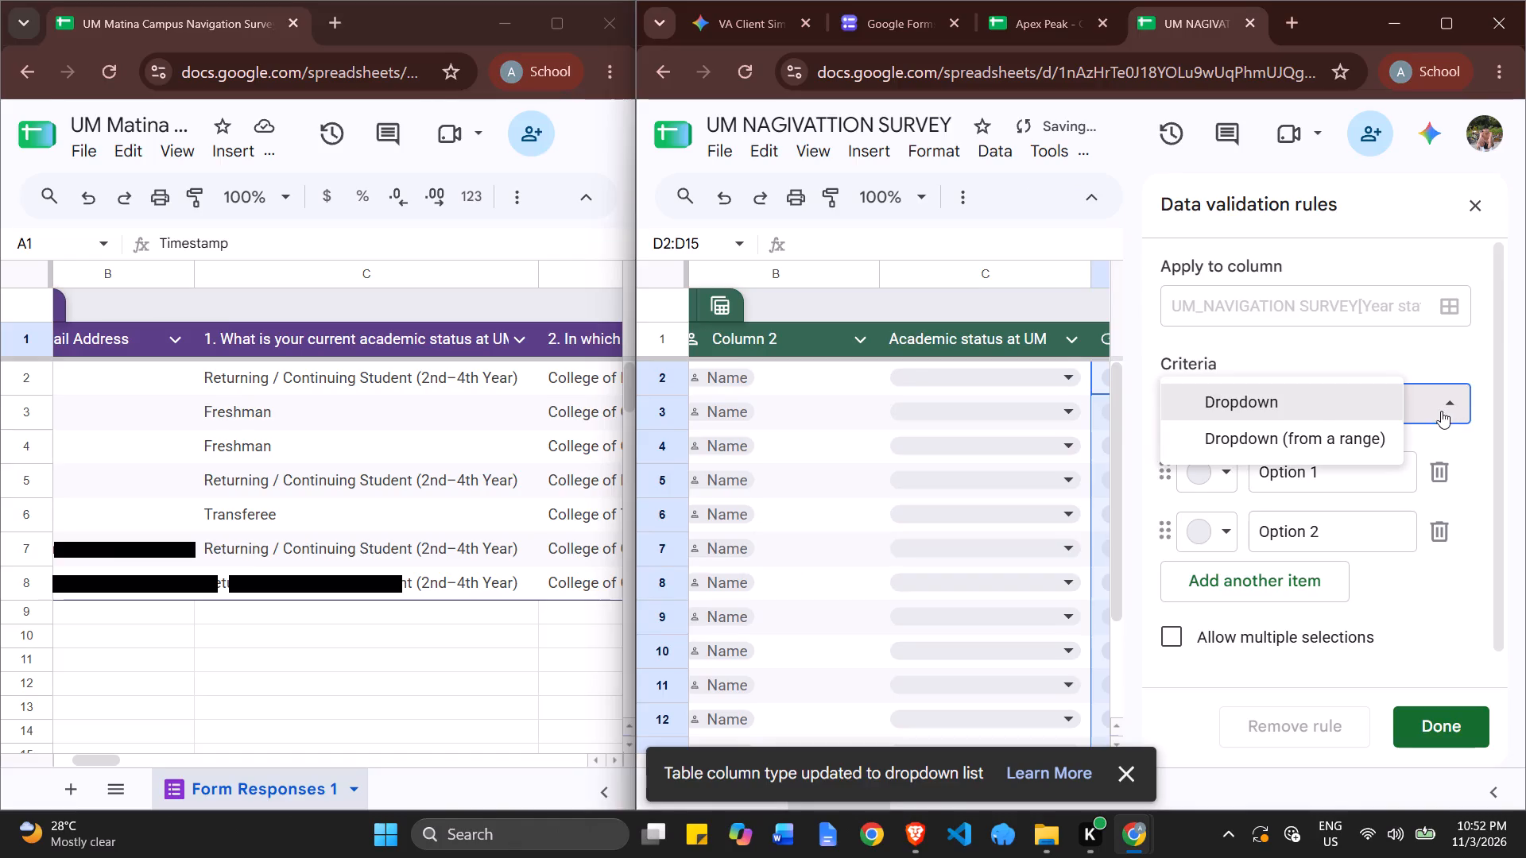
Name the first dropdown option of the Year status column 1st.
{"action": "double_click", "coordinate": [1388, 485]}
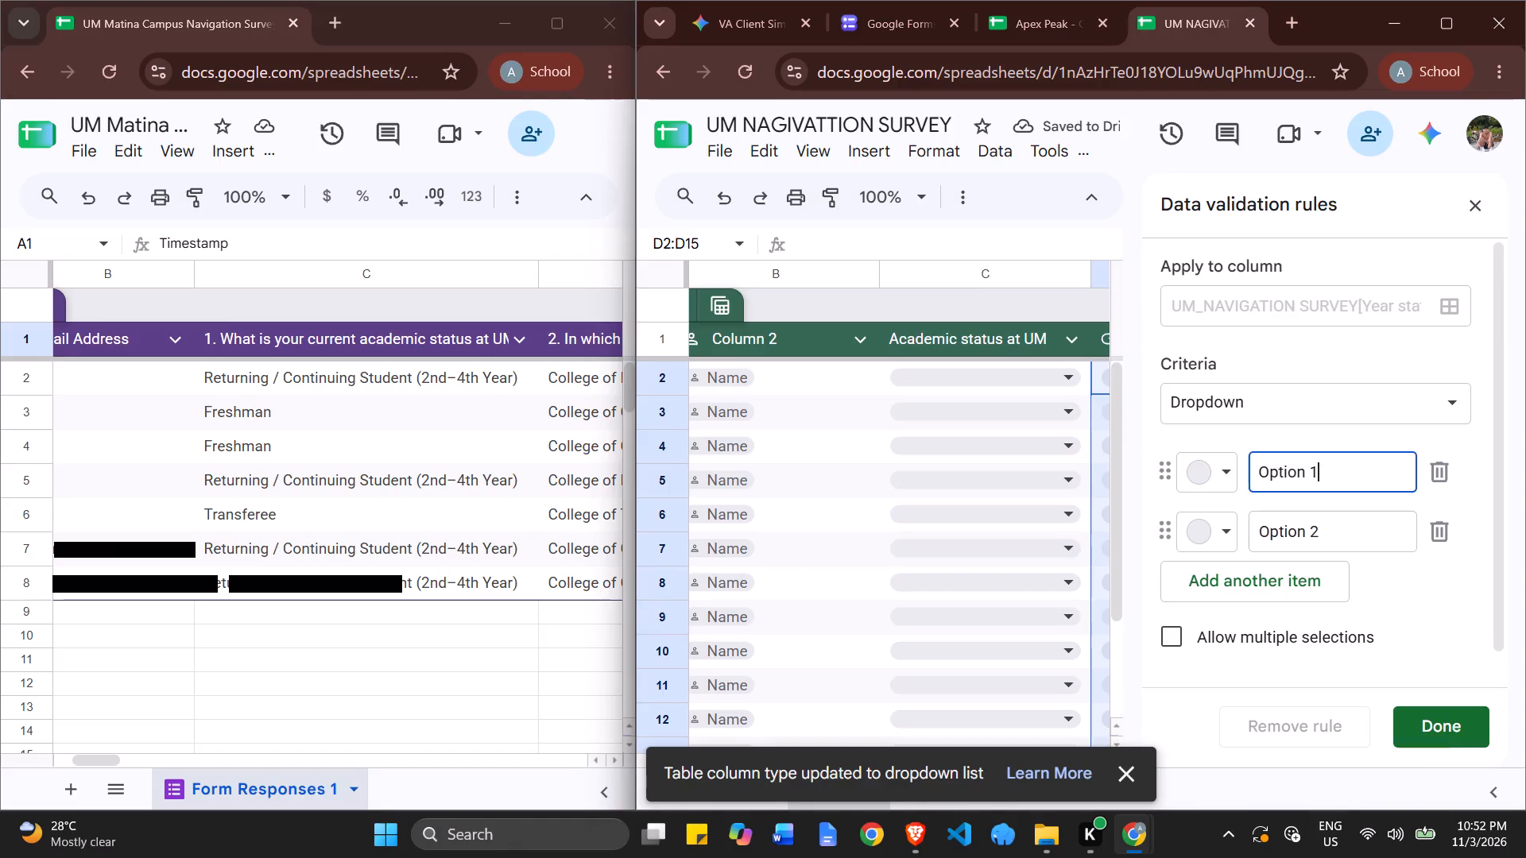
{"action": "key", "text": "BackSpace"}
{"action": "key", "text": "BackSpace"}
{"action": "key", "text": "BackSpace"}
{"action": "key", "text": "BackSpace"}
{"action": "key", "text": "BackSpace"}
{"action": "key", "text": "BackSpace"}
{"action": "key", "text": "BackSpace"}
{"action": "key", "text": "BackSpace"}
{"action": "key", "text": "BackSpace"}
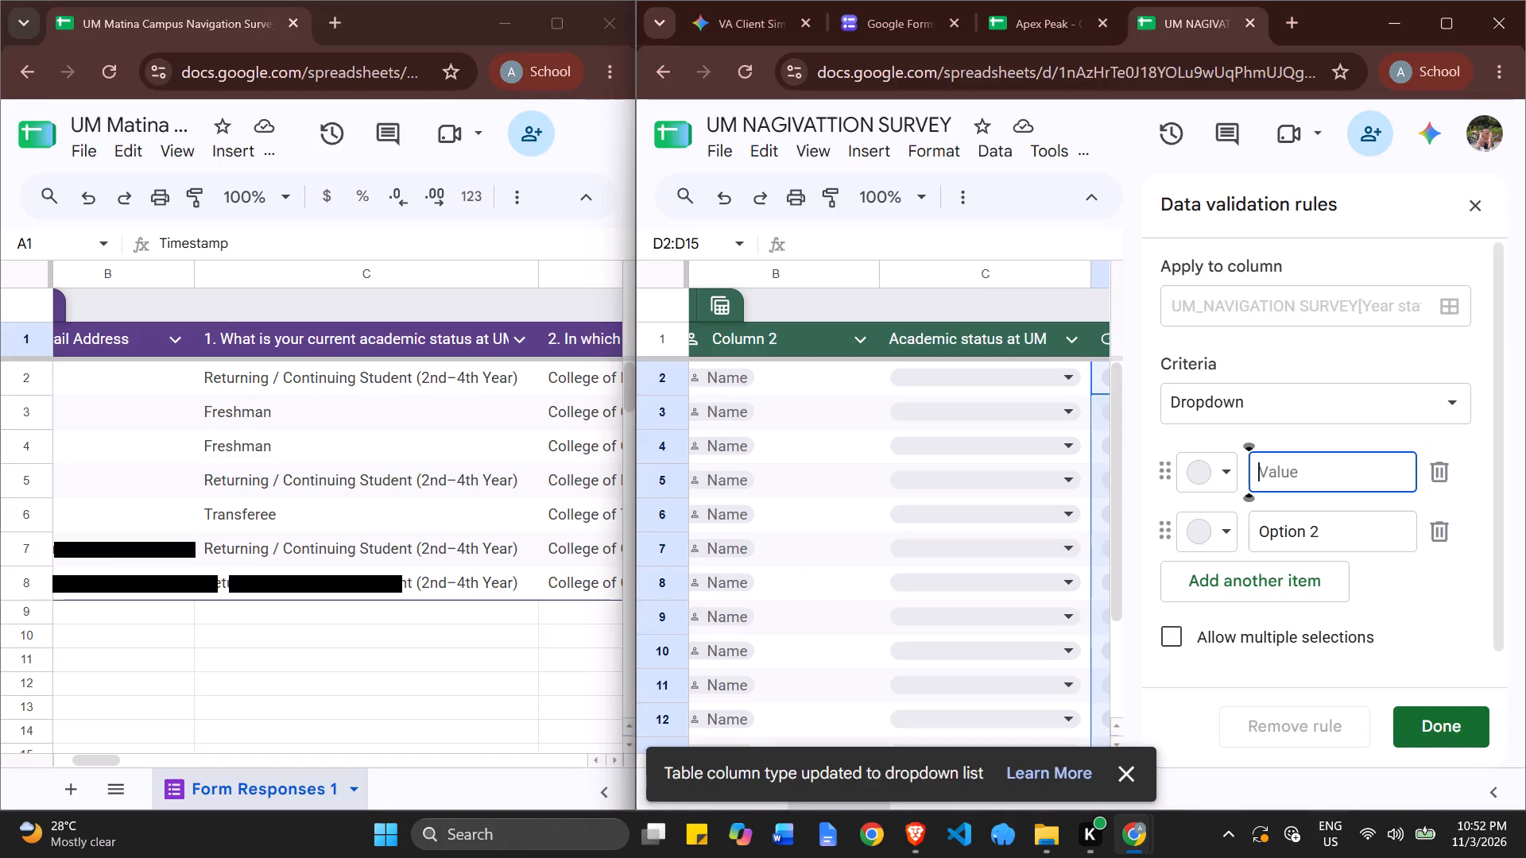
{"action": "type", "text": "1st"}
{"action": "key", "text": "space"}
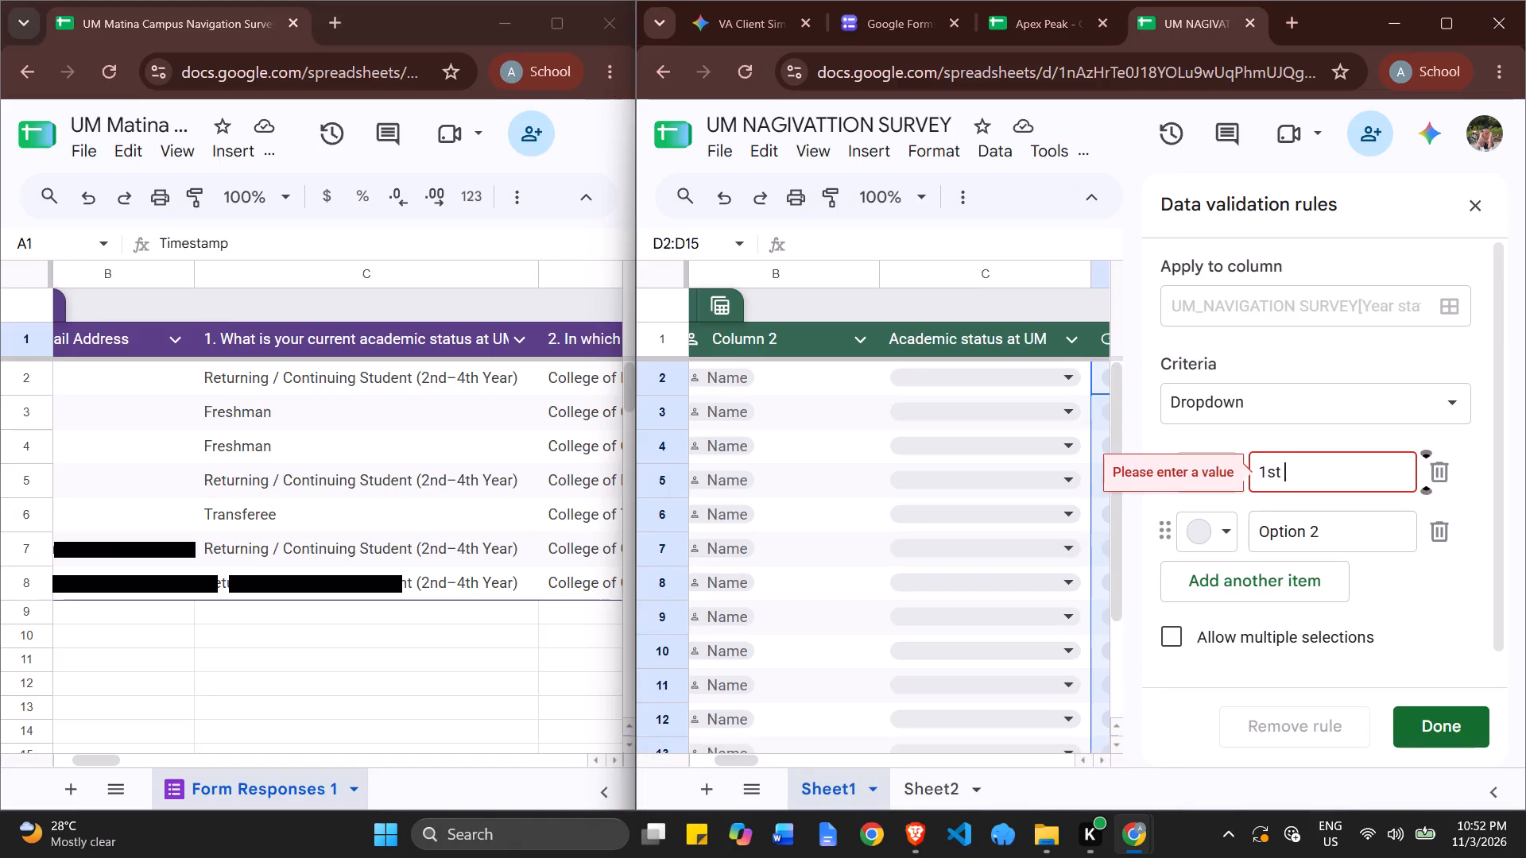
{"action": "key", "text": "BackSpace"}
Name the second dropdown option of the Year status column 2nd.
{"action": "double_click", "coordinate": [1353, 546]}
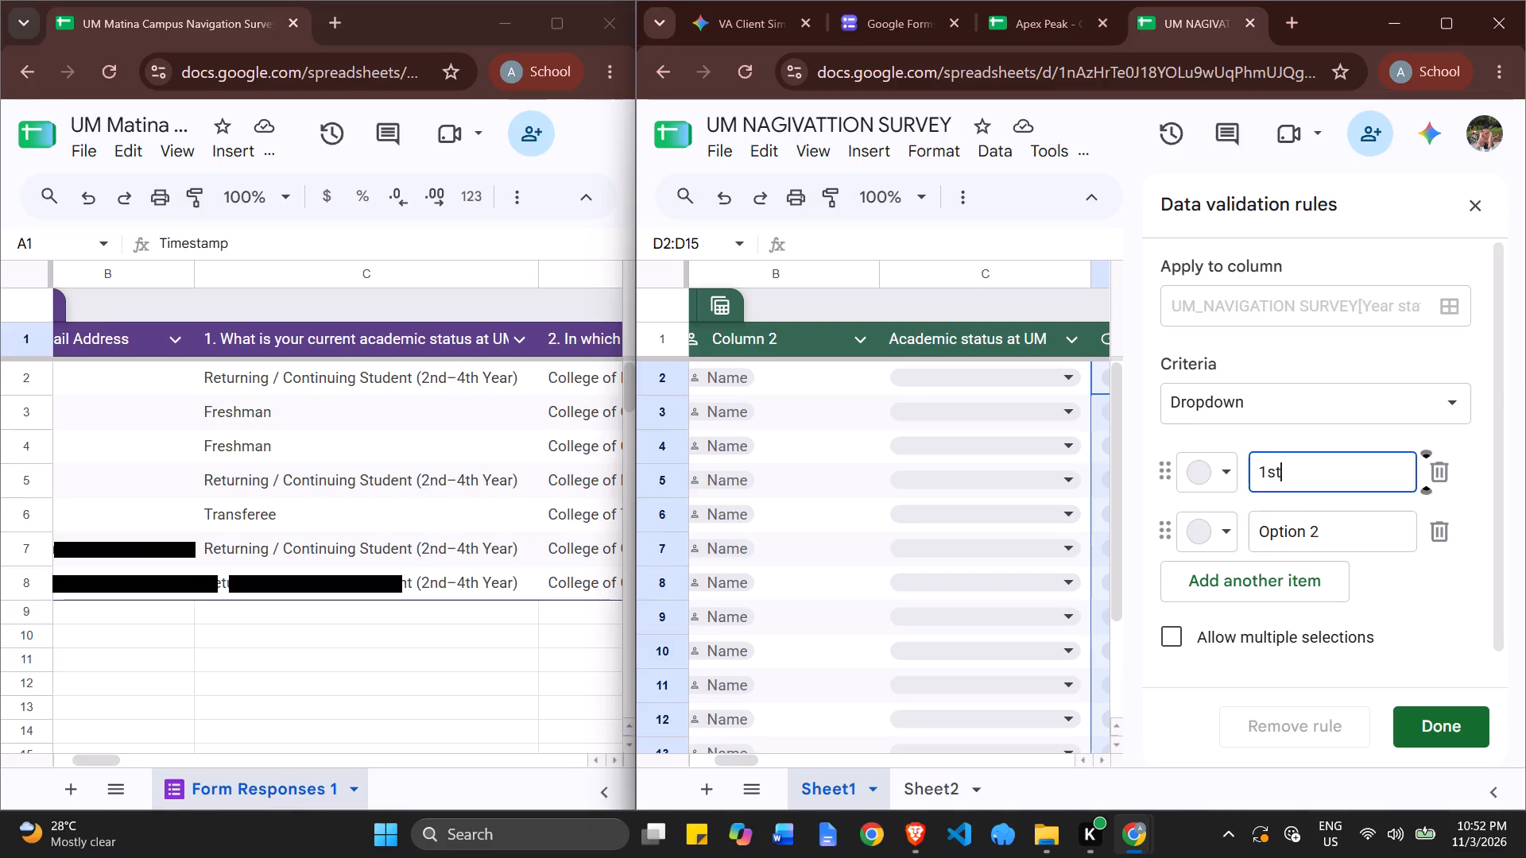
{"action": "key", "text": "BackSpace"}
{"action": "key", "text": "BackSpace"}
{"action": "key", "text": "BackSpace"}
{"action": "key", "text": "BackSpace"}
{"action": "key", "text": "BackSpace"}
{"action": "key", "text": "BackSpace"}
{"action": "key", "text": "BackSpace"}
{"action": "key", "text": "BackSpace"}
{"action": "key", "text": "BackSpace"}
{"action": "key", "text": "BackSpace"}
{"action": "type", "text": "2nd"}
Add three more Year status dropdown options named 3rd, 4th and 5th, and save the rule.
{"action": "left_click", "coordinate": [1261, 579]}
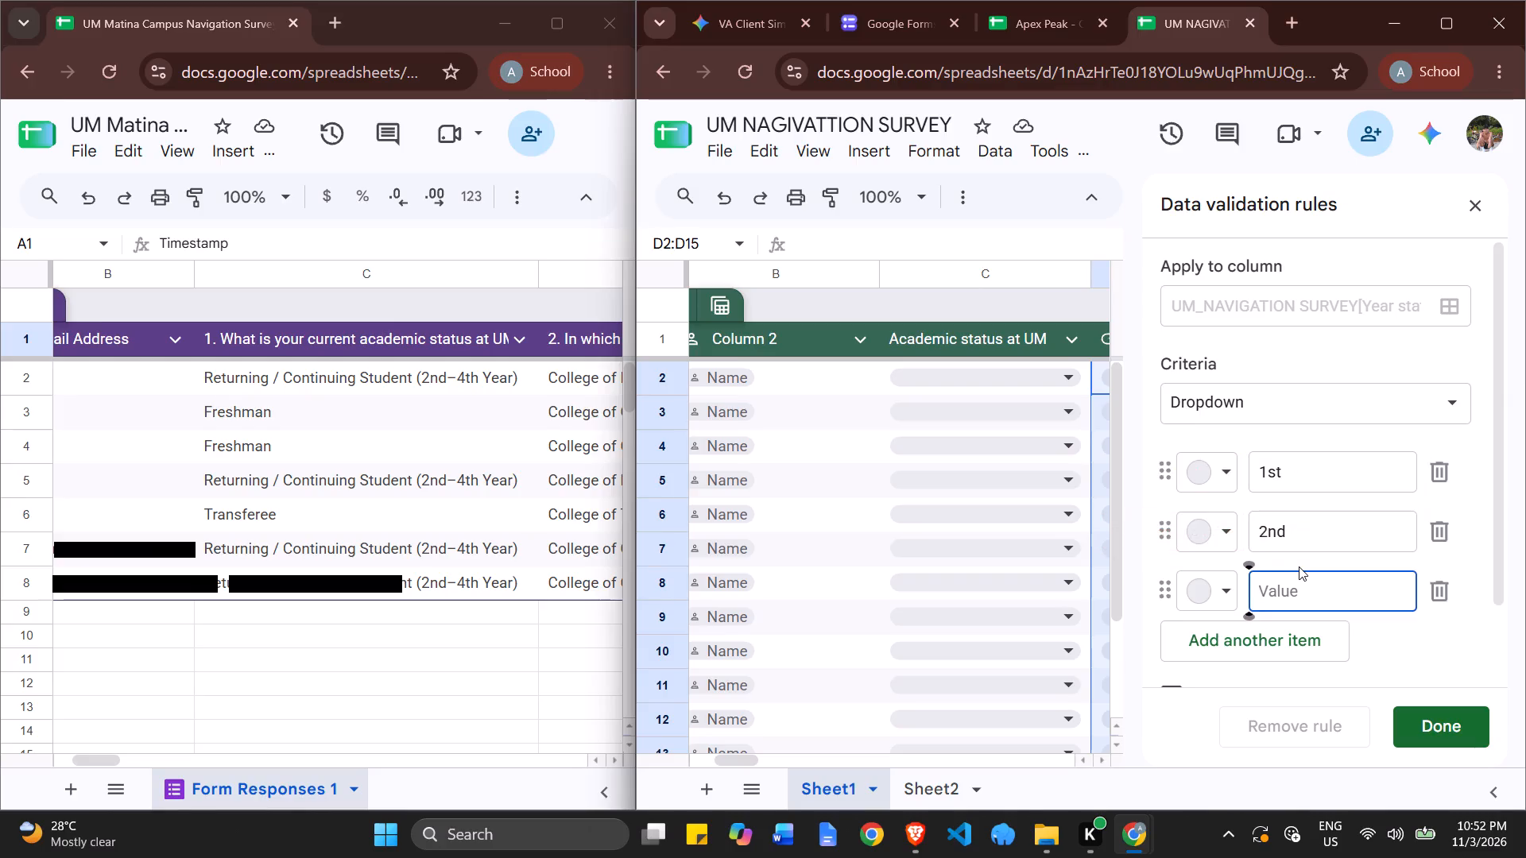
{"action": "type", "text": "3rd"}
{"action": "left_click", "coordinate": [1283, 649]}
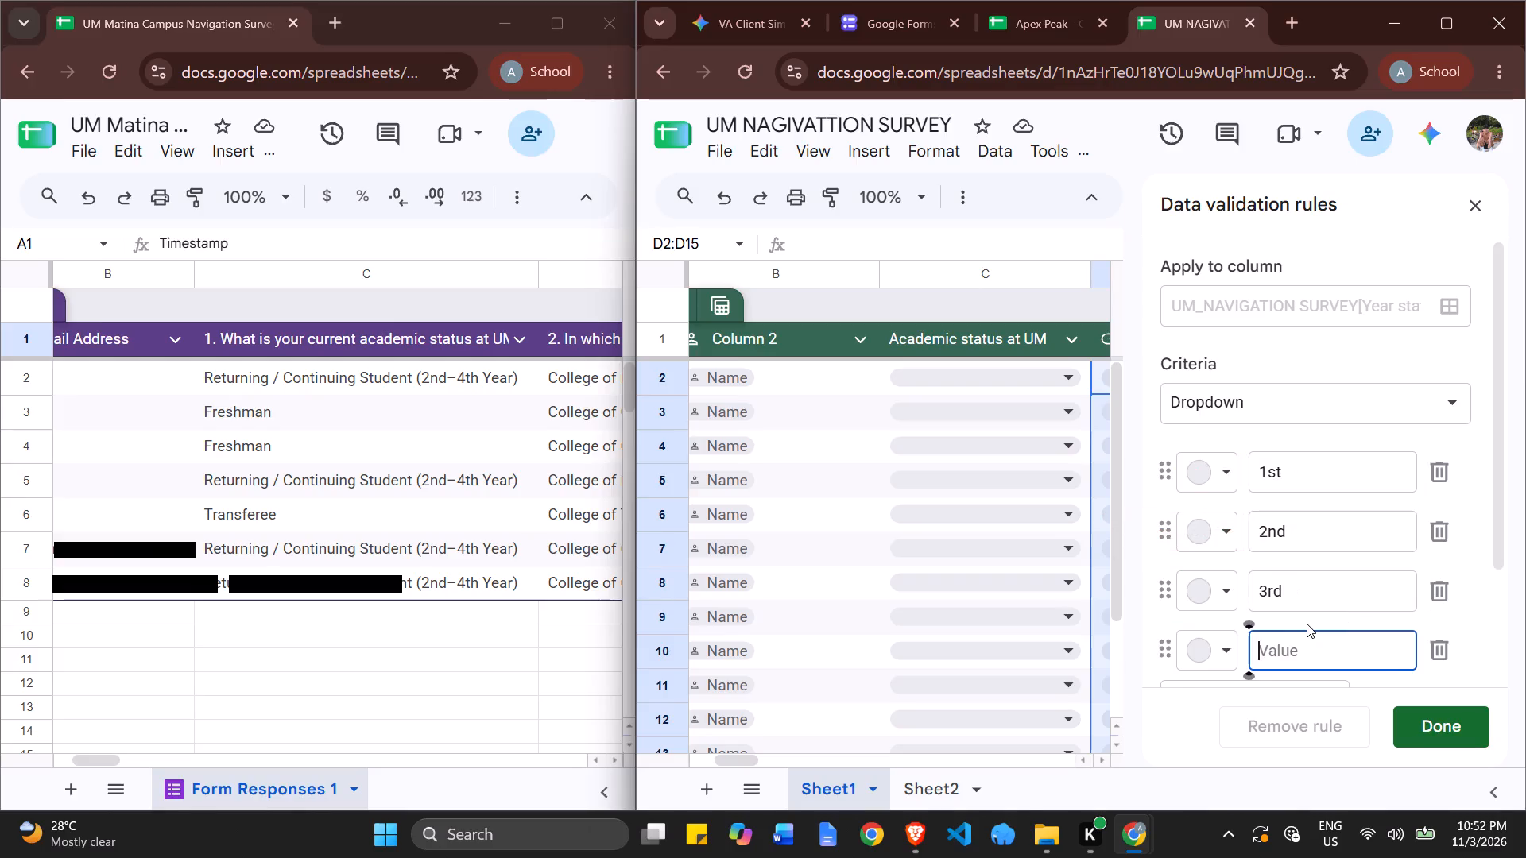
{"action": "key", "text": "4"}
{"action": "type", "text": "th"}
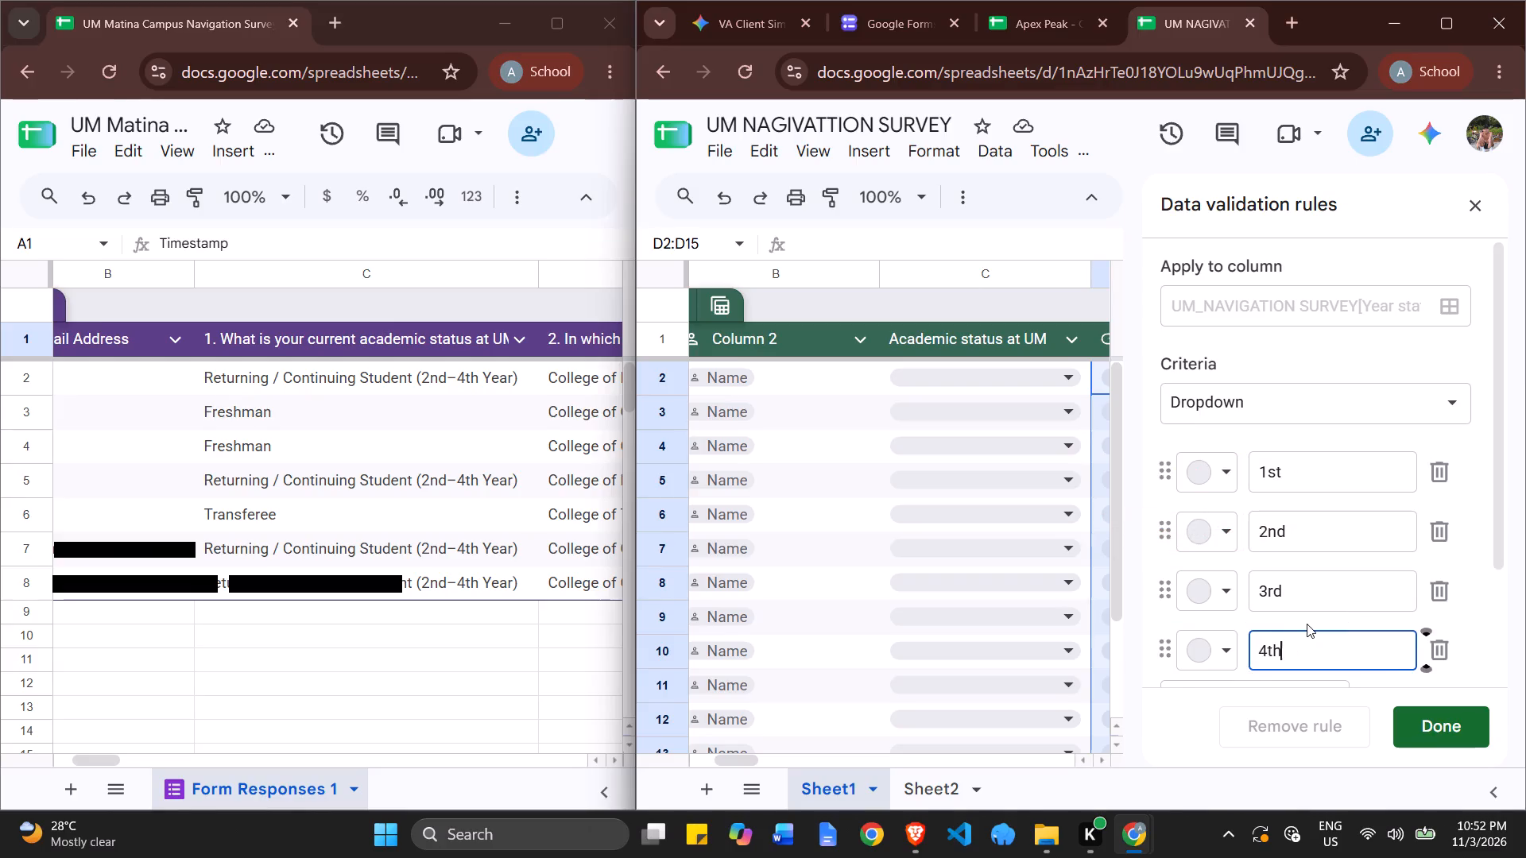
{"action": "scroll", "coordinate": [1307, 624], "scroll_direction": "down", "scroll_amount": 1}
{"action": "left_click", "coordinate": [1315, 595]}
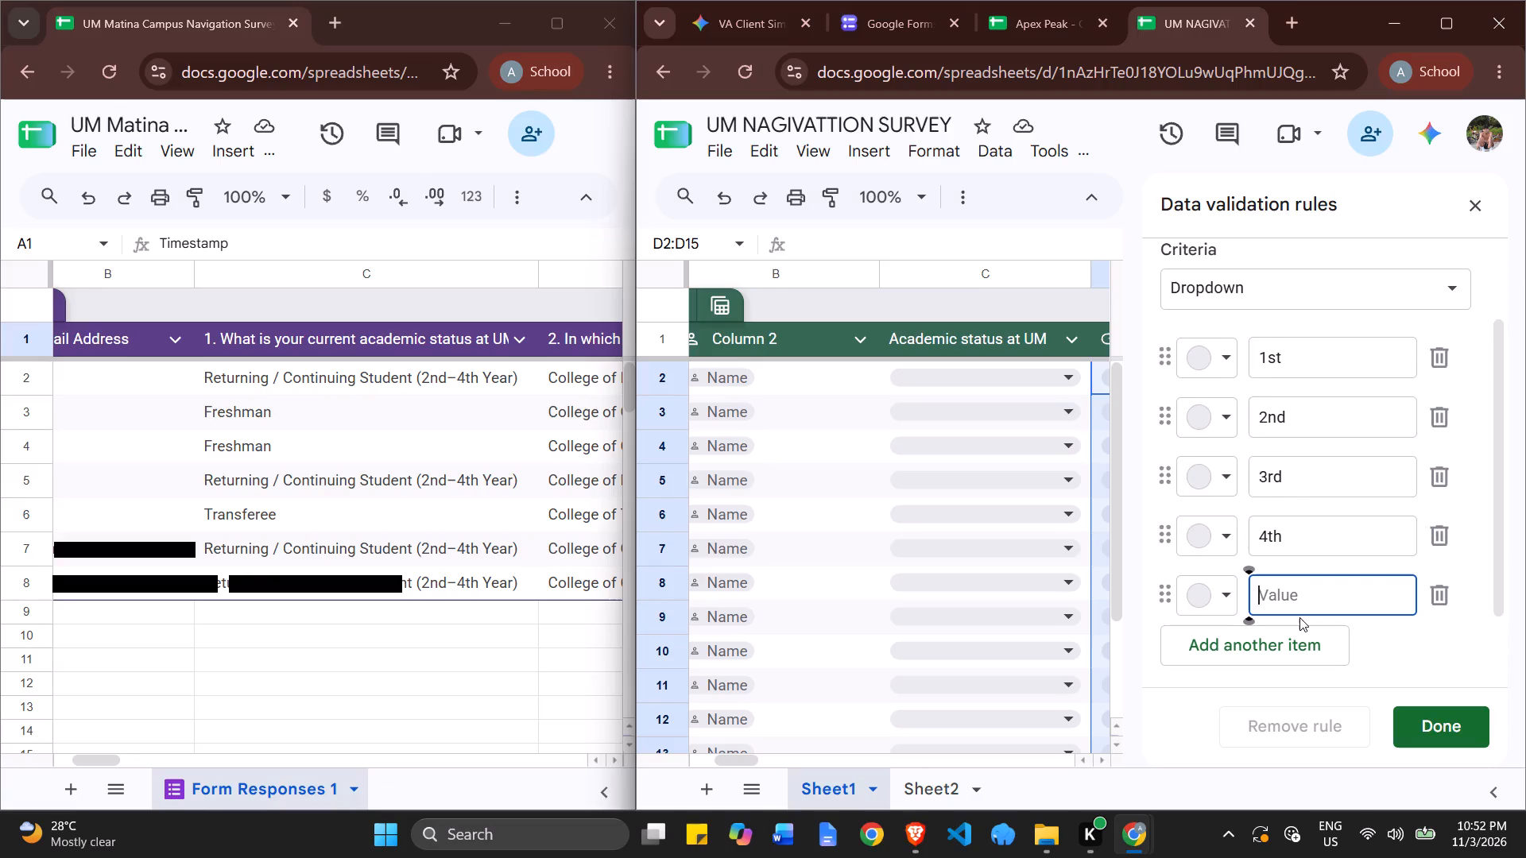
{"action": "type", "text": "5th"}
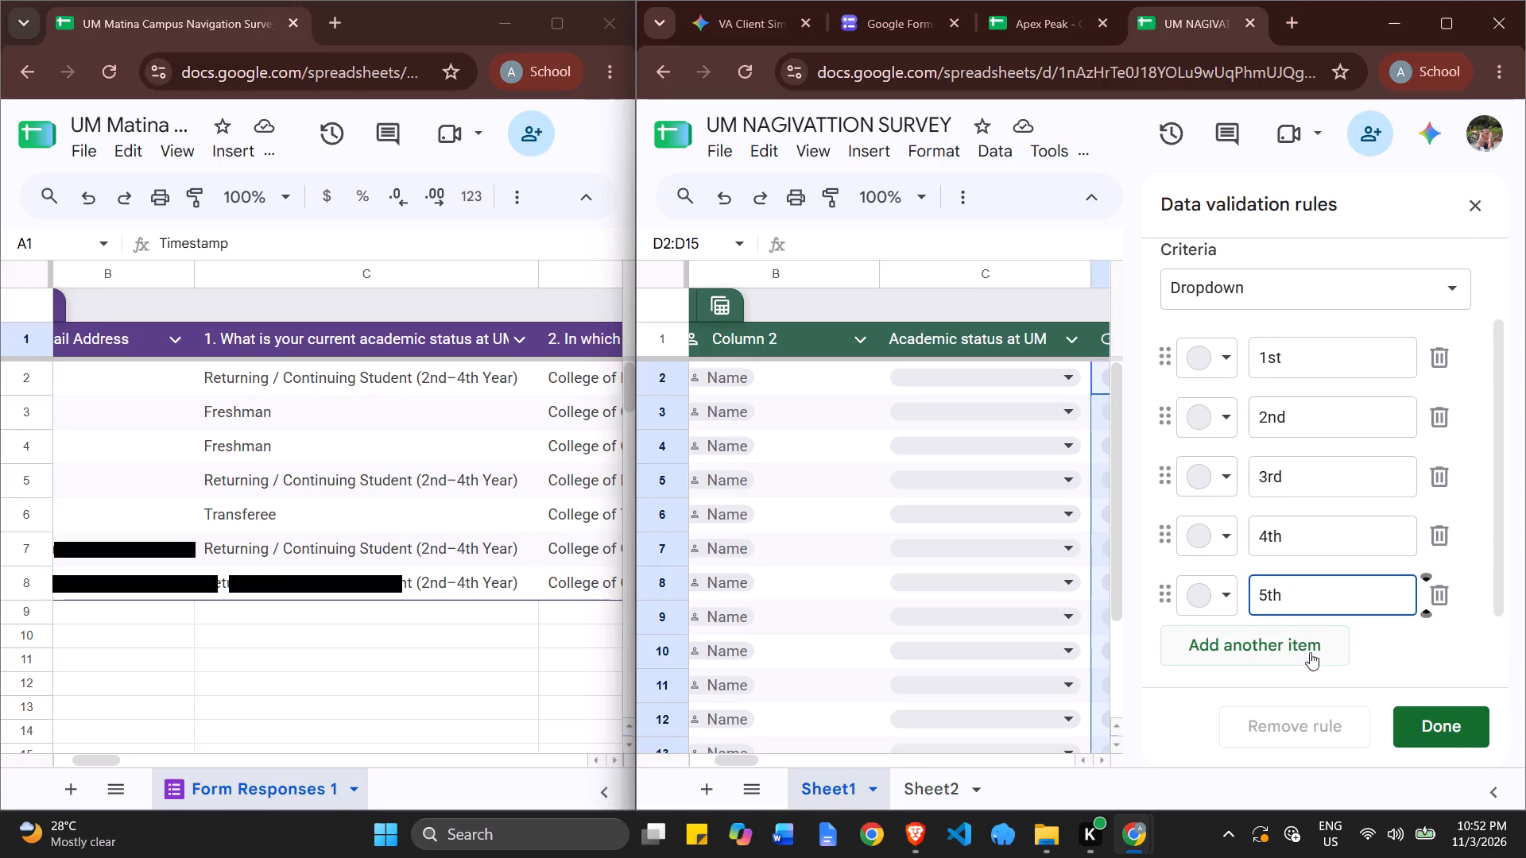
{"action": "left_click", "coordinate": [1412, 705]}
{"action": "left_click", "coordinate": [1421, 720]}
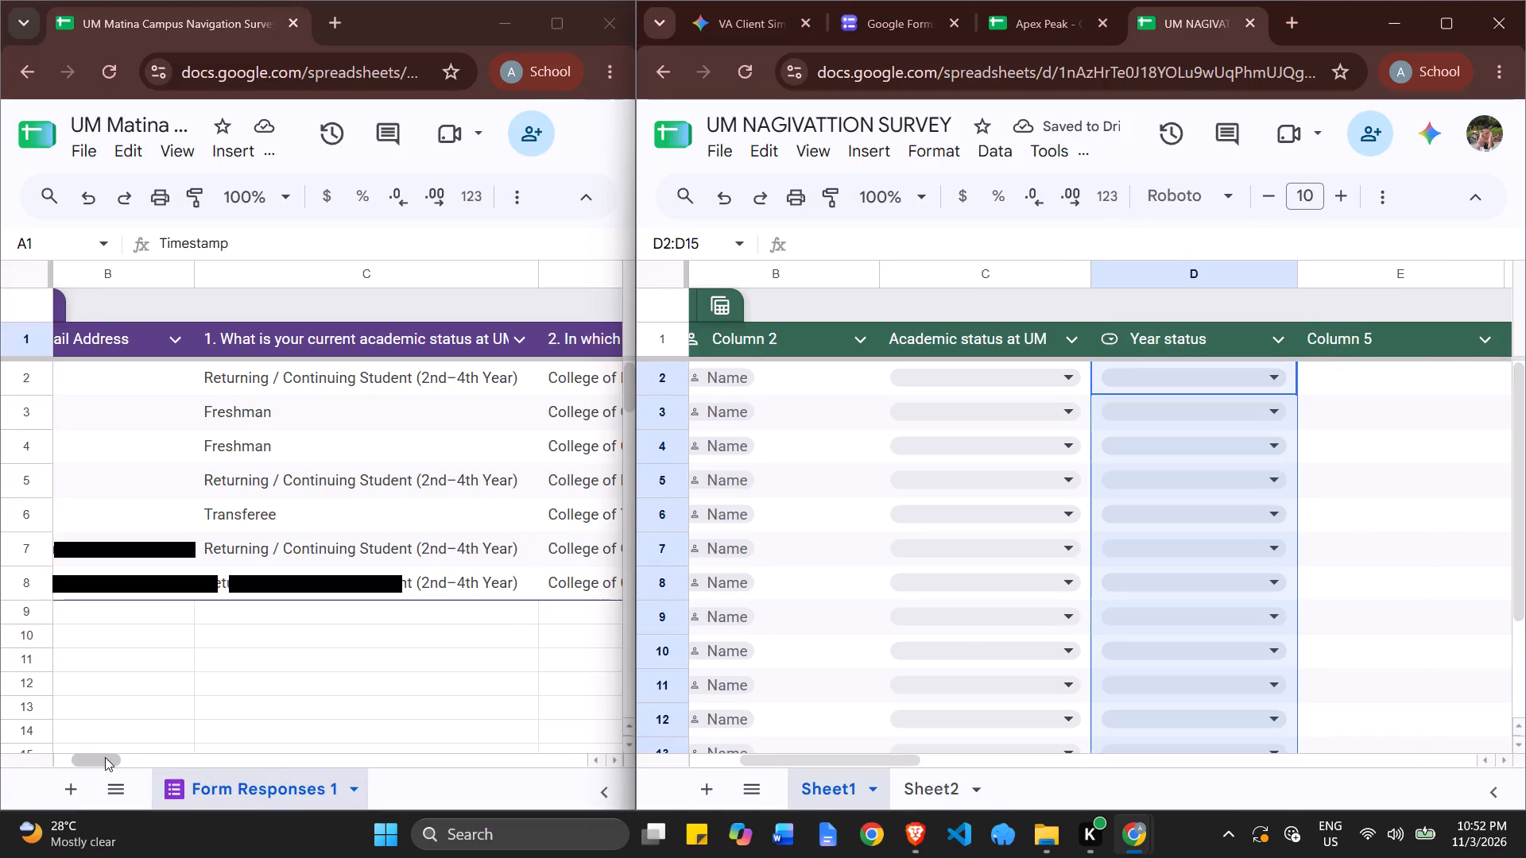
Rename the Column 5 header of the UM_NAVIGATION SURVEY table as Department, matching the survey's college/program question.
{"action": "left_click_drag", "start_coordinate": [105, 757], "coordinate": [141, 758]}
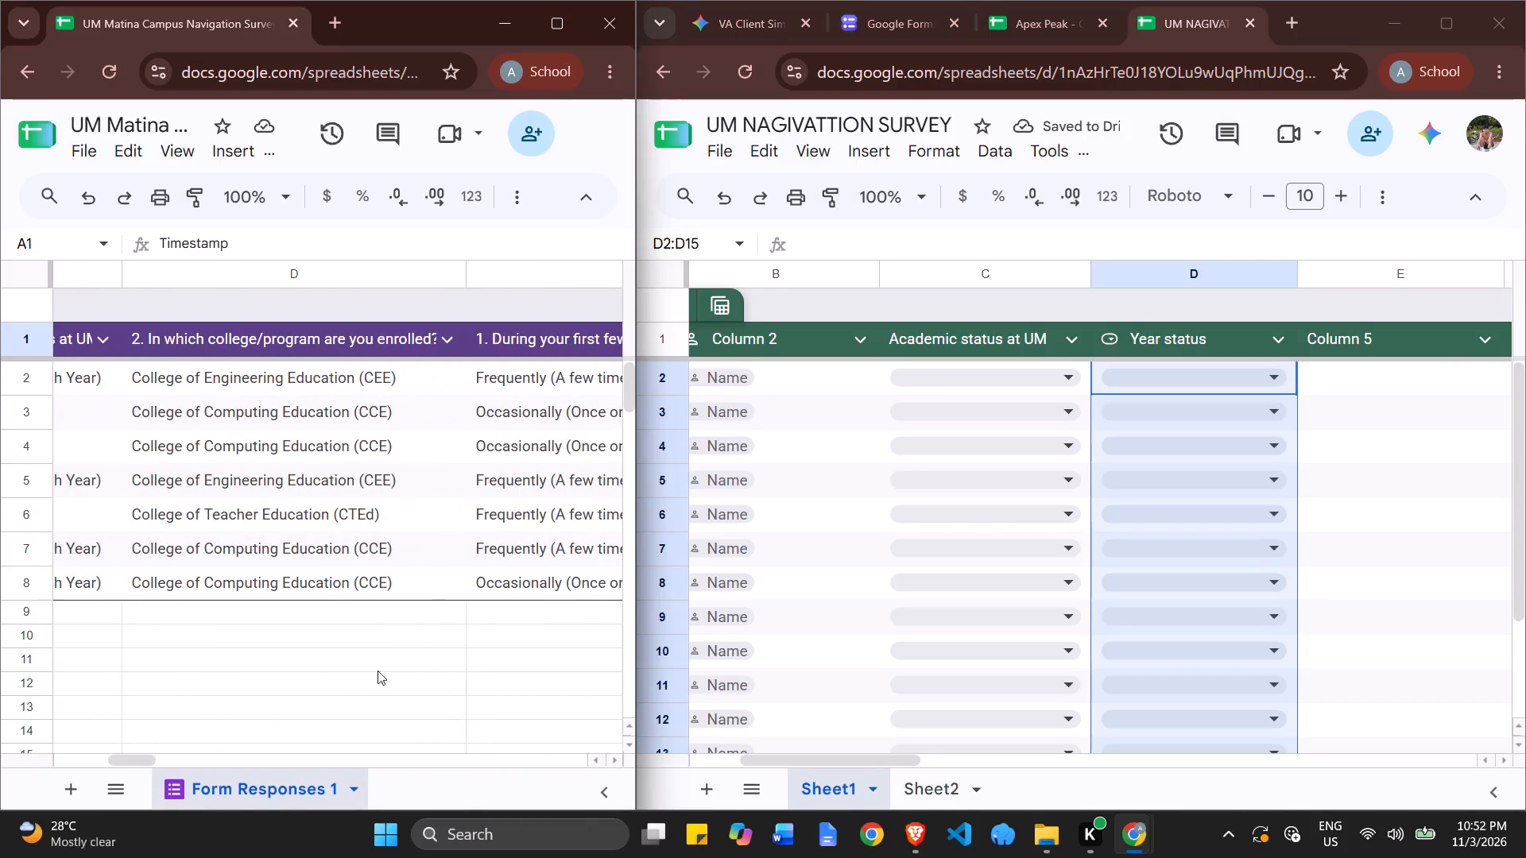
{"action": "double_click", "coordinate": [1416, 343]}
{"action": "key", "text": "BackSpace"}
{"action": "key", "text": "BackSpace"}
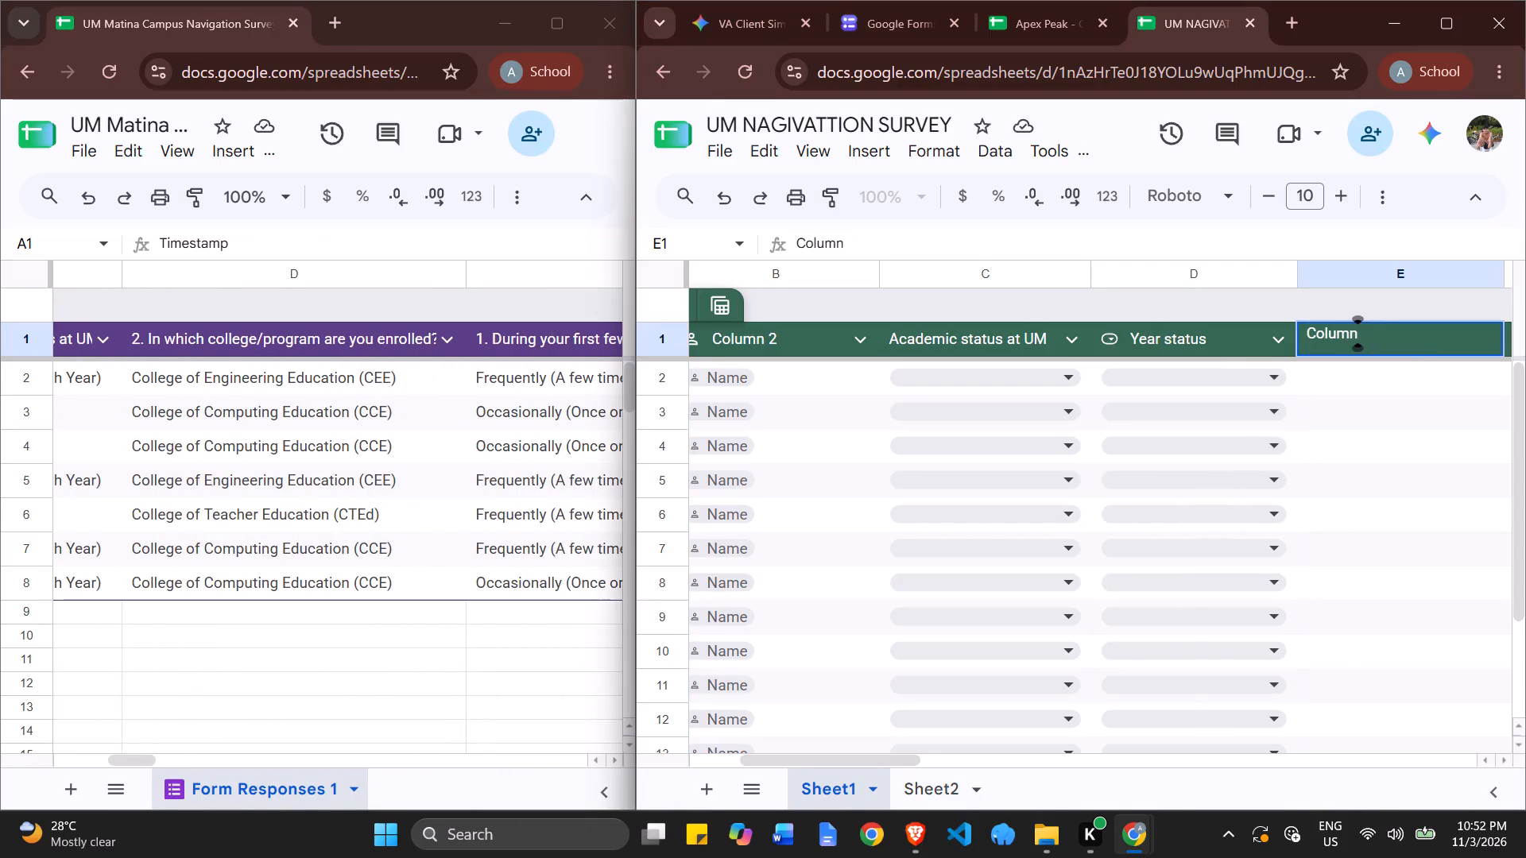
{"action": "key", "text": "BackSpace"}
{"action": "key", "text": "BackSpace"}
{"action": "key", "text": "BackSpace"}
{"action": "key", "text": "BackSpace"}
{"action": "key", "text": "BackSpace"}
{"action": "key", "text": "BackSpace"}
{"action": "type", "text": "Dea"}
{"action": "key", "text": "BackSpace"}
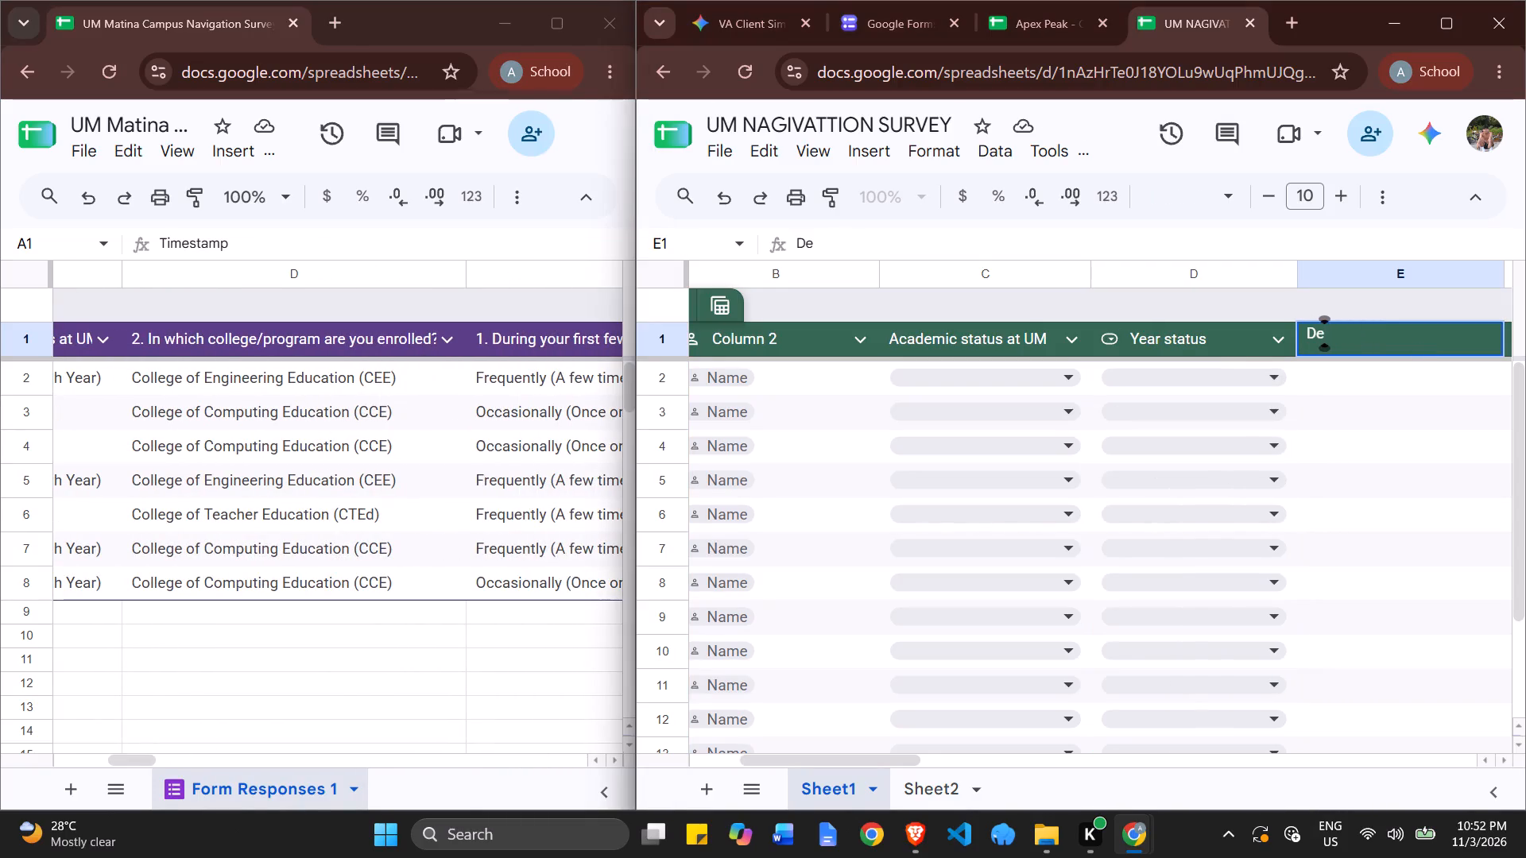
{"action": "type", "text": "partment"}
{"action": "key", "text": "space"}
{"action": "key", "text": "BackSpace"}
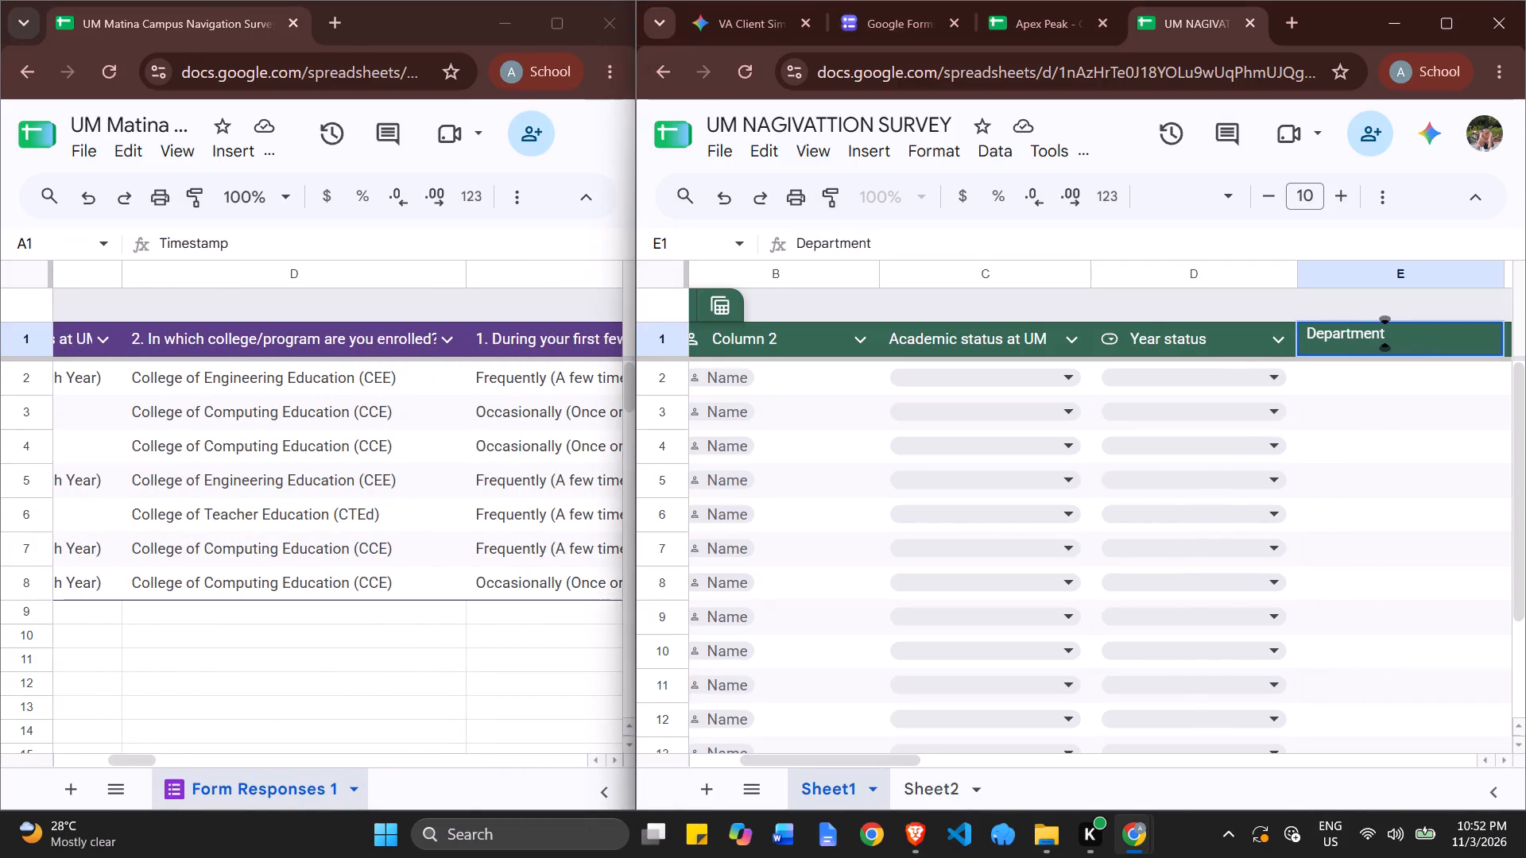
{"action": "left_click", "coordinate": [1416, 376]}
Change the column type of the Department column to Dropdown.
{"action": "left_click", "coordinate": [1478, 346]}
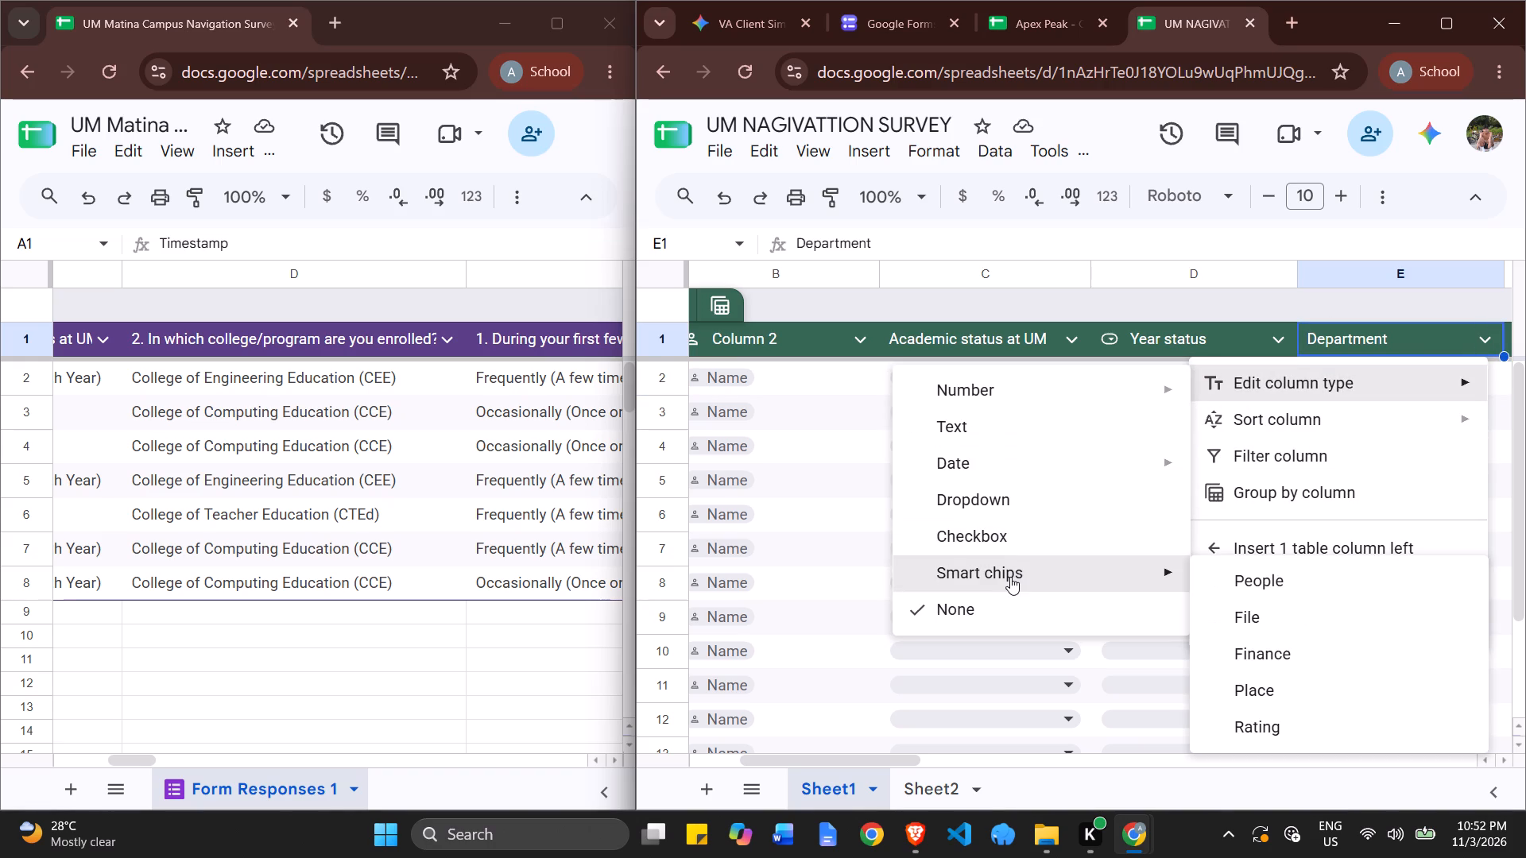
{"action": "left_click", "coordinate": [1063, 500]}
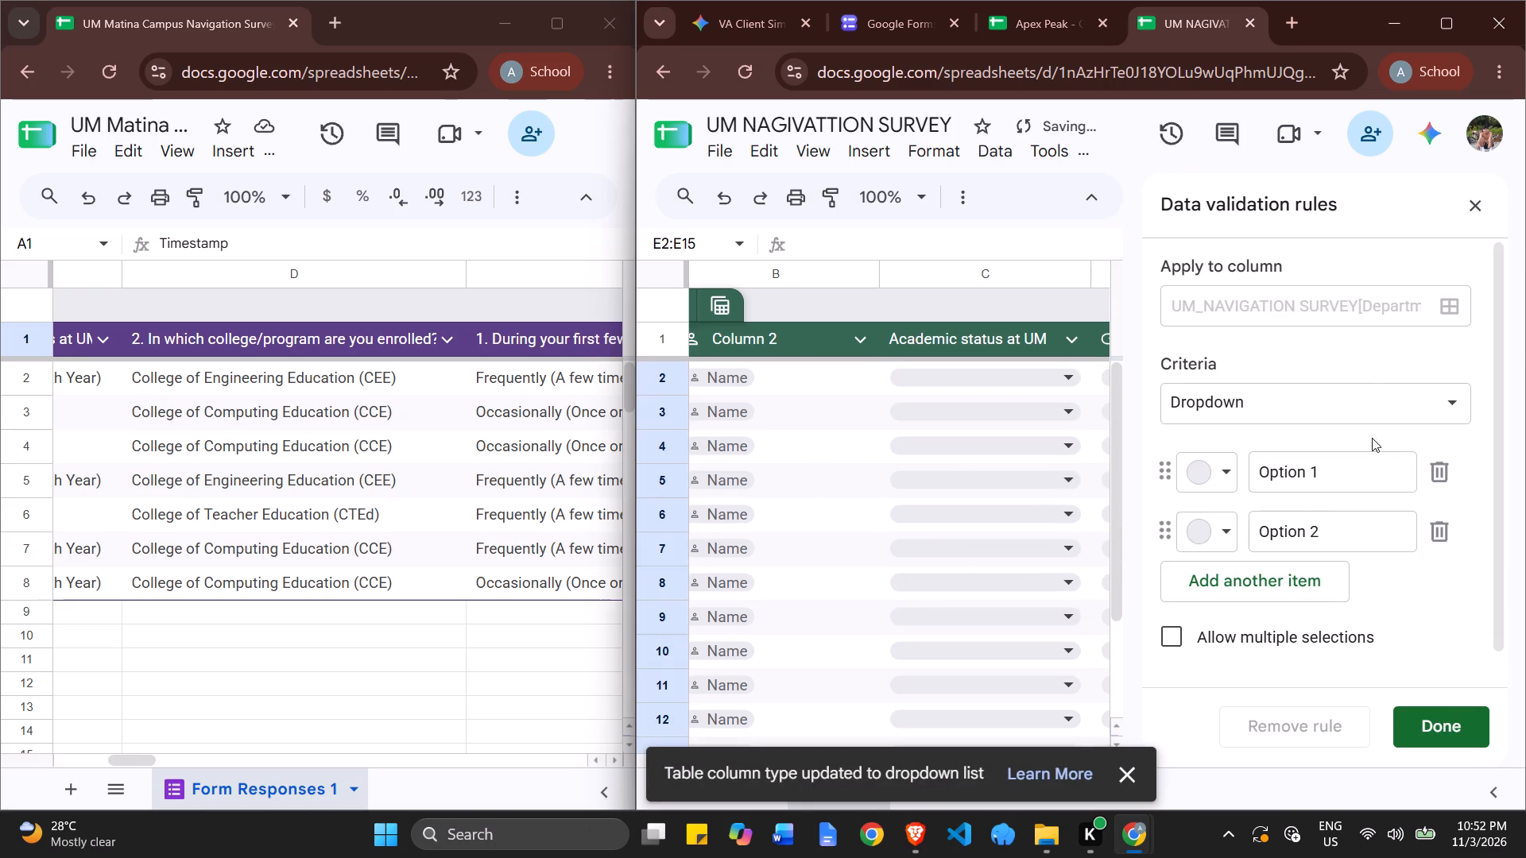
Clear the default name of the first Department dropdown option.
{"action": "double_click", "coordinate": [1349, 478]}
{"action": "key", "text": "BackSpace"}
{"action": "key", "text": "BackSpace"}
{"action": "key", "text": "BackSpace"}
{"action": "key", "text": "BackSpace"}
{"action": "key", "text": "BackSpace"}
{"action": "key", "text": "BackSpace"}
{"action": "key", "text": "BackSpace"}
{"action": "key", "text": "BackSpace"}
{"action": "key", "text": "BackSpace"}
{"action": "key", "text": "BackSpace"}
{"action": "key", "text": "BackSpace"}
{"action": "key", "text": "BackSpace"}
{"action": "key", "text": "BackSpace"}
{"action": "key", "text": "BackSpace"}
{"action": "key", "text": "BackSpace"}
{"action": "key", "text": "BackSpace"}
{"action": "key", "text": "BackSpace"}
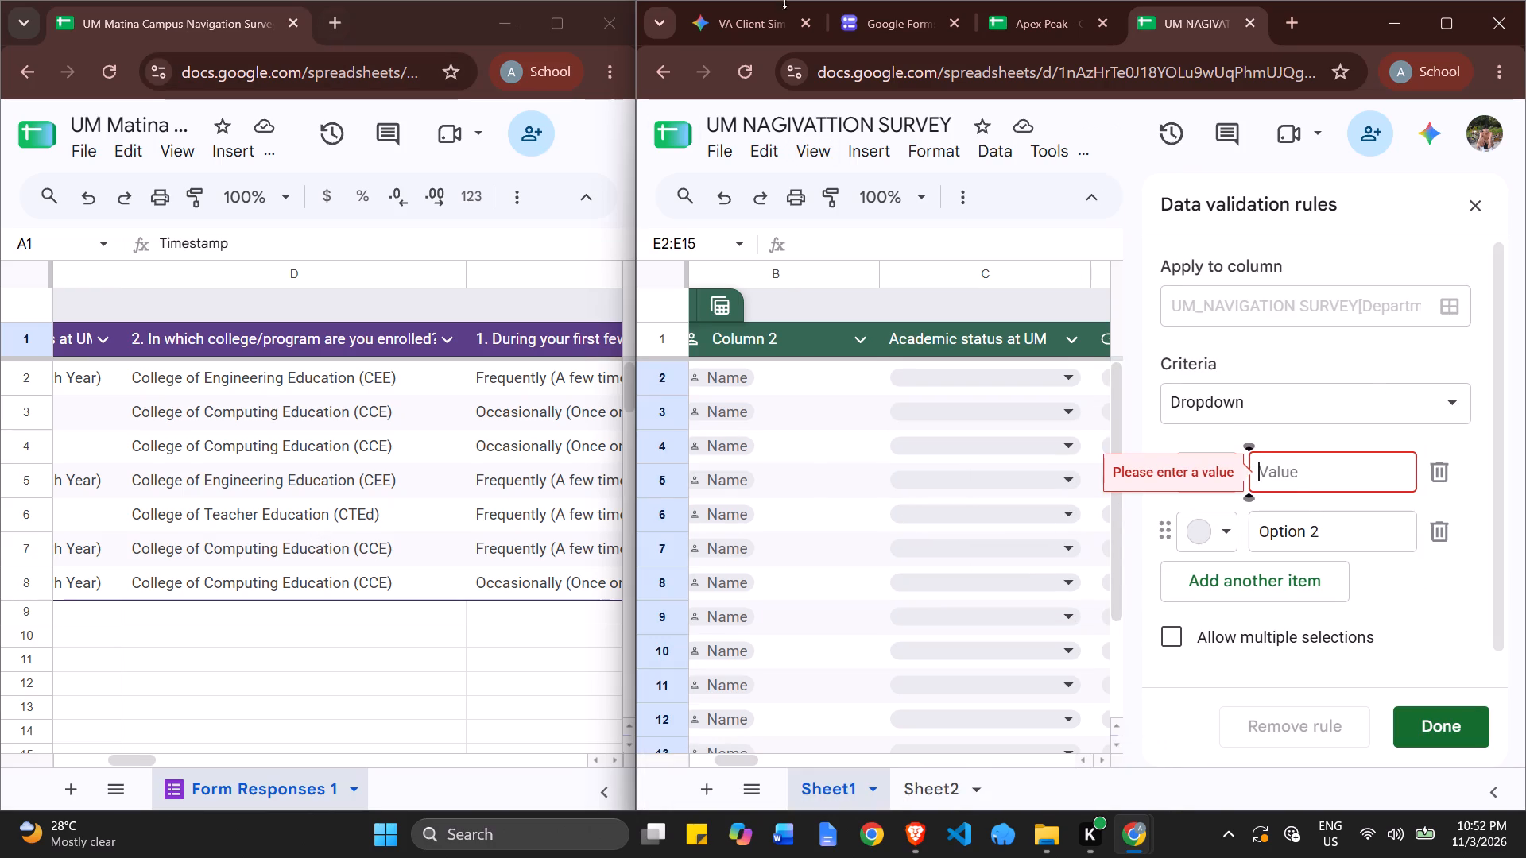
Open the UM Matina Campus Navigation Survey in Google Forms beside the spreadsheet and examine the answer choices of its college/program question.
{"action": "left_click", "coordinate": [879, 19]}
{"action": "scroll", "coordinate": [871, 550], "scroll_direction": "down", "scroll_amount": 1}
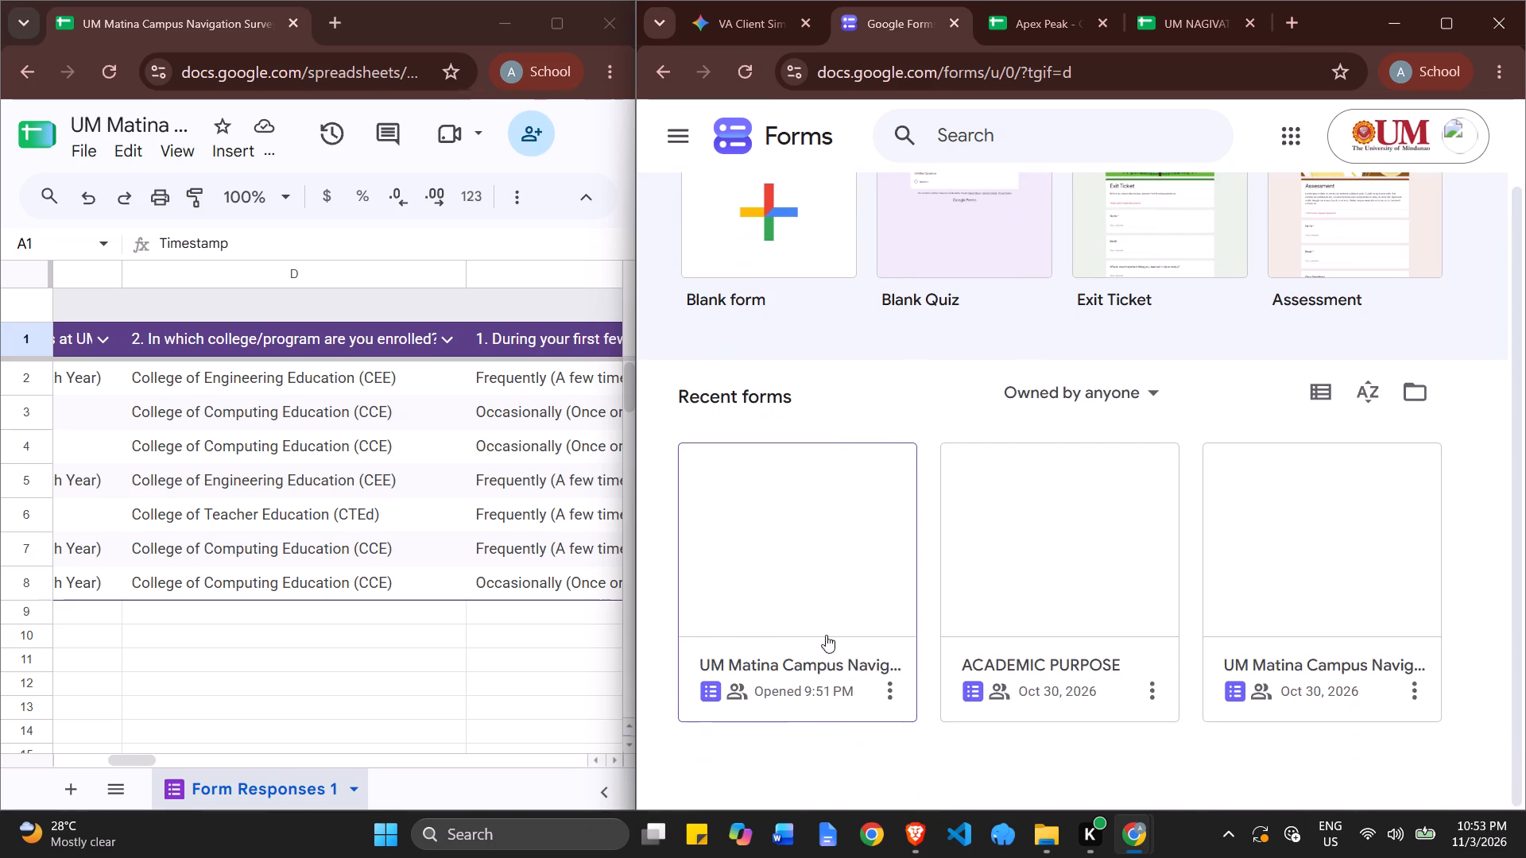
{"action": "left_click_drag", "start_coordinate": [807, 650], "coordinate": [455, 245]}
{"action": "double_click", "coordinate": [853, 658]}
{"action": "left_click_drag", "start_coordinate": [901, 19], "coordinate": [896, 21]}
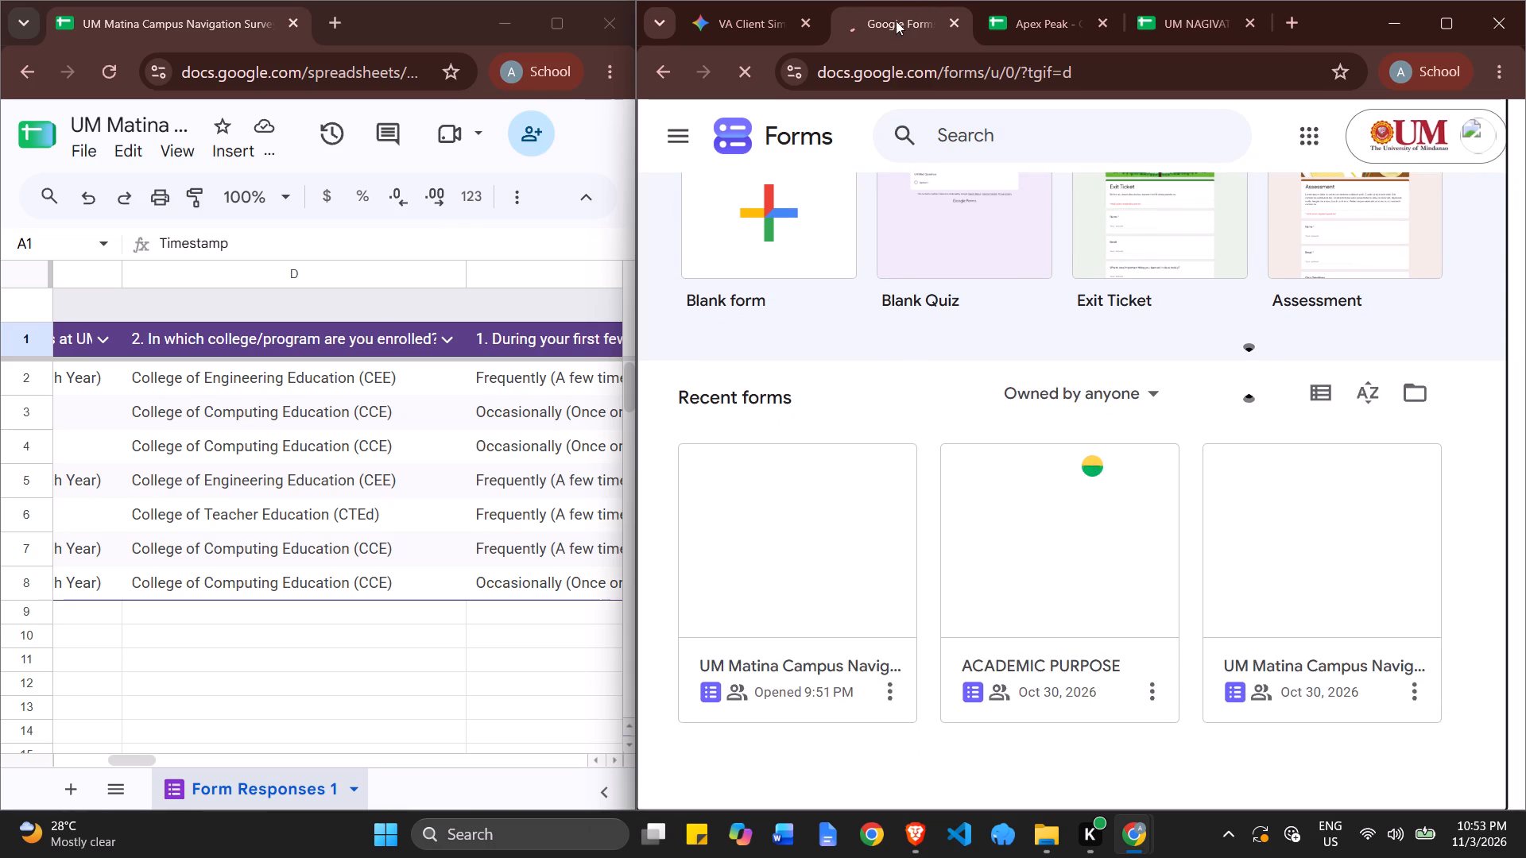
{"action": "left_click_drag", "start_coordinate": [896, 21], "coordinate": [366, 29]}
{"action": "scroll", "coordinate": [378, 489], "scroll_direction": "down", "scroll_amount": 9}
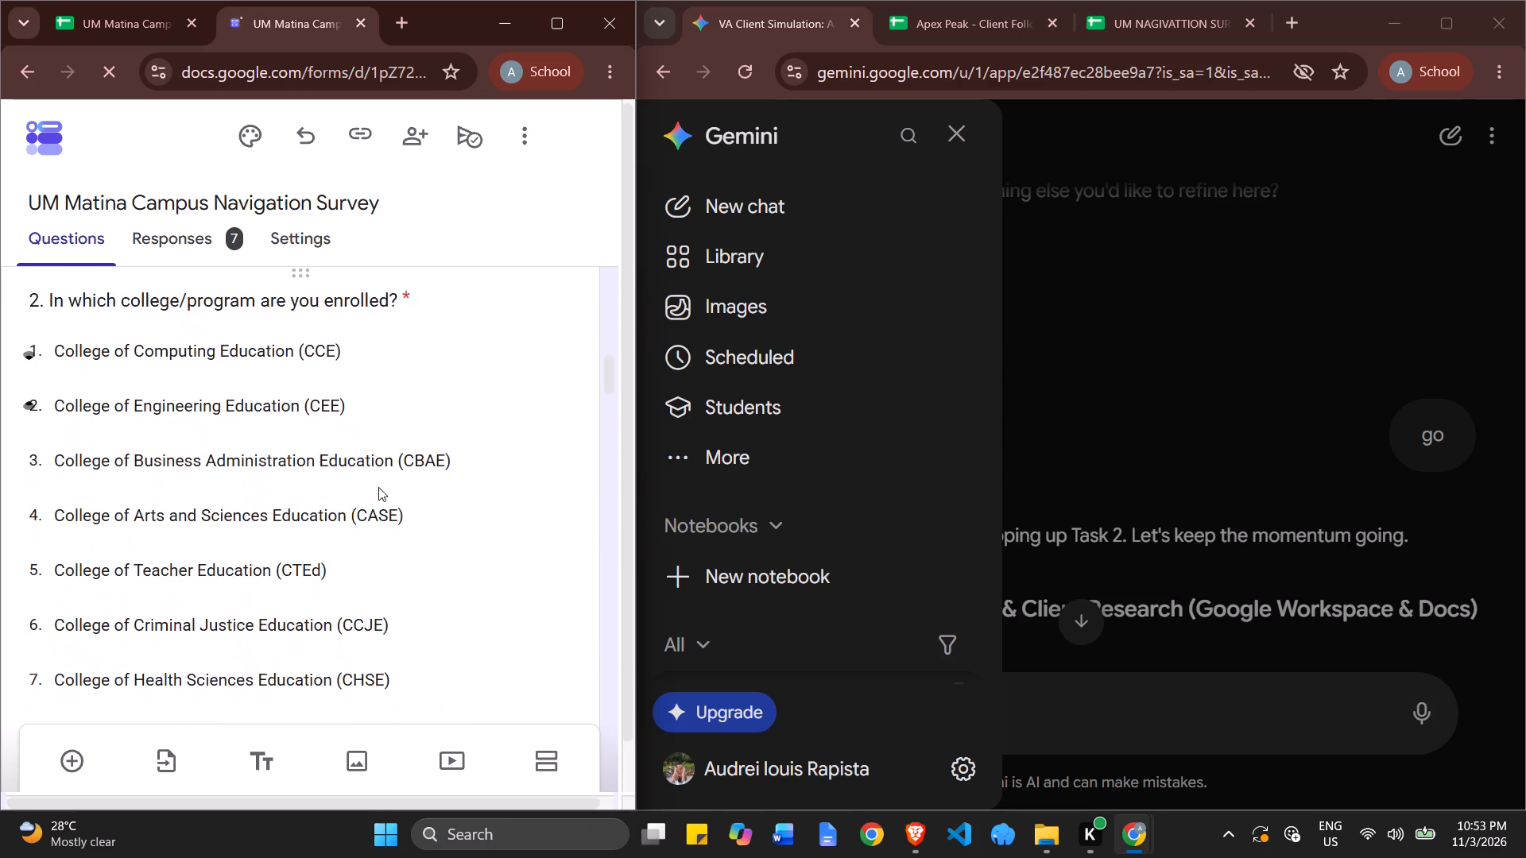
{"action": "scroll", "coordinate": [378, 487], "scroll_direction": "down", "scroll_amount": 2}
{"action": "left_click", "coordinate": [1175, 29]}
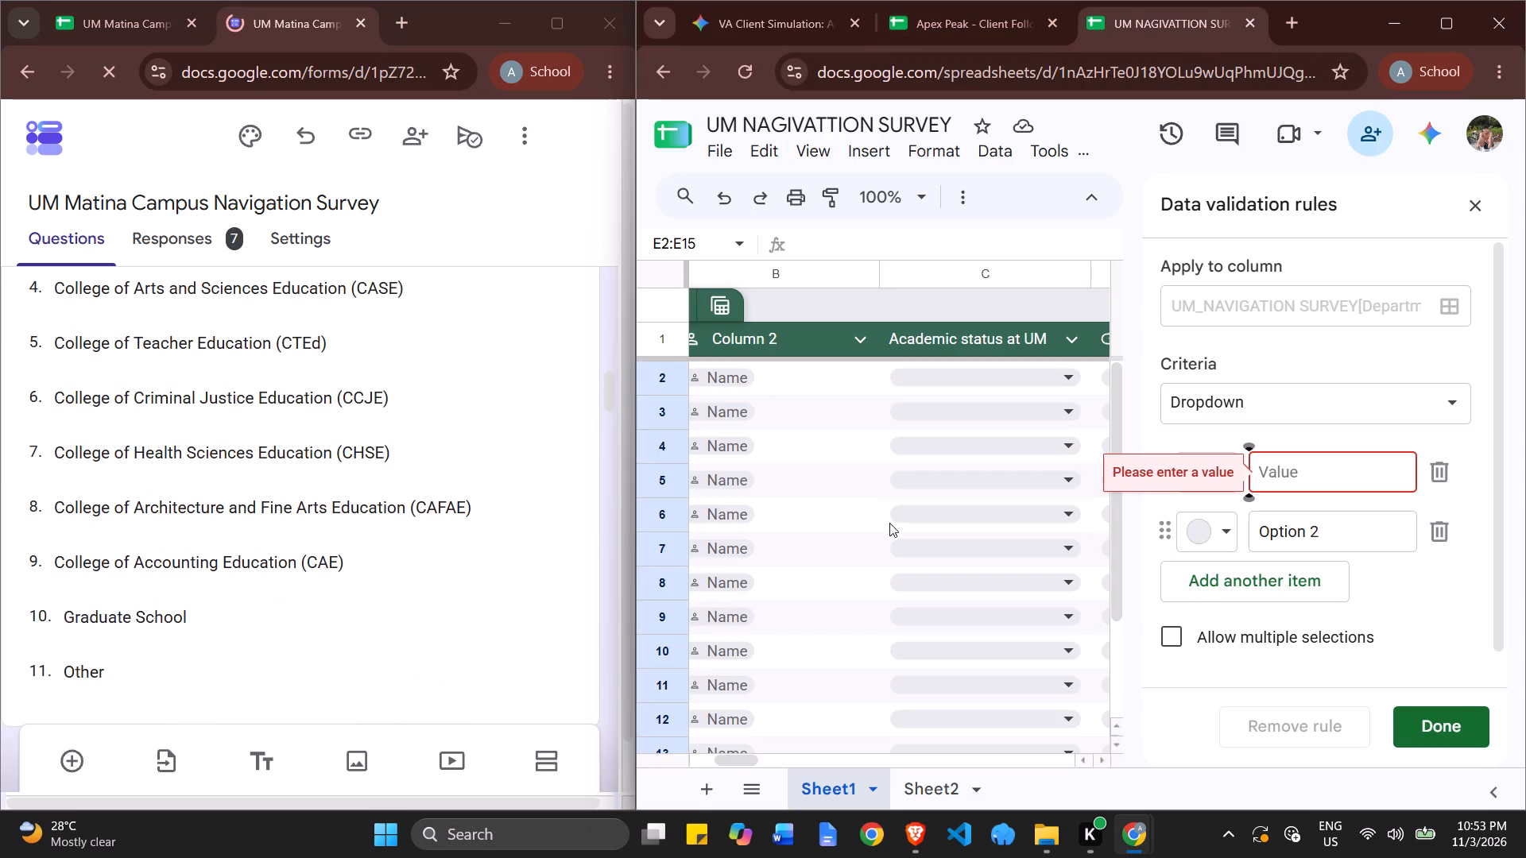
{"action": "scroll", "coordinate": [451, 517], "scroll_direction": "down", "scroll_amount": 2}
{"action": "scroll", "coordinate": [451, 512], "scroll_direction": "up", "scroll_amount": 4}
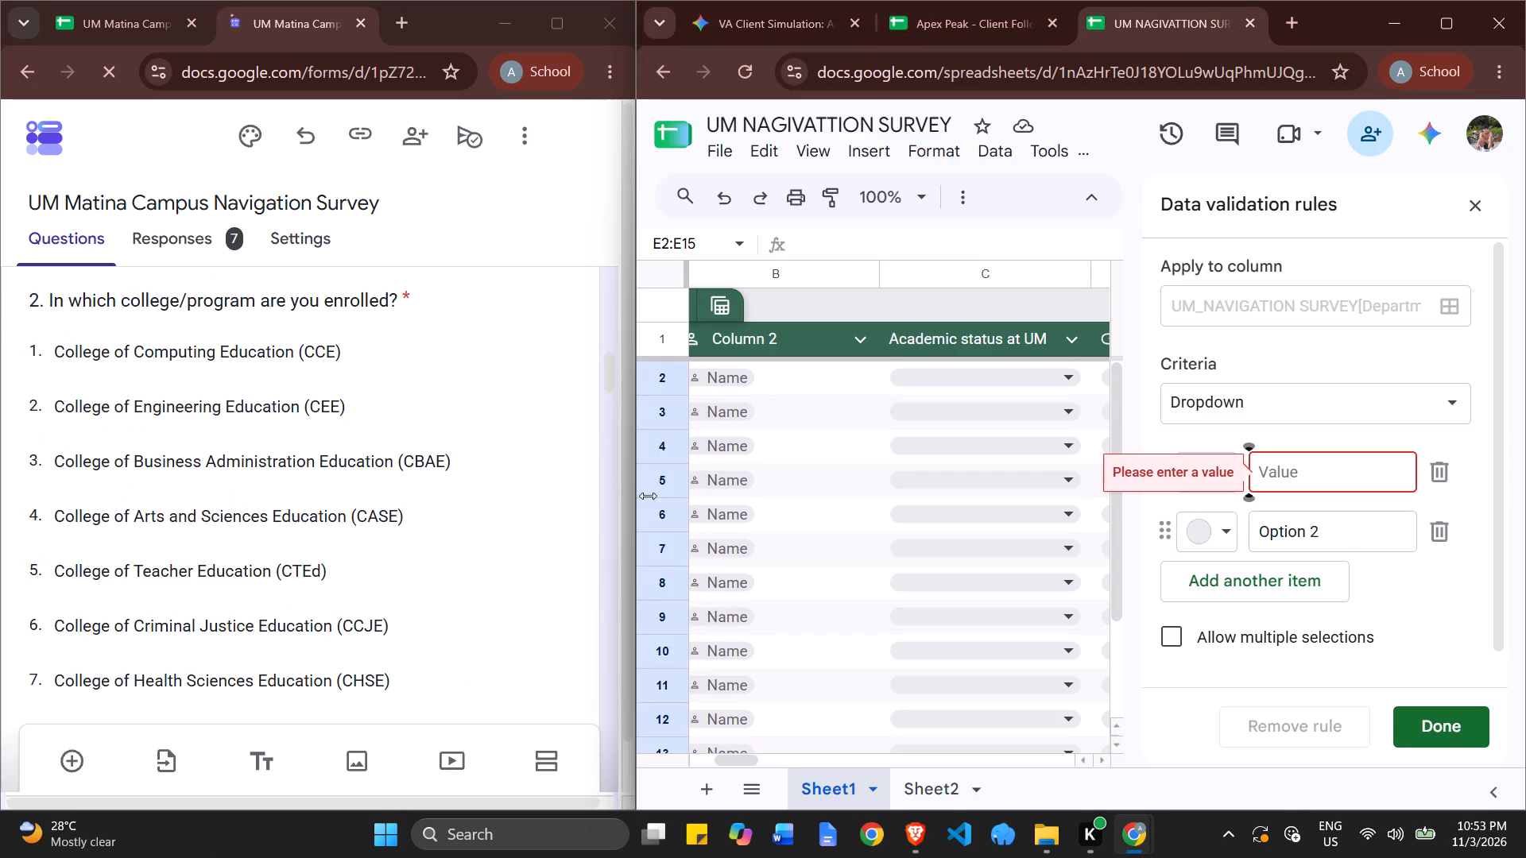
Name the first two Department dropdown options CCE and CEE.
{"action": "left_click", "coordinate": [1331, 480]}
{"action": "type", "text": "CCE"}
{"action": "left_click", "coordinate": [1305, 516]}
{"action": "left_click_drag", "start_coordinate": [1327, 520], "coordinate": [1296, 531]}
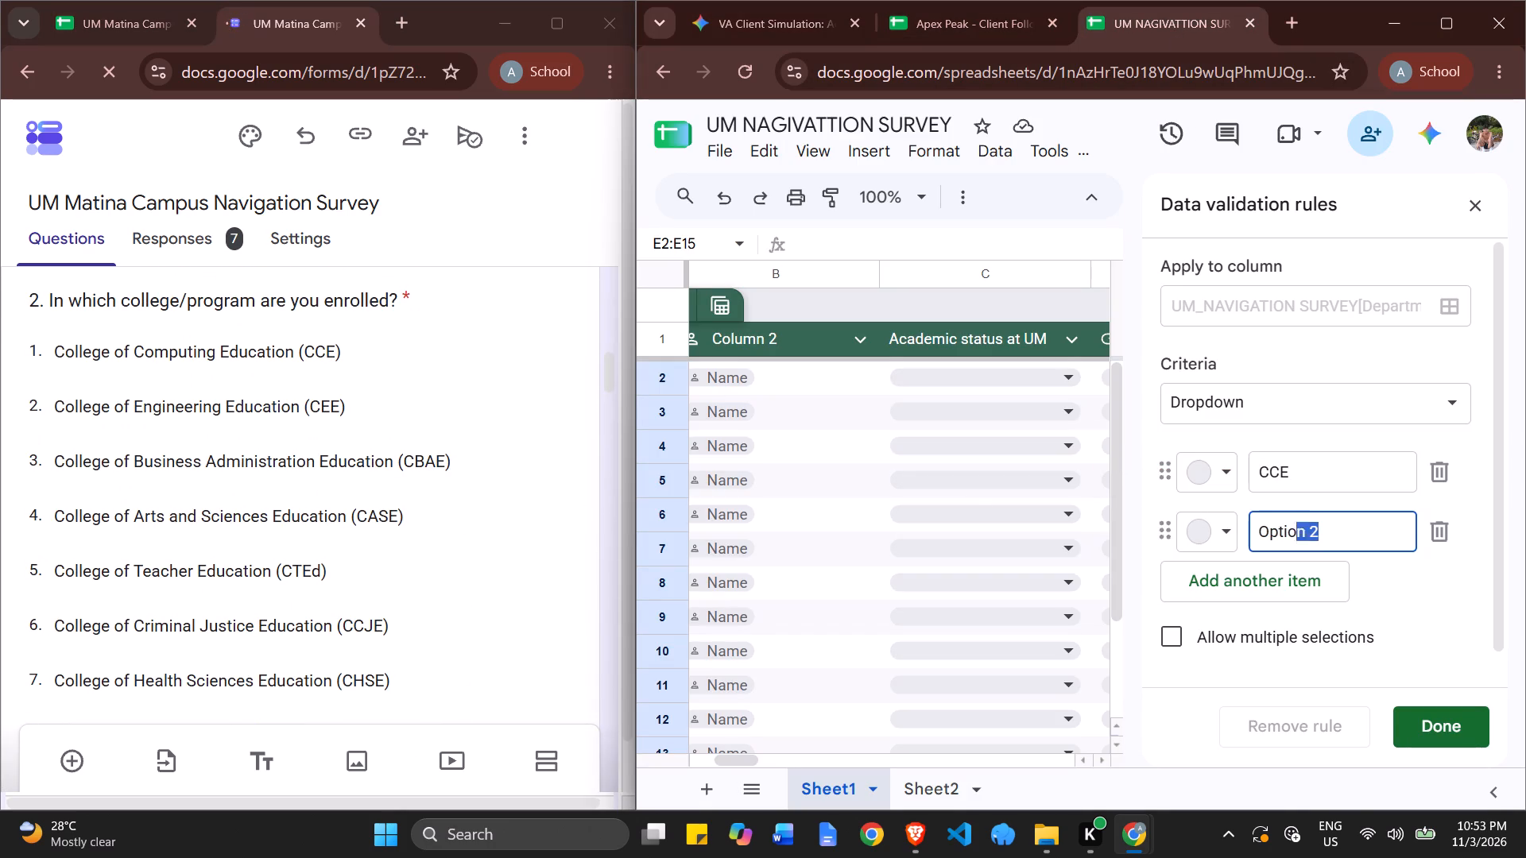
{"action": "left_click_drag", "start_coordinate": [1296, 531], "coordinate": [1265, 533]}
{"action": "left_click", "coordinate": [1361, 532]}
{"action": "left_click_drag", "start_coordinate": [1335, 534], "coordinate": [1250, 534]}
{"action": "type", "text": "CEE"}
Add CBAE, CASE, CTE and CCJE as further options of the Department dropdown.
{"action": "left_click", "coordinate": [1251, 564]}
{"action": "left_click", "coordinate": [1305, 583]}
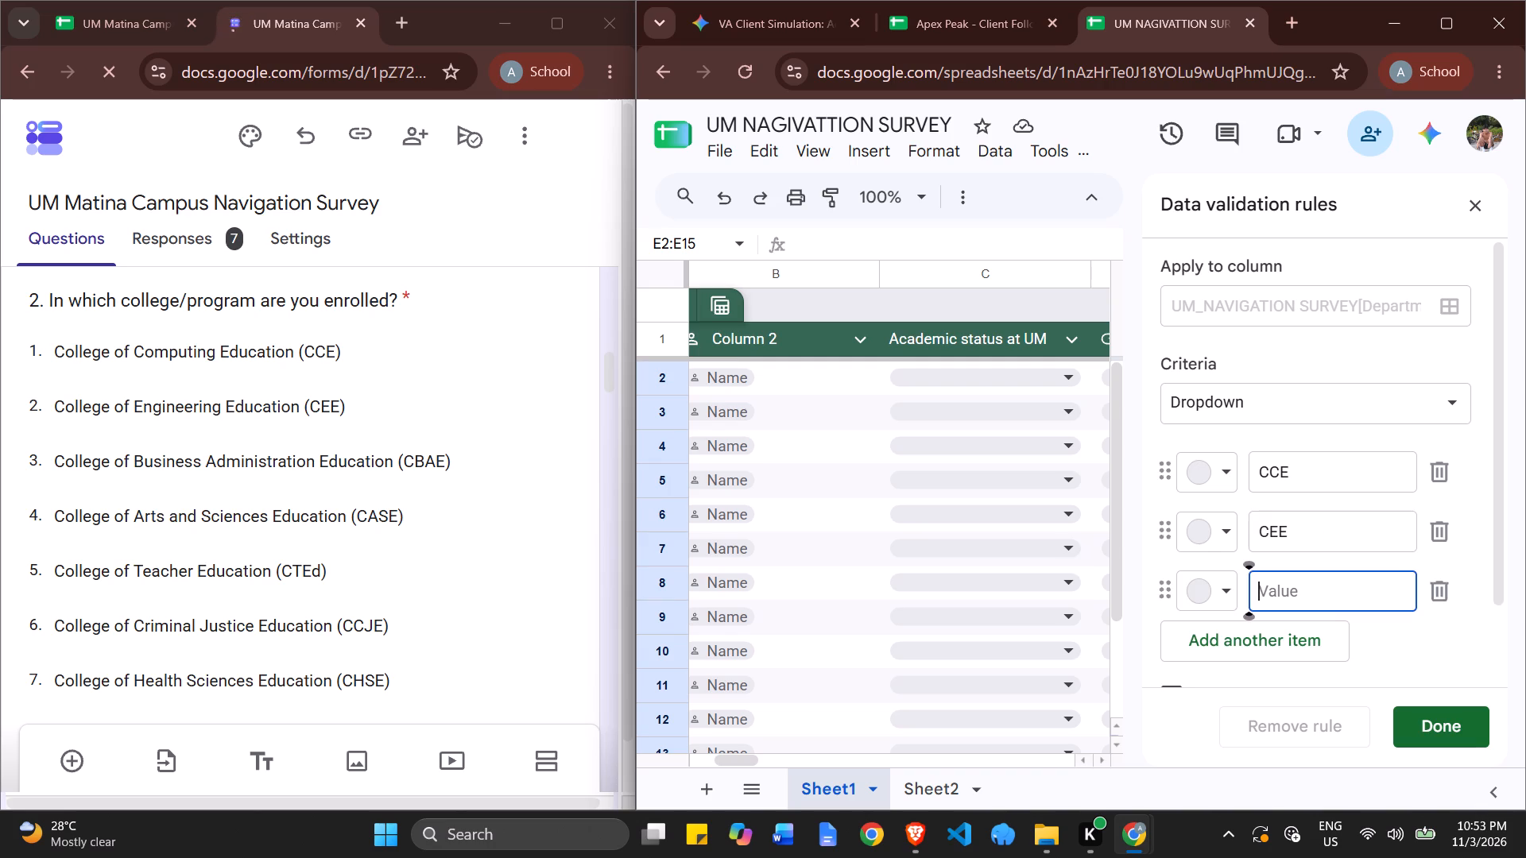
{"action": "type", "text": "CBAE"}
{"action": "left_click", "coordinate": [1282, 632]}
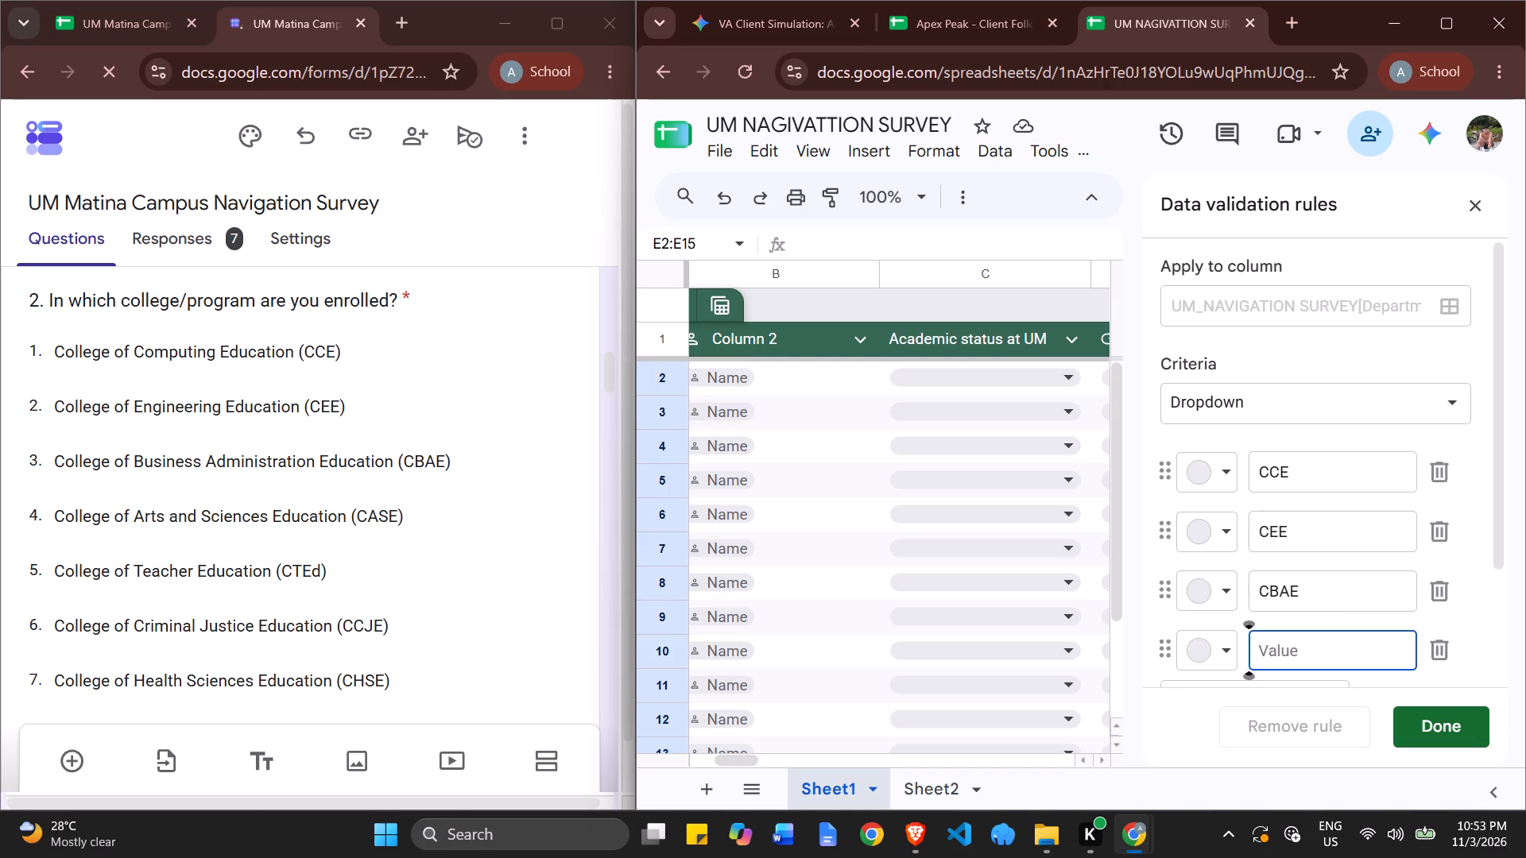
{"action": "type", "text": "CASE"}
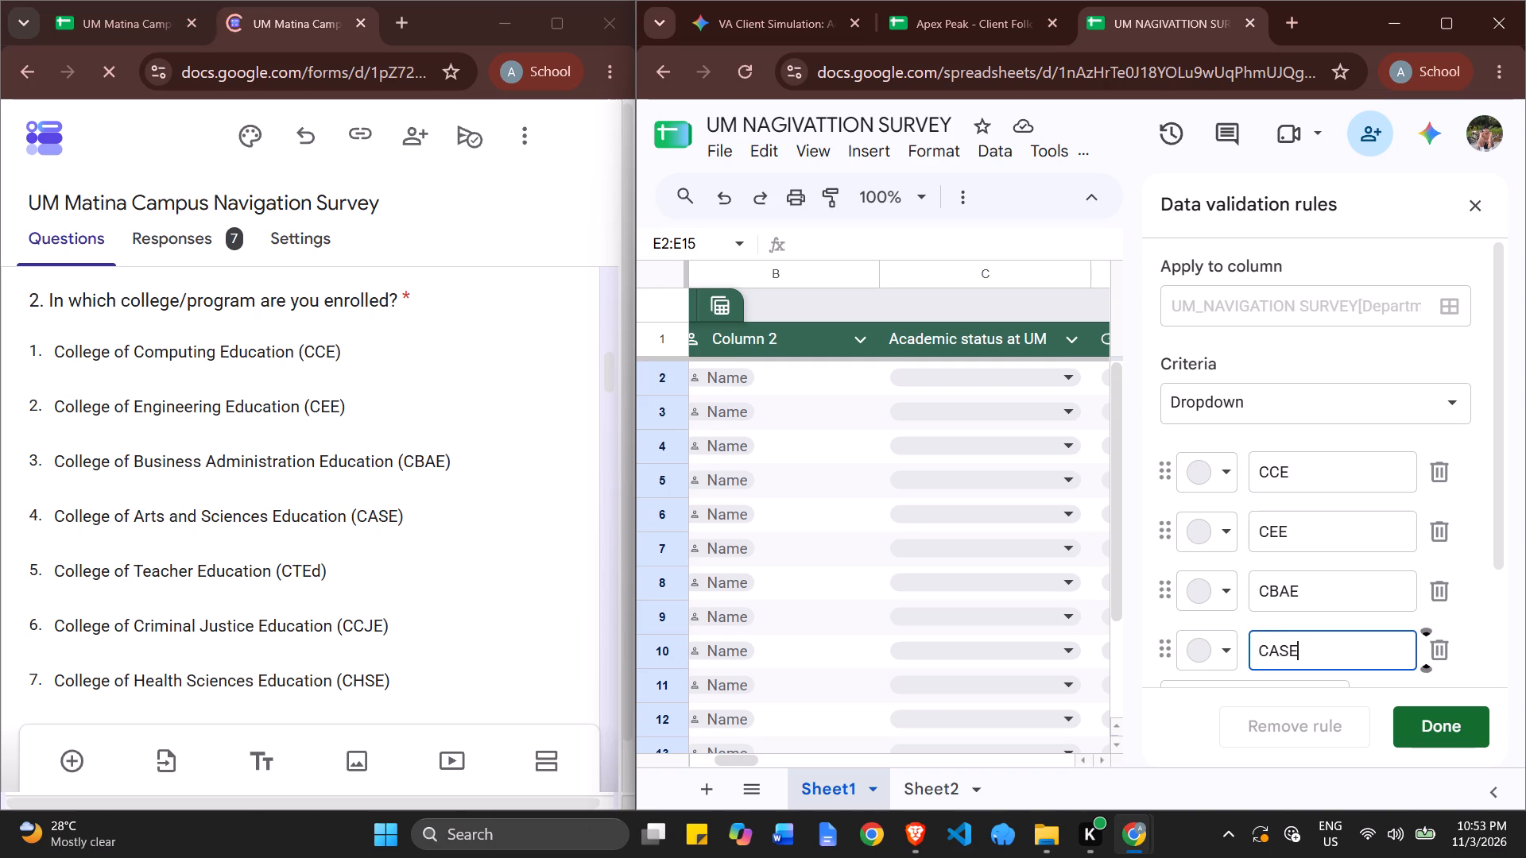
{"action": "scroll", "coordinate": [1305, 632], "scroll_direction": "down", "scroll_amount": 2}
{"action": "left_click", "coordinate": [1304, 553]}
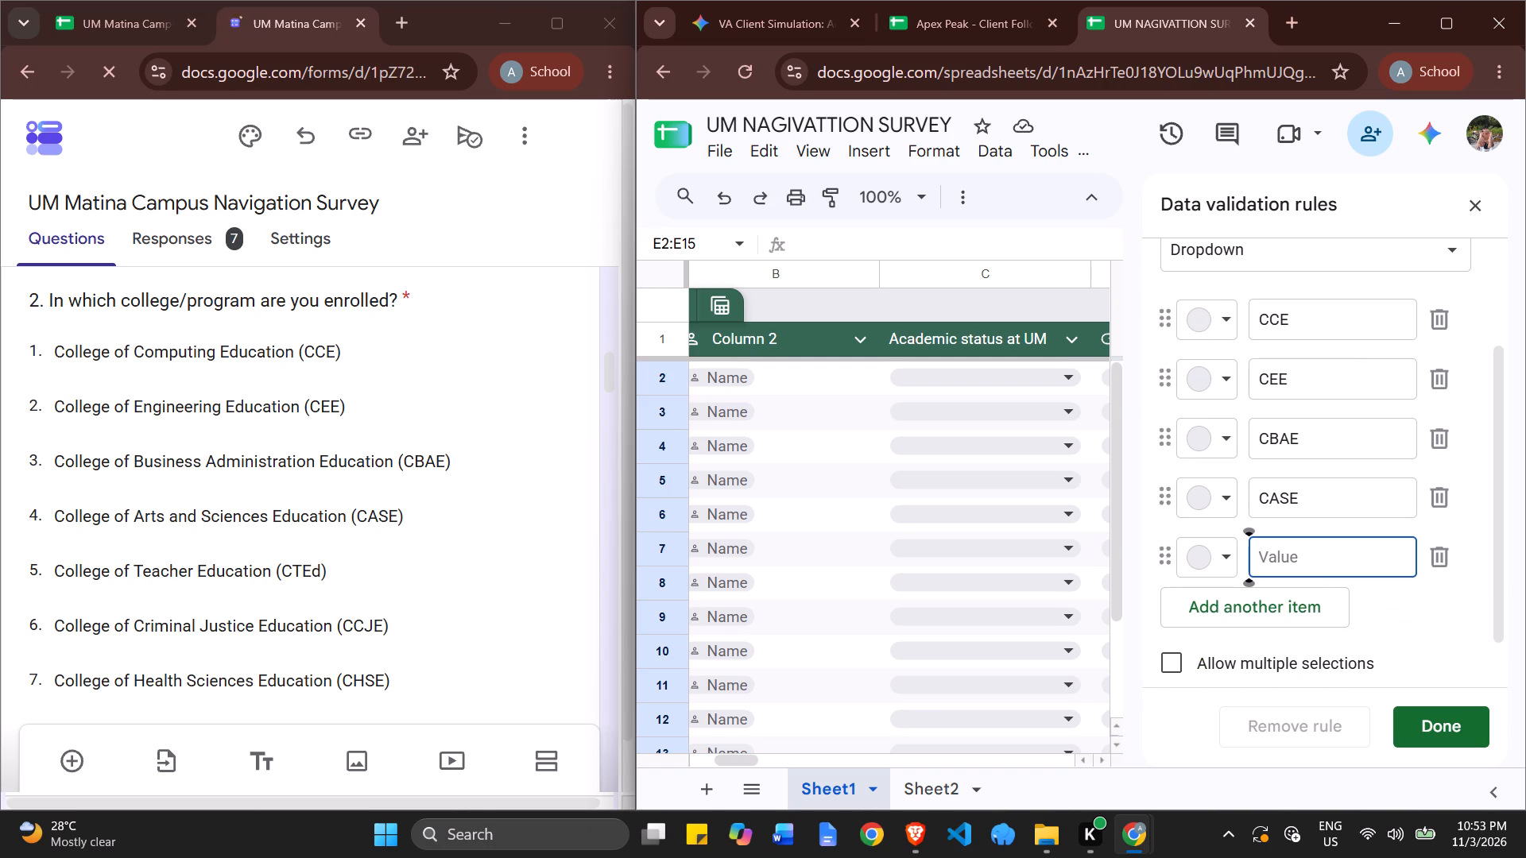
{"action": "type", "text": "CTE"}
{"action": "left_click", "coordinate": [1305, 601]}
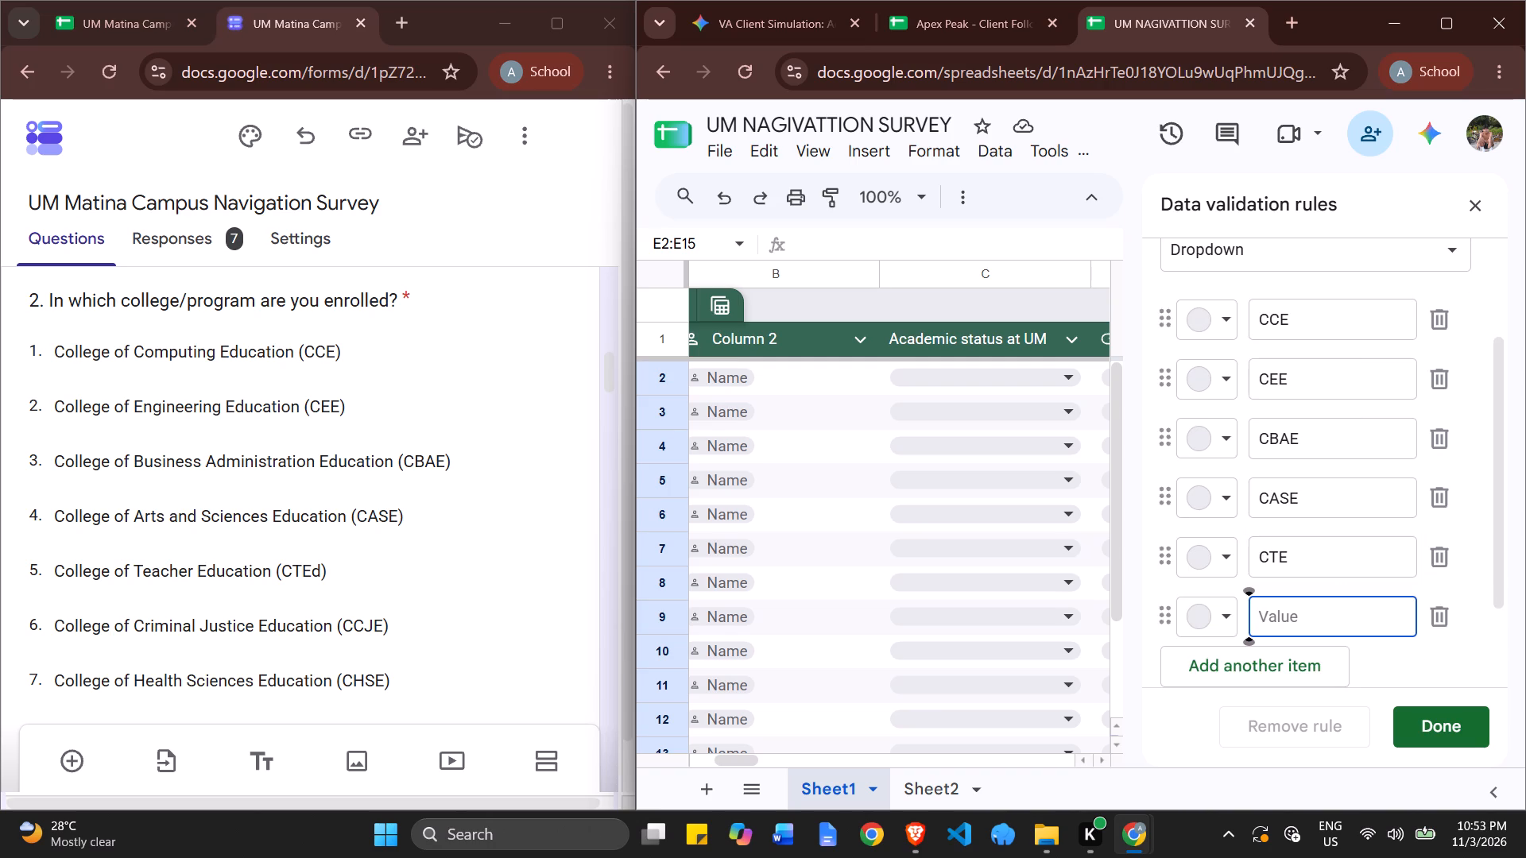
{"action": "type", "text": "CCK"}
{"action": "key", "text": "BackSpace"}
{"action": "type", "text": "JE"}
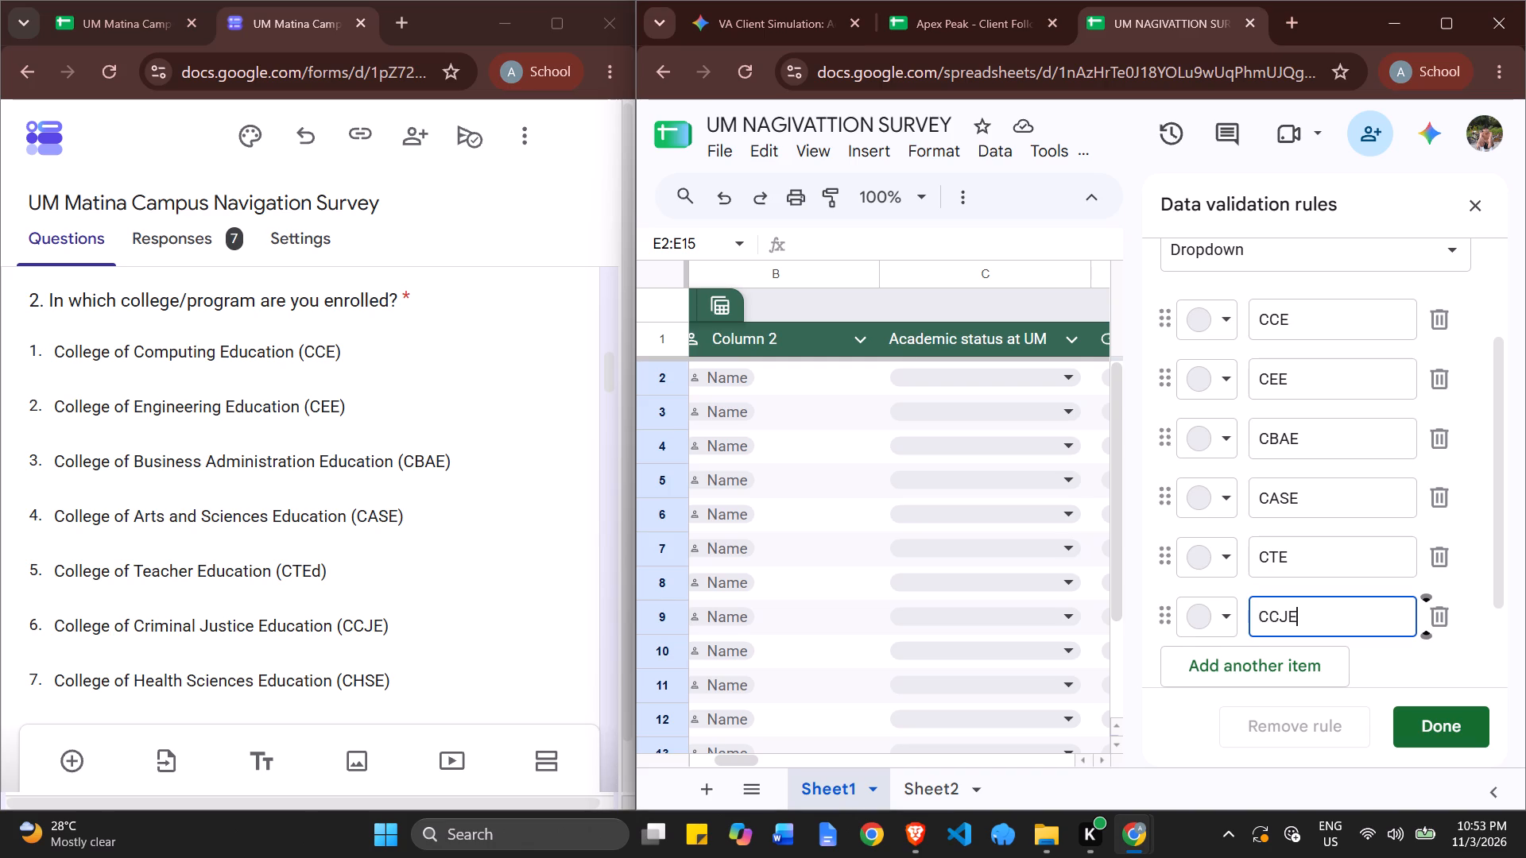
Add CHSE, CAFAE and CAE to the Department dropdown options, following the form's college/program answer choices.
{"action": "scroll", "coordinate": [1303, 608], "scroll_direction": "down", "scroll_amount": 1}
{"action": "left_click", "coordinate": [1290, 565]}
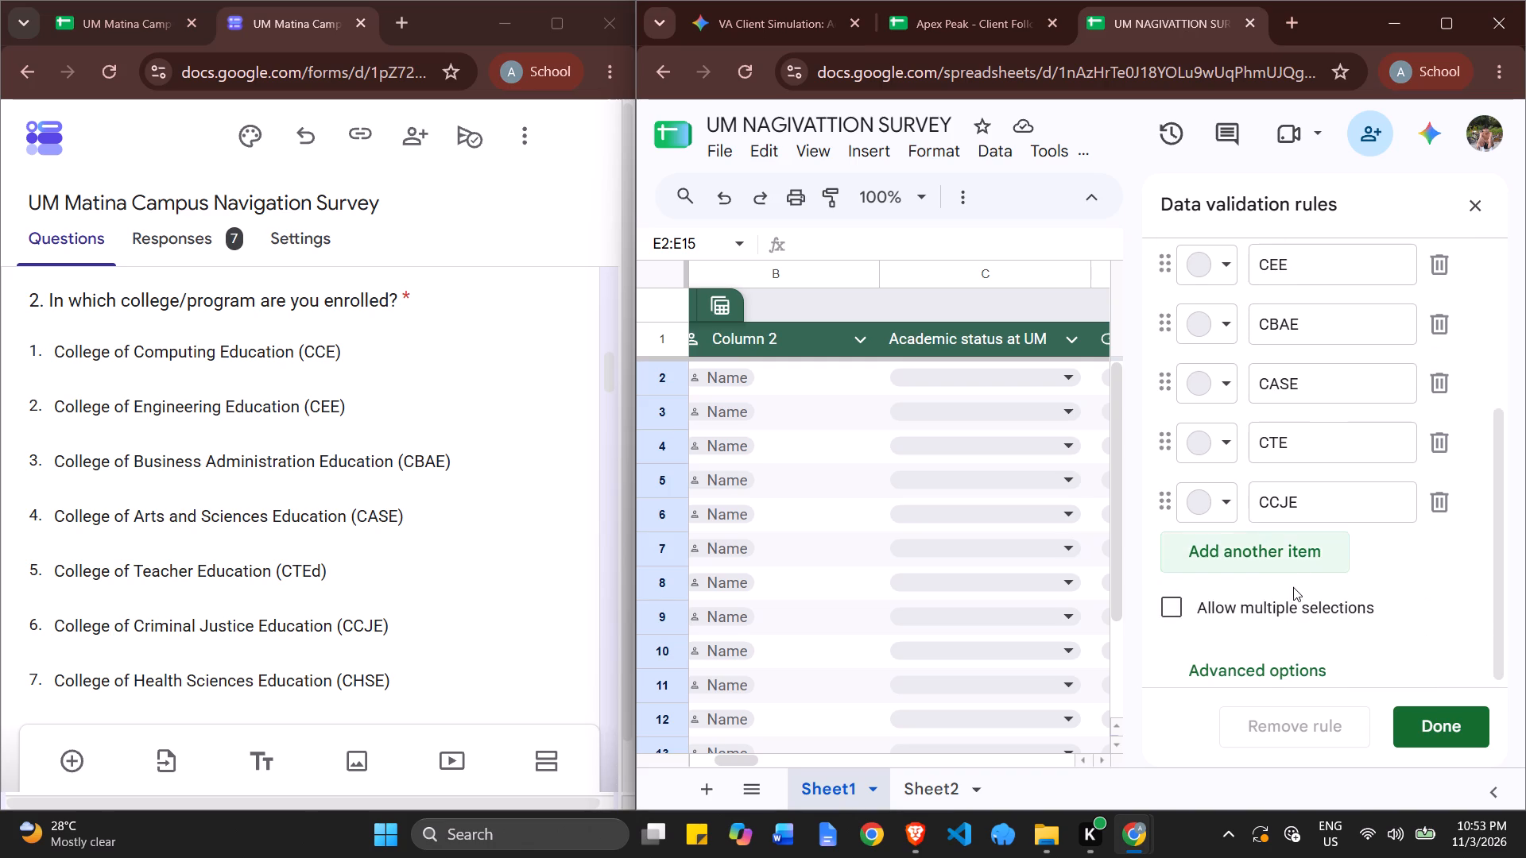
{"action": "type", "text": "CHESE"}
{"action": "key", "text": "BackSpace"}
{"action": "key", "text": "BackSpace"}
{"action": "key", "text": "BackSpace"}
{"action": "type", "text": "SE"}
{"action": "scroll", "coordinate": [531, 531], "scroll_direction": "down", "scroll_amount": 1}
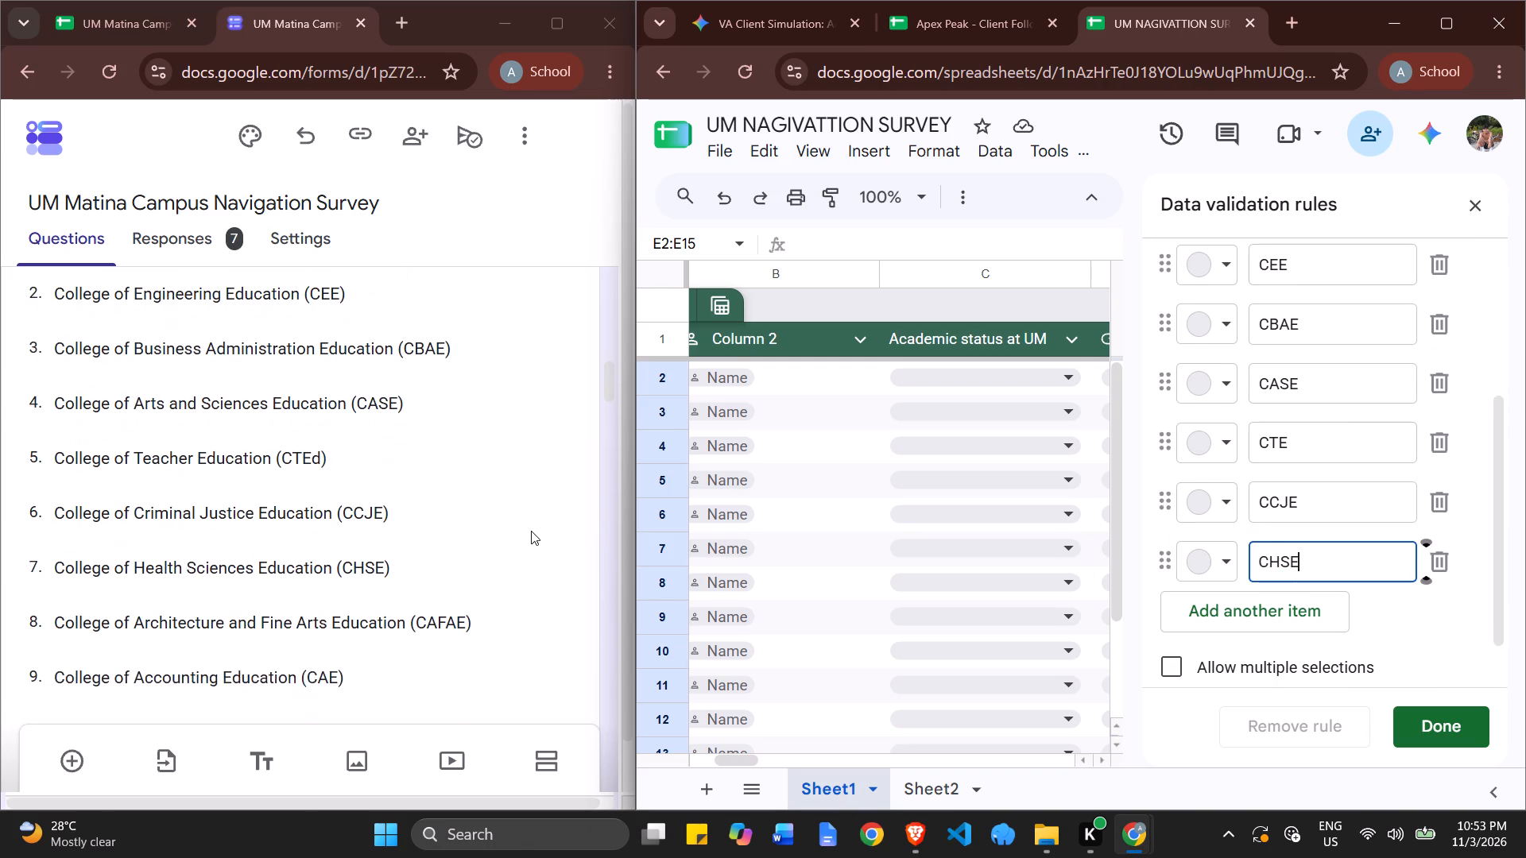
{"action": "scroll", "coordinate": [1350, 528], "scroll_direction": "down", "scroll_amount": 1}
{"action": "left_click", "coordinate": [1311, 547]}
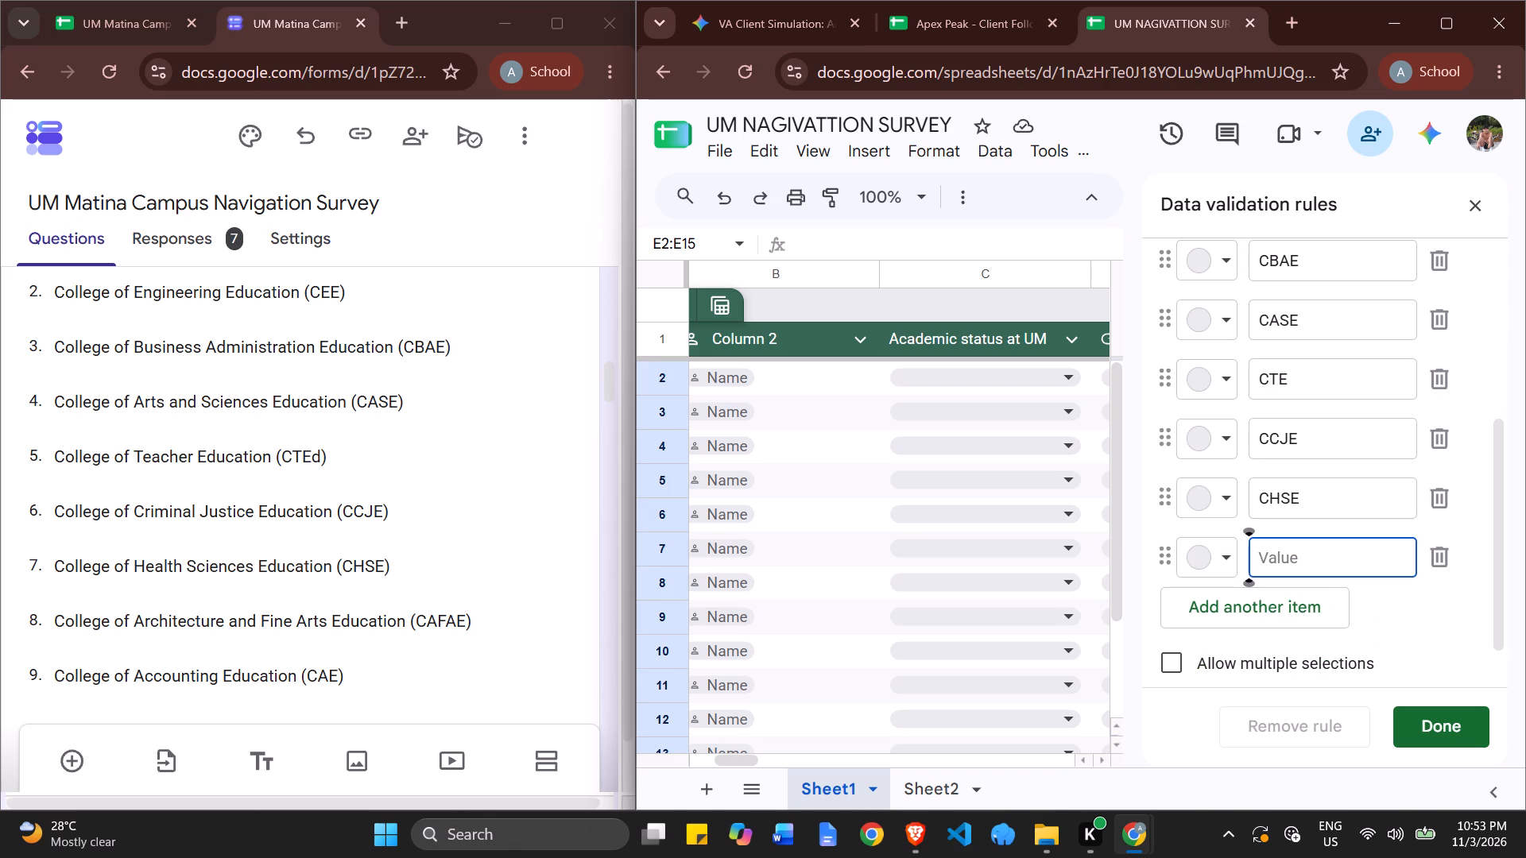
{"action": "type", "text": "CAFAE"}
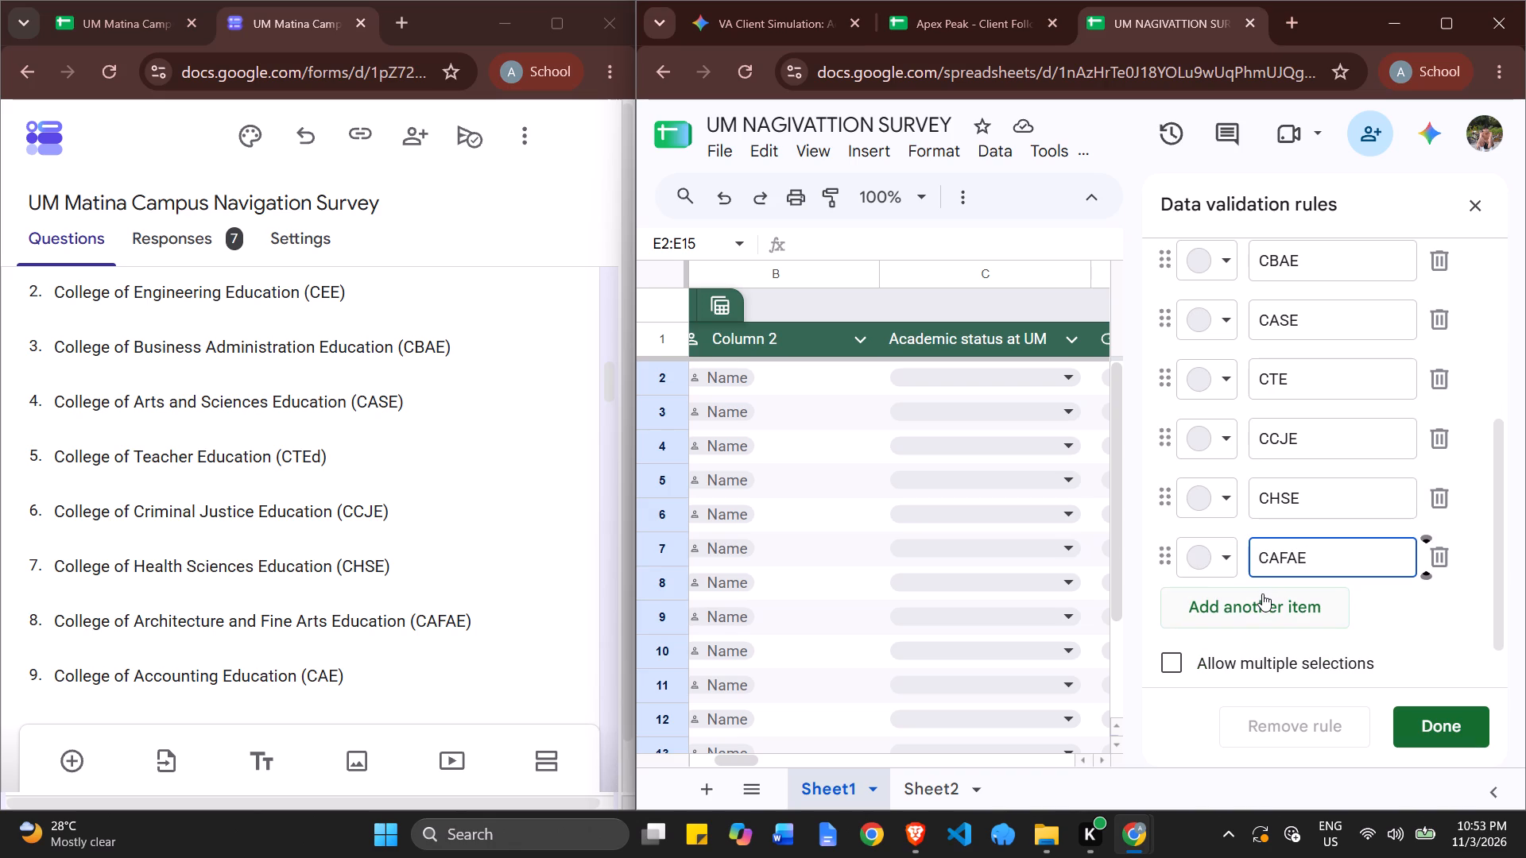
{"action": "left_click", "coordinate": [1262, 593]}
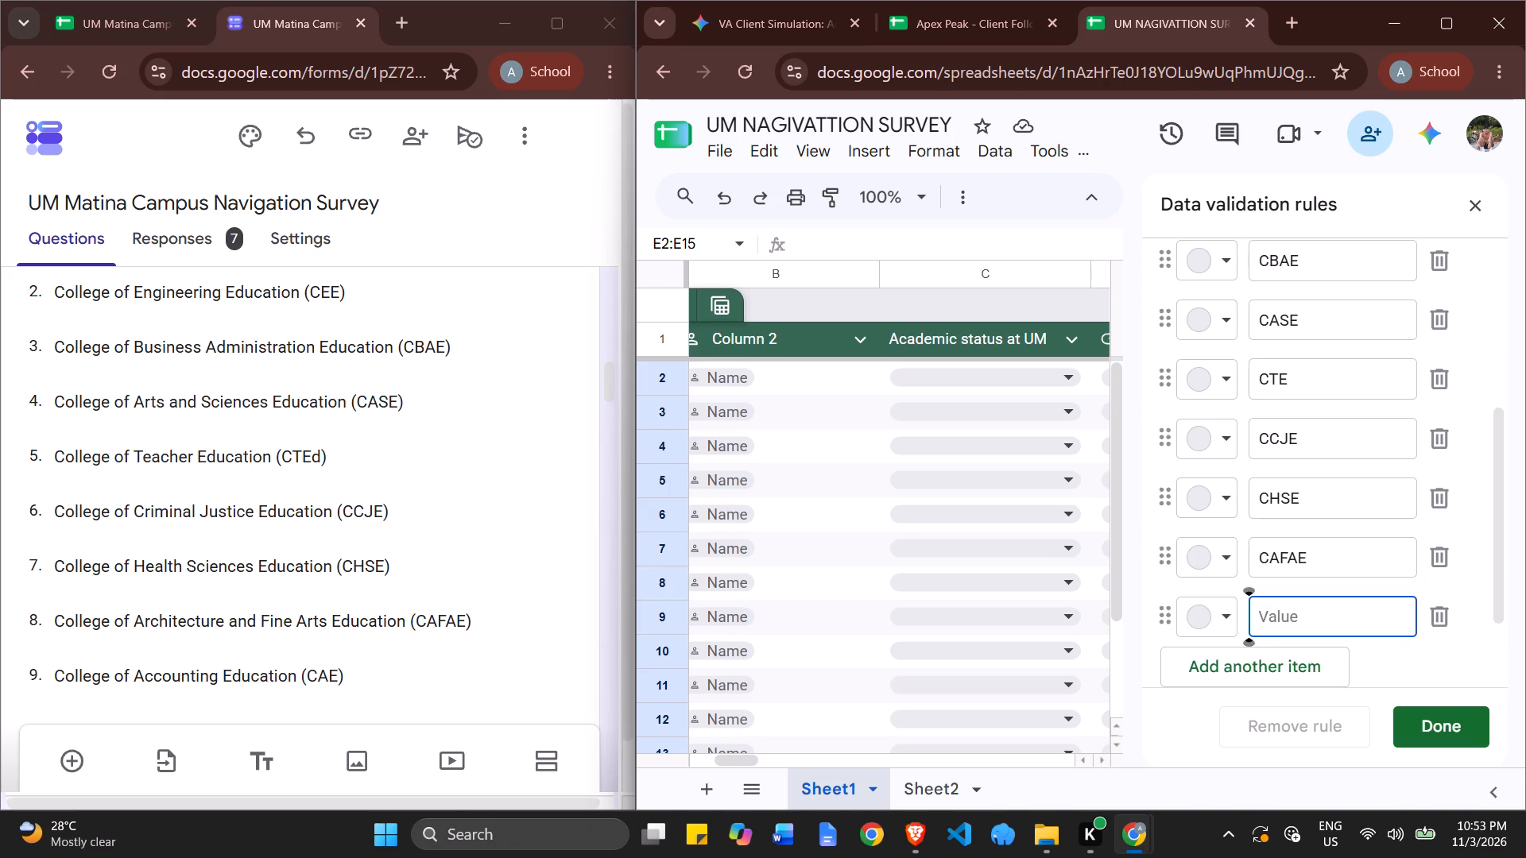
{"action": "type", "text": "CAE"}
Colour the Department options: CCE light yellow, CEE light orange, CBAE brown and CASE dark green.
{"action": "scroll", "coordinate": [591, 624], "scroll_direction": "down", "scroll_amount": 1}
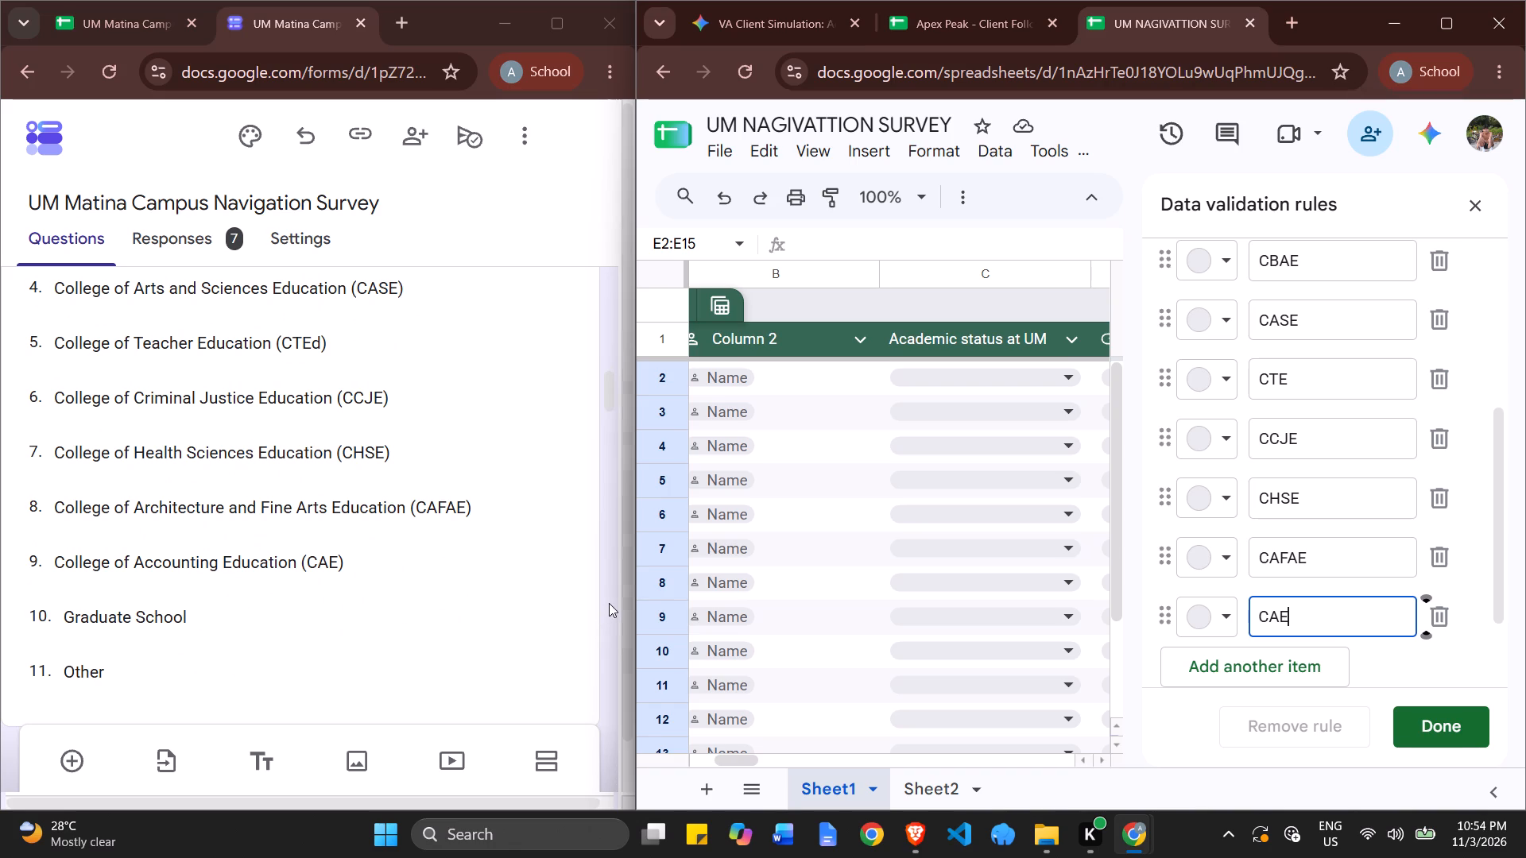
{"action": "scroll", "coordinate": [1191, 398], "scroll_direction": "up", "scroll_amount": 3}
{"action": "scroll", "coordinate": [1191, 398], "scroll_direction": "down", "scroll_amount": 1}
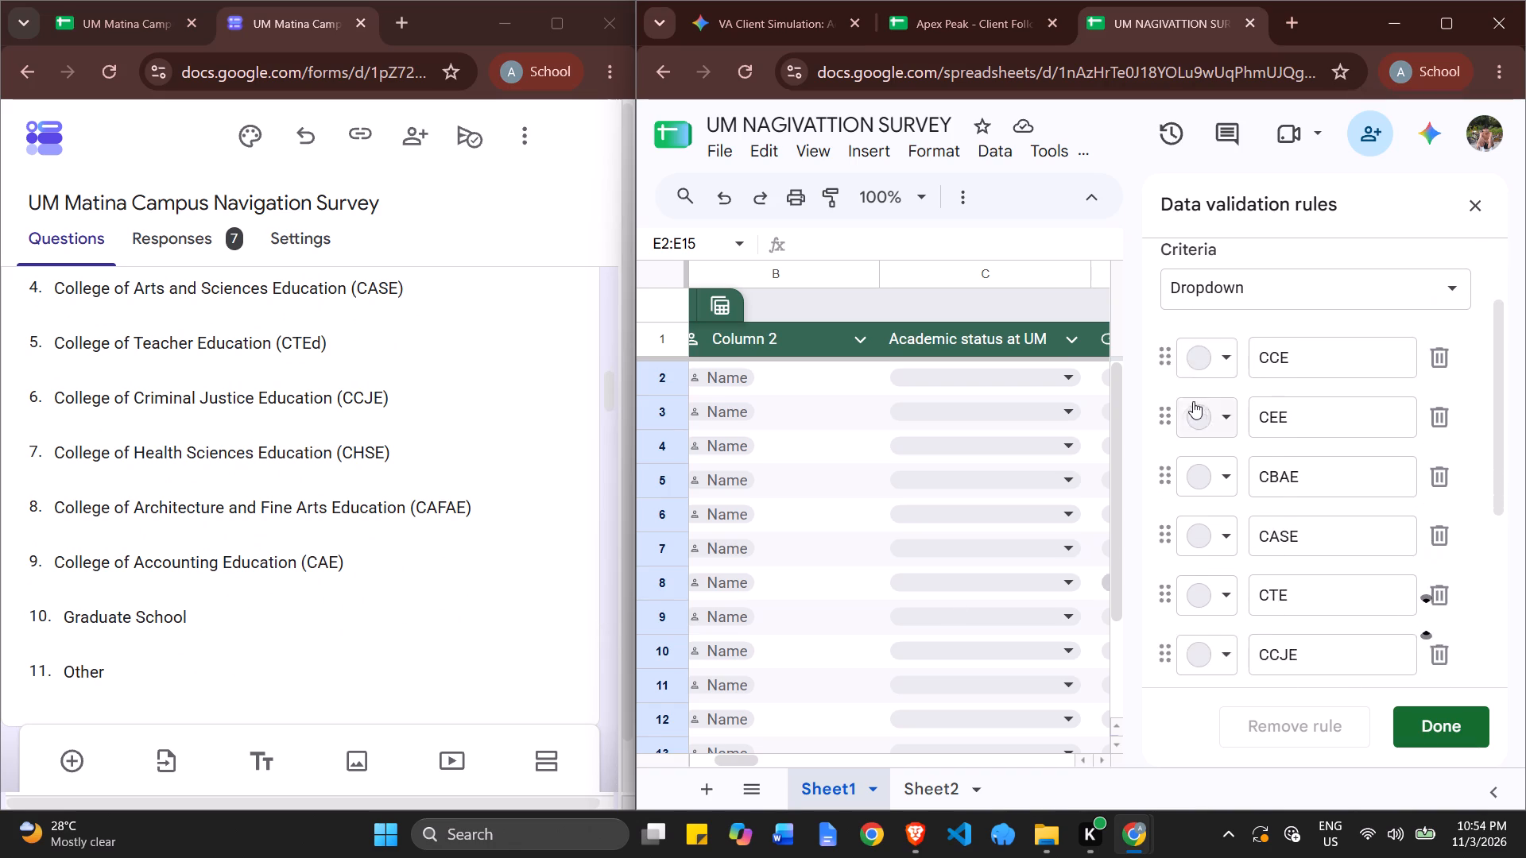
{"action": "left_click", "coordinate": [1206, 374]}
{"action": "left_click", "coordinate": [1325, 439]}
{"action": "left_click", "coordinate": [1226, 417]}
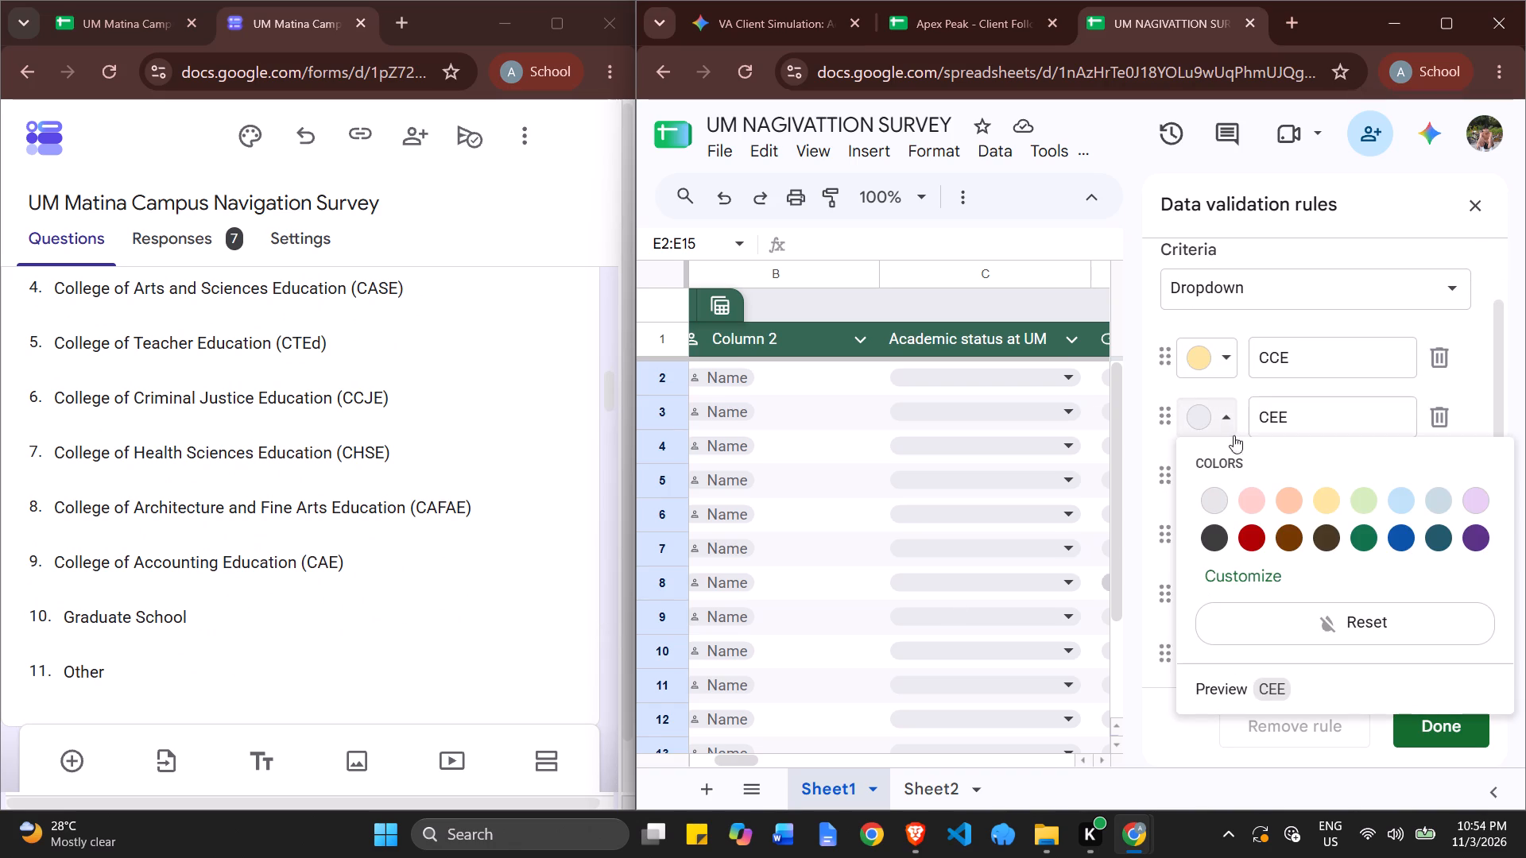
{"action": "left_click", "coordinate": [1287, 510]}
{"action": "left_click", "coordinate": [1210, 478]}
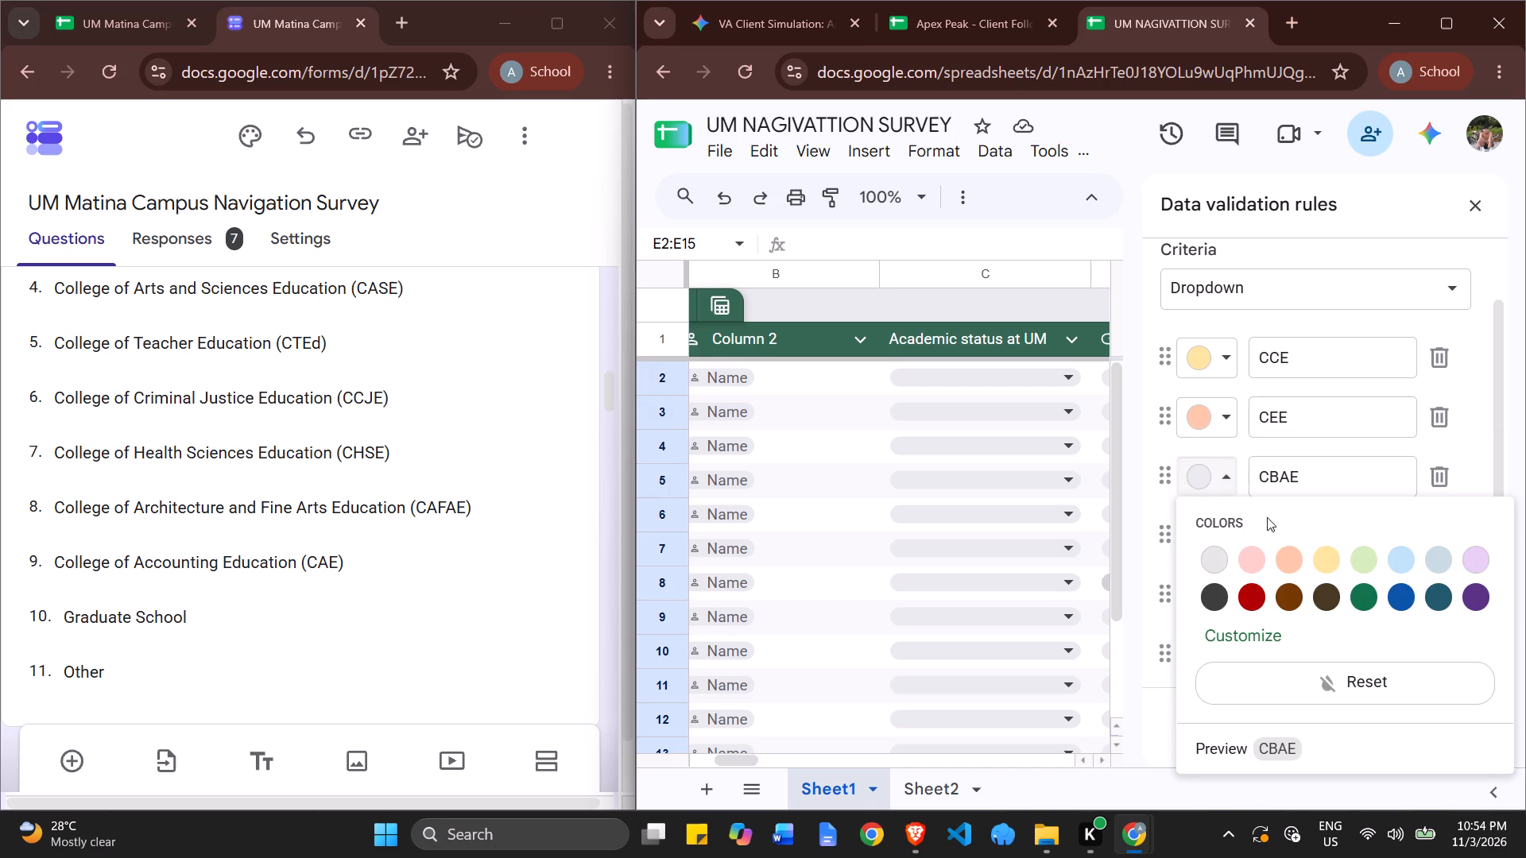
{"action": "left_click", "coordinate": [1284, 603]}
{"action": "left_click", "coordinate": [1218, 538]}
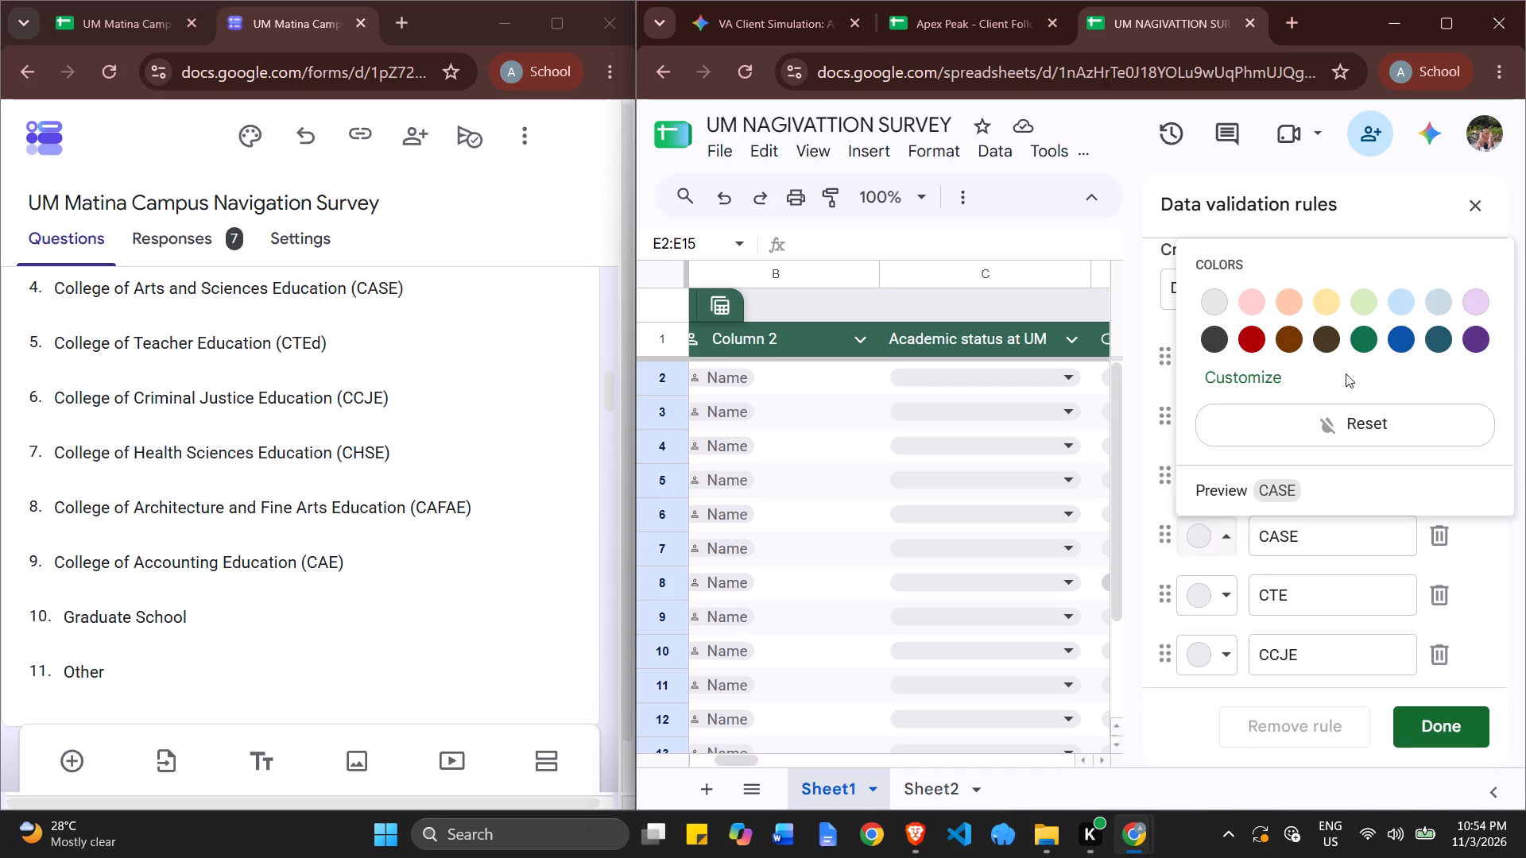
{"action": "left_click", "coordinate": [1367, 343]}
Colour CTE dark blue, CCJE dark red, CHSE light blue and CAE light green, and save the Department dropdown rule.
{"action": "scroll", "coordinate": [1290, 618], "scroll_direction": "down", "scroll_amount": 1}
{"action": "left_click", "coordinate": [1224, 487]}
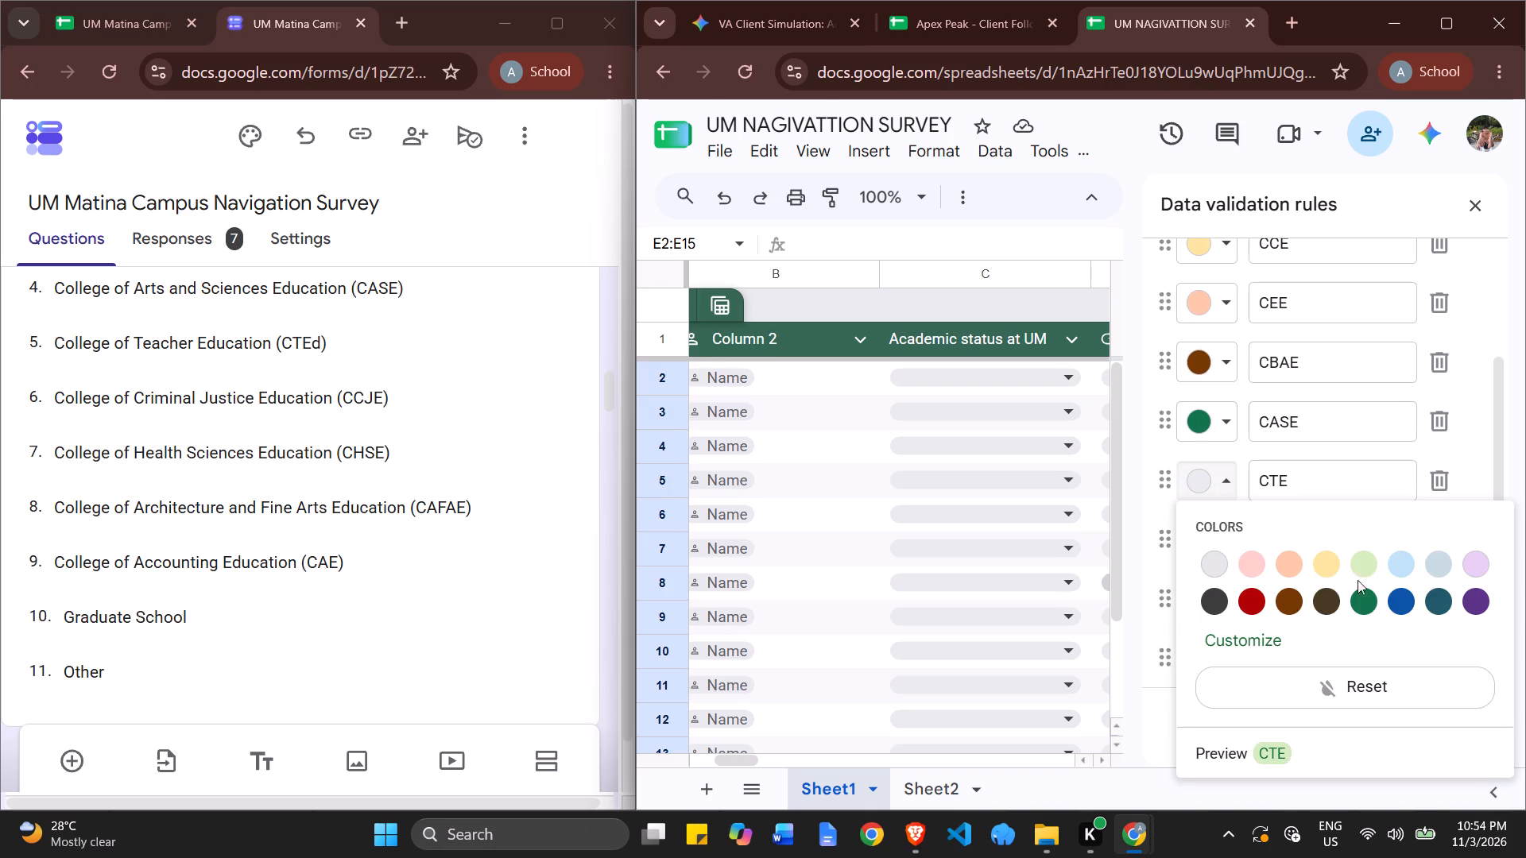
{"action": "left_click", "coordinate": [1400, 590]}
{"action": "scroll", "coordinate": [1338, 604], "scroll_direction": "down", "scroll_amount": 1}
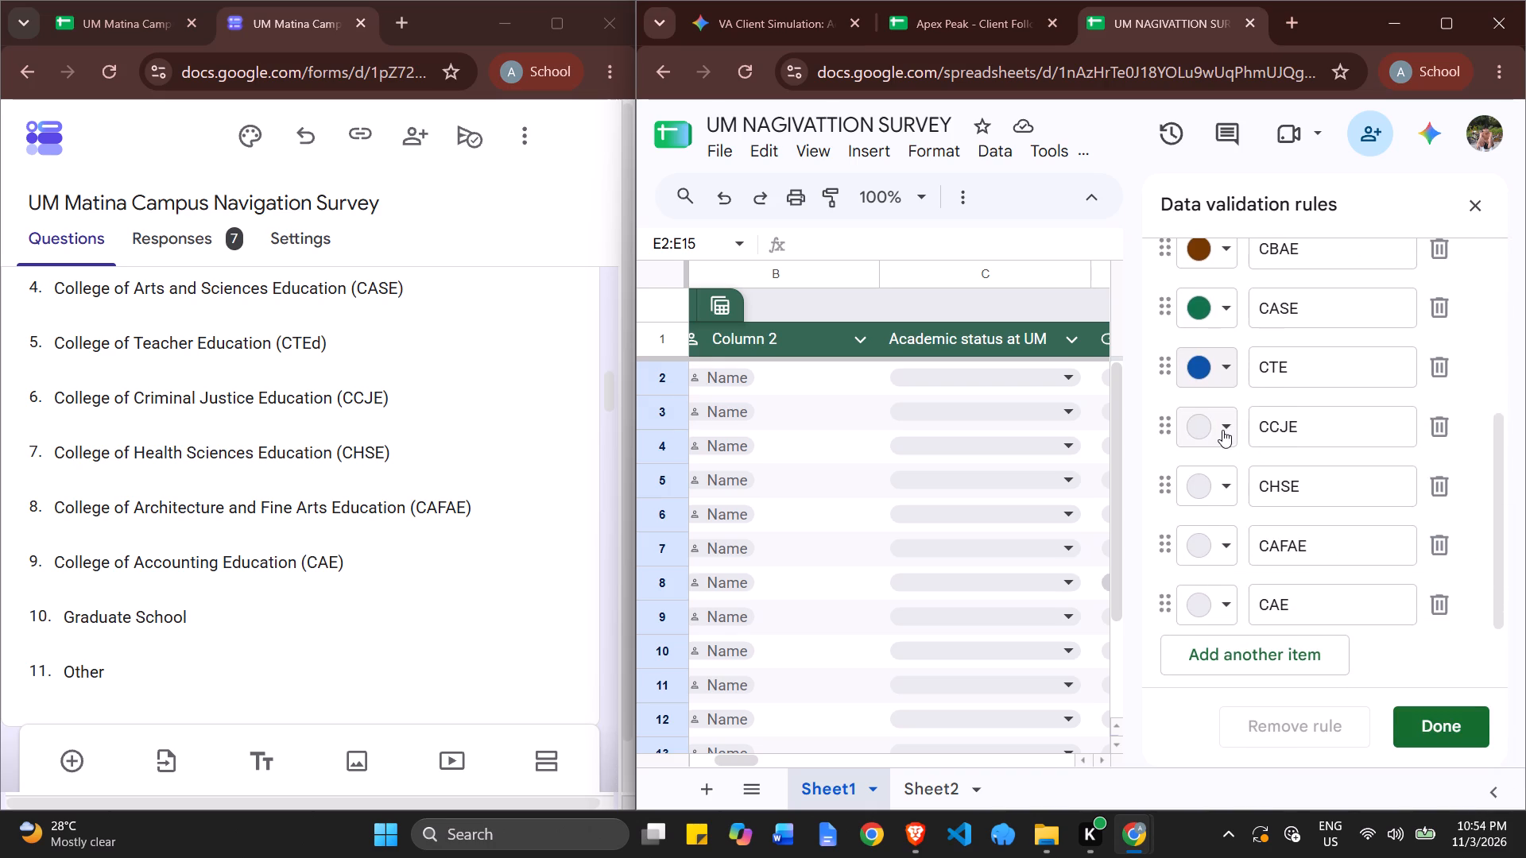
{"action": "left_click", "coordinate": [1222, 430]}
{"action": "left_click", "coordinate": [1253, 543]}
{"action": "left_click", "coordinate": [1227, 493]}
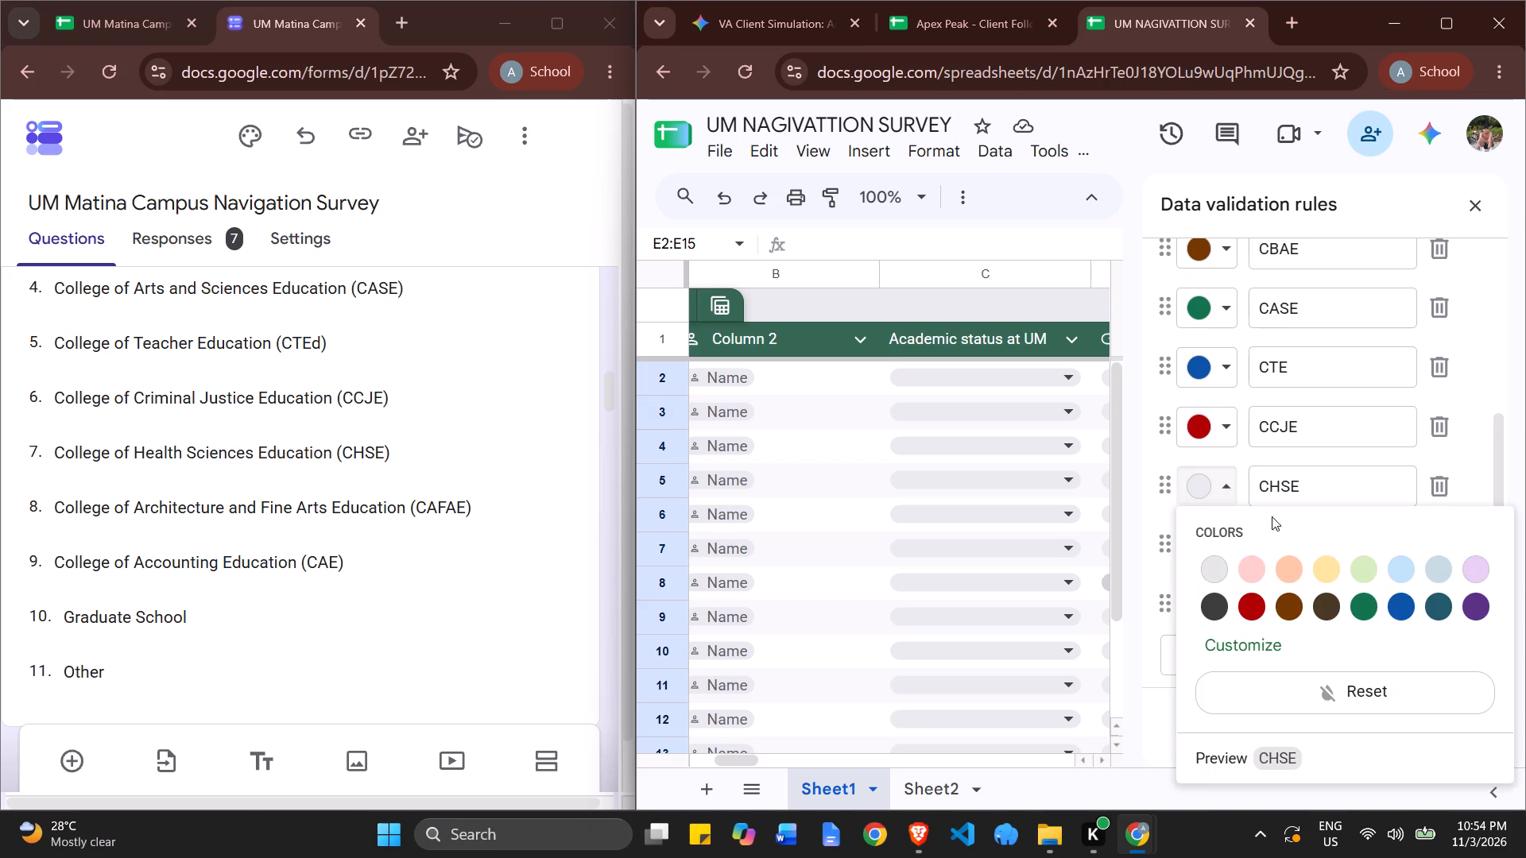
{"action": "left_click", "coordinate": [1402, 566]}
{"action": "left_click", "coordinate": [1202, 553]}
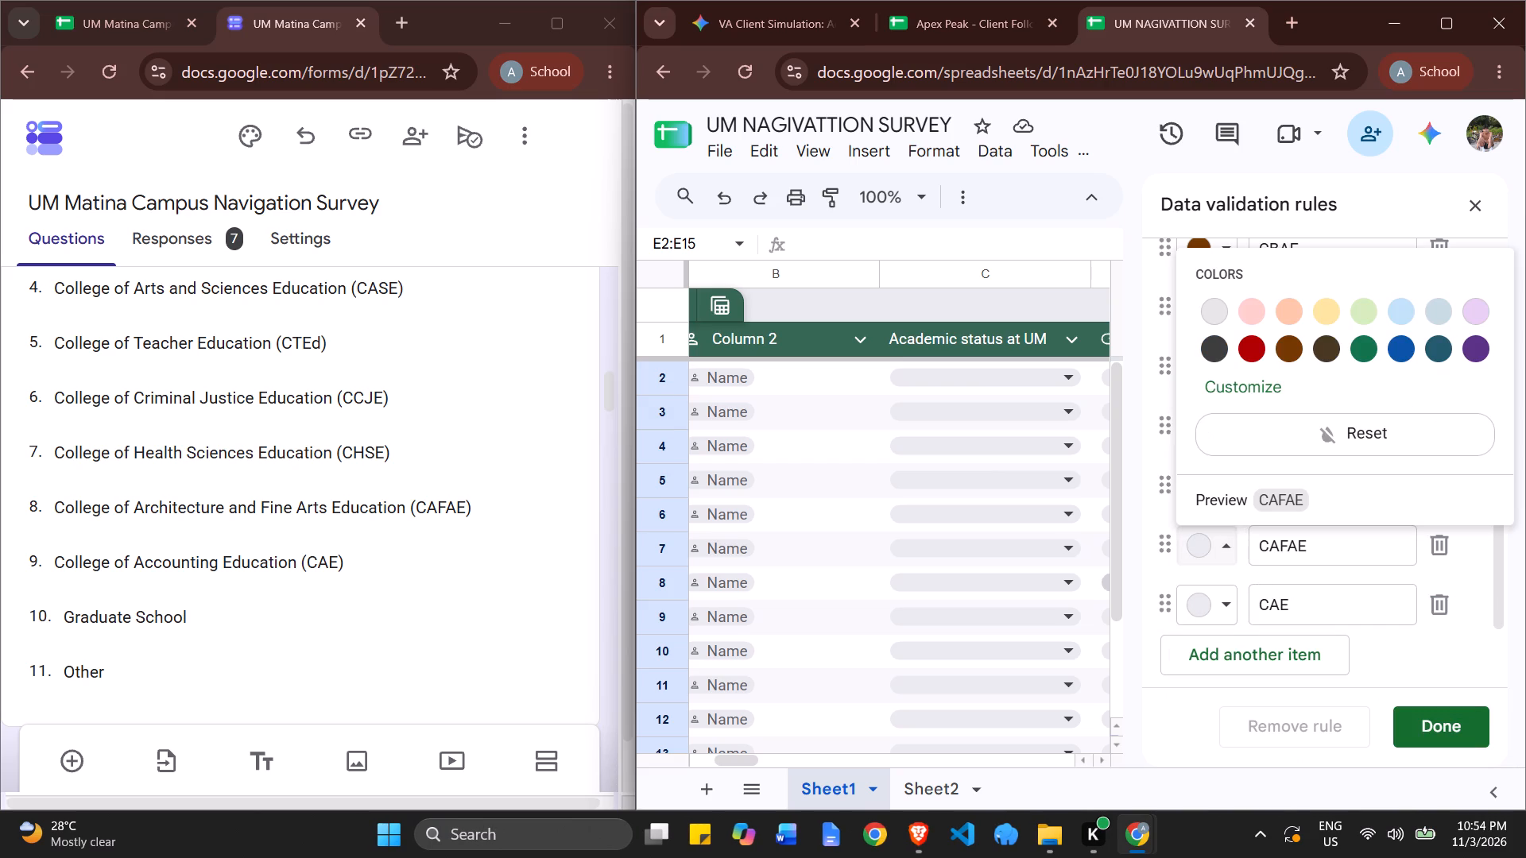
{"action": "left_click", "coordinate": [1217, 603]}
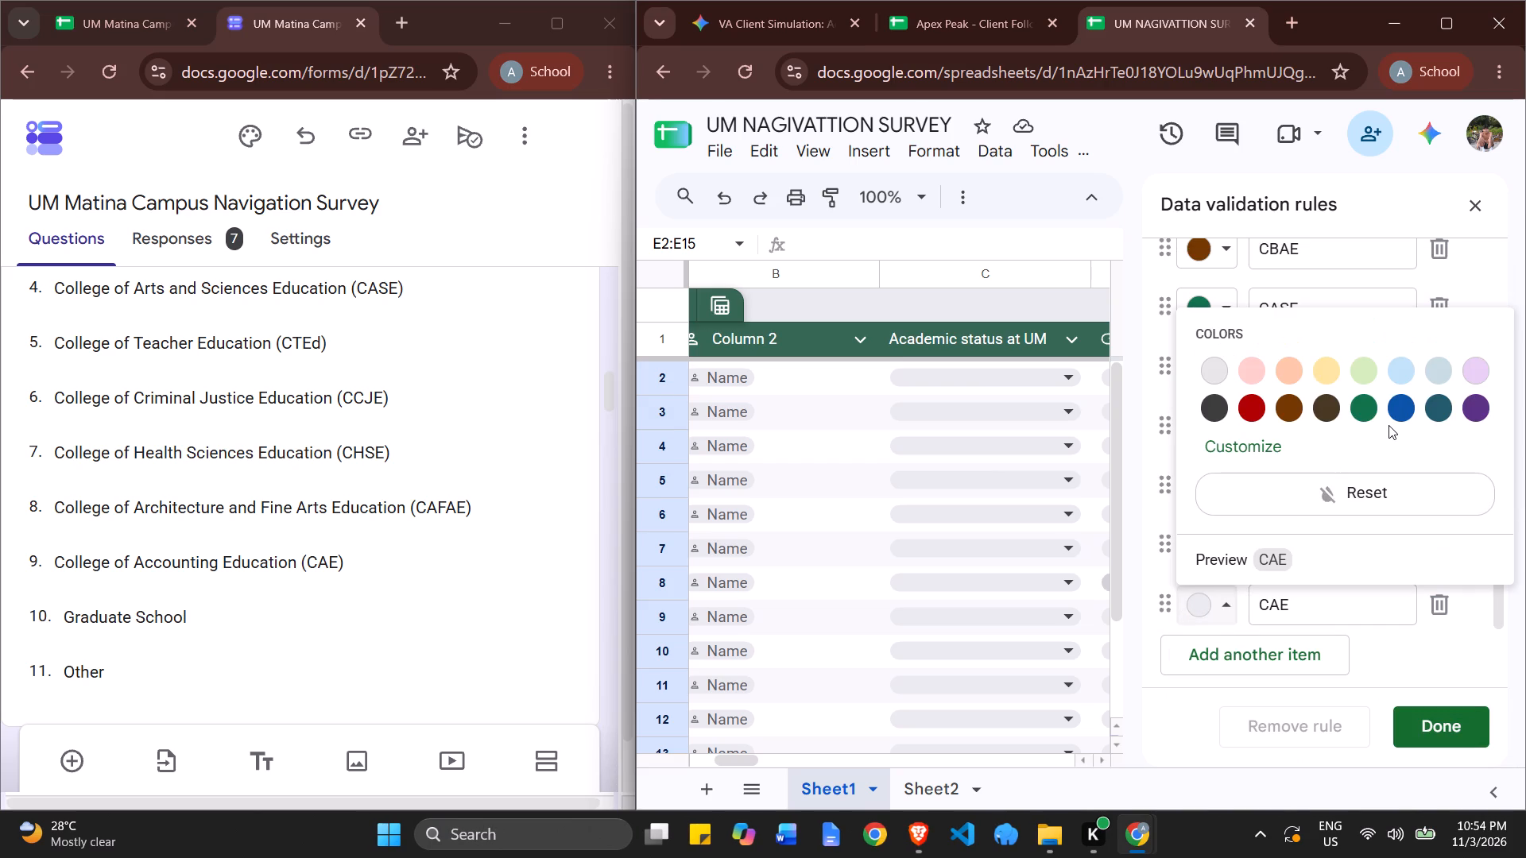
{"action": "left_click", "coordinate": [1370, 368]}
{"action": "left_click", "coordinate": [1420, 717]}
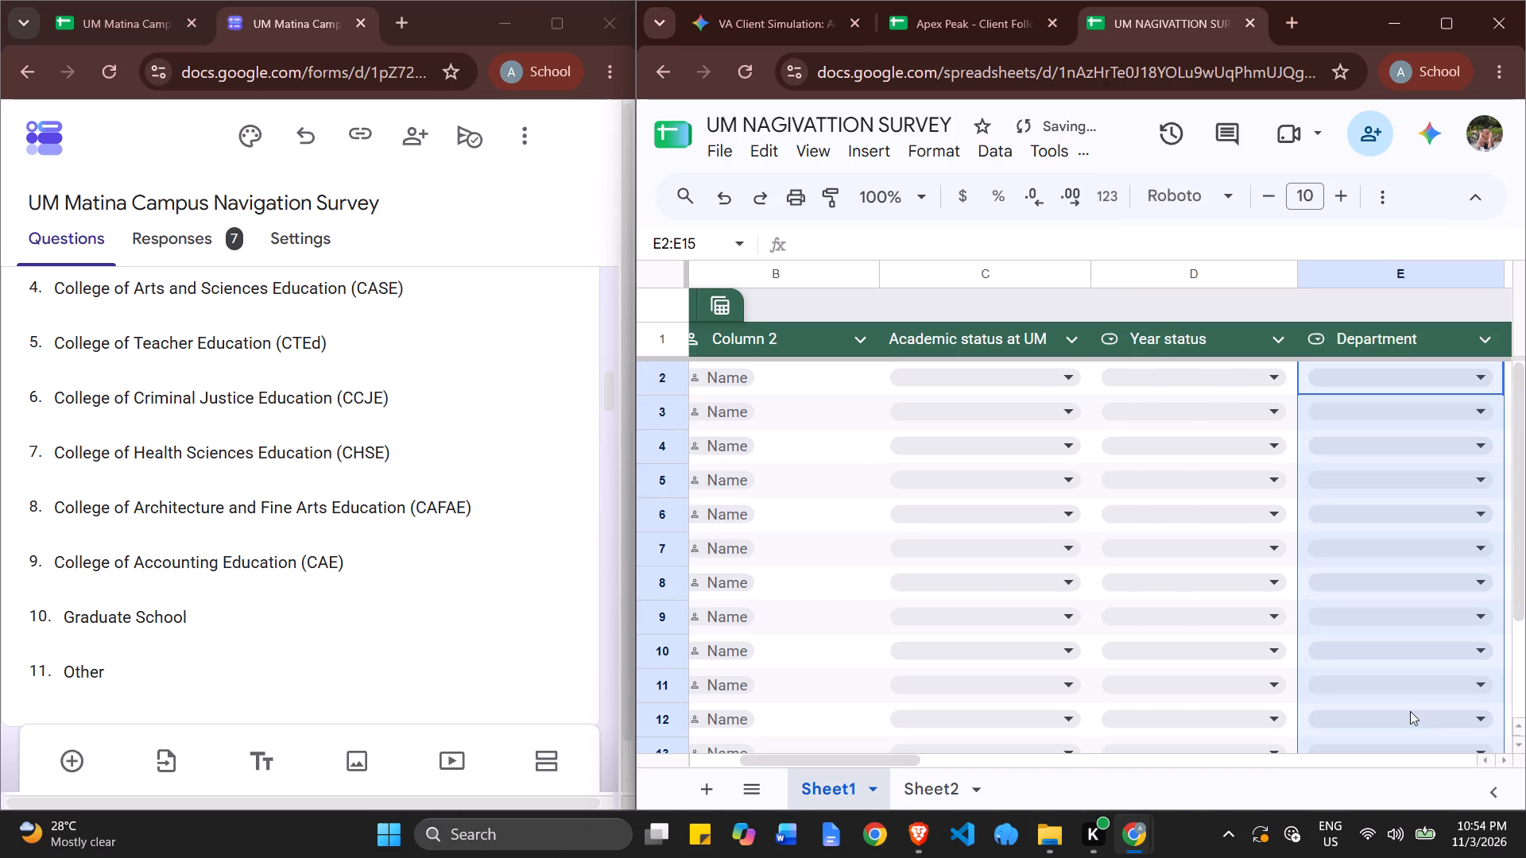
Examine the full wording of the column E question in the form responses spreadsheet, about the first few weeks at UM Matina.
{"action": "left_click_drag", "start_coordinate": [913, 757], "coordinate": [1028, 753]}
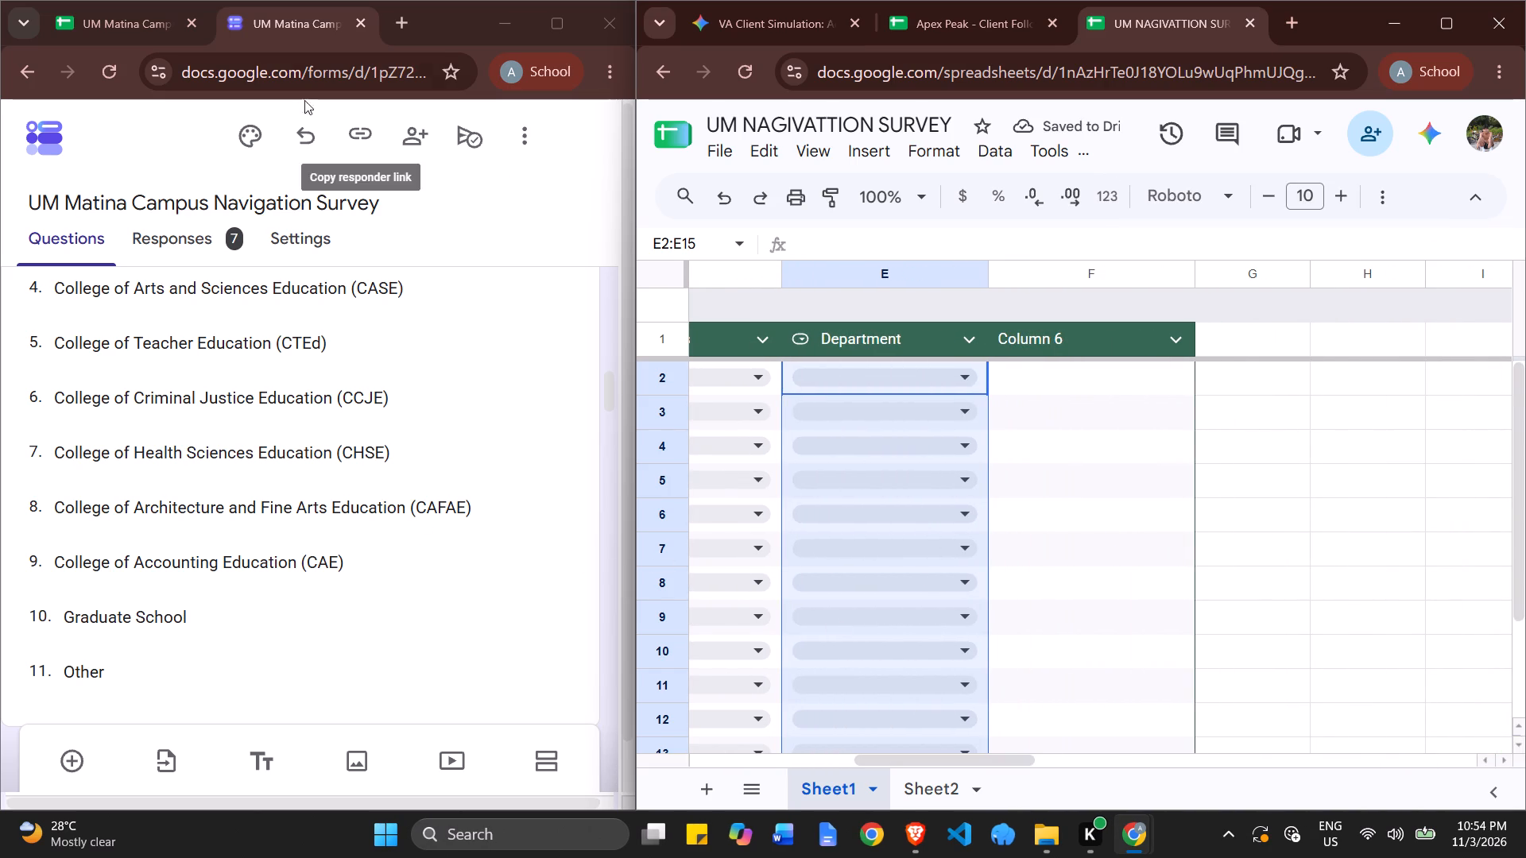
{"action": "left_click", "coordinate": [86, 26]}
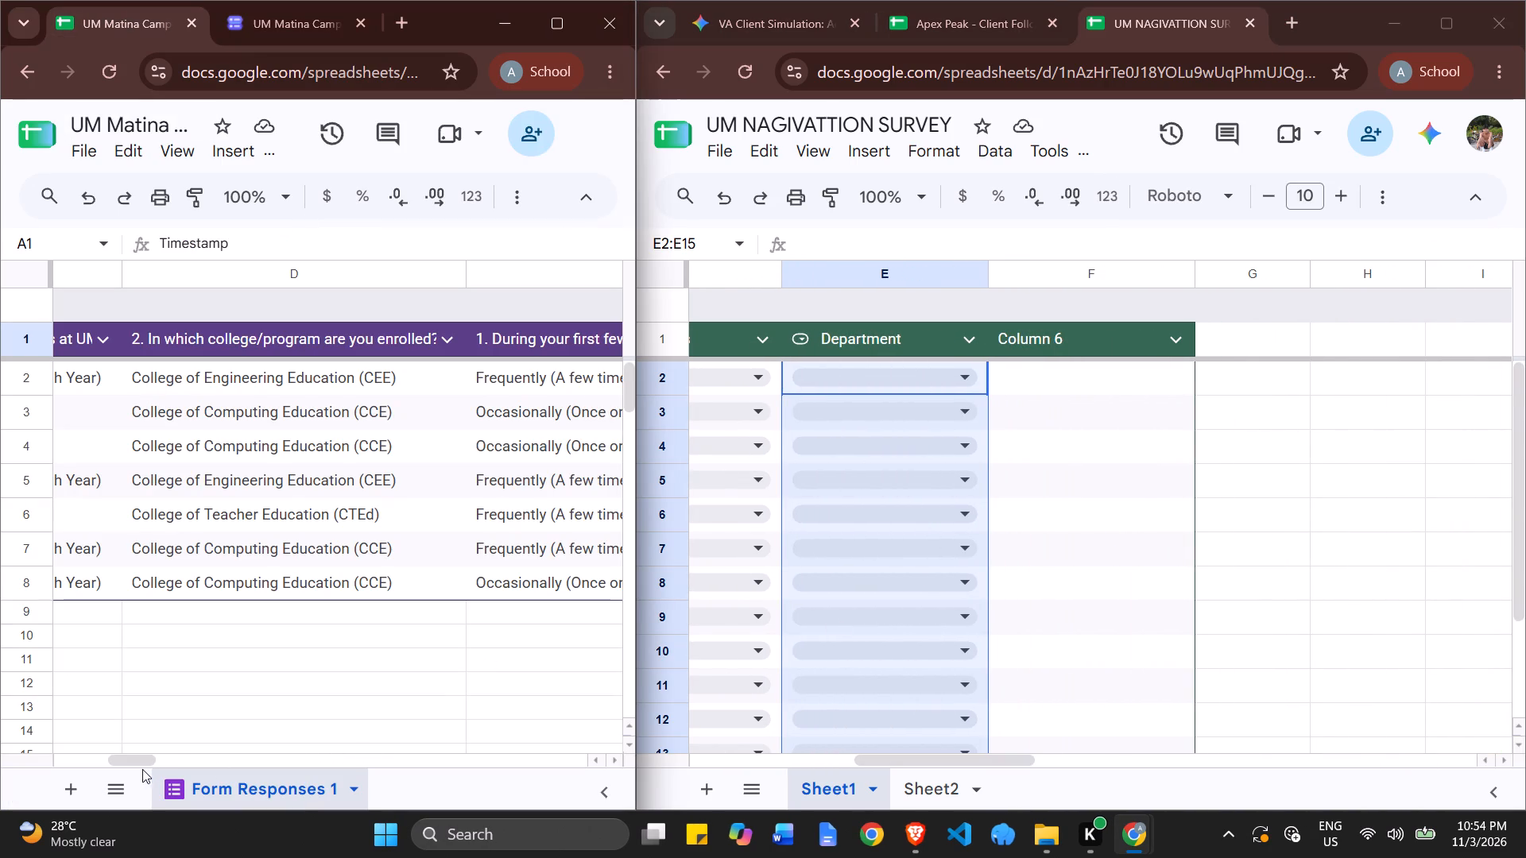
{"action": "left_click_drag", "start_coordinate": [138, 762], "coordinate": [163, 764]}
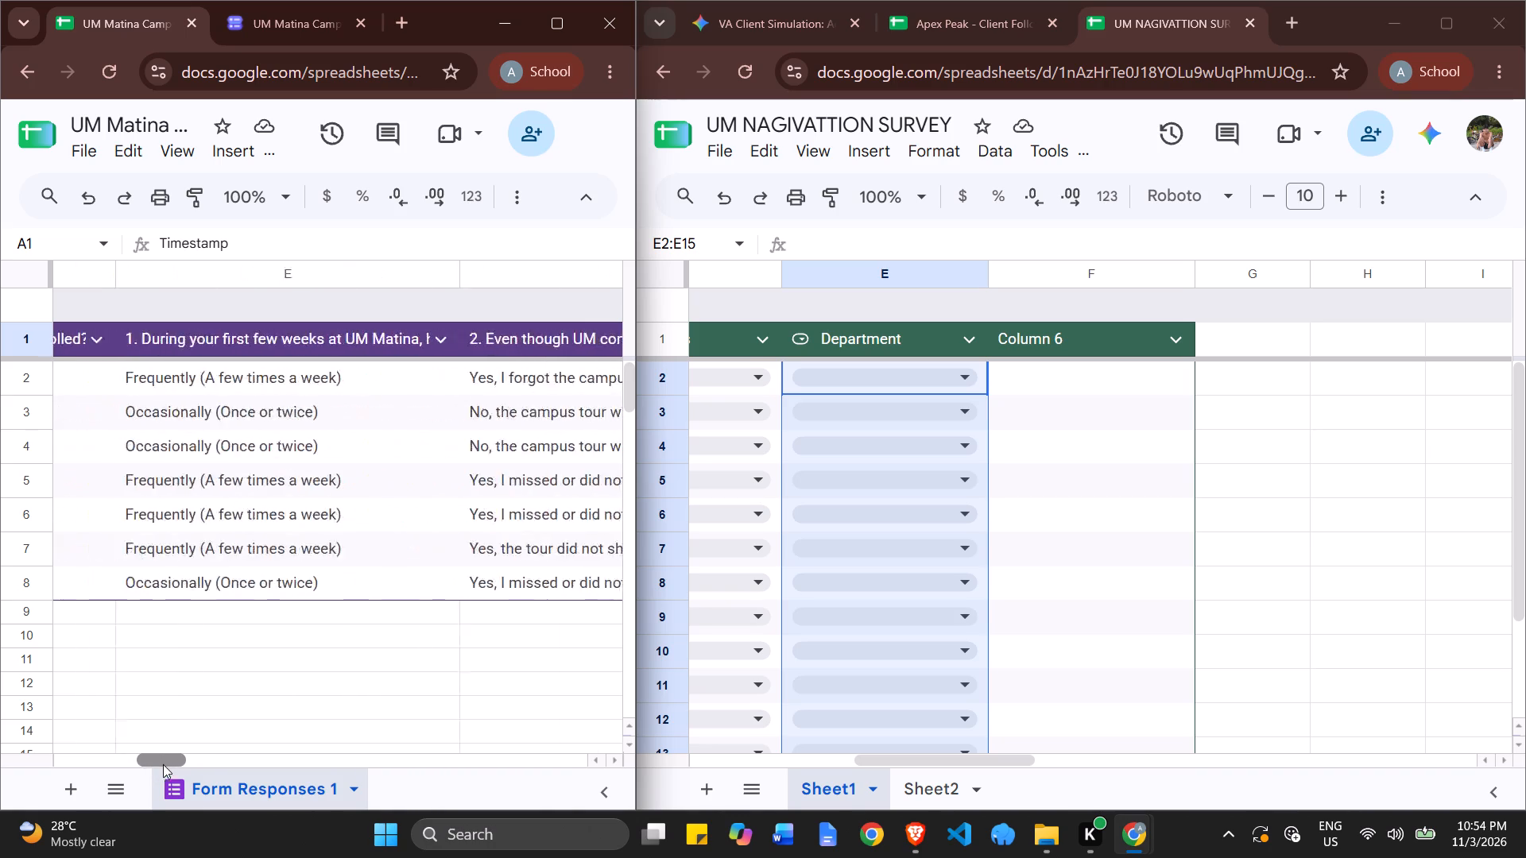
{"action": "left_click_drag", "start_coordinate": [163, 764], "coordinate": [160, 767]}
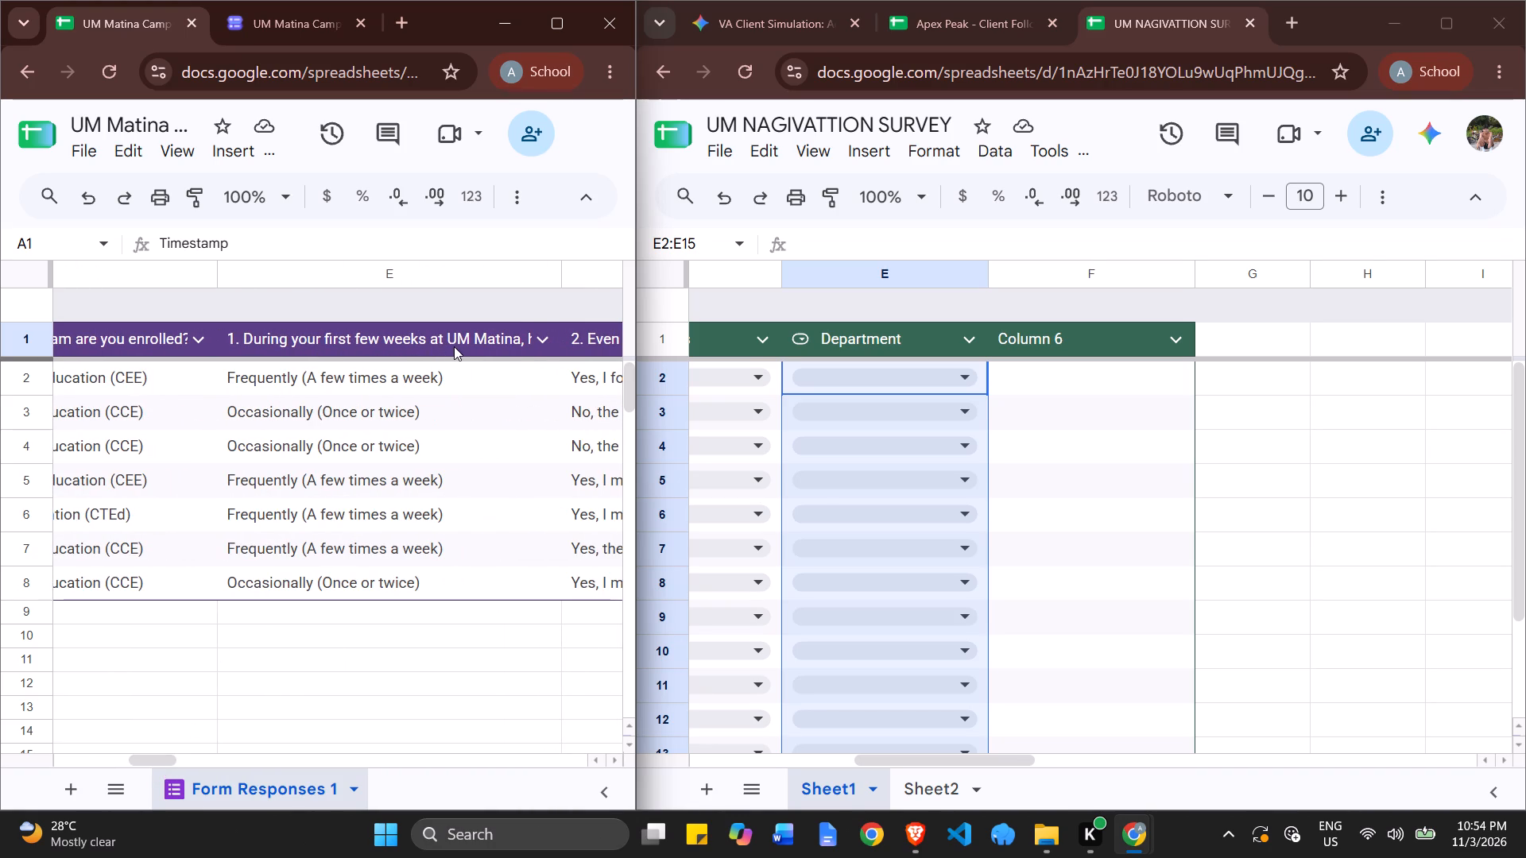
{"action": "double_click", "coordinate": [498, 346]}
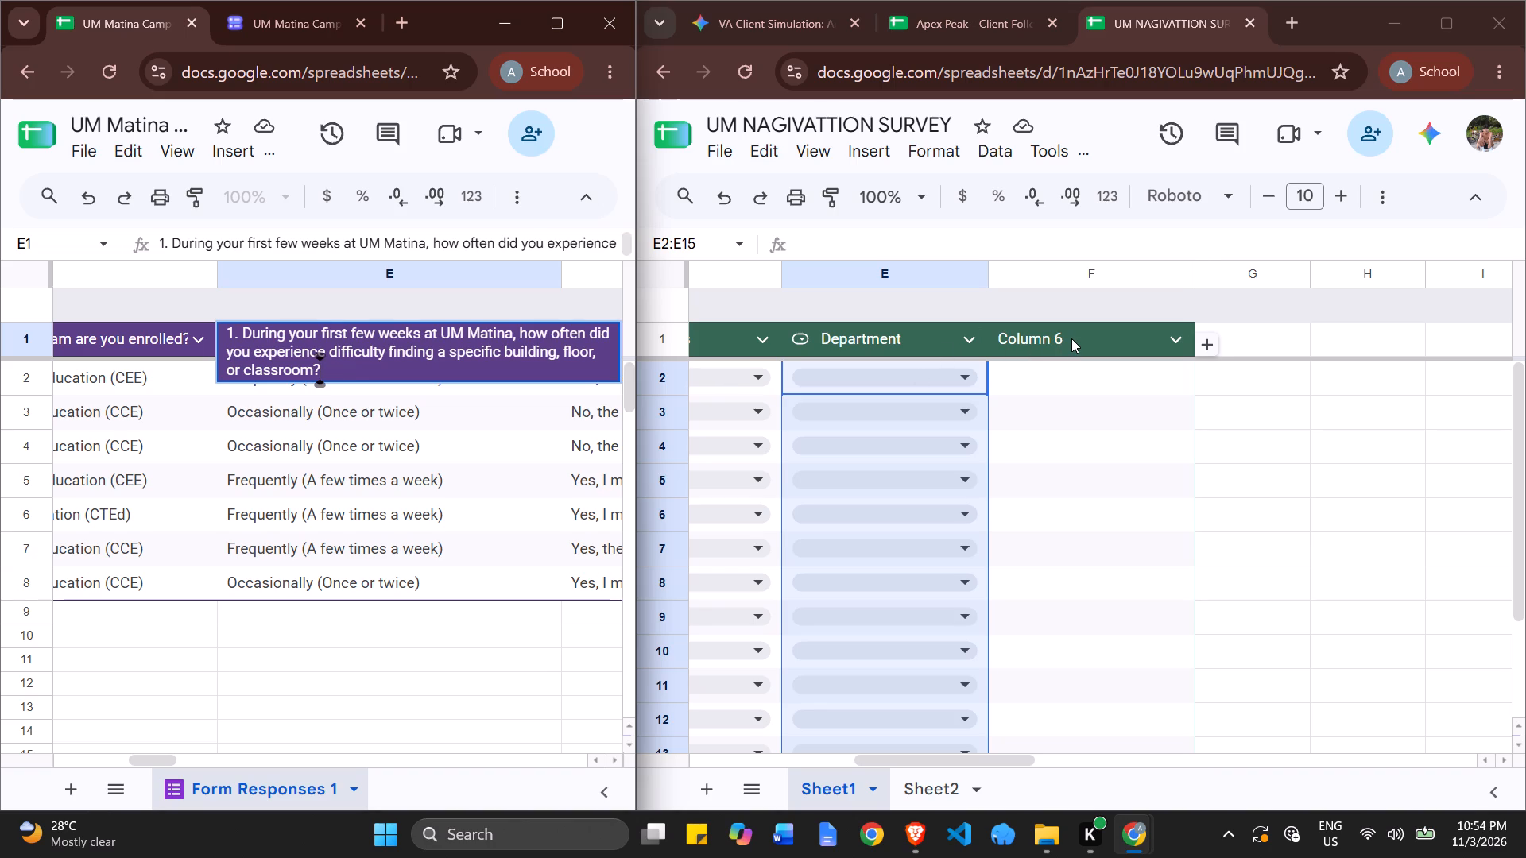
{"action": "scroll", "coordinate": [422, 497], "scroll_direction": "up", "scroll_amount": 2}
Clear the default name from the Column 6 header of the UM NAGIVATTION SURVEY table.
{"action": "double_click", "coordinate": [1064, 338]}
{"action": "key", "text": "BackSpace"}
{"action": "key", "text": "BackSpace"}
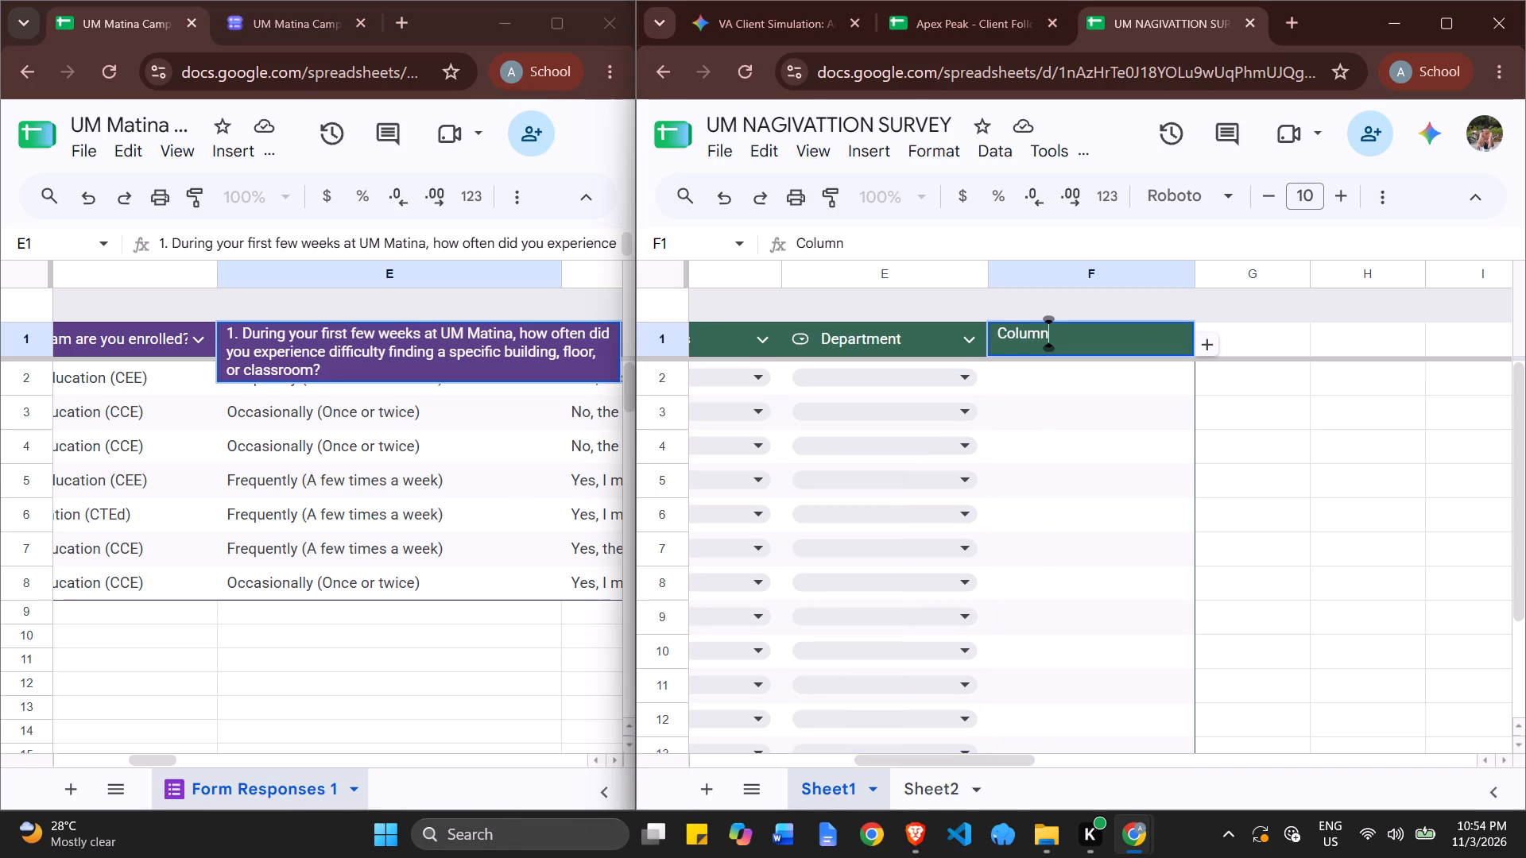
{"action": "key", "text": "BackSpace"}
{"action": "key", "text": "BackSpace"}
{"action": "key", "text": "BackSpace"}
{"action": "key", "text": "BackSpace"}
{"action": "key", "text": "BackSpace"}
{"action": "key", "text": "BackSpace"}
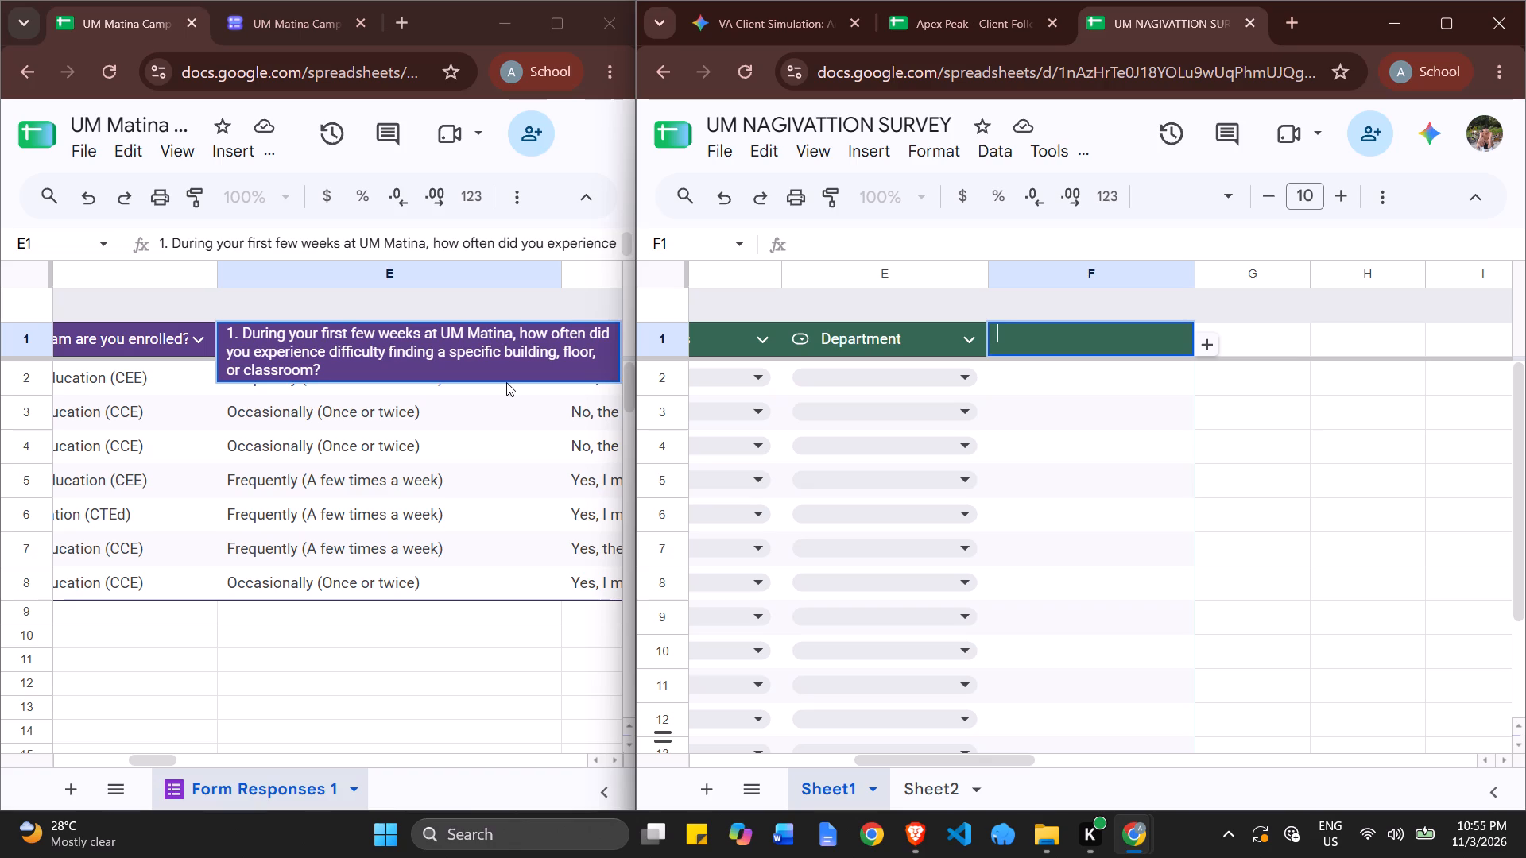
{"action": "key", "text": "alt+Tab"}
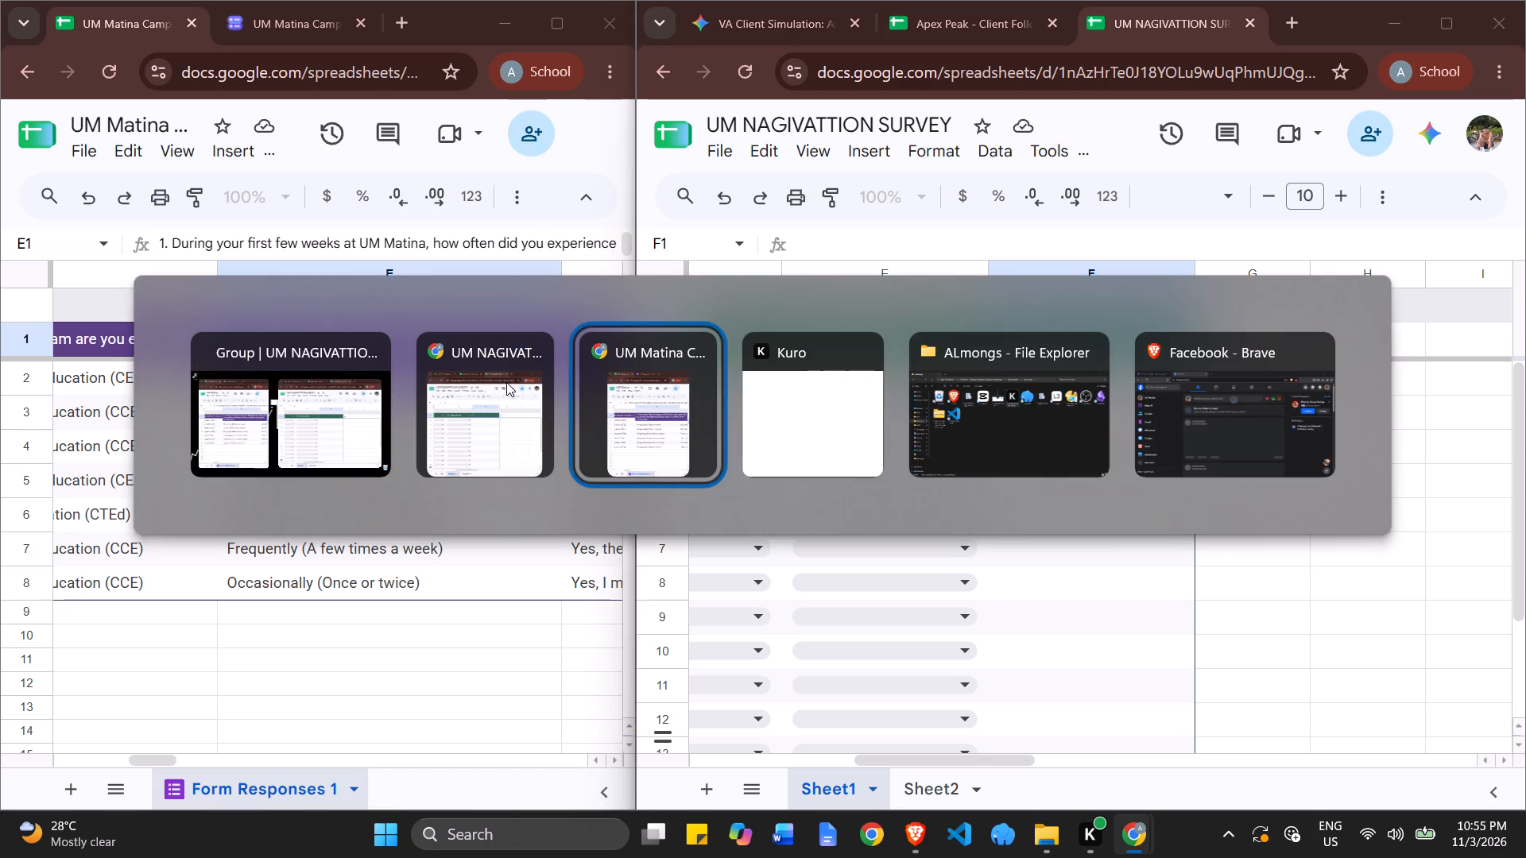
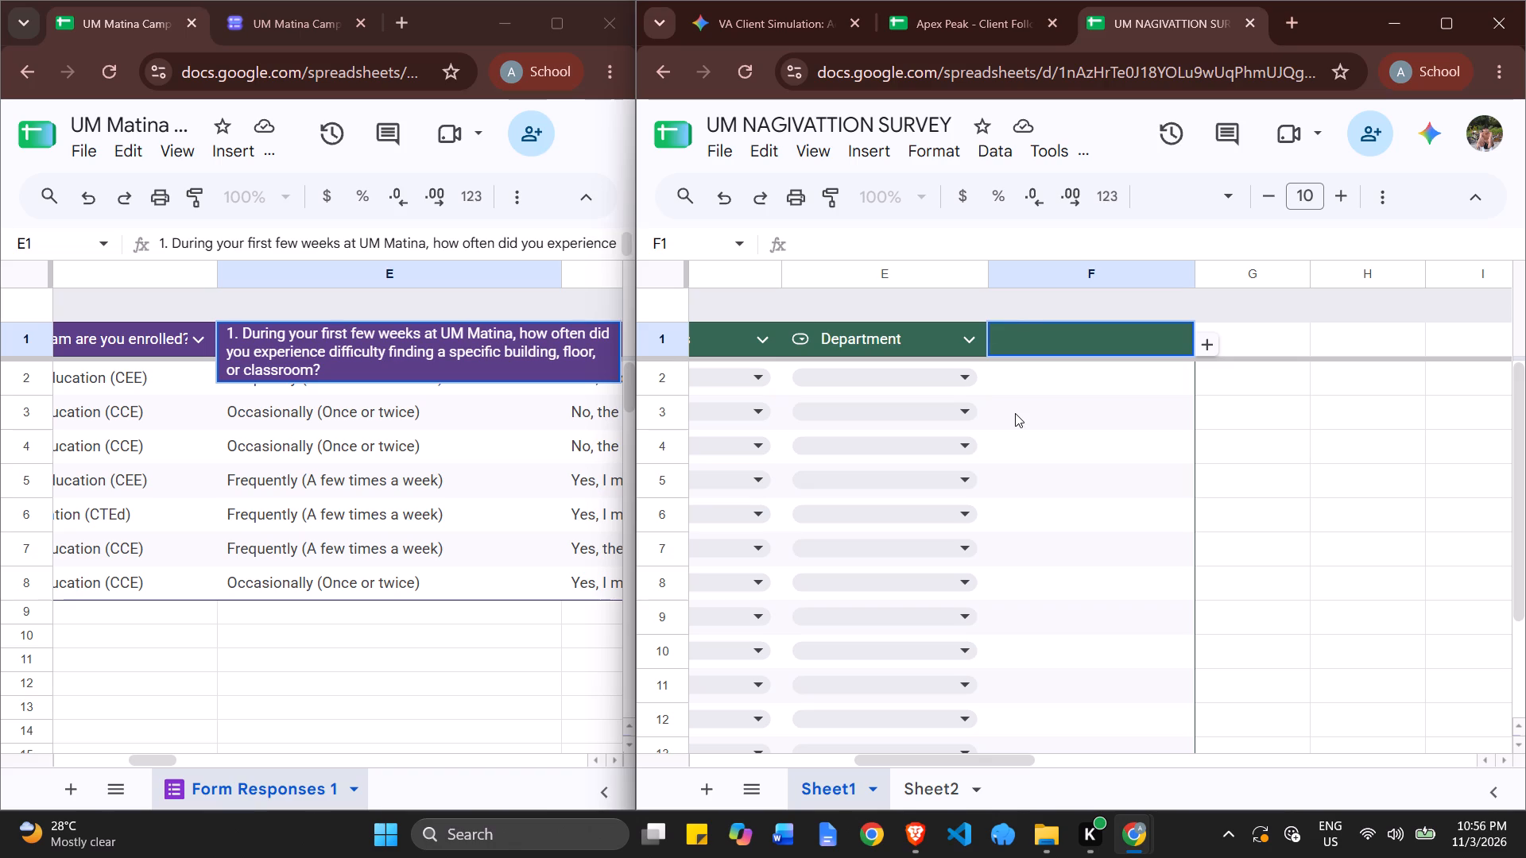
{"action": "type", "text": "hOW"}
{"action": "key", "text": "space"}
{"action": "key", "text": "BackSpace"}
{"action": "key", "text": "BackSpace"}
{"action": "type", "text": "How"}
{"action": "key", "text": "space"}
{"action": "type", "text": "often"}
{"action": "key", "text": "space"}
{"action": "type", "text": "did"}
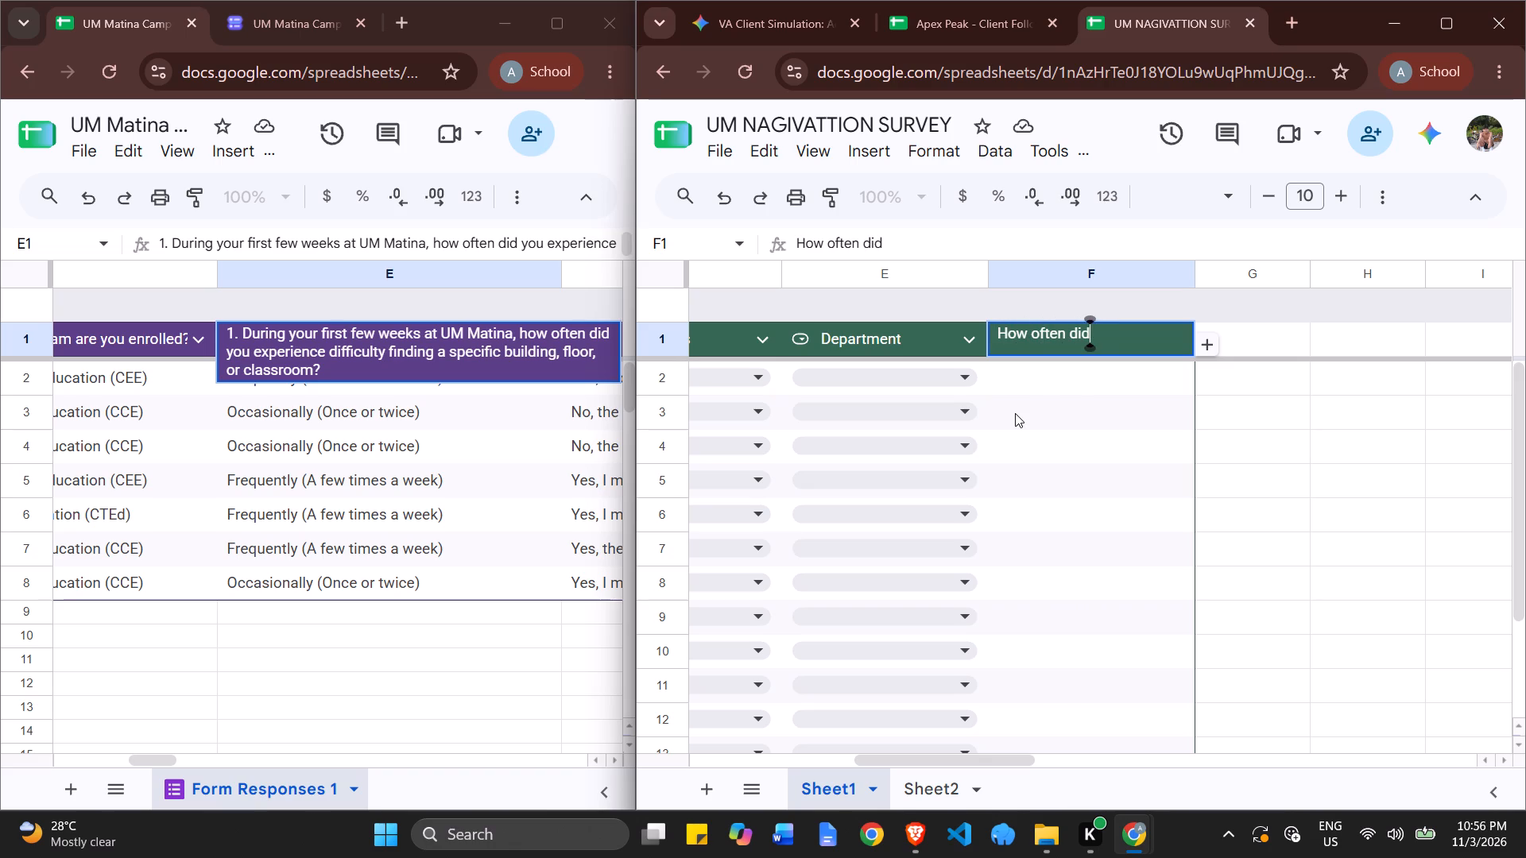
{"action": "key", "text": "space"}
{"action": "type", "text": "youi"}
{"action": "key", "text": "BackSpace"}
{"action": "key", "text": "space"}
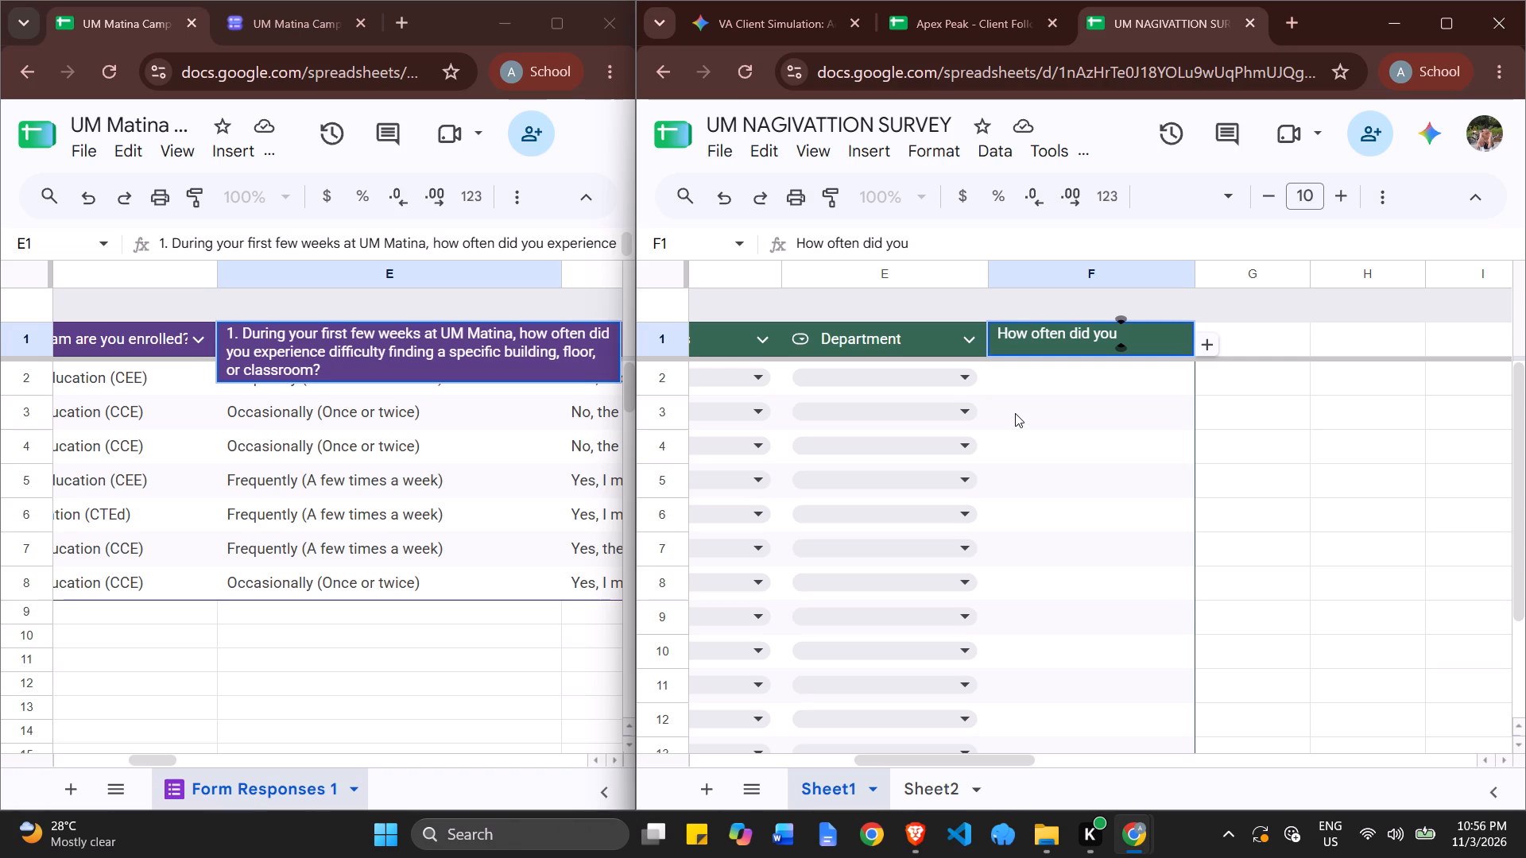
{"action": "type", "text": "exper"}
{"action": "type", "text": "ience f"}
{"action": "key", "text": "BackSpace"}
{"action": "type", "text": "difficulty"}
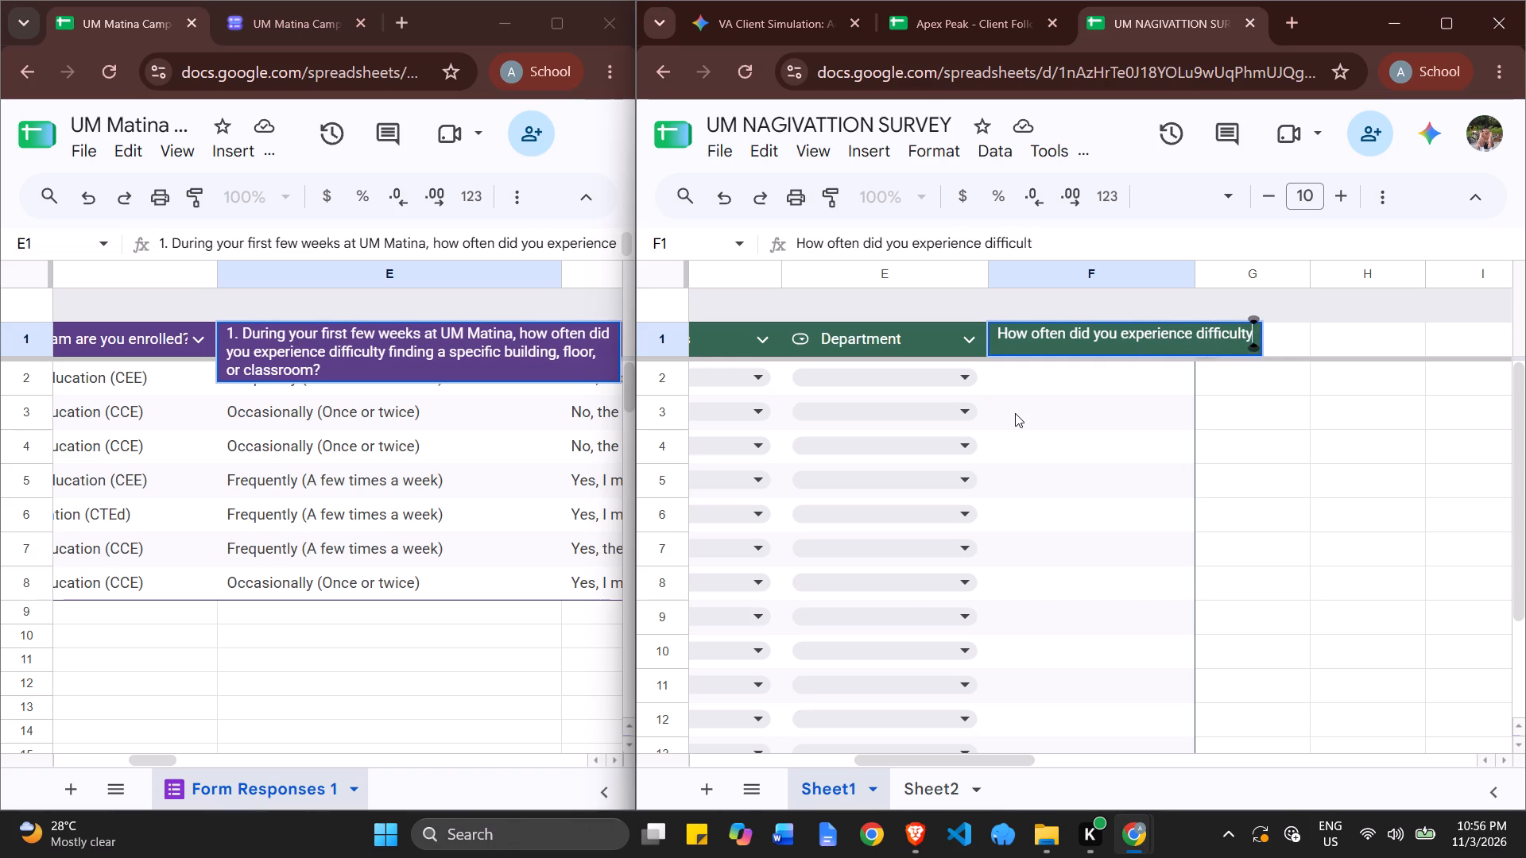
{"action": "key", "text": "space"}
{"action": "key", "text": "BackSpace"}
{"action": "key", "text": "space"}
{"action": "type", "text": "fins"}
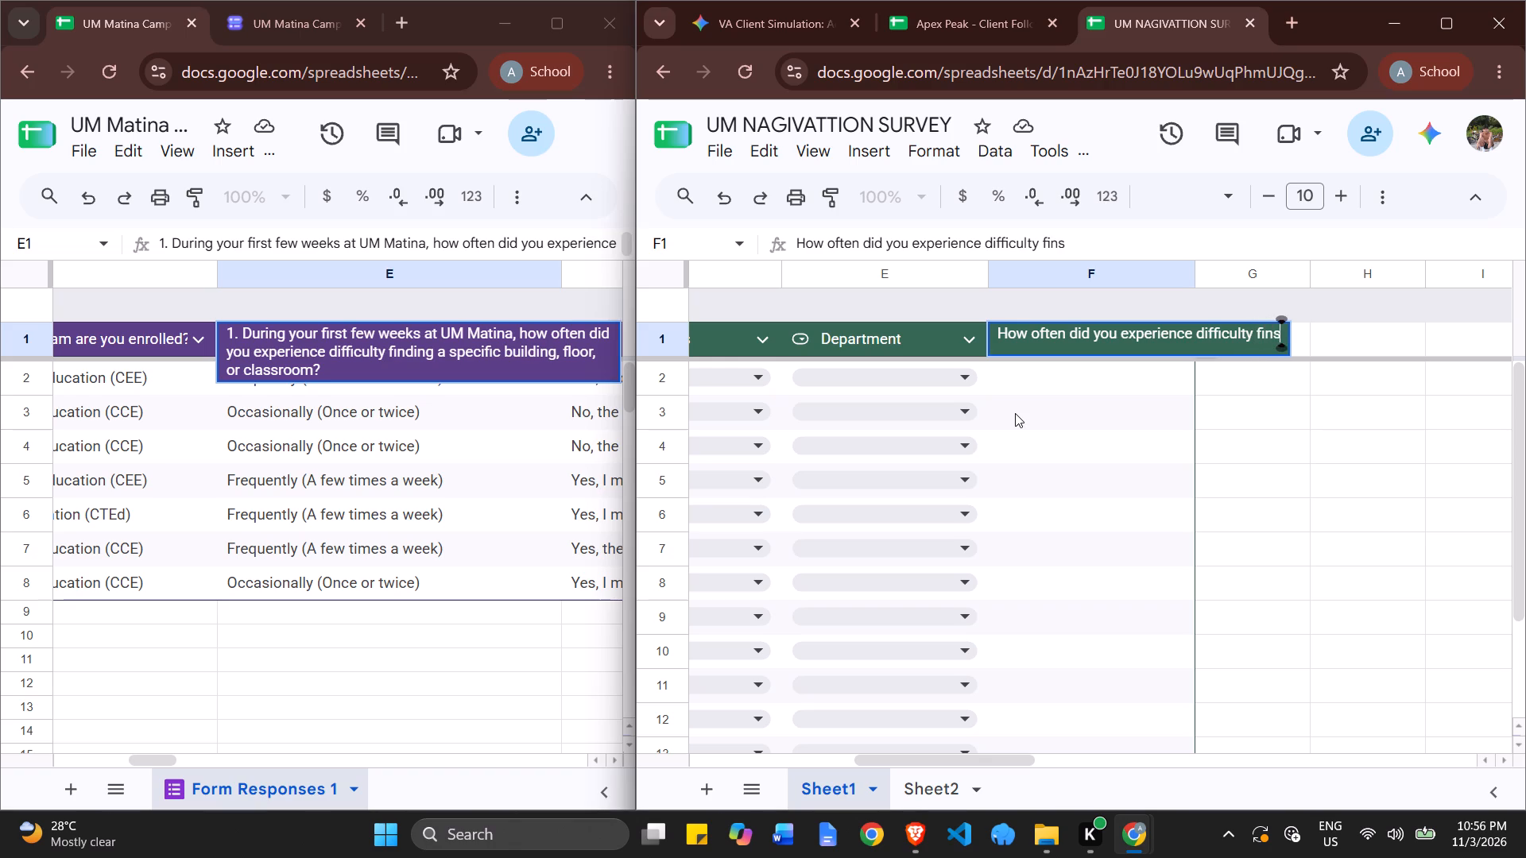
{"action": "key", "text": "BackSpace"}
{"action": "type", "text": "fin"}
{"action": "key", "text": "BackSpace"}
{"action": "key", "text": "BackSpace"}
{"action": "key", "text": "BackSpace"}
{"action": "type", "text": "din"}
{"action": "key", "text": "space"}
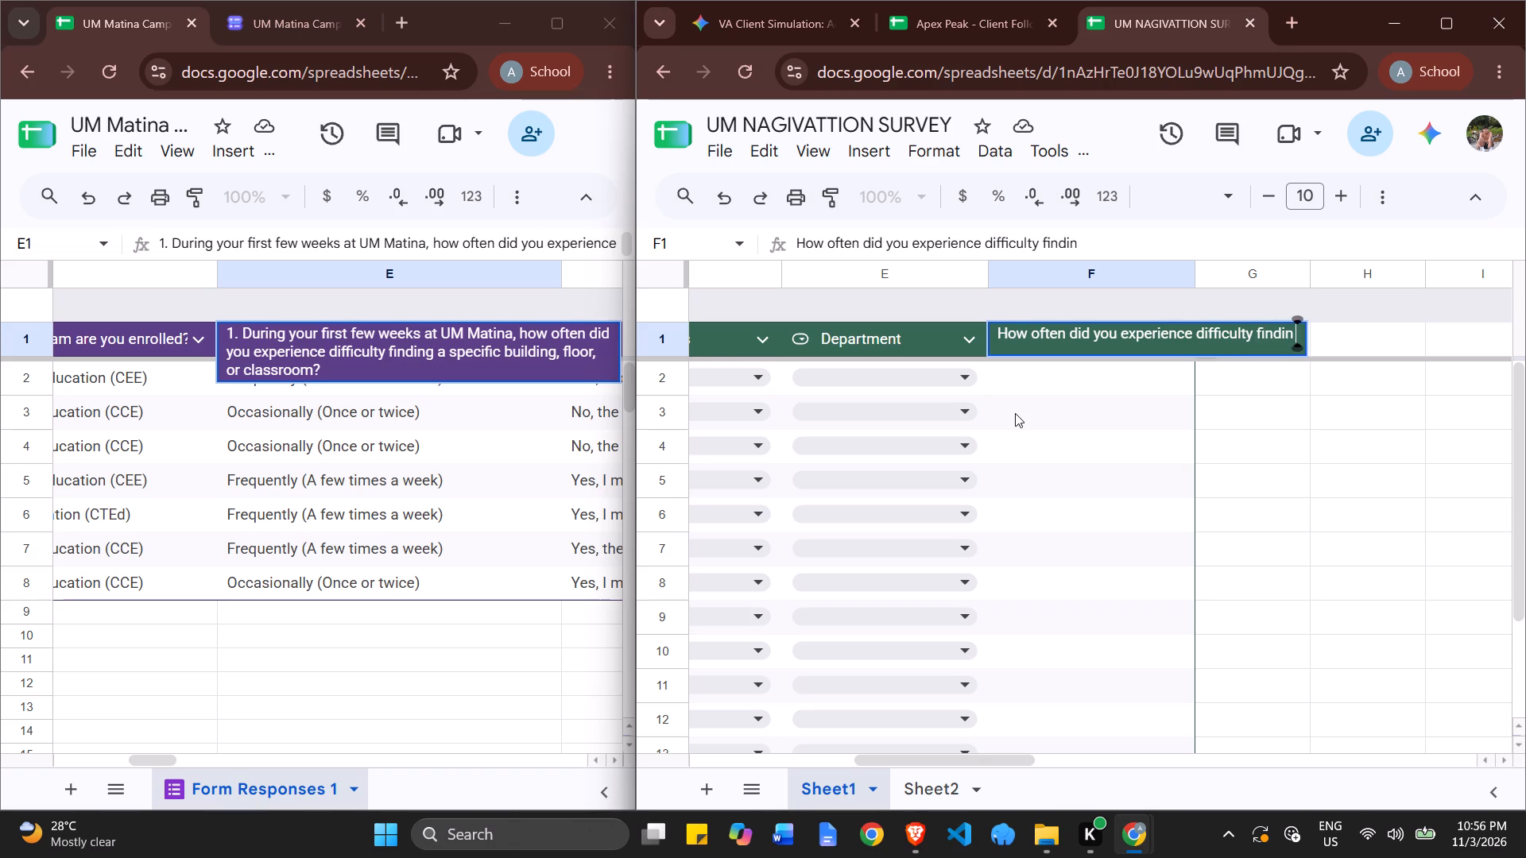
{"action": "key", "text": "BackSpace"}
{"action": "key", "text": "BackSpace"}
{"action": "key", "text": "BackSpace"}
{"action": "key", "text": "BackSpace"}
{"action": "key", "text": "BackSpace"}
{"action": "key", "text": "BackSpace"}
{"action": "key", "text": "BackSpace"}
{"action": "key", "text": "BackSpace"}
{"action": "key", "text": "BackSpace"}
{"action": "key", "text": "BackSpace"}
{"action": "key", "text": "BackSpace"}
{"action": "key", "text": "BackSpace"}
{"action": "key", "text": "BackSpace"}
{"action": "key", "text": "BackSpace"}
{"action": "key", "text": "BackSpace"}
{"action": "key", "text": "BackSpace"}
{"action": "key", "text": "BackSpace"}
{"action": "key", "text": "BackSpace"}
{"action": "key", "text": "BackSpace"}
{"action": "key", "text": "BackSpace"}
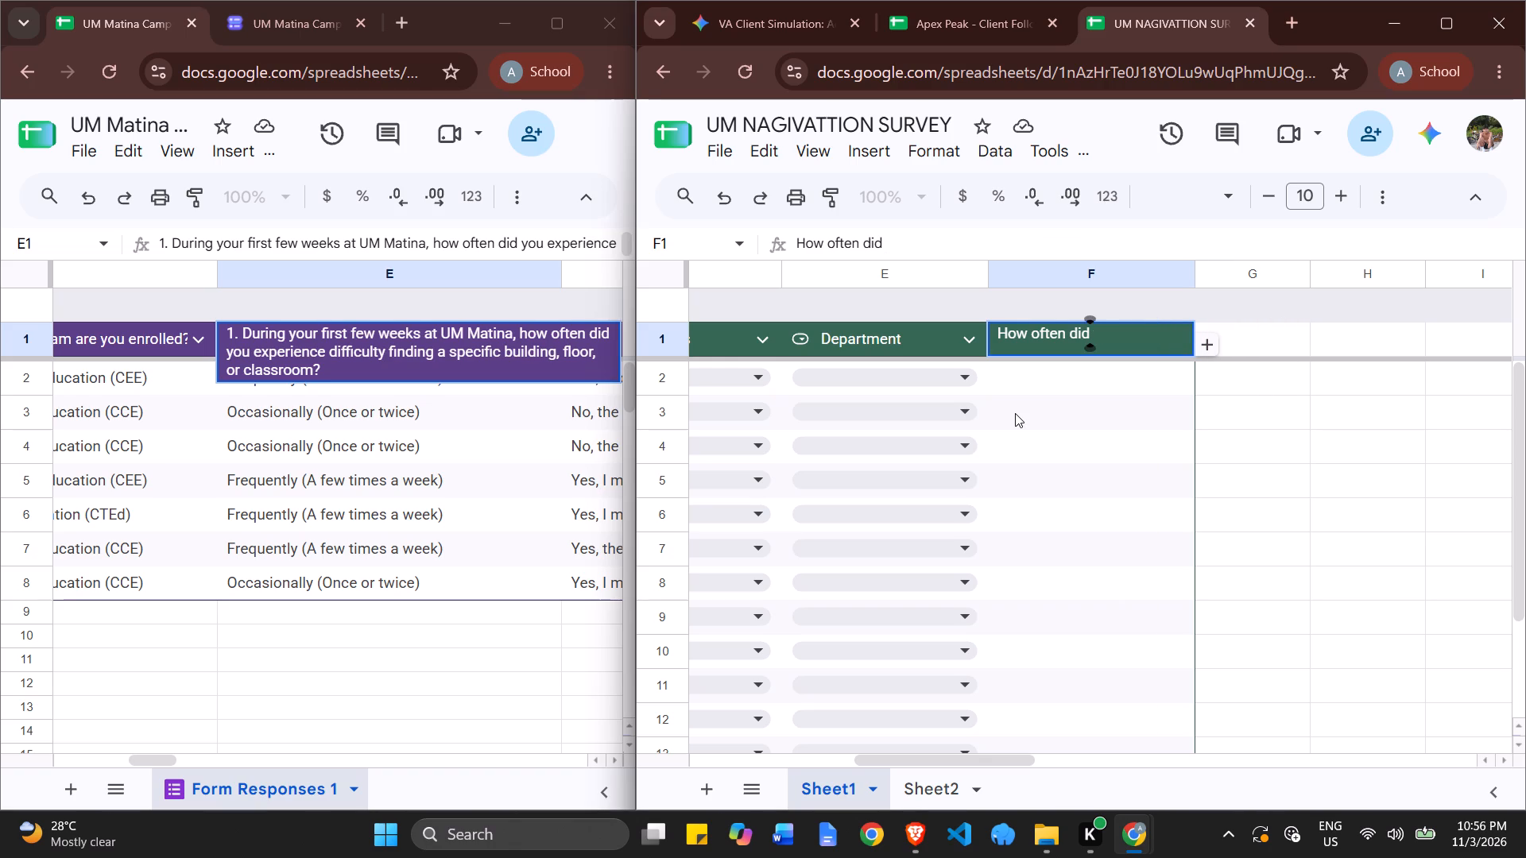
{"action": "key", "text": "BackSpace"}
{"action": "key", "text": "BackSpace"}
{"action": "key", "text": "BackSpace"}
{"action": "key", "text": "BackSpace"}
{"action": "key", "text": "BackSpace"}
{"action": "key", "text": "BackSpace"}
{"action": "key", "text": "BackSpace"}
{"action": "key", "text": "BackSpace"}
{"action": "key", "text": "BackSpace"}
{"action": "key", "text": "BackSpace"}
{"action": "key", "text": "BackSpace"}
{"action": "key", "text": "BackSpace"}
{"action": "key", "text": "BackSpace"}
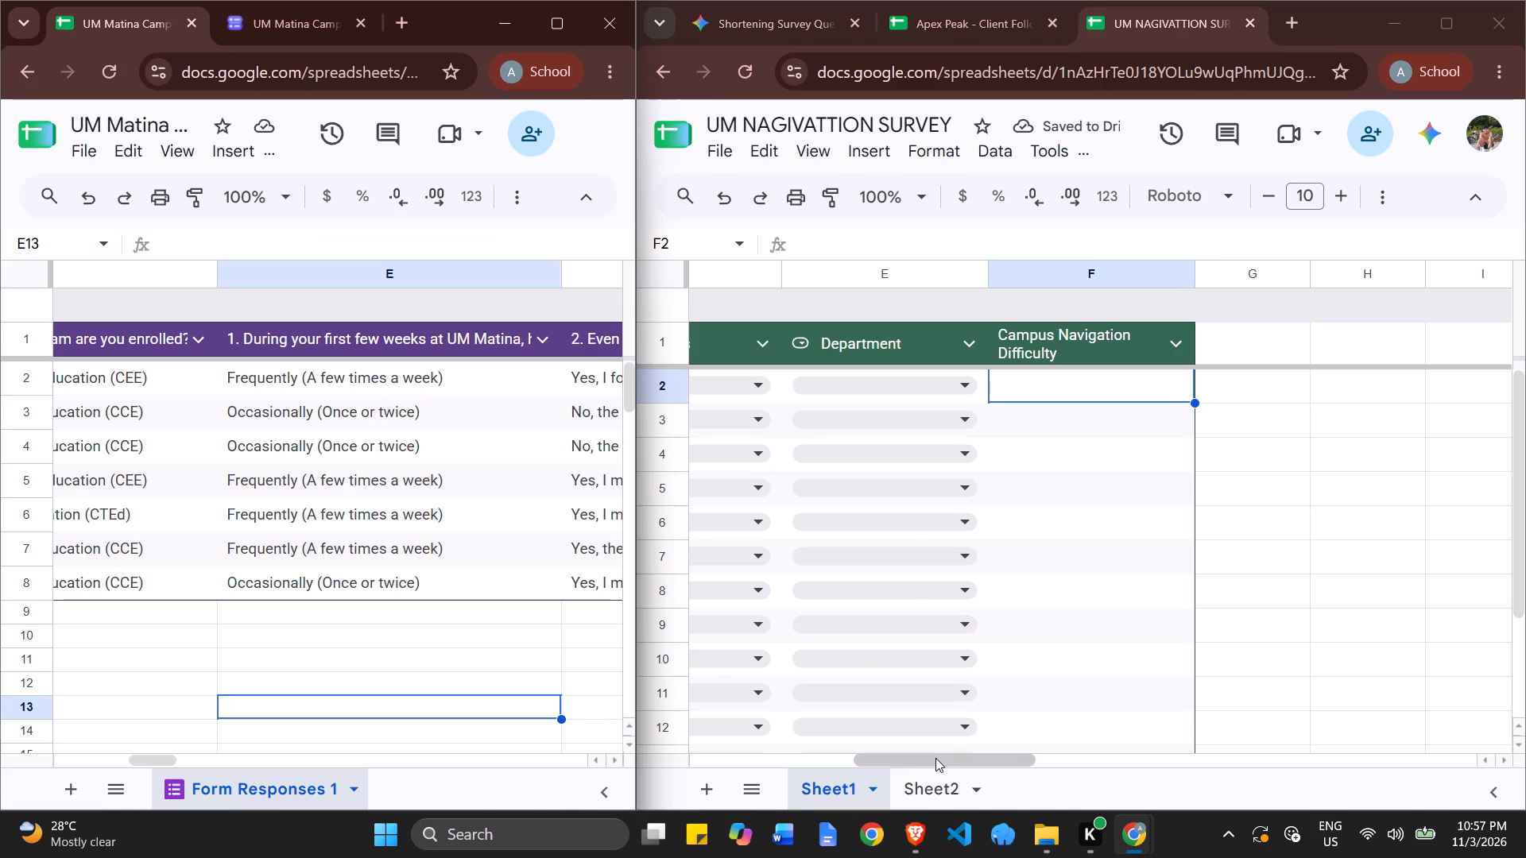
Set the time in the first row's Timestamp cell A2 to 11:29:23, matching the first form response.
{"action": "left_click_drag", "start_coordinate": [935, 758], "coordinate": [752, 749]}
{"action": "left_click", "coordinate": [870, 385]}
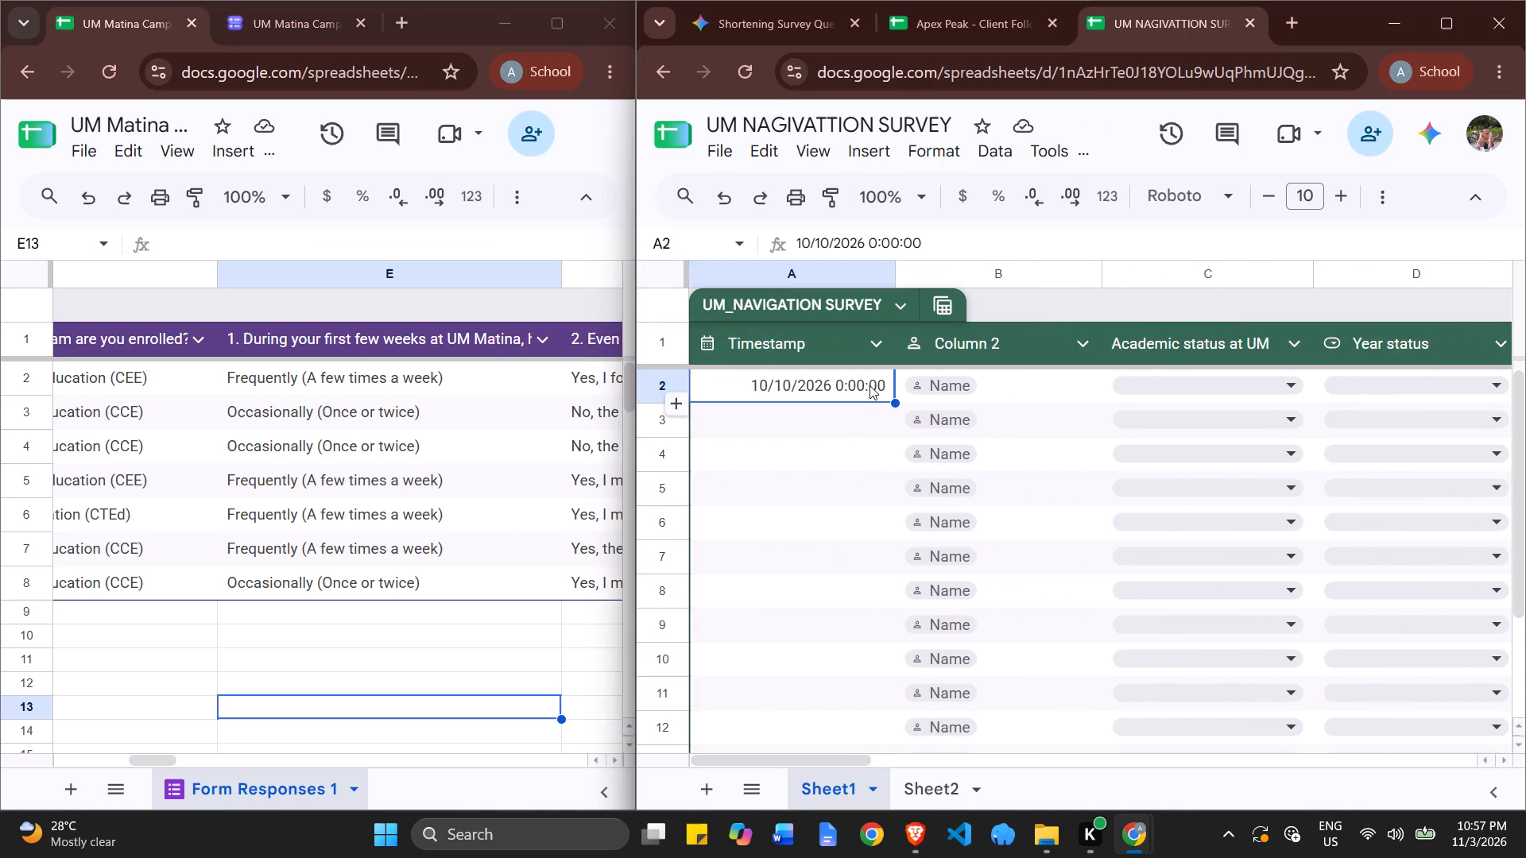
{"action": "left_click", "coordinate": [870, 385]}
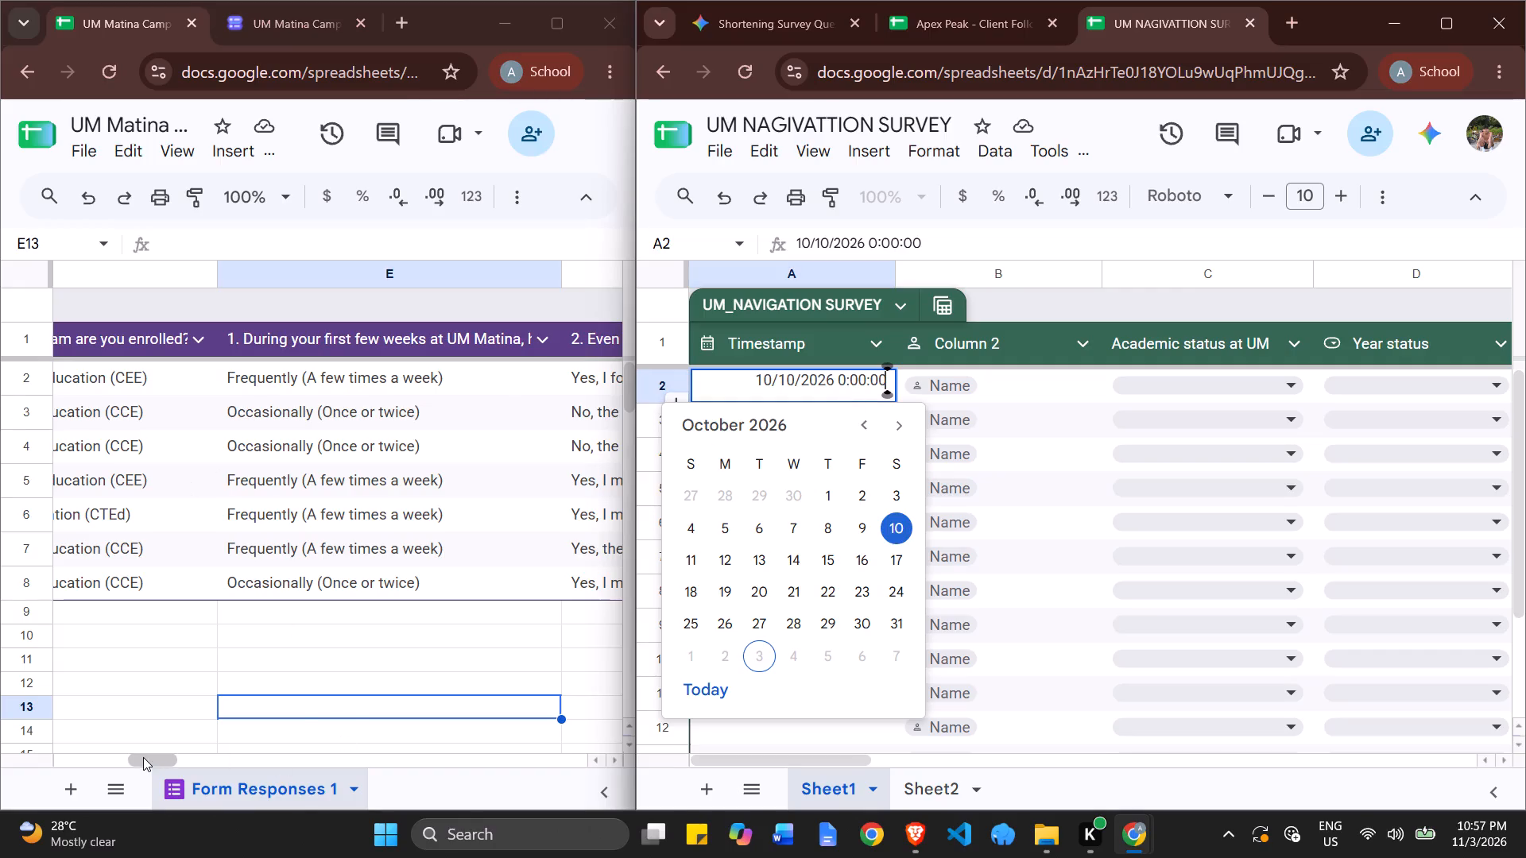
{"action": "left_click_drag", "start_coordinate": [143, 757], "coordinate": [59, 753]}
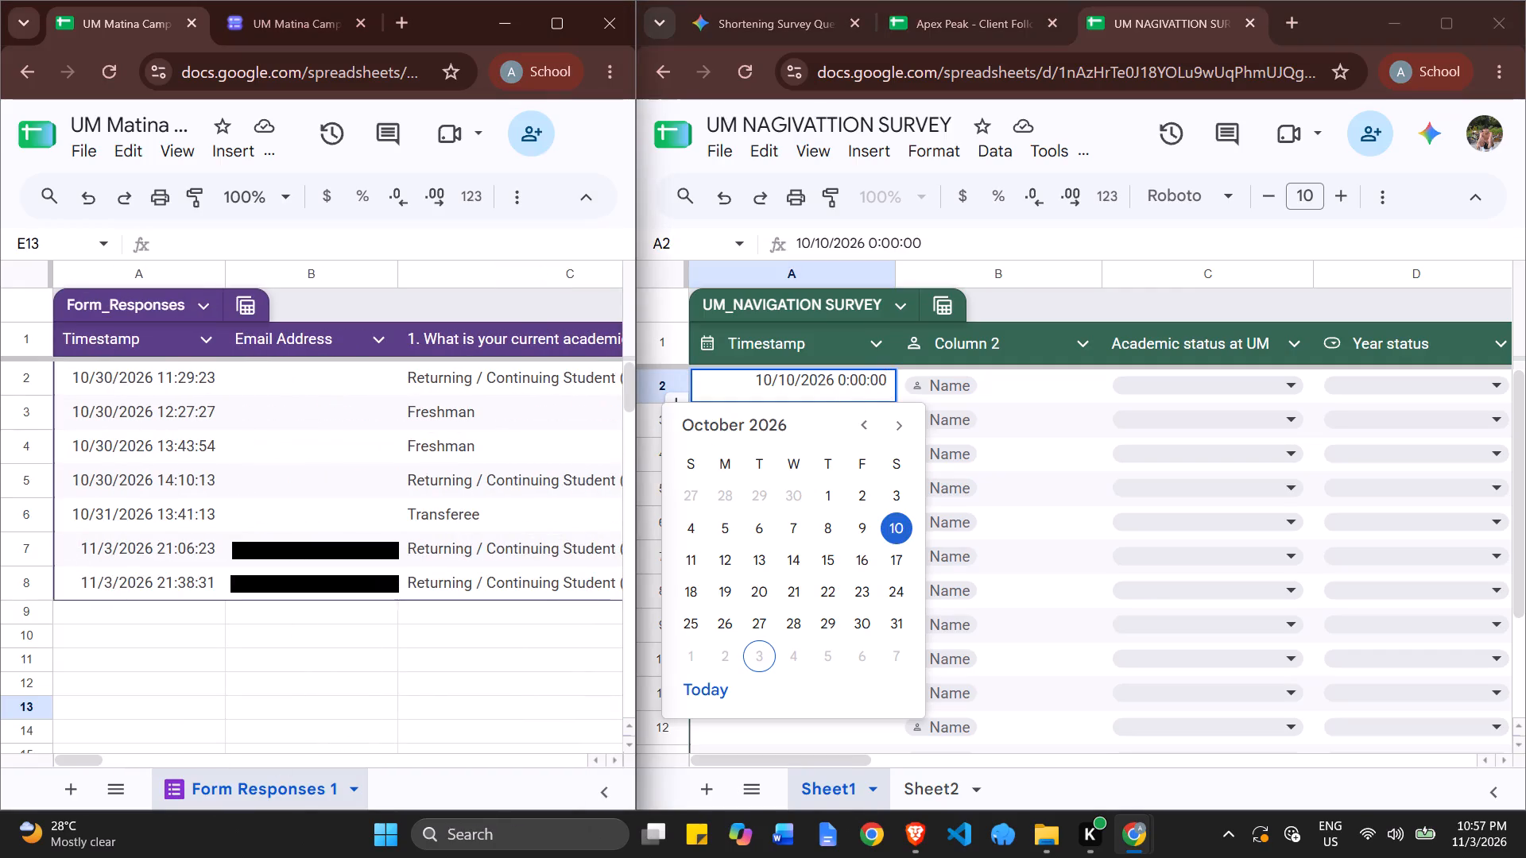
{"action": "left_click", "coordinate": [846, 379]}
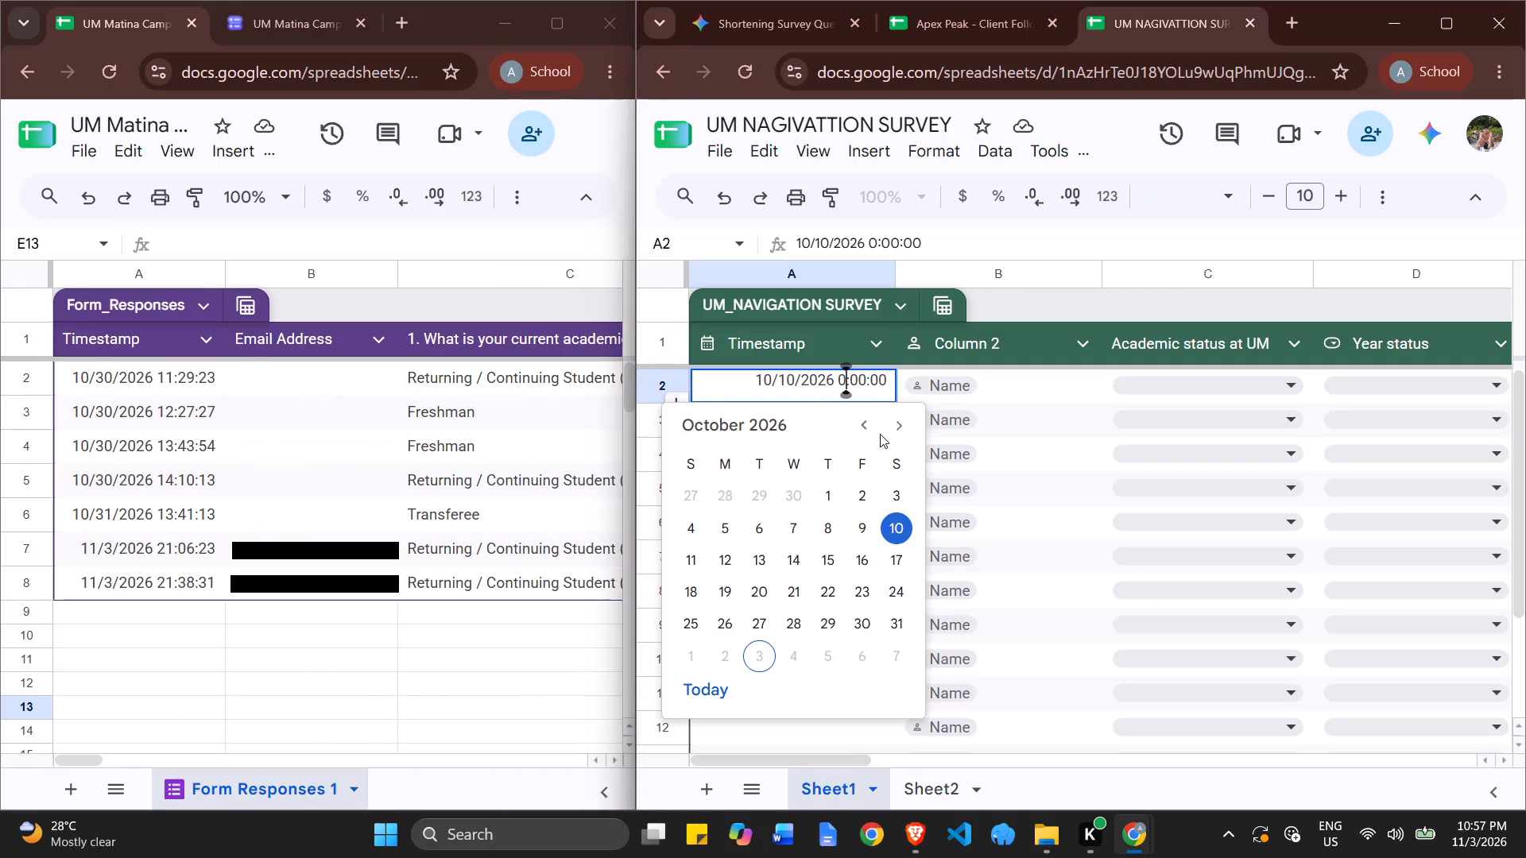
{"action": "key", "text": "BackSpace"}
{"action": "type", "text": "11"}
{"action": "key", "text": "Right"}
{"action": "key", "text": "Right"}
{"action": "key", "text": "Right"}
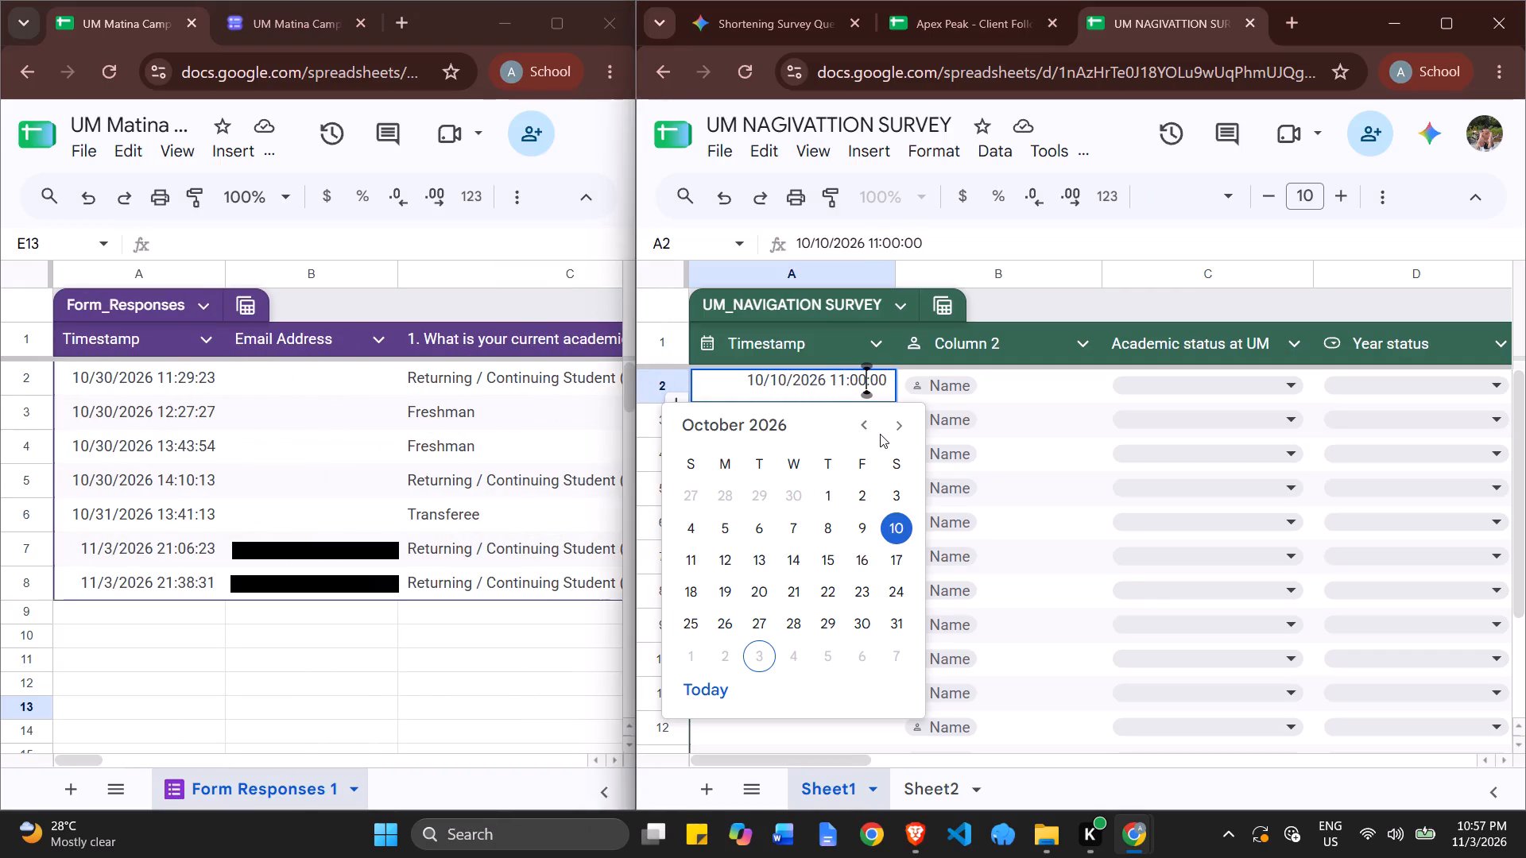
{"action": "key", "text": "BackSpace"}
{"action": "key", "text": "BackSpace"}
{"action": "key", "text": "2"}
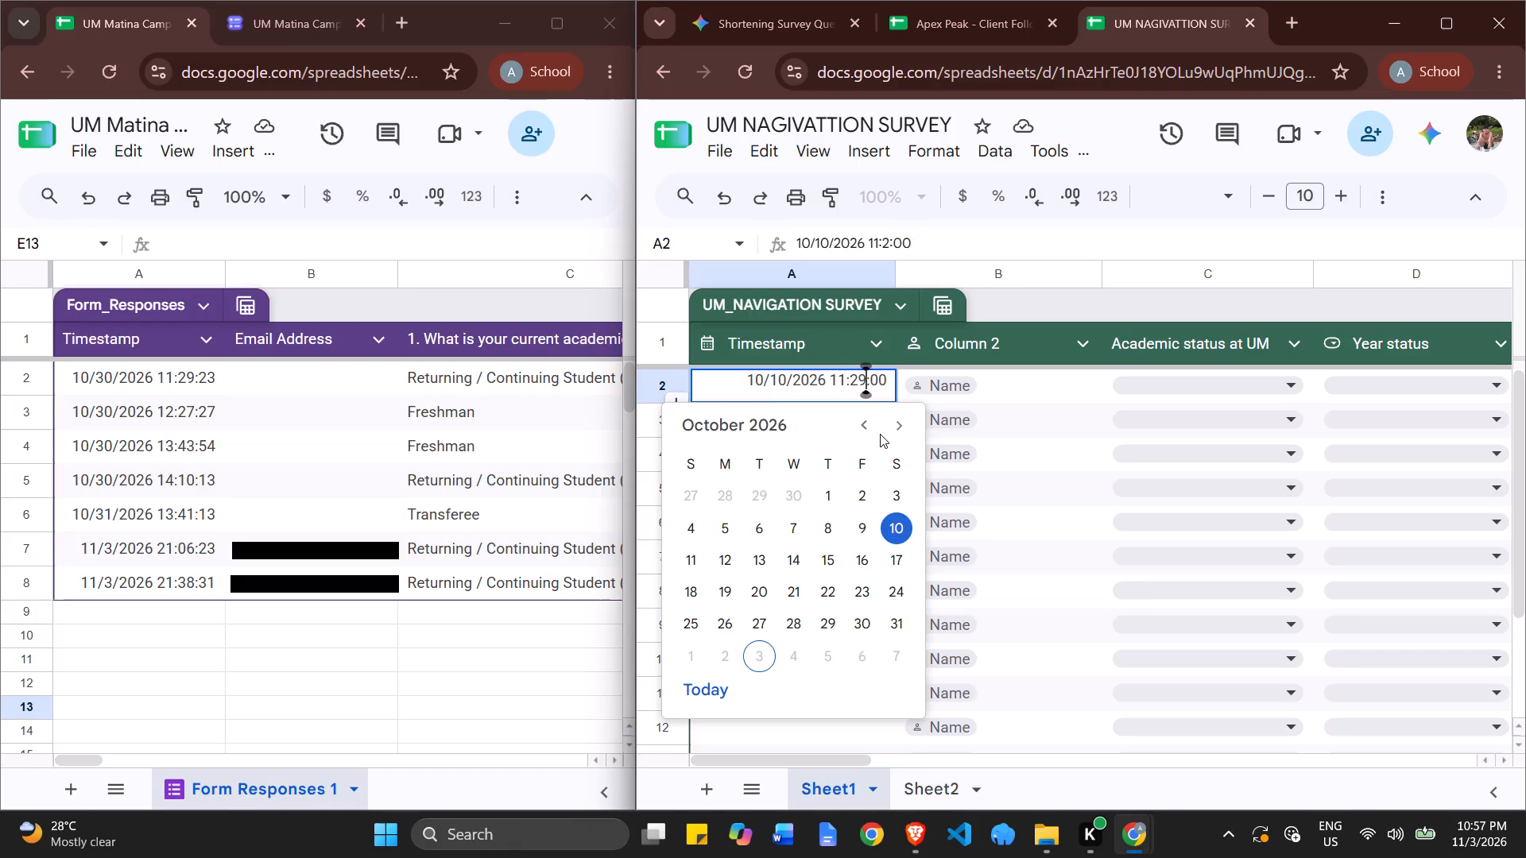
{"action": "key", "text": "9"}
{"action": "key", "text": "Right"}
{"action": "key", "text": "Right"}
{"action": "key", "text": "Right"}
{"action": "key", "text": "BackSpace"}
{"action": "key", "text": "BackSpace"}
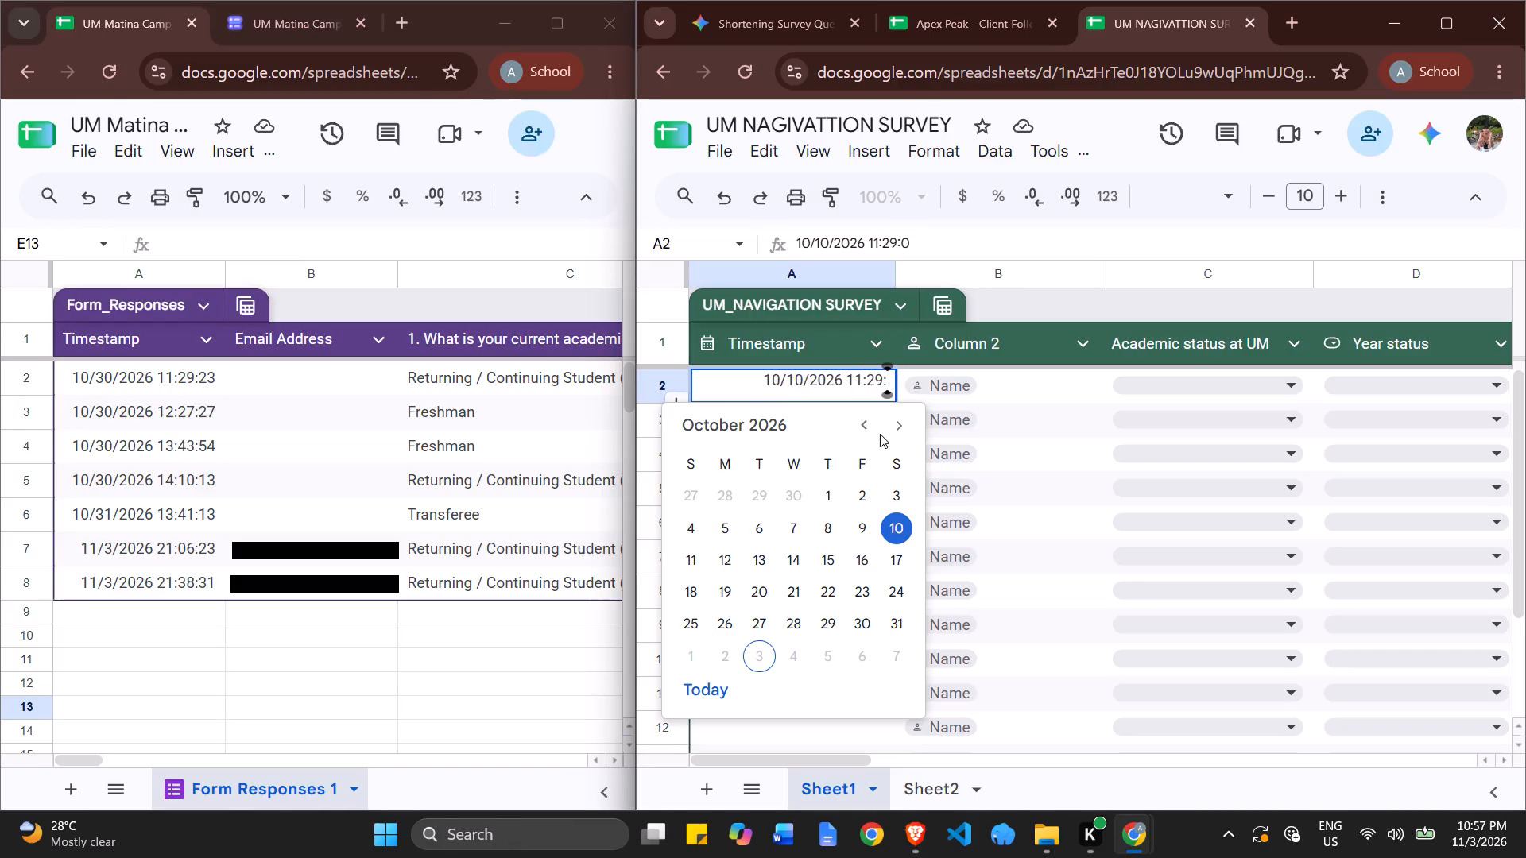
{"action": "type", "text": "23"}
{"action": "key", "text": "Return"}
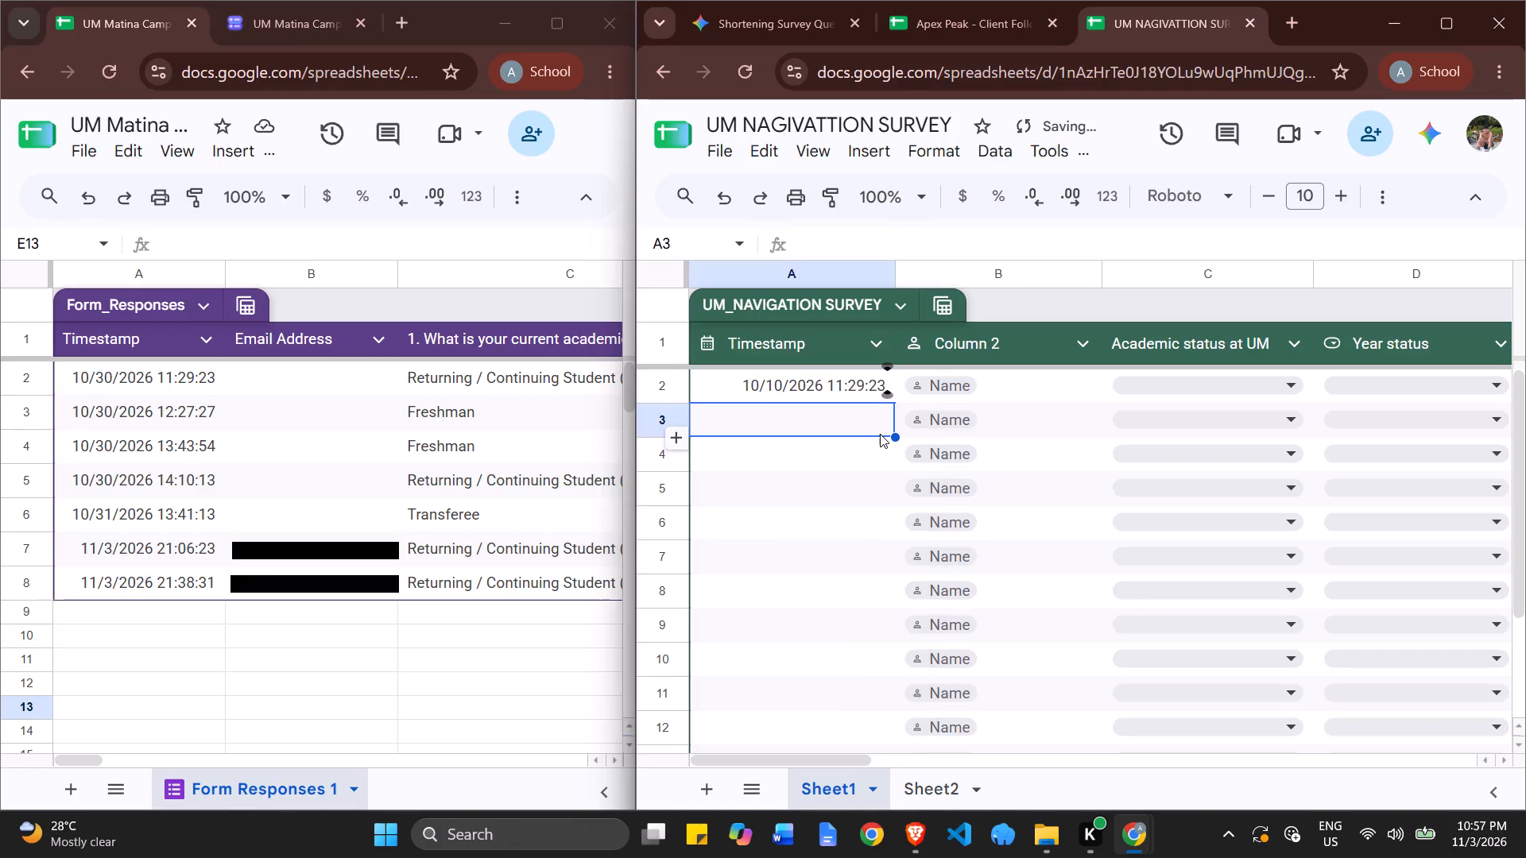
Set row 2's Academic status at UM to Returning/Continuing Student and its Year status to 4th.
{"action": "left_click", "coordinate": [1192, 388]}
{"action": "left_click", "coordinate": [1197, 424]}
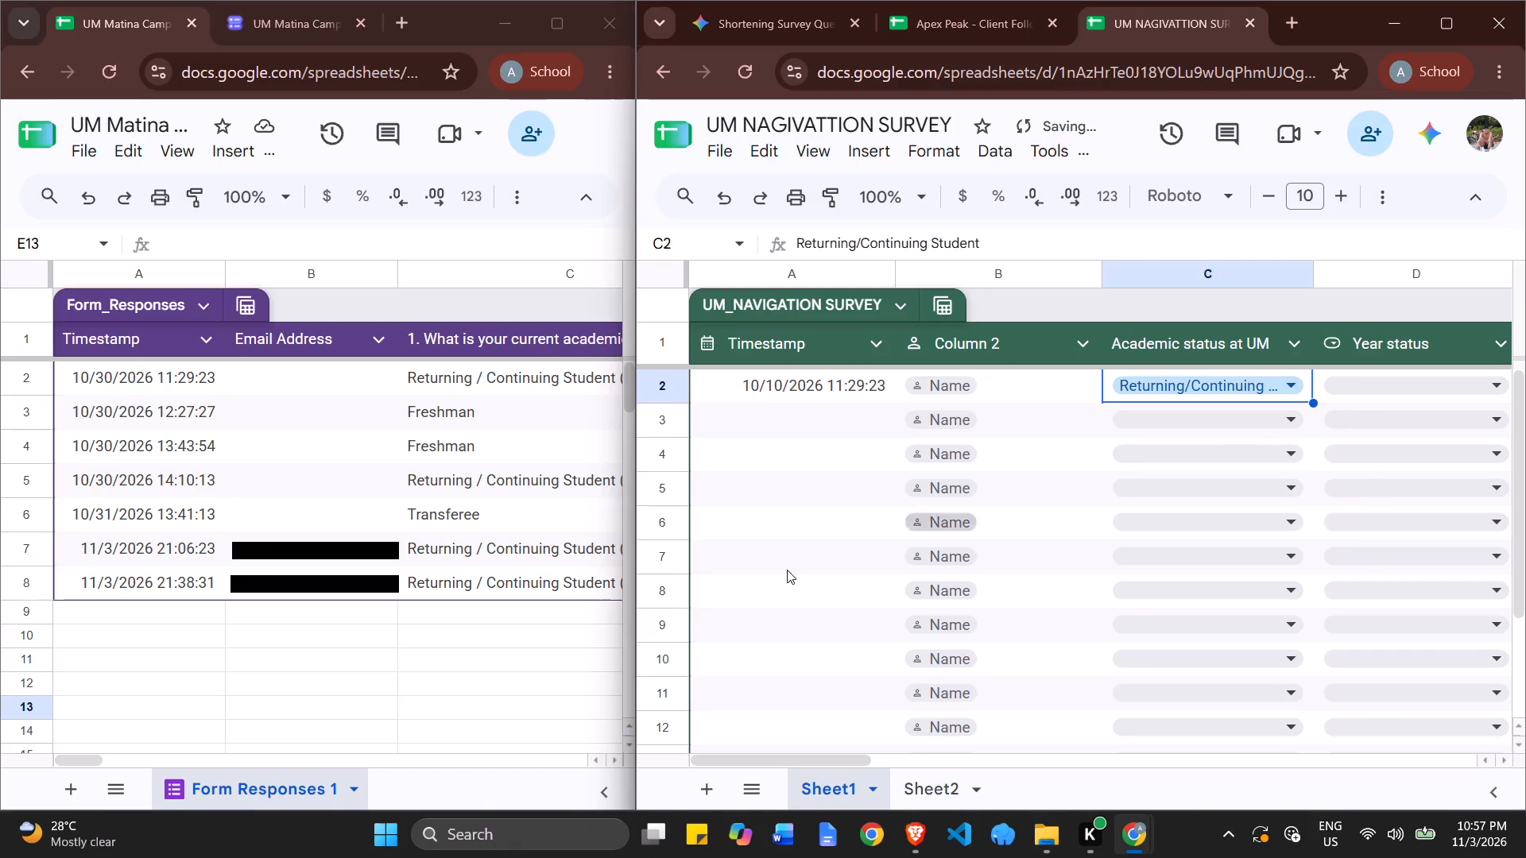
{"action": "left_click_drag", "start_coordinate": [79, 759], "coordinate": [99, 758]}
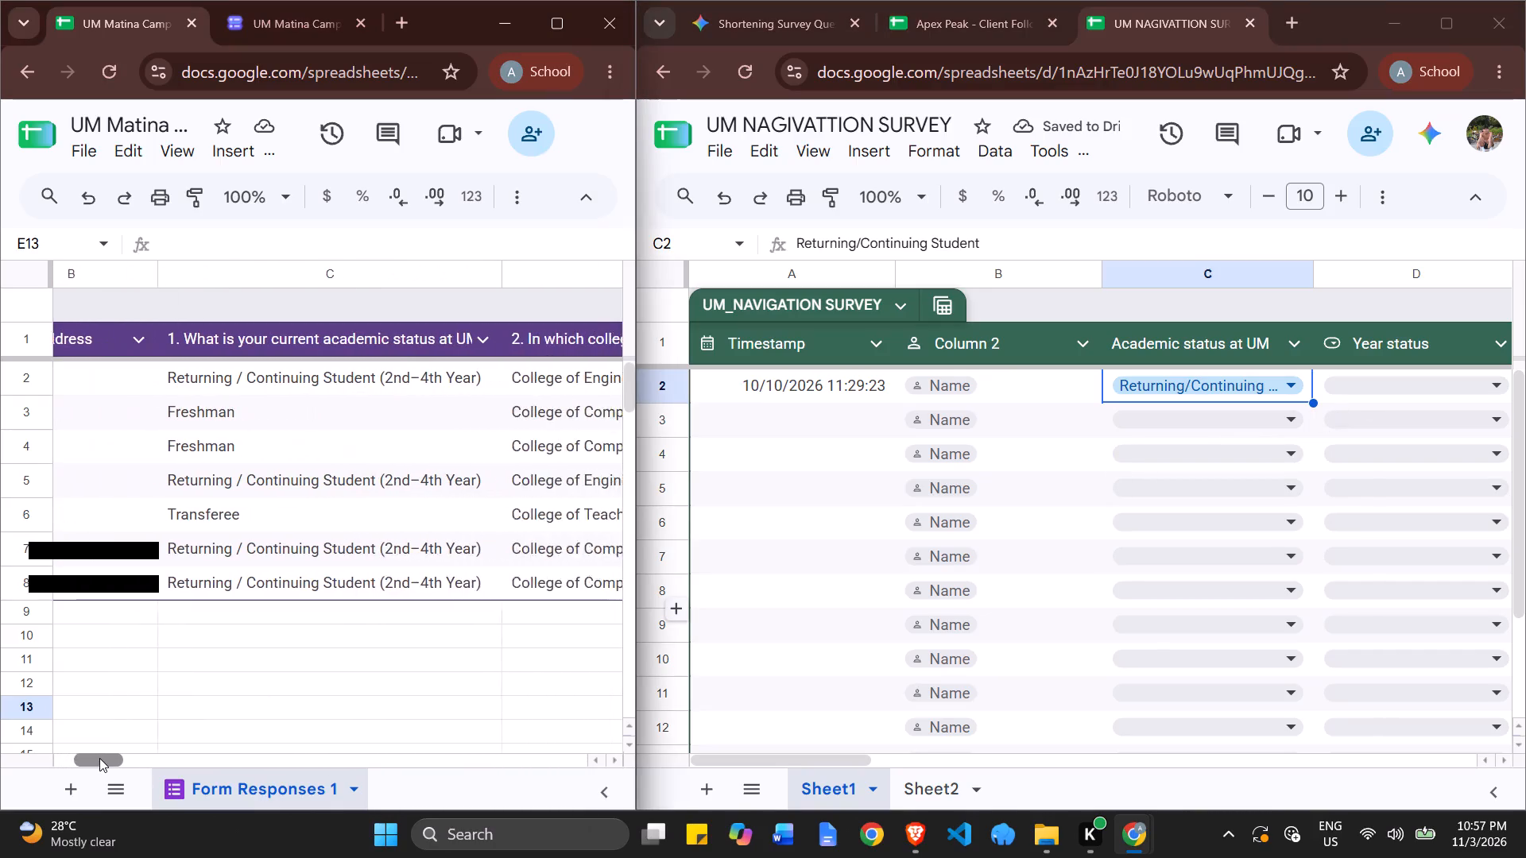
{"action": "left_click_drag", "start_coordinate": [99, 758], "coordinate": [107, 756]}
{"action": "left_click", "coordinate": [1374, 392]}
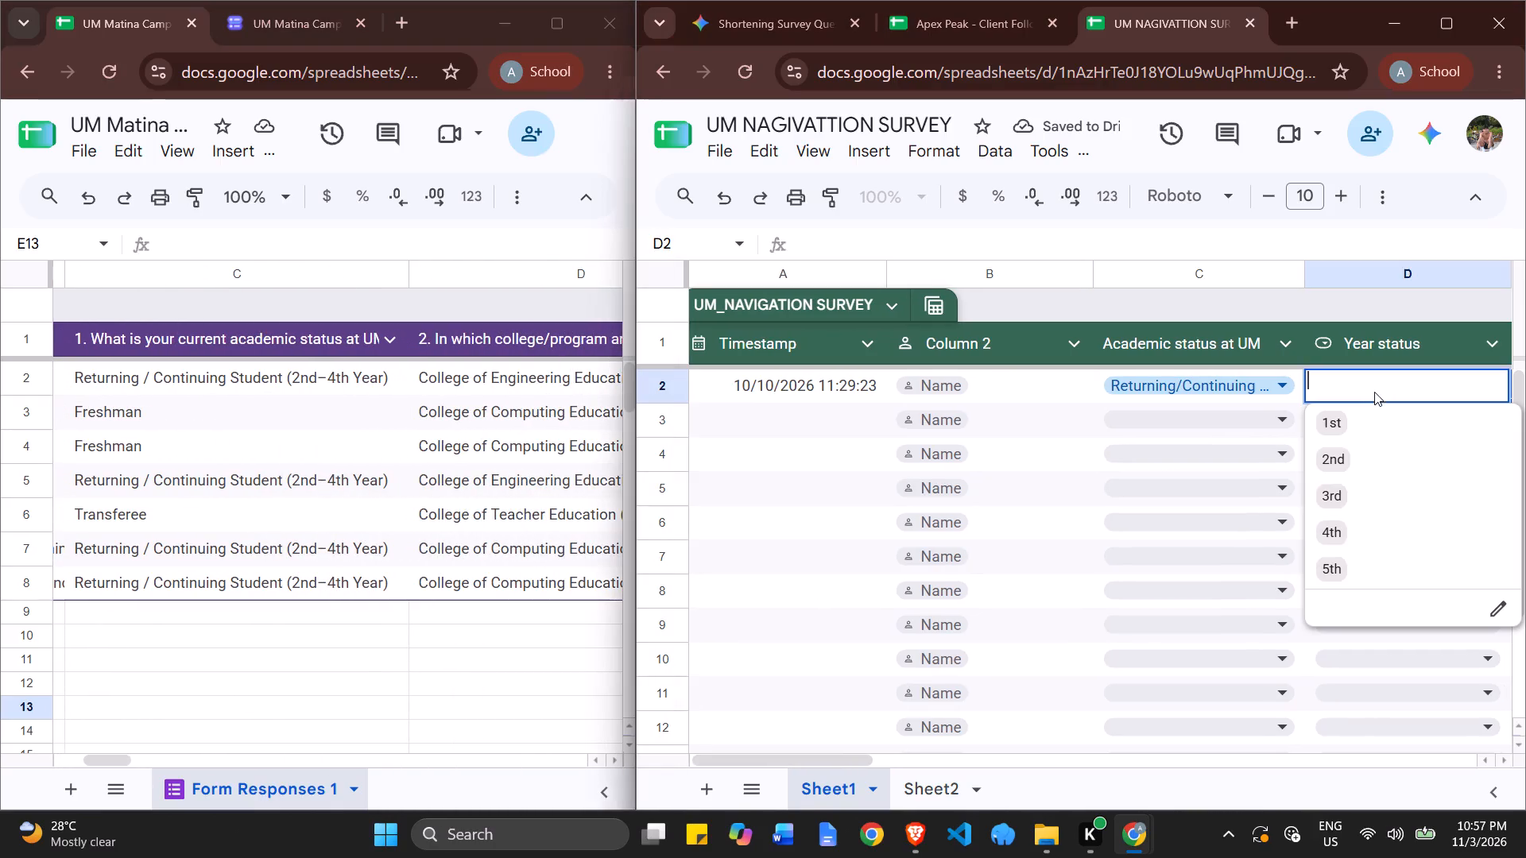
{"action": "double_click", "coordinate": [1345, 540]}
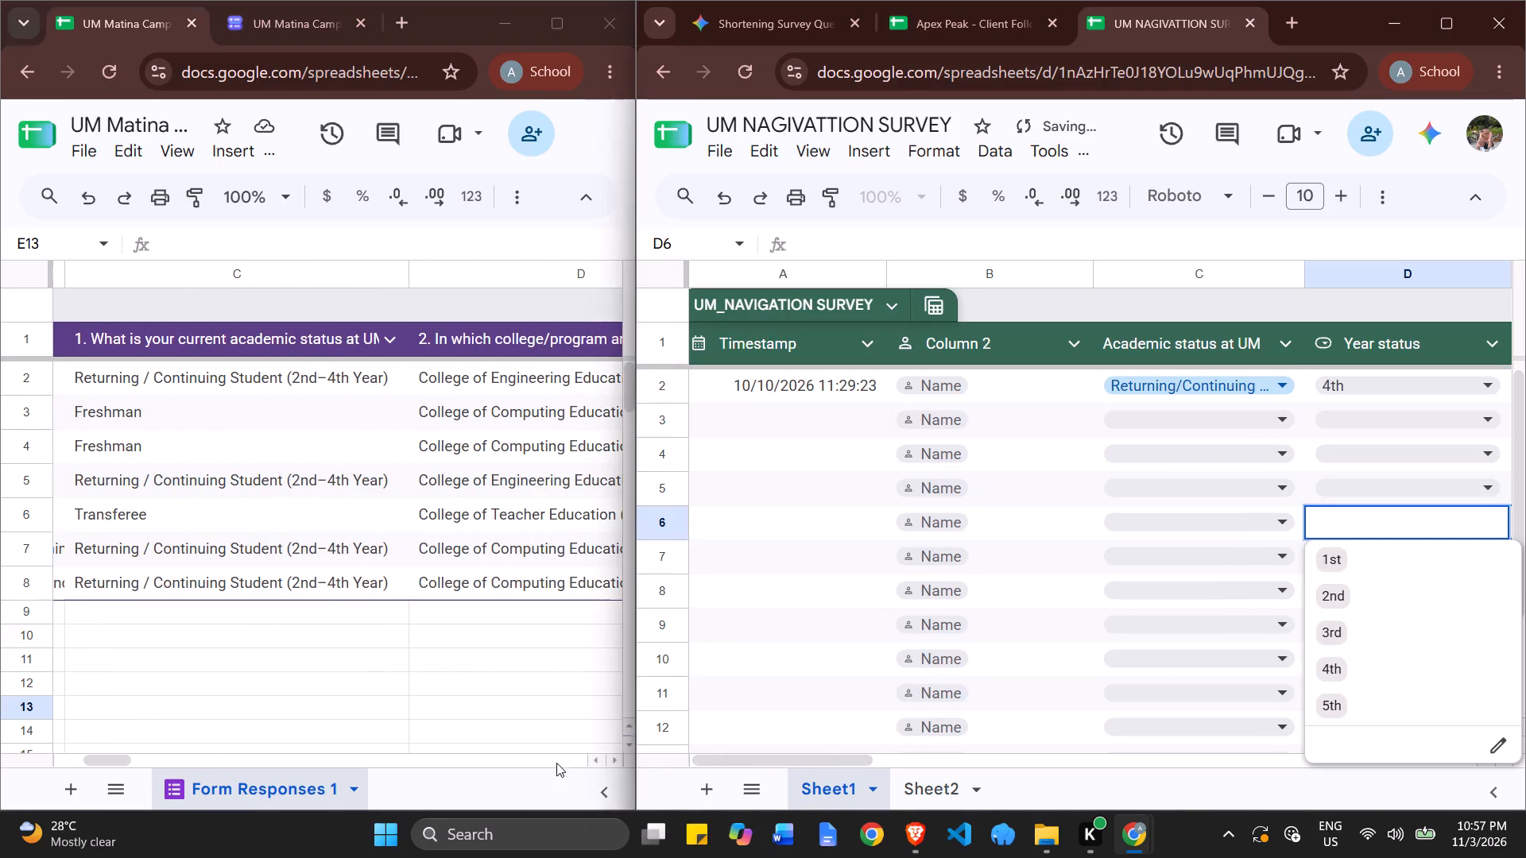
Set row 2's Department to CEE, following the first form response's college.
{"action": "left_click_drag", "start_coordinate": [125, 763], "coordinate": [145, 760]}
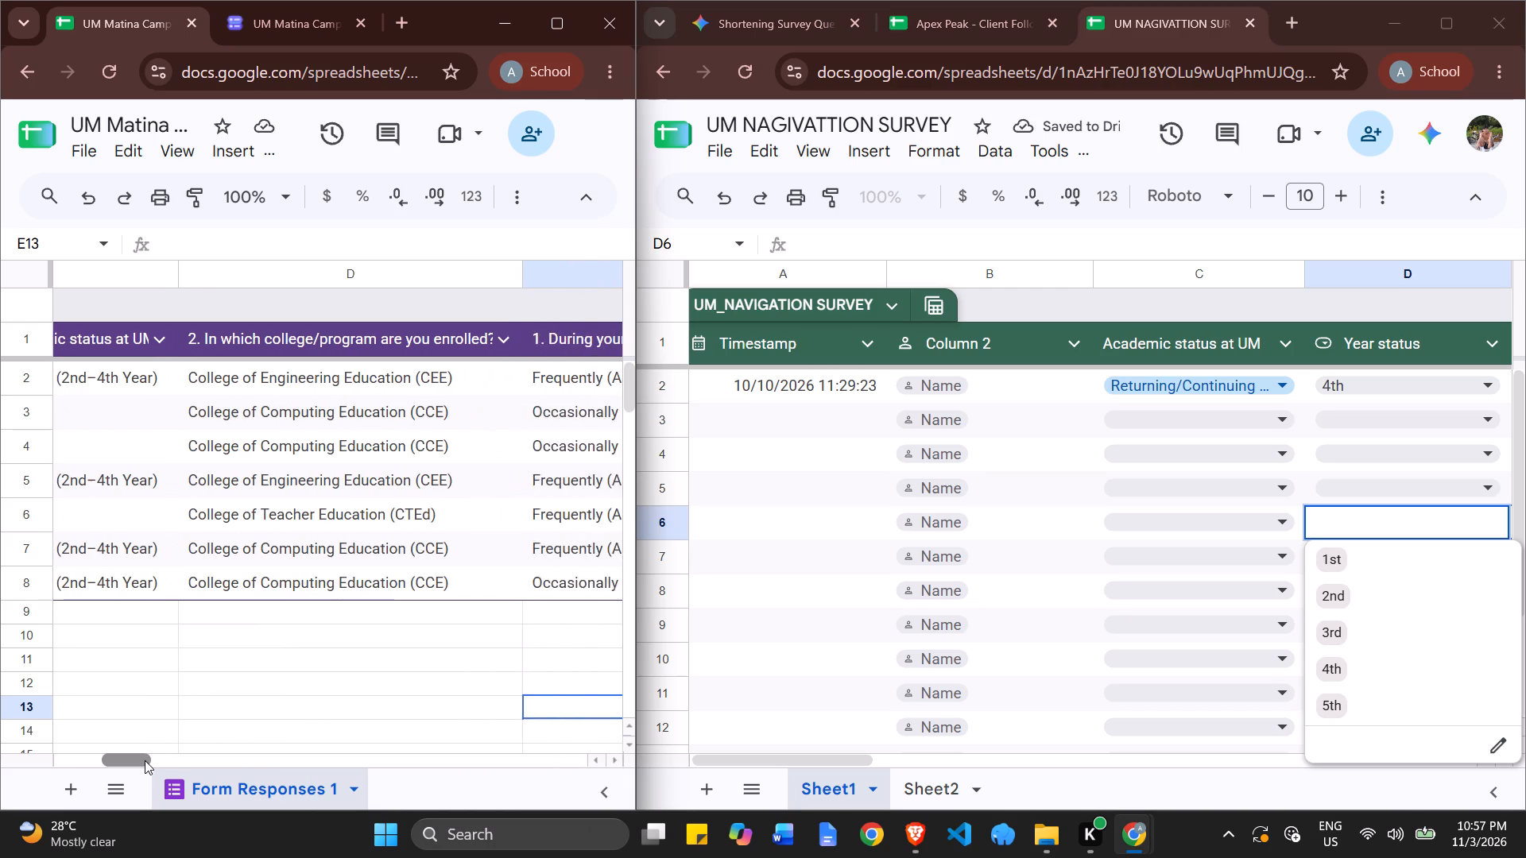
{"action": "left_click_drag", "start_coordinate": [145, 760], "coordinate": [150, 758]}
{"action": "left_click_drag", "start_coordinate": [851, 757], "coordinate": [867, 758]}
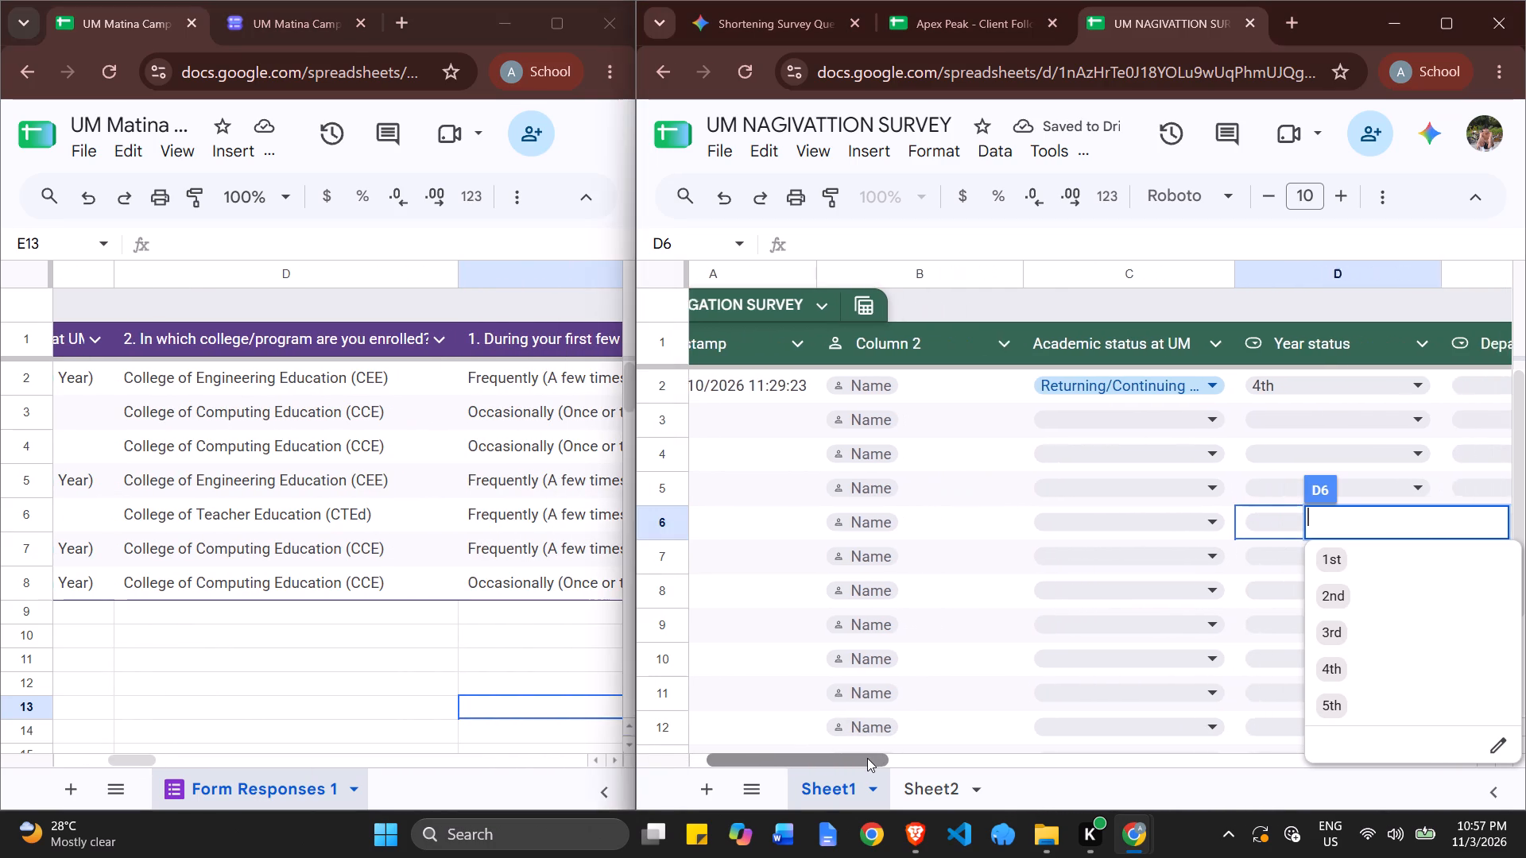
{"action": "left_click_drag", "start_coordinate": [867, 758], "coordinate": [917, 748]}
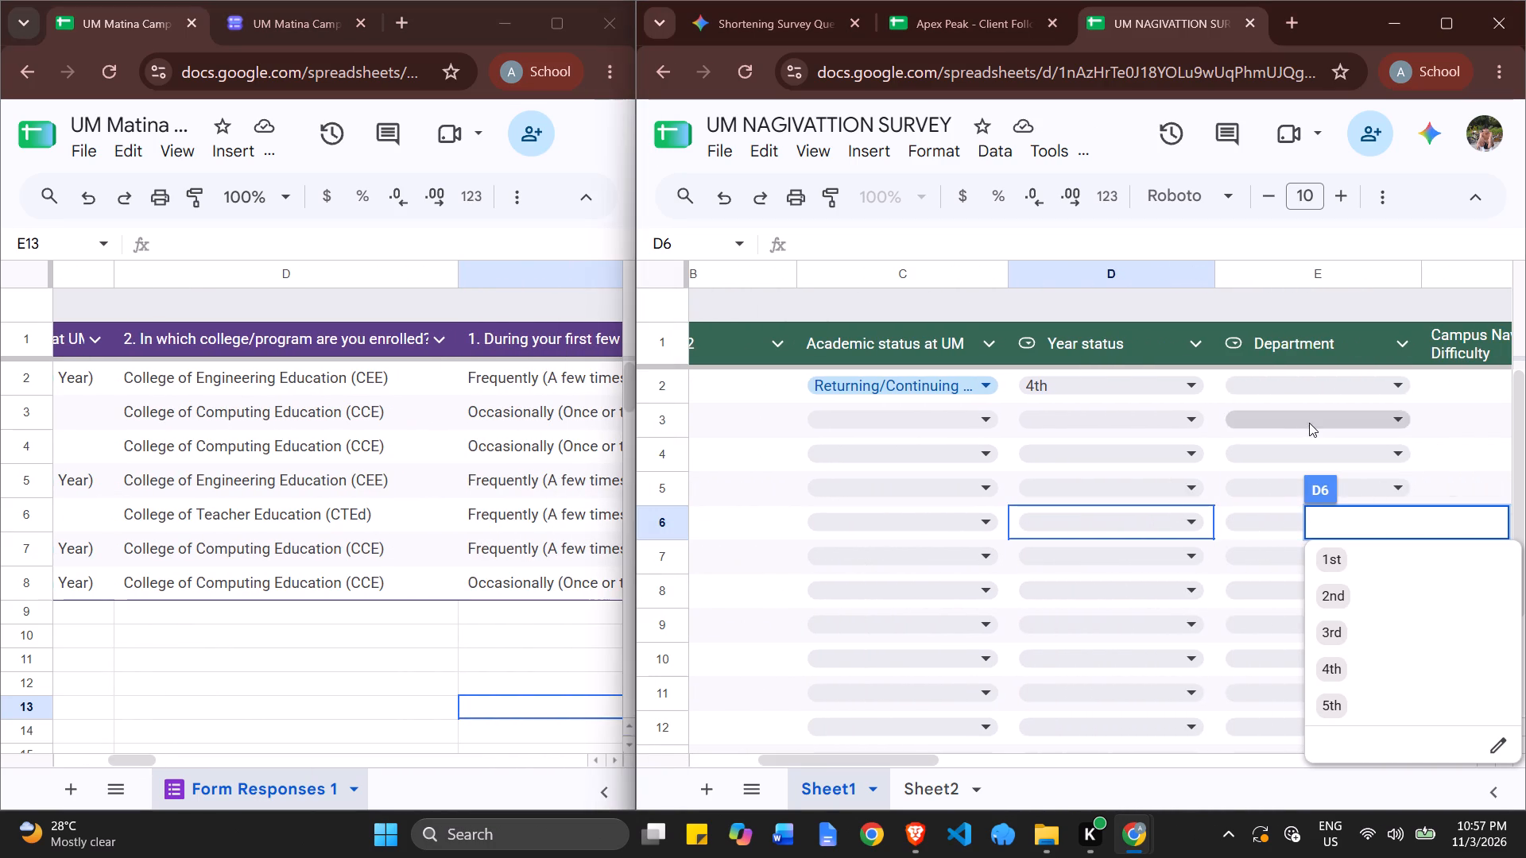
{"action": "left_click", "coordinate": [1321, 383]}
{"action": "left_click", "coordinate": [1253, 468]}
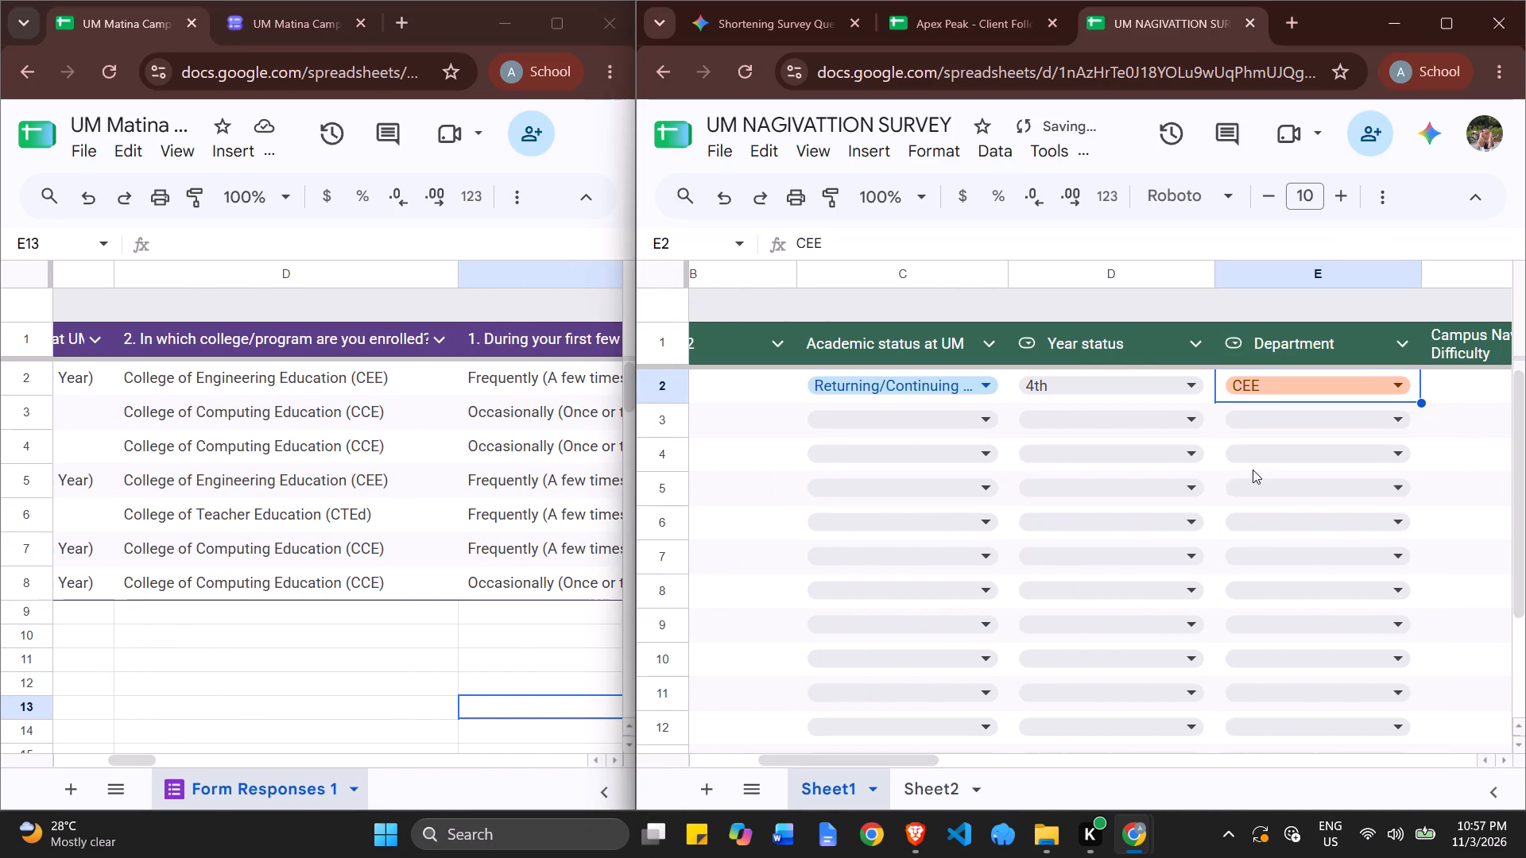
Enter "A few times a week" in row 2's Campus Navigation Difficulty cell, following the first form response.
{"action": "left_click_drag", "start_coordinate": [896, 759], "coordinate": [958, 759]}
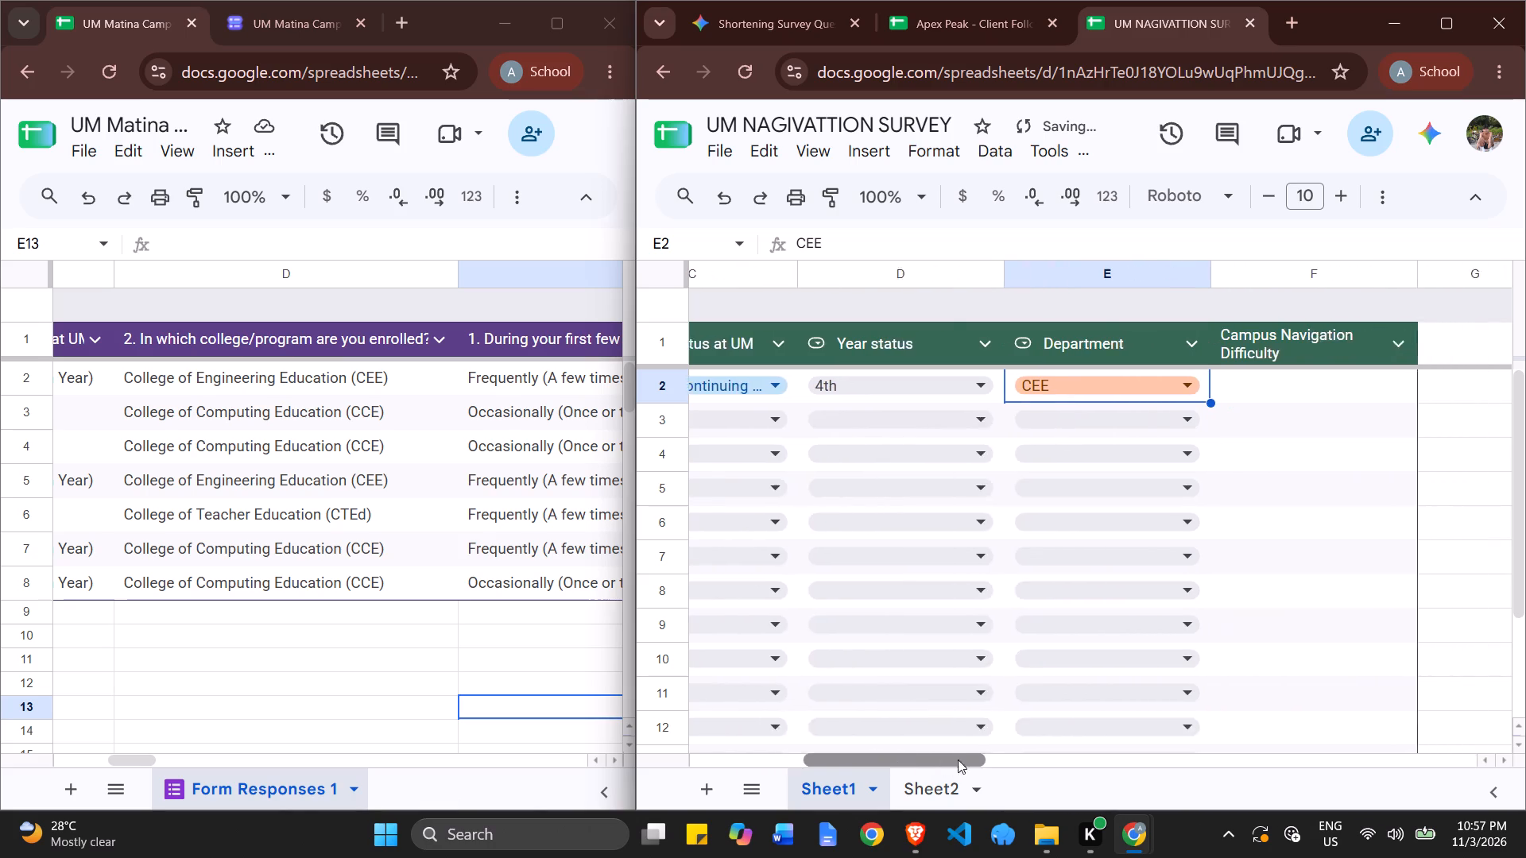
{"action": "left_click_drag", "start_coordinate": [958, 759], "coordinate": [972, 758]}
{"action": "left_click_drag", "start_coordinate": [137, 762], "coordinate": [158, 762]}
{"action": "left_click", "coordinate": [1213, 393]}
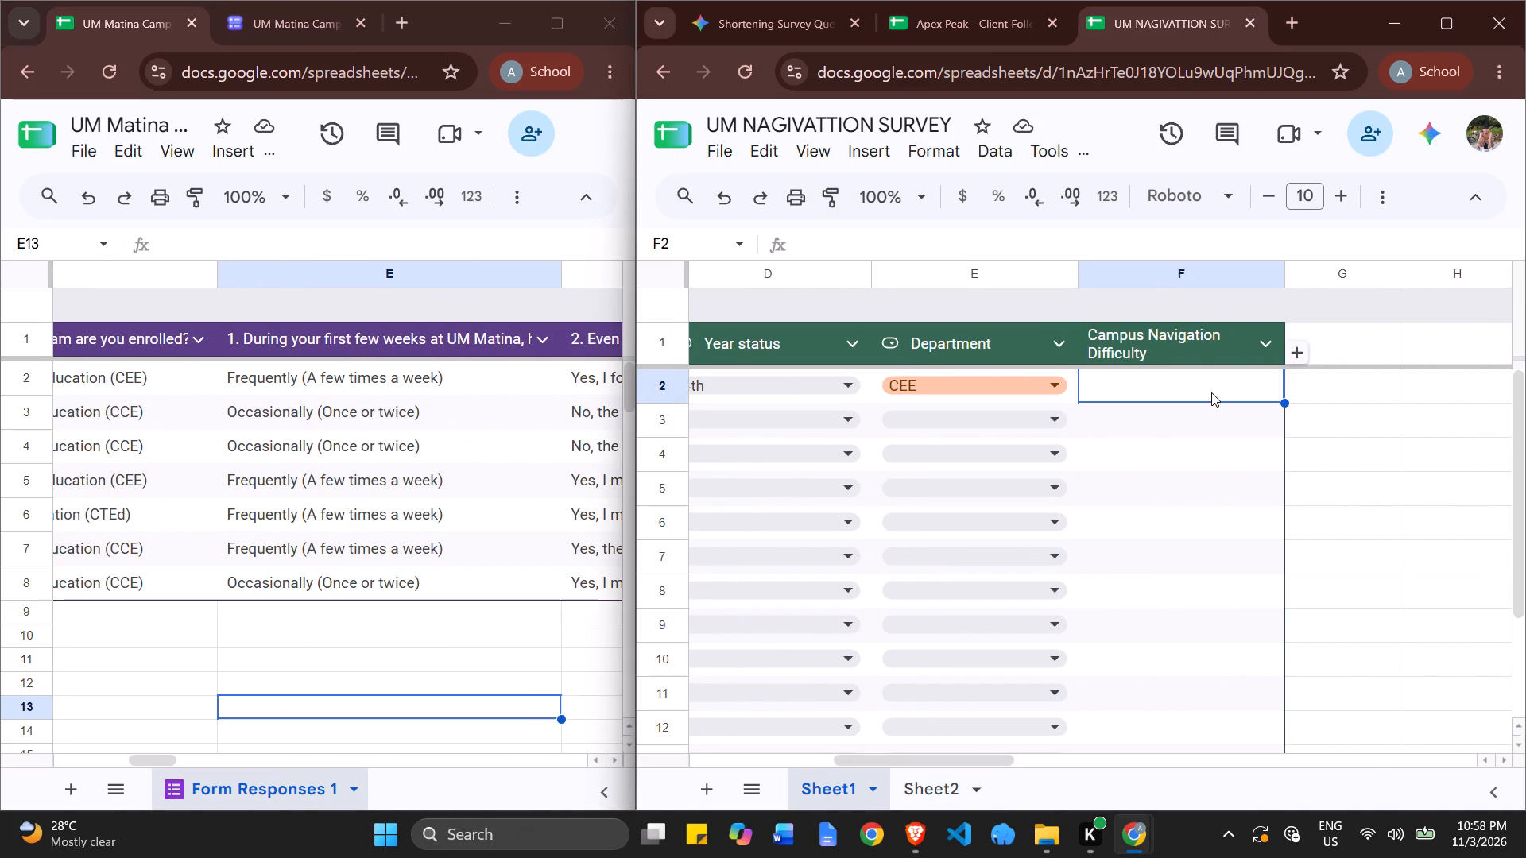
{"action": "double_click", "coordinate": [1210, 392]}
{"action": "type", "text": "Re"}
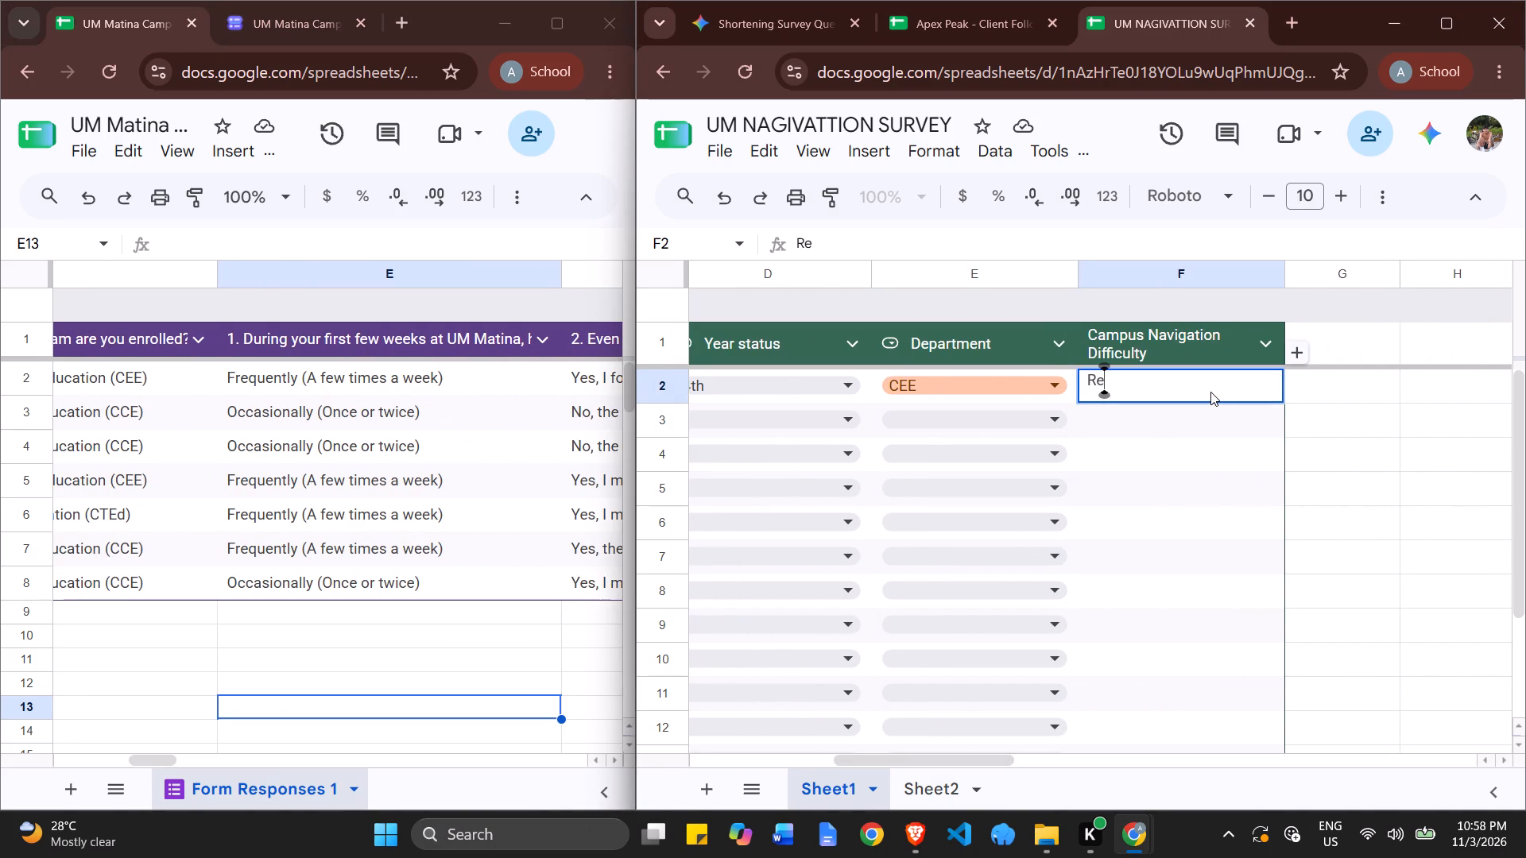
{"action": "key", "text": "BackSpace"}
{"action": "key", "text": "BackSpace"}
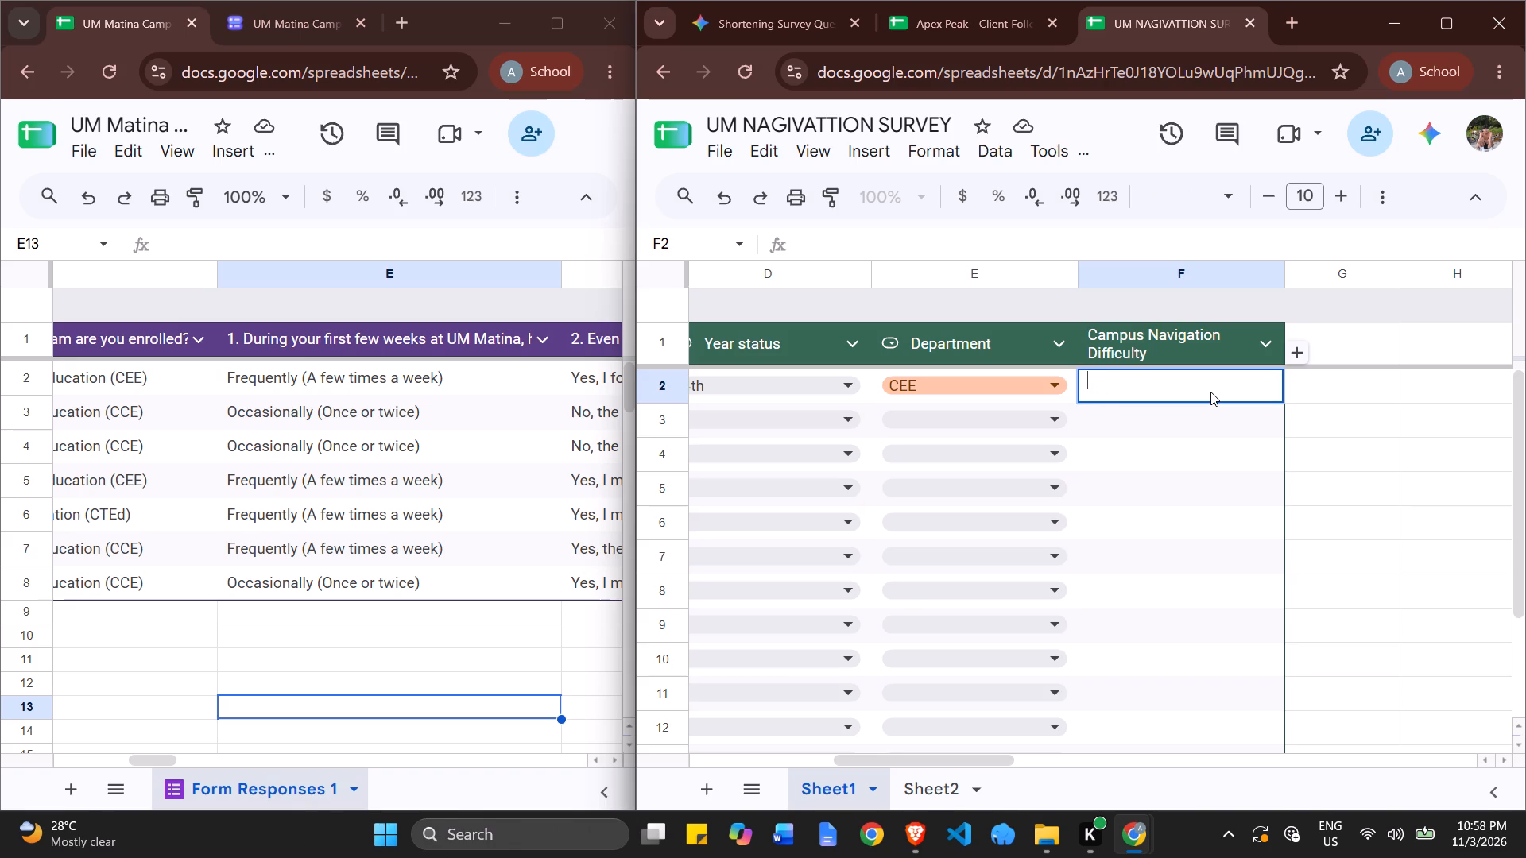
{"action": "type", "text": "A feew"}
{"action": "key", "text": "BackSpace"}
{"action": "key", "text": "BackSpace"}
{"action": "type", "text": "w"}
{"action": "key", "text": "space"}
{"action": "type", "text": "times a week"}
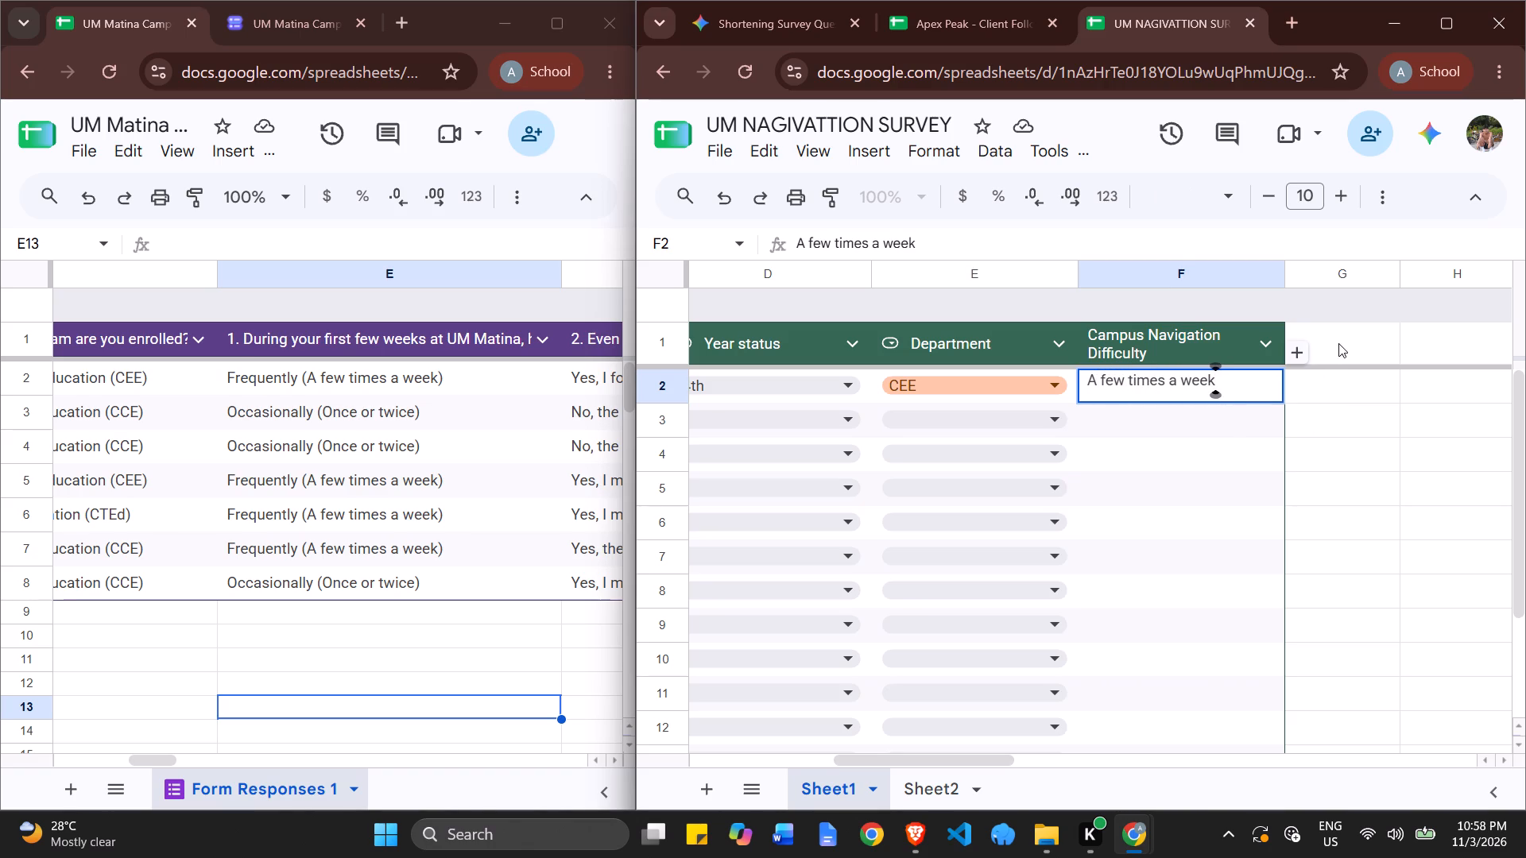
Add a new table column after Campus Navigation Difficulty.
{"action": "left_click", "coordinate": [1298, 357]}
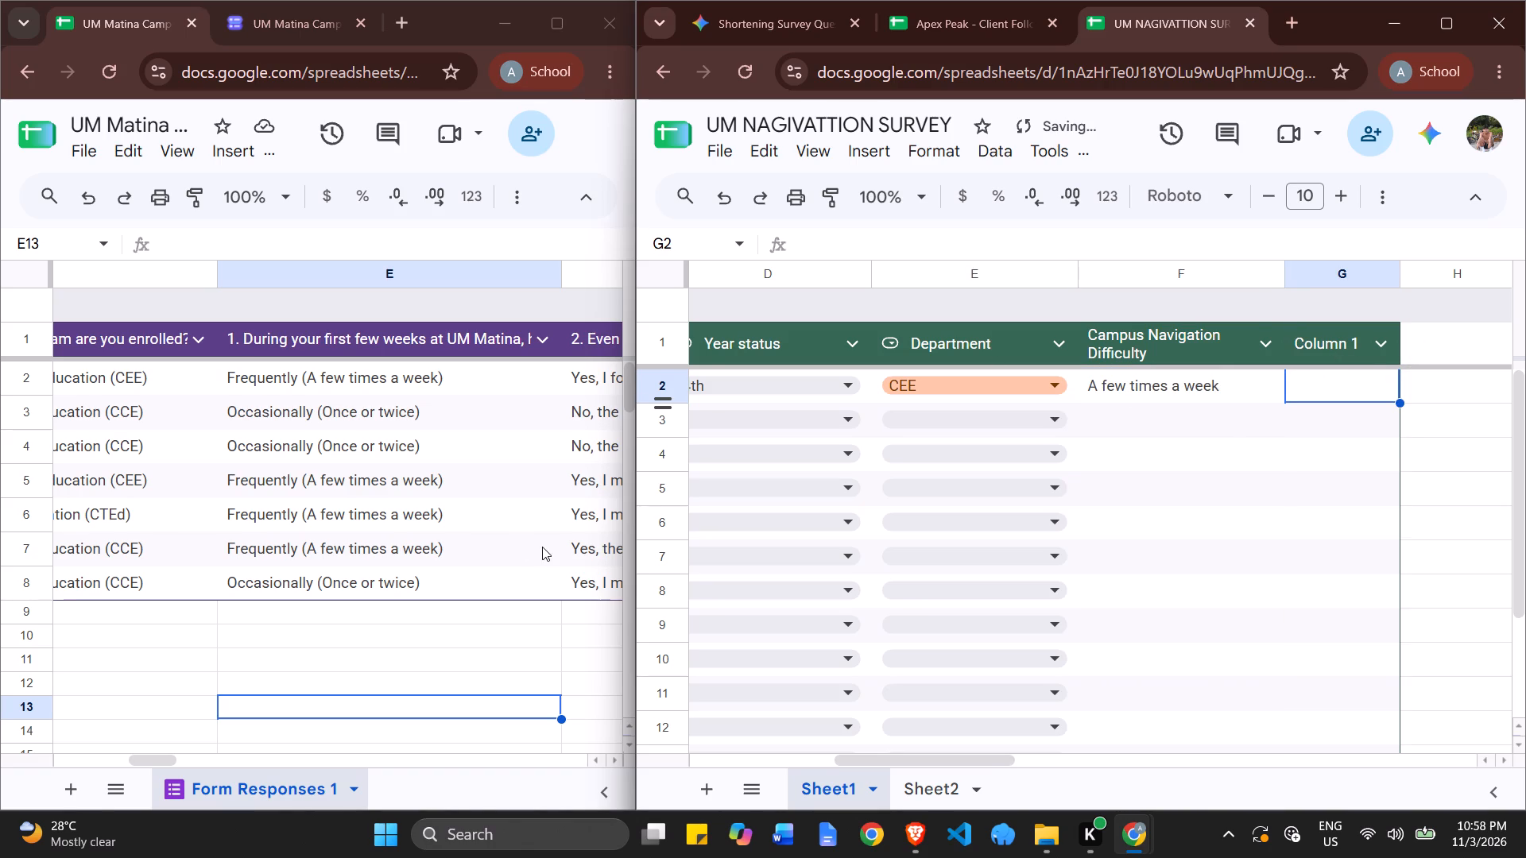
{"action": "left_click_drag", "start_coordinate": [153, 764], "coordinate": [366, 743]}
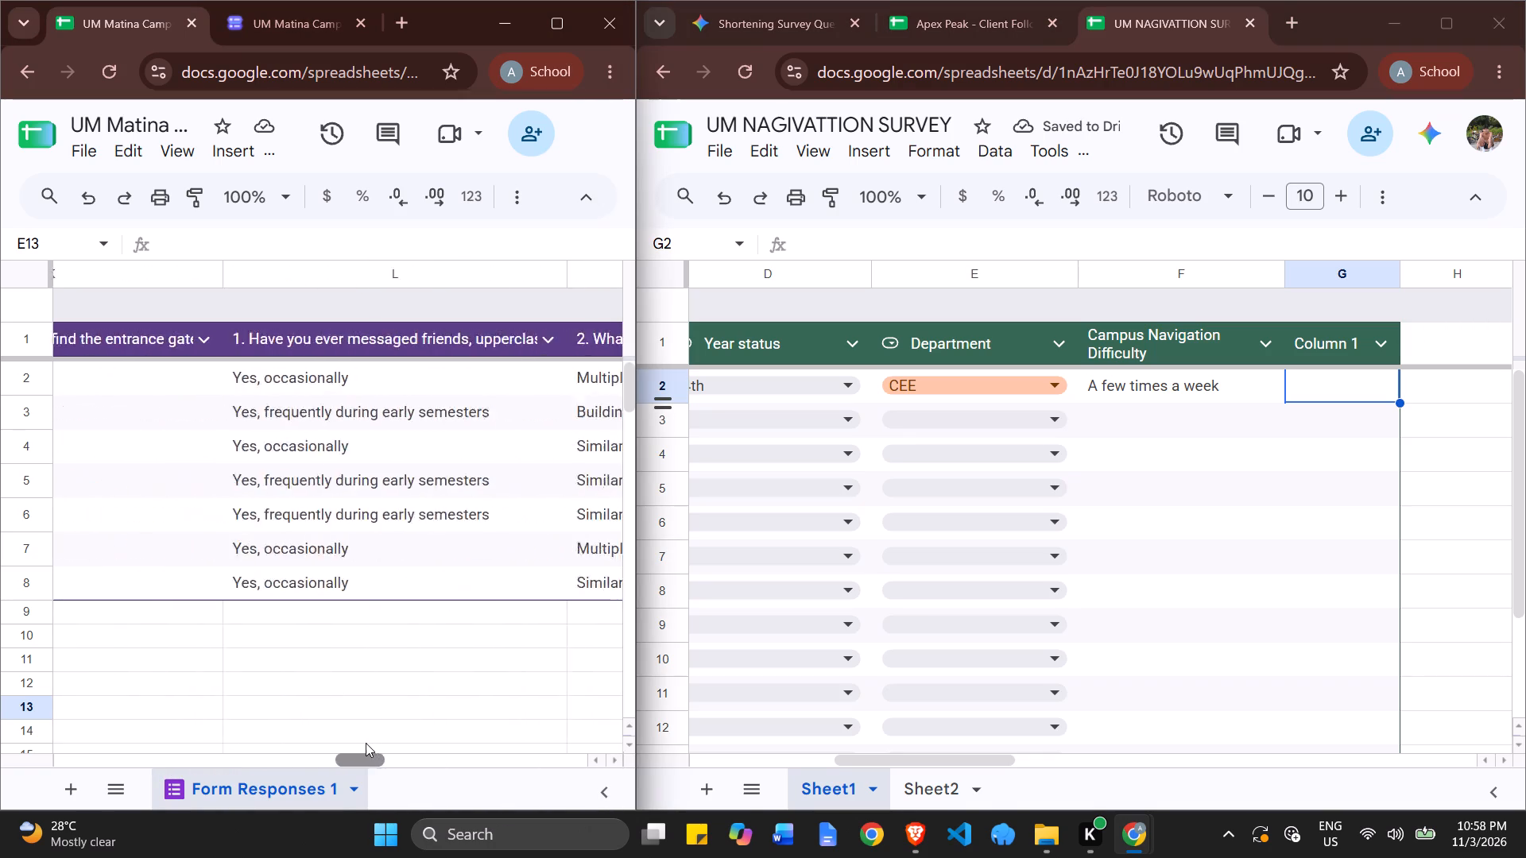
{"action": "left_click_drag", "start_coordinate": [366, 743], "coordinate": [279, 749]}
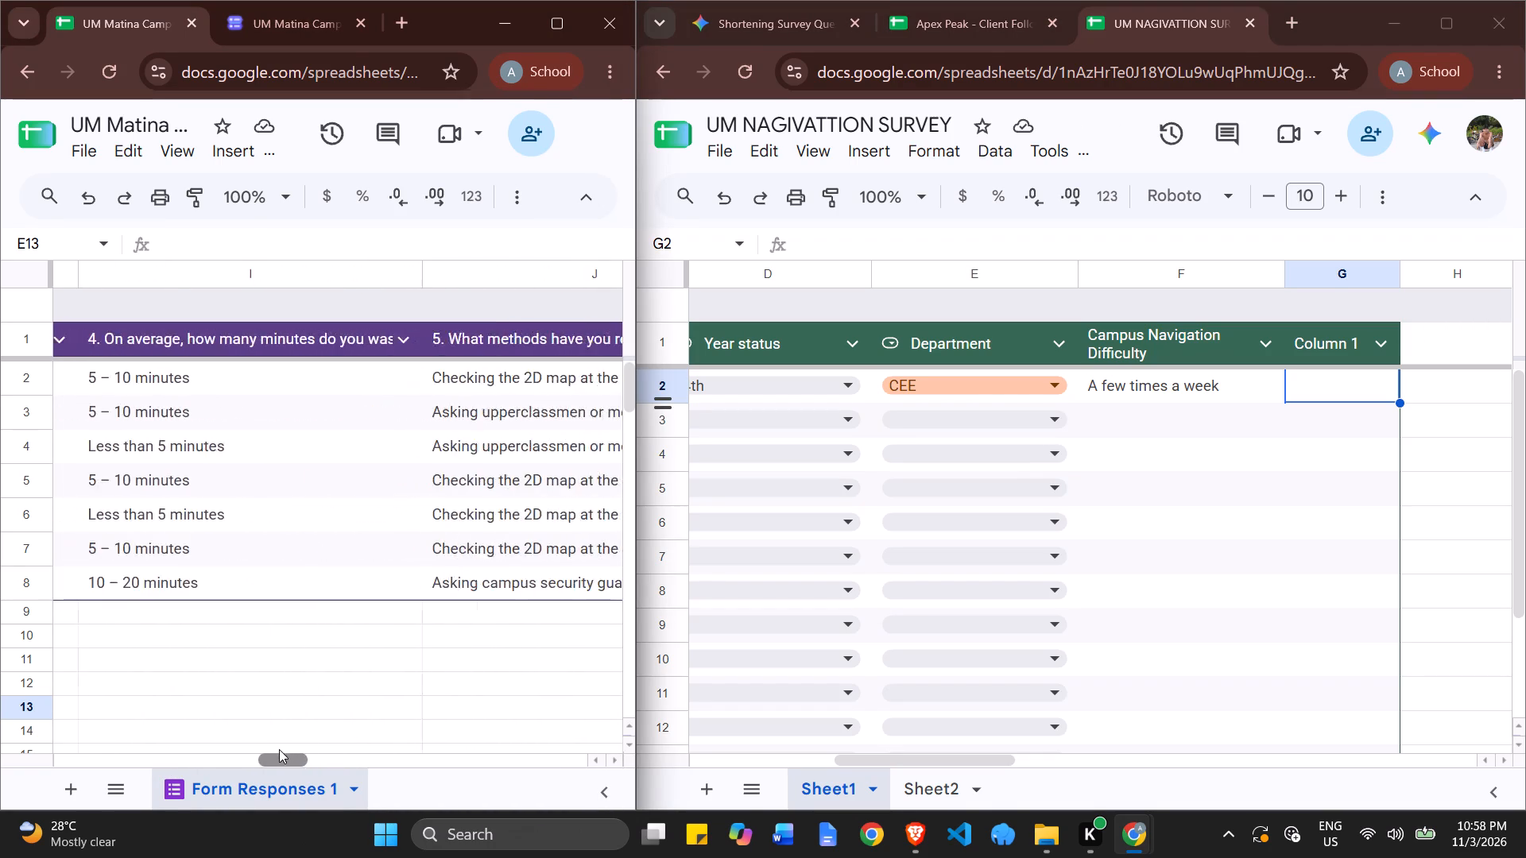
{"action": "left_click_drag", "start_coordinate": [279, 749], "coordinate": [143, 752]}
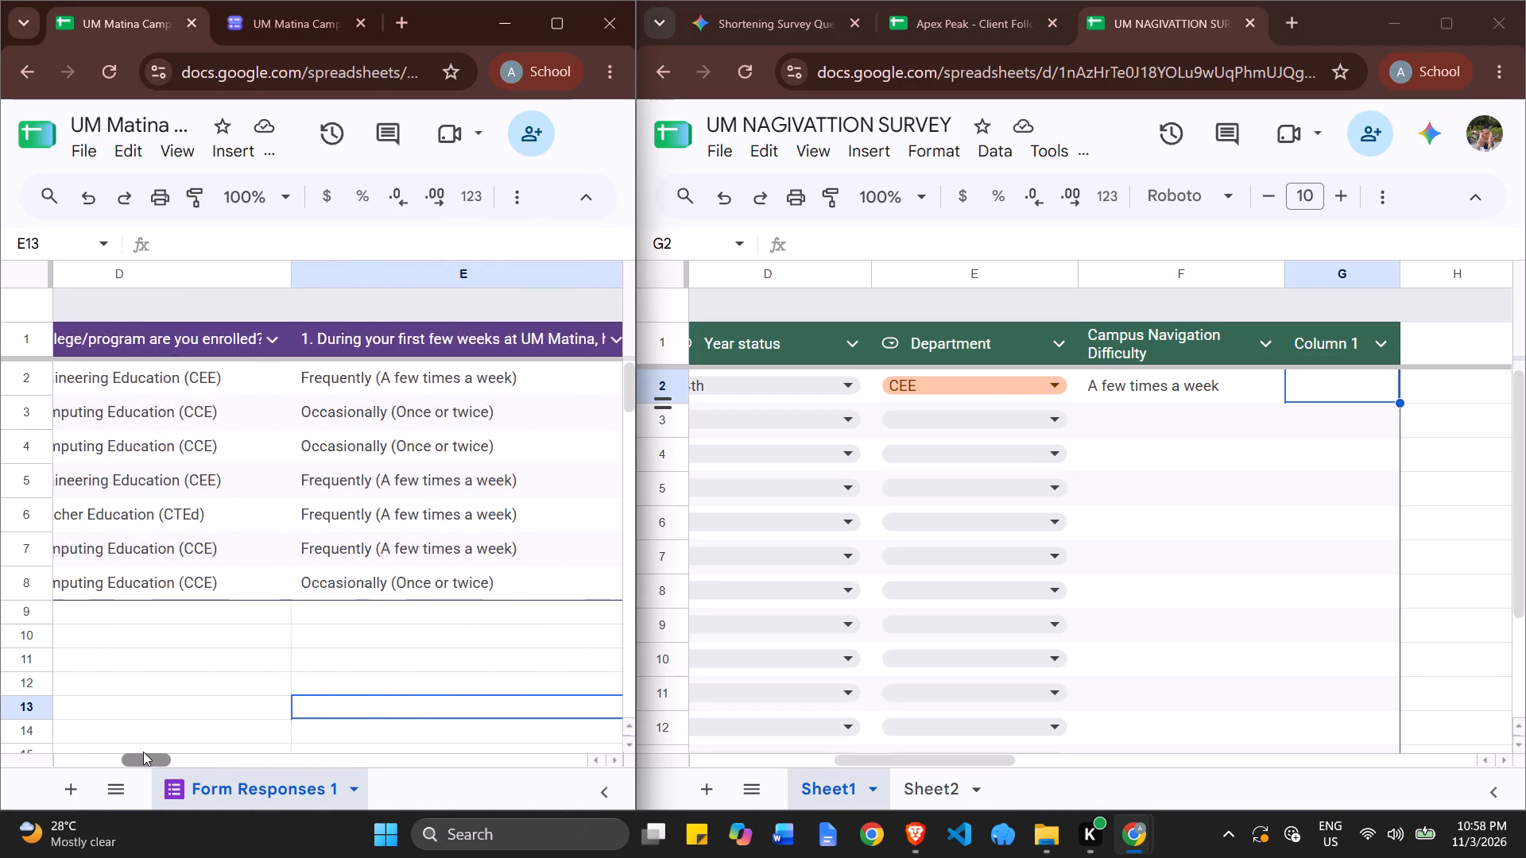
{"action": "left_click_drag", "start_coordinate": [143, 752], "coordinate": [153, 752]}
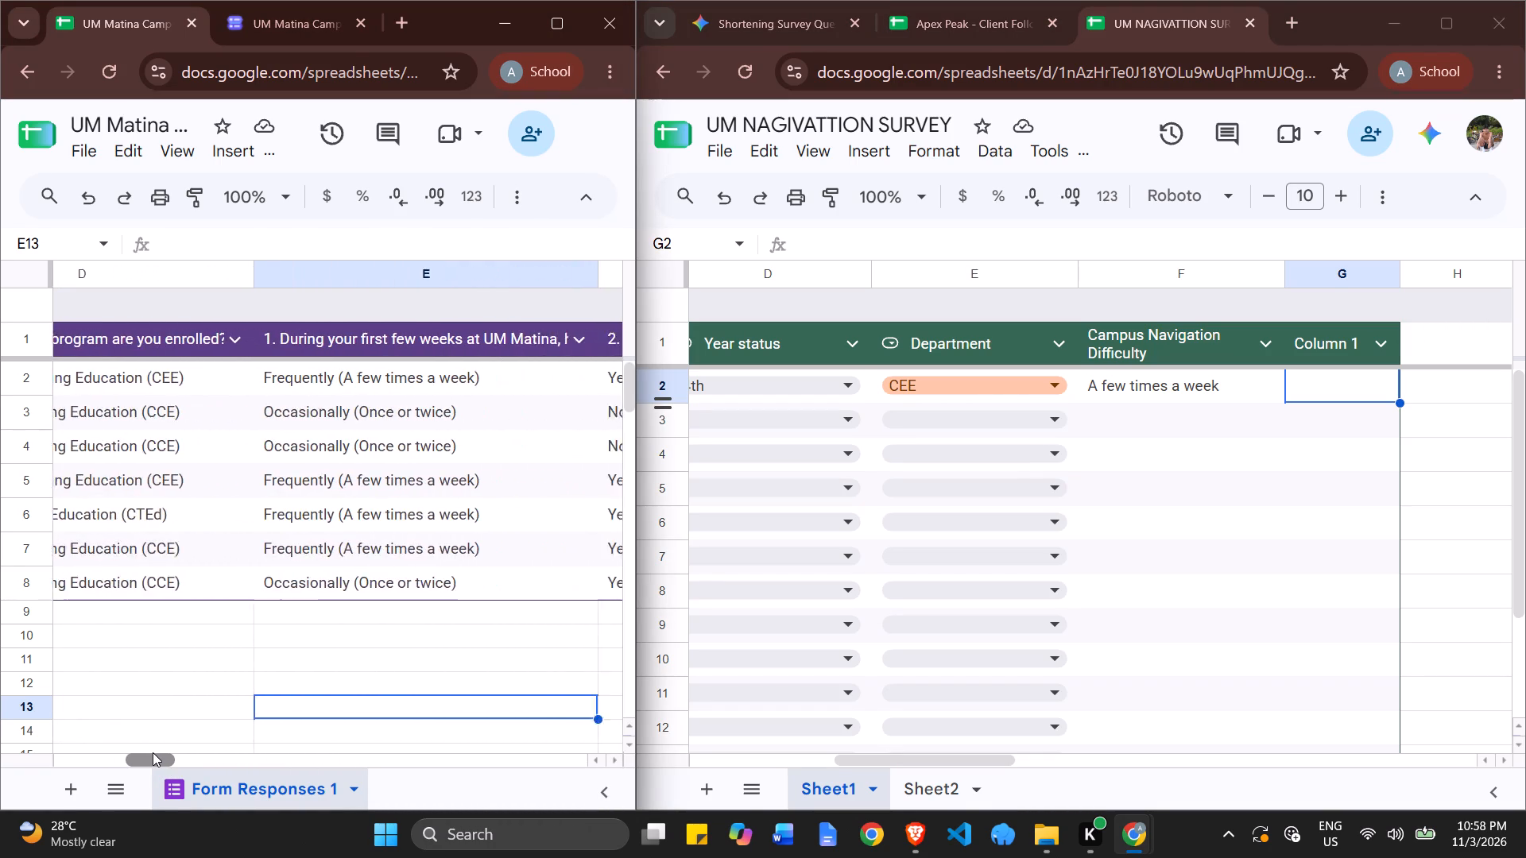
{"action": "left_click_drag", "start_coordinate": [153, 752], "coordinate": [192, 754]}
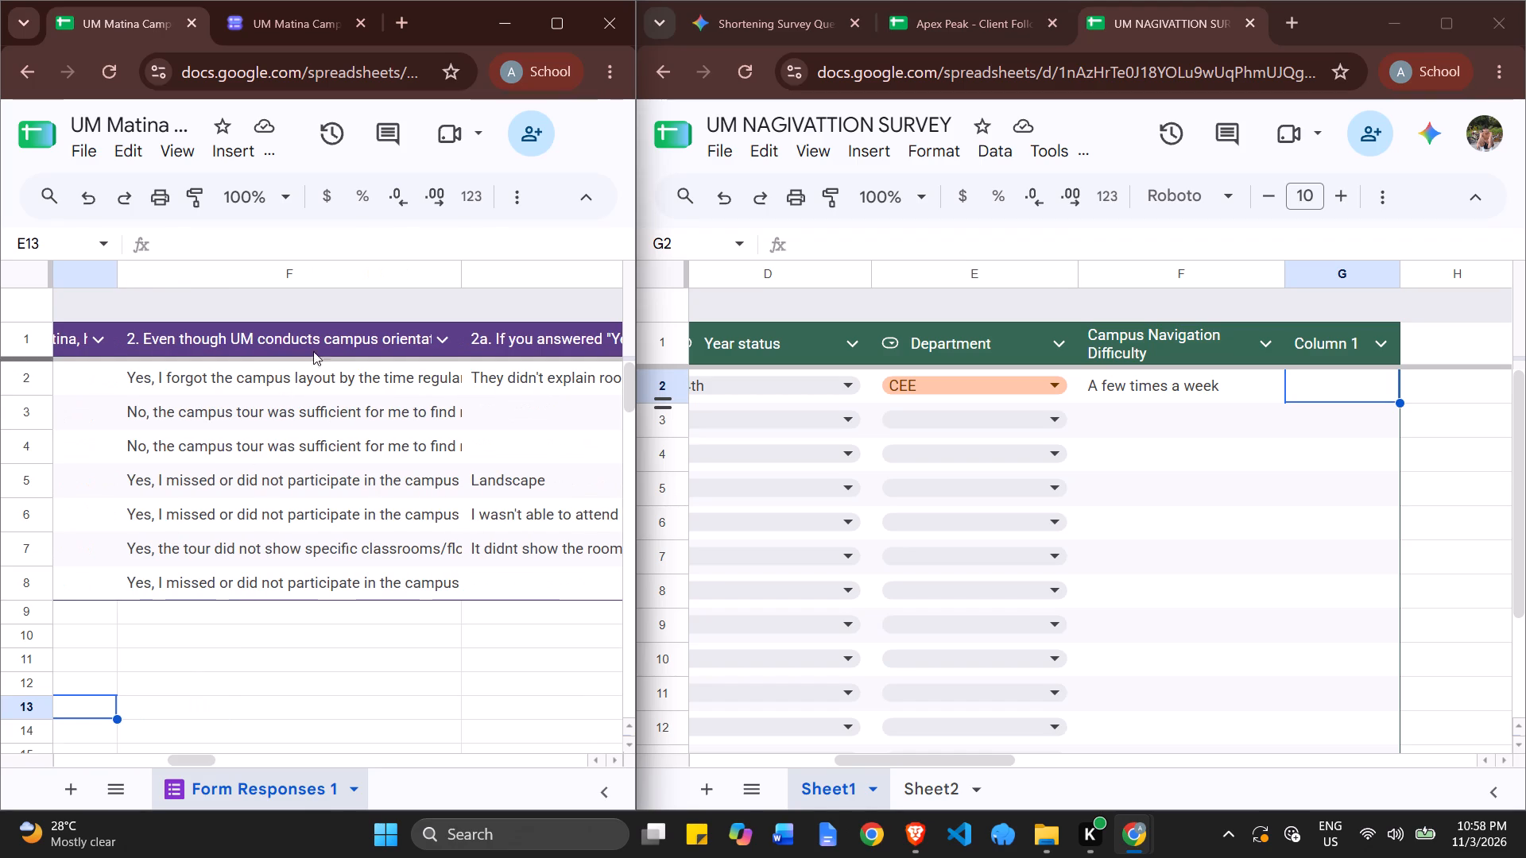
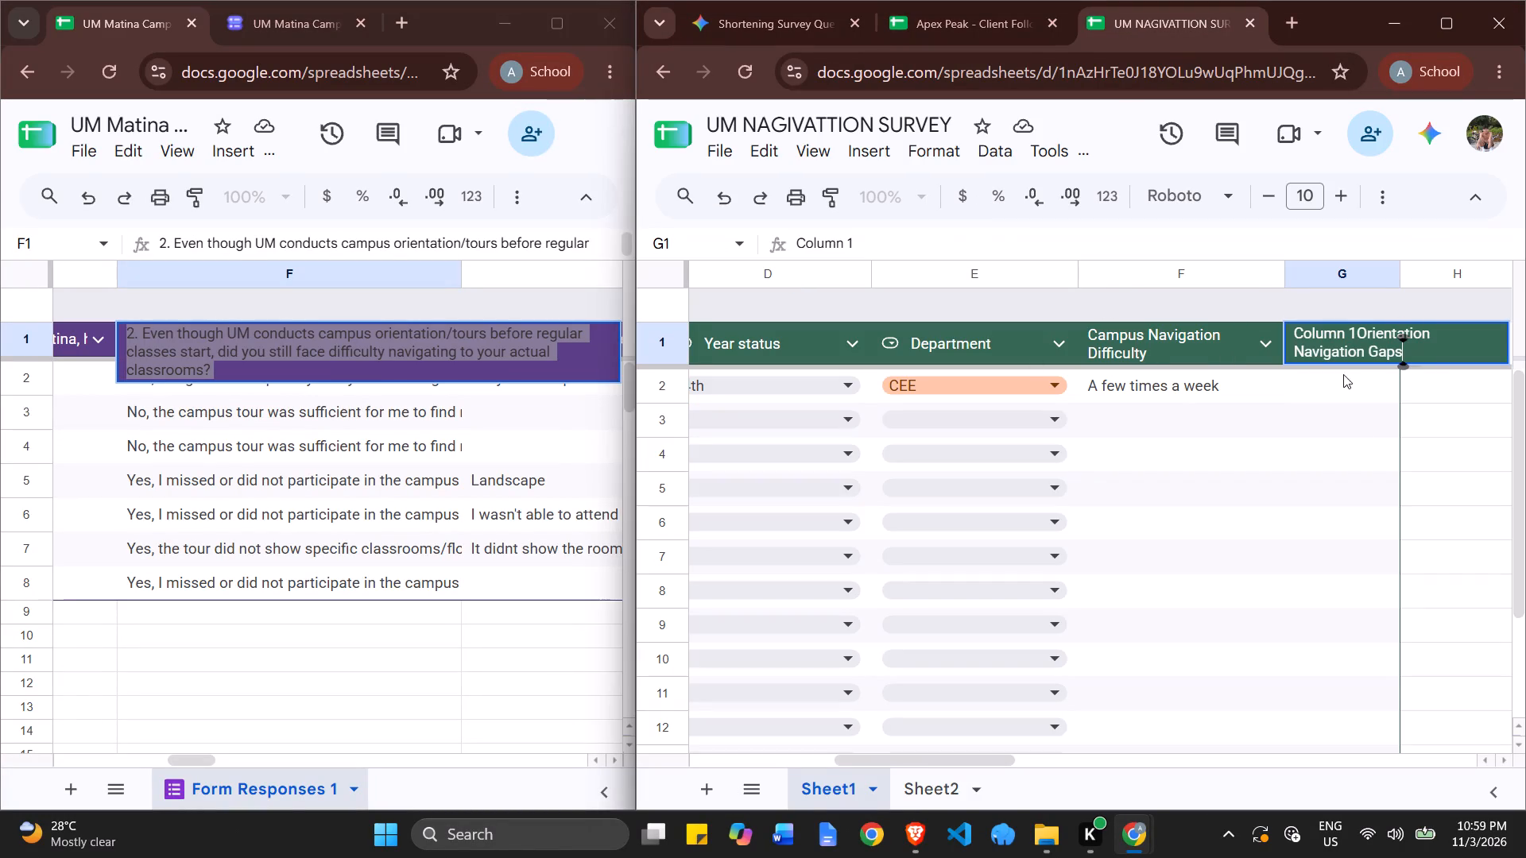
{"action": "double_click", "coordinate": [1358, 351]}
{"action": "key", "text": "ctrl+a"}
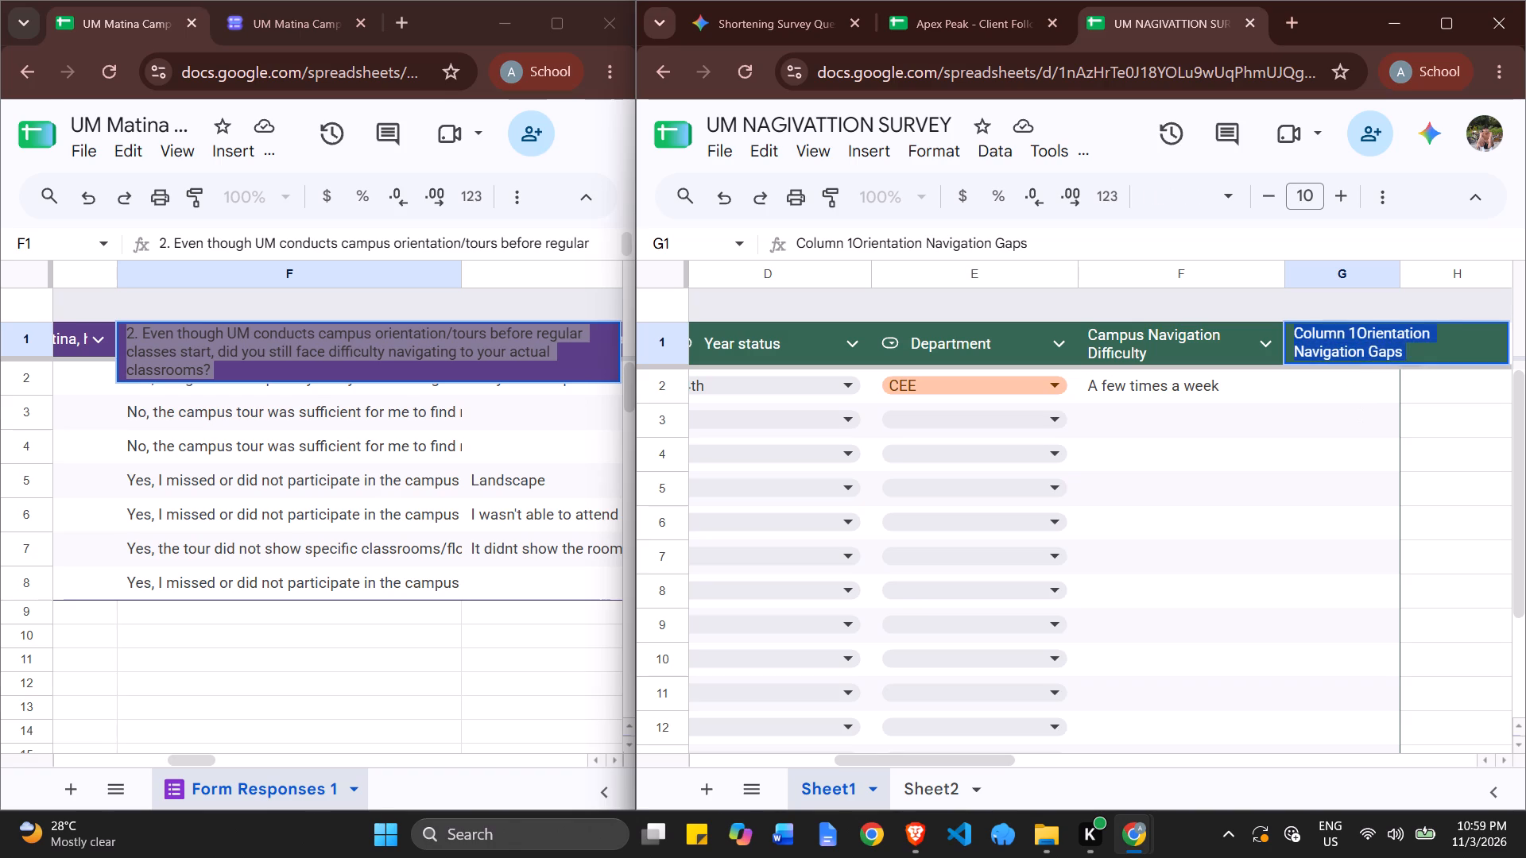
{"action": "key", "text": "ctrl+v"}
{"action": "left_click", "coordinate": [1329, 402]}
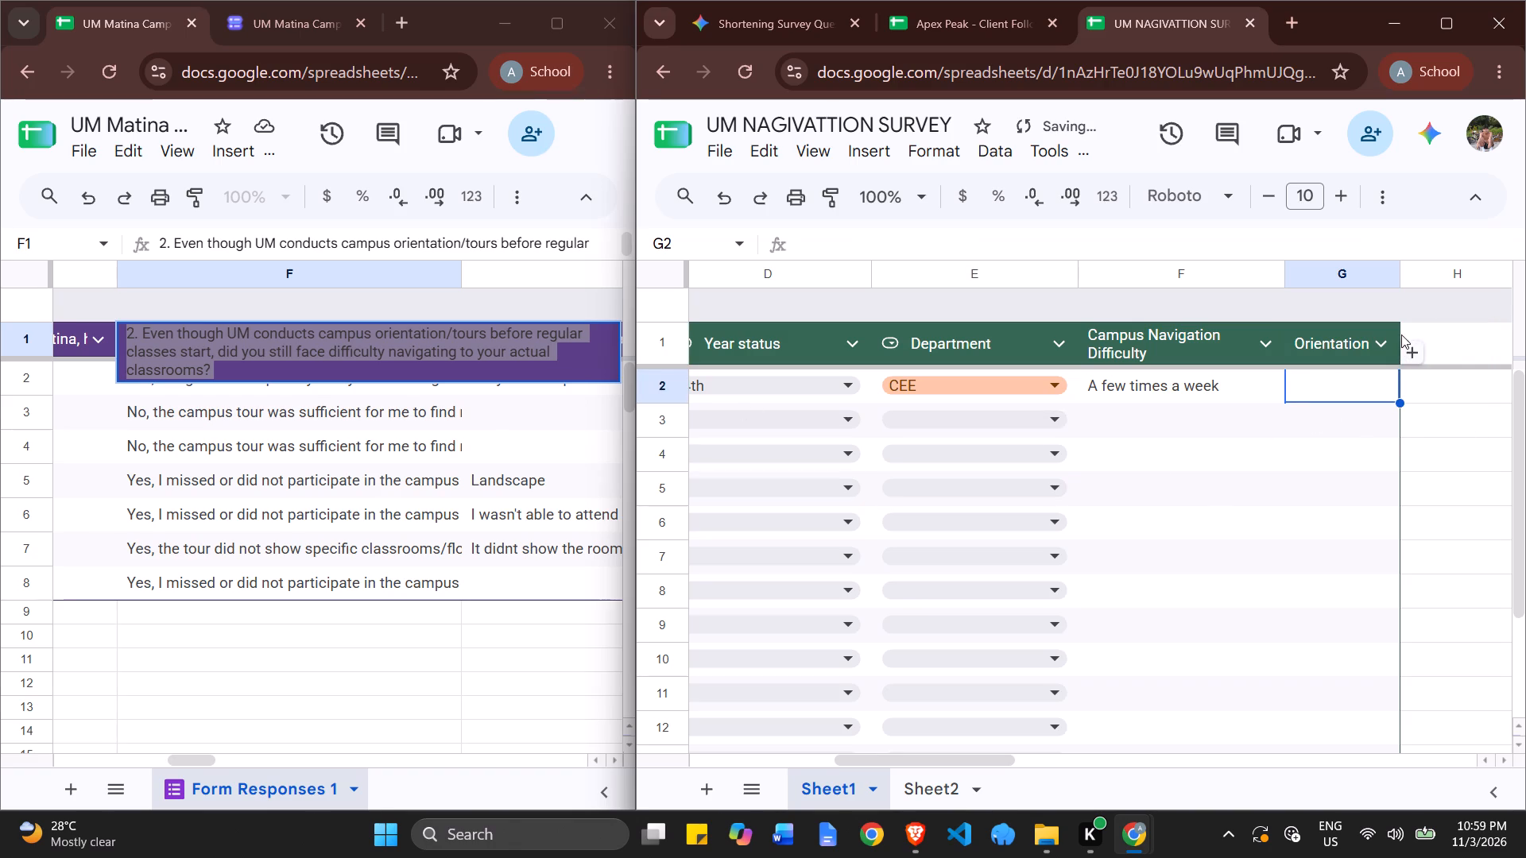
Widen column G so that its Orientation Navigation Gaps header fits on one line.
{"action": "left_click", "coordinate": [1237, 333]}
{"action": "left_click", "coordinate": [1349, 324]}
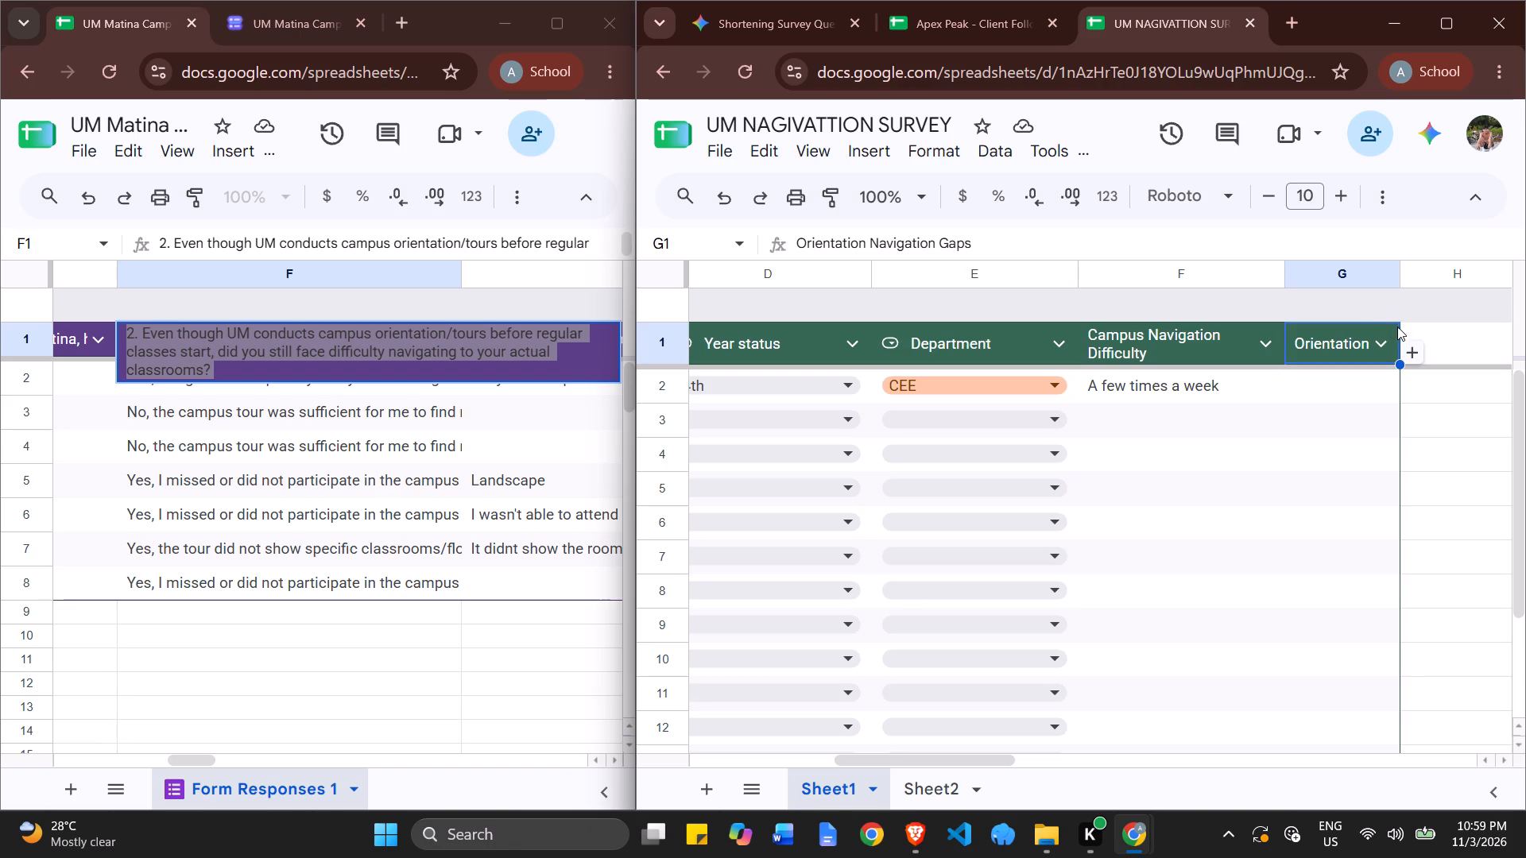
{"action": "left_click_drag", "start_coordinate": [1399, 327], "coordinate": [1411, 326]}
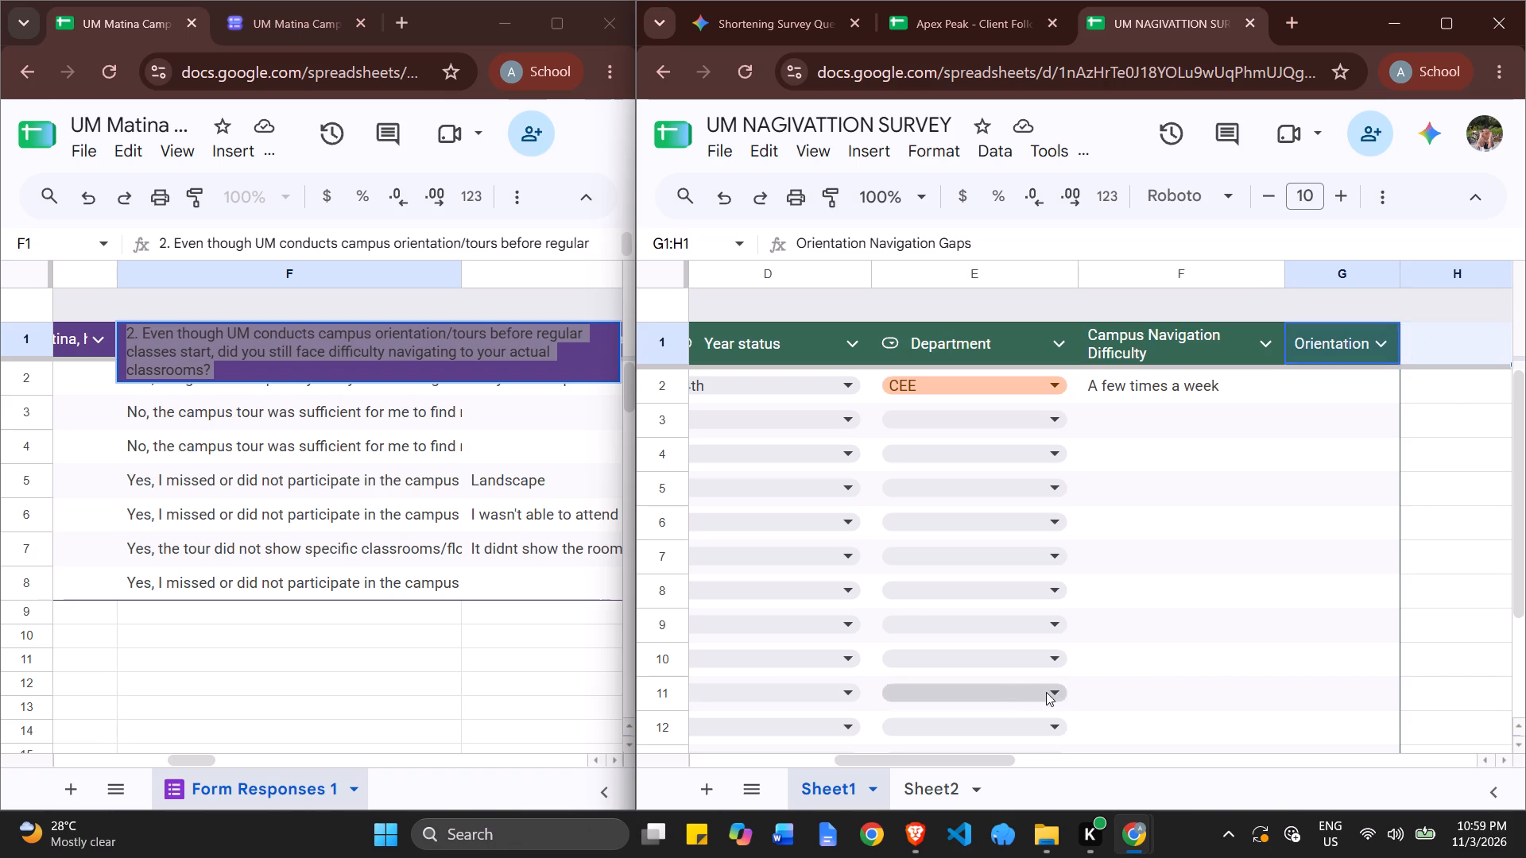
{"action": "left_click_drag", "start_coordinate": [957, 761], "coordinate": [1026, 744]}
{"action": "left_click", "coordinate": [1104, 480]}
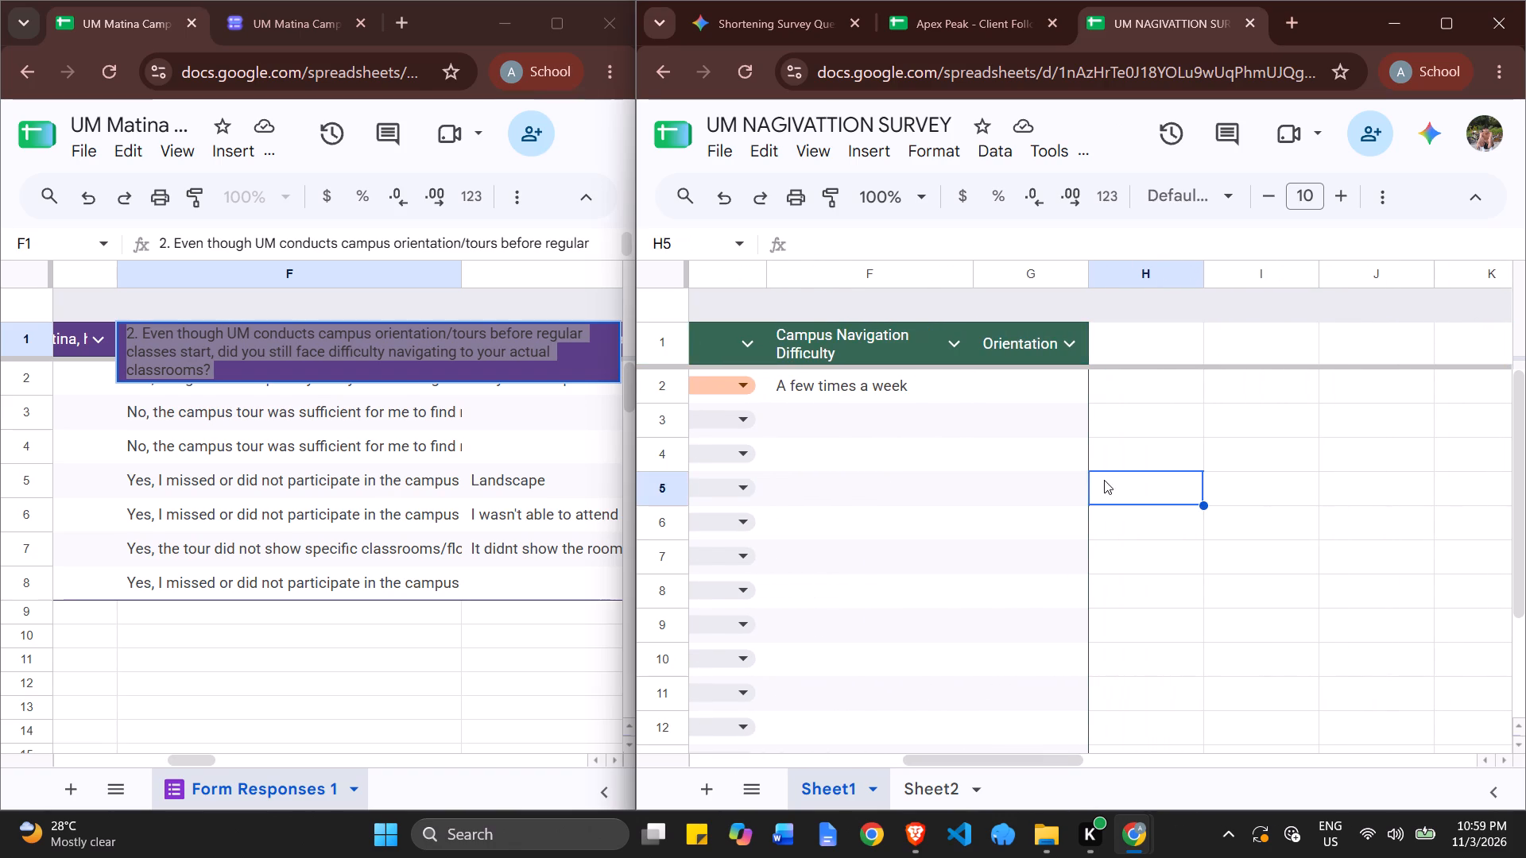
{"action": "left_click", "coordinate": [1090, 382]}
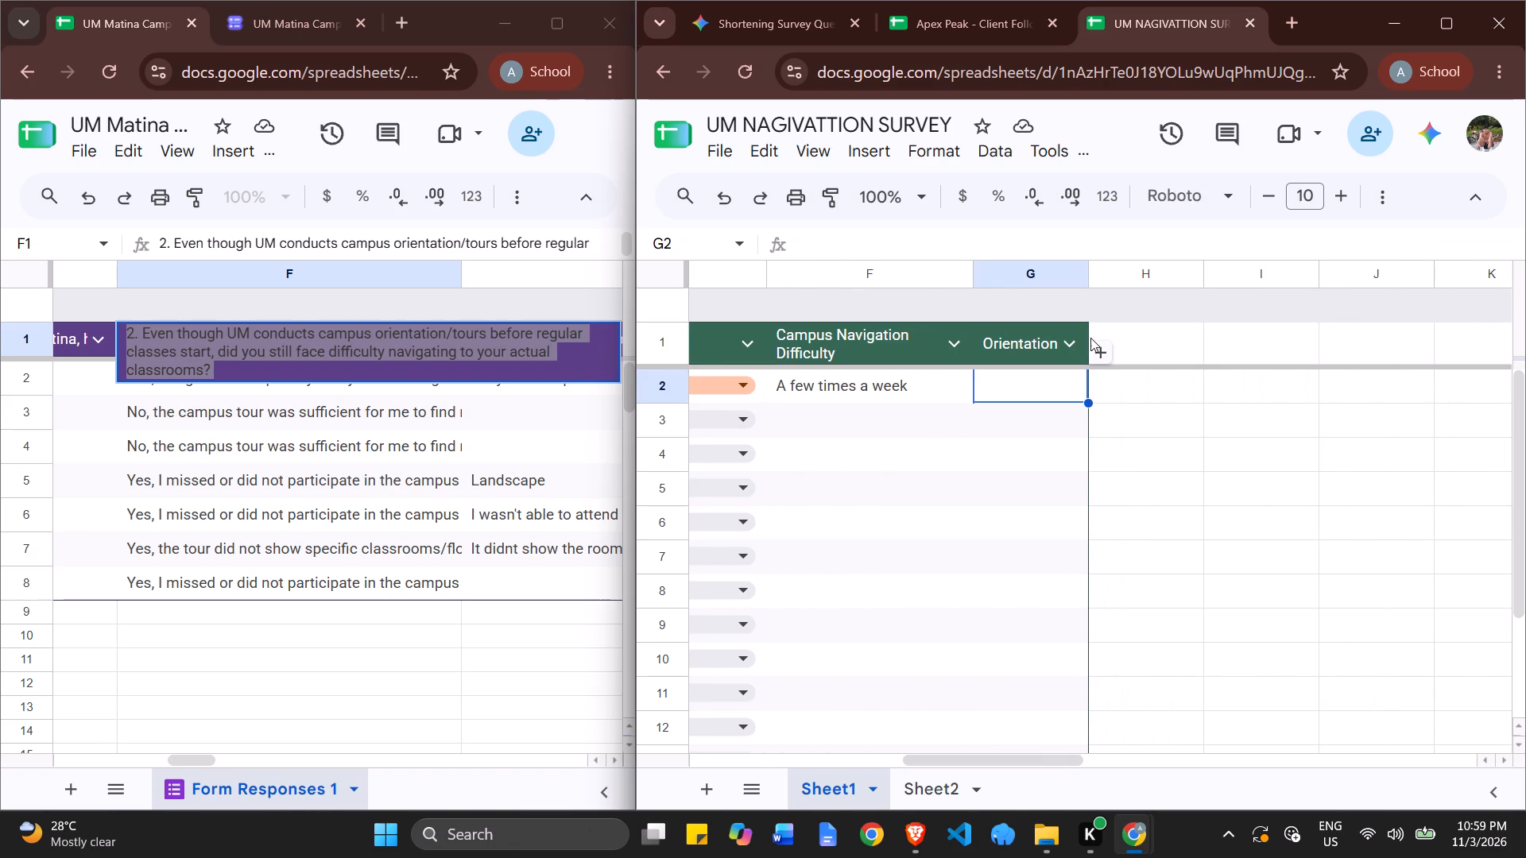
{"action": "left_click", "coordinate": [1069, 280]}
{"action": "left_click", "coordinate": [985, 243]}
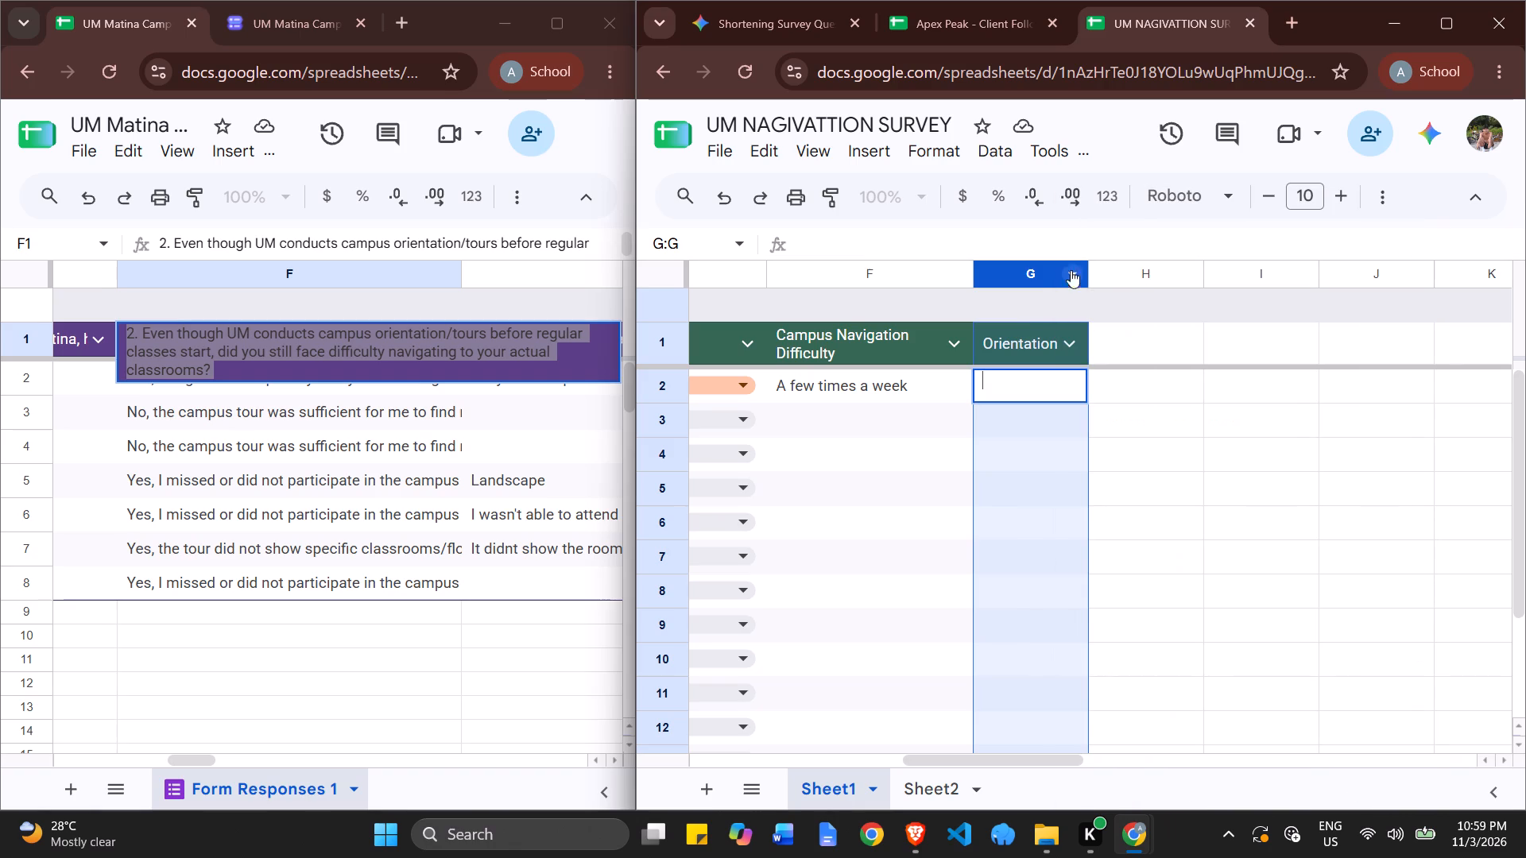
{"action": "left_click_drag", "start_coordinate": [1086, 271], "coordinate": [1149, 272]}
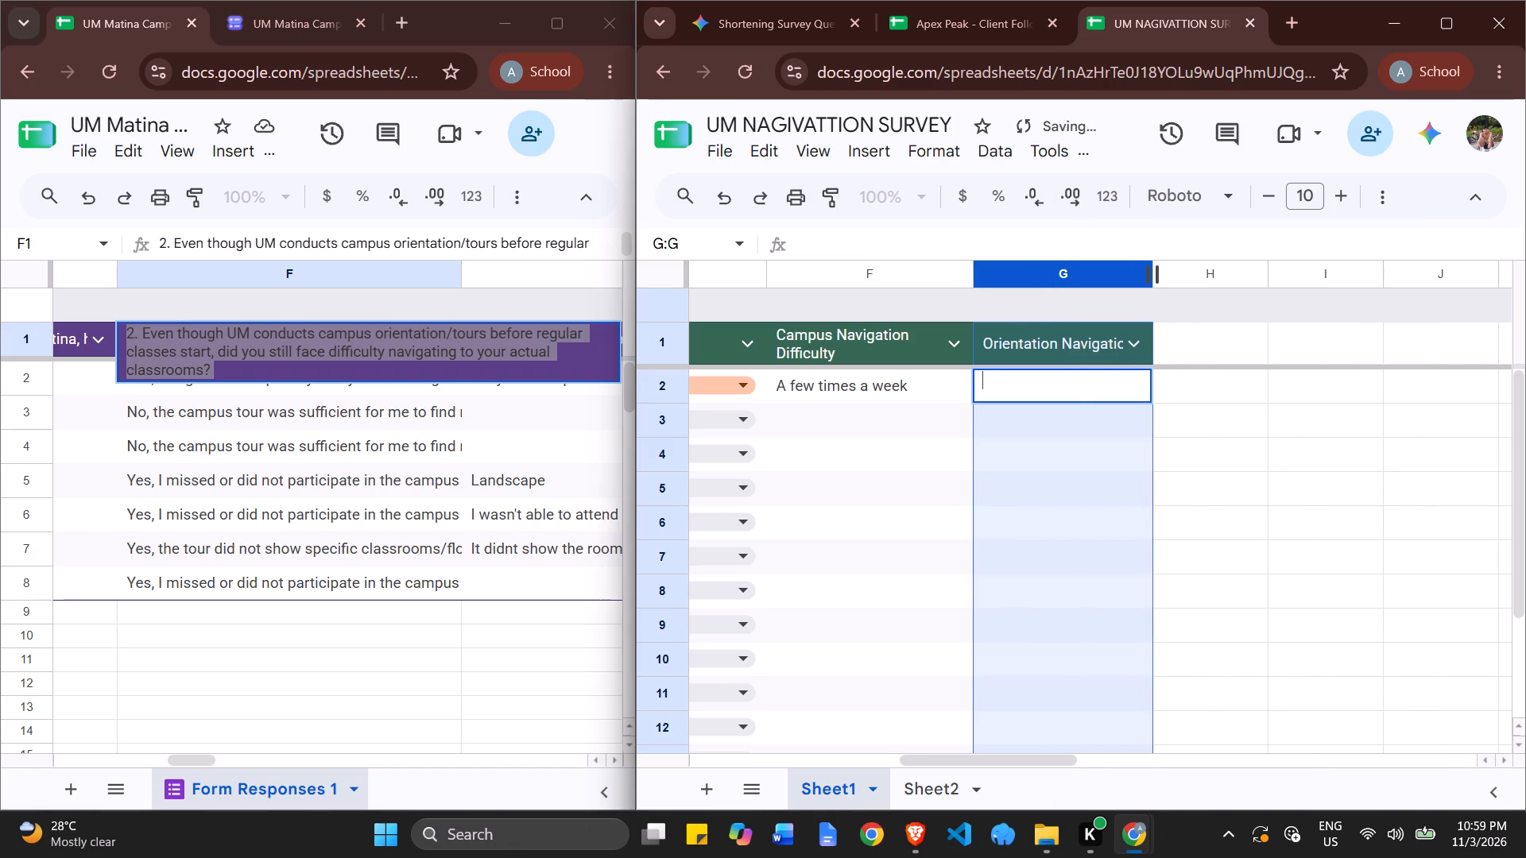
{"action": "left_click_drag", "start_coordinate": [1159, 274], "coordinate": [1191, 269]}
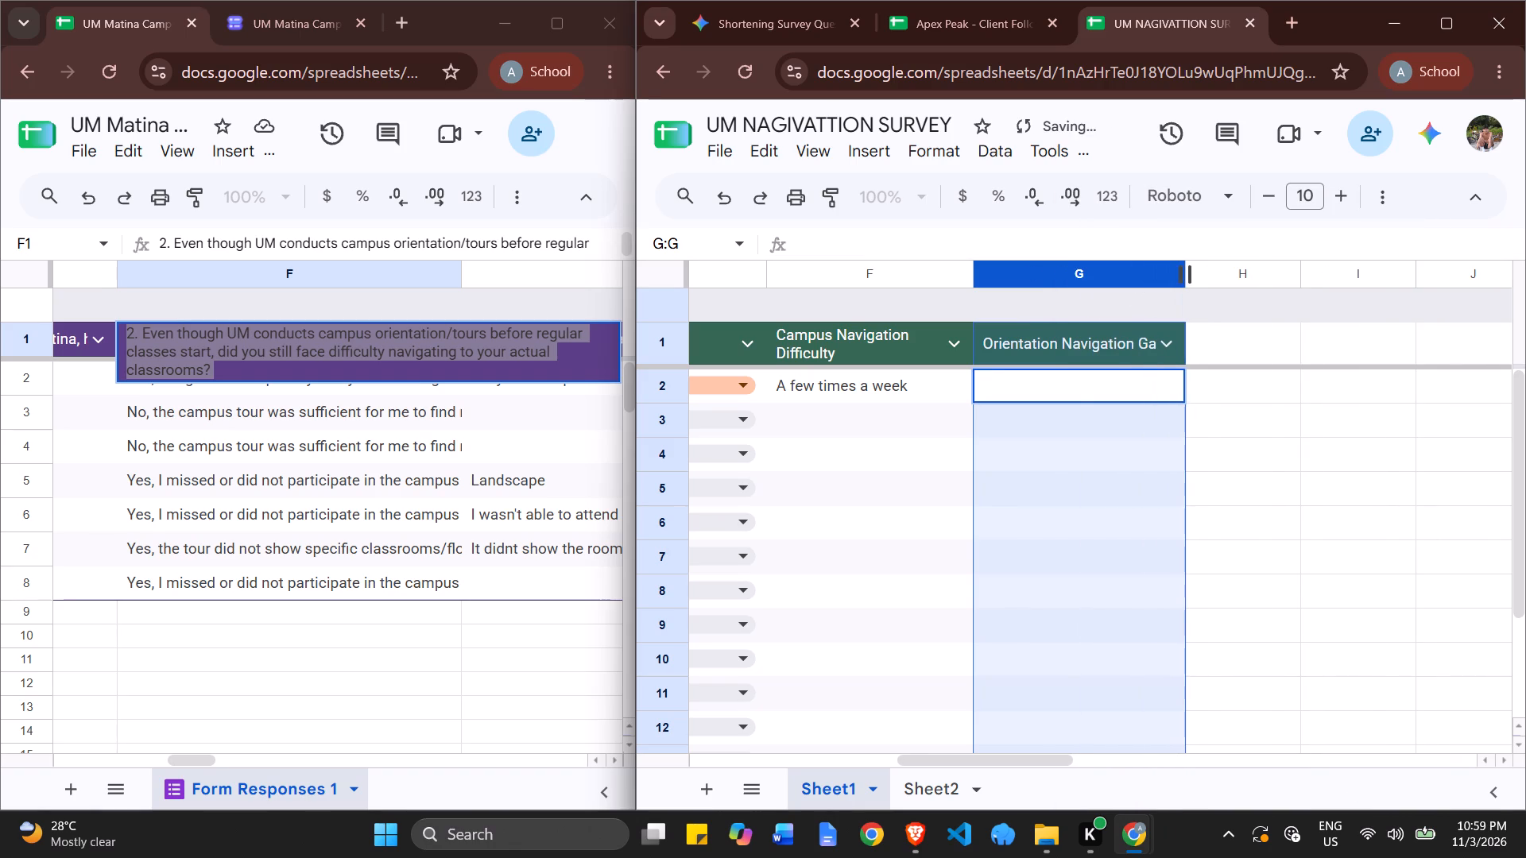
{"action": "left_click_drag", "start_coordinate": [1191, 270], "coordinate": [1226, 272]}
{"action": "left_click_drag", "start_coordinate": [1226, 272], "coordinate": [1203, 276]}
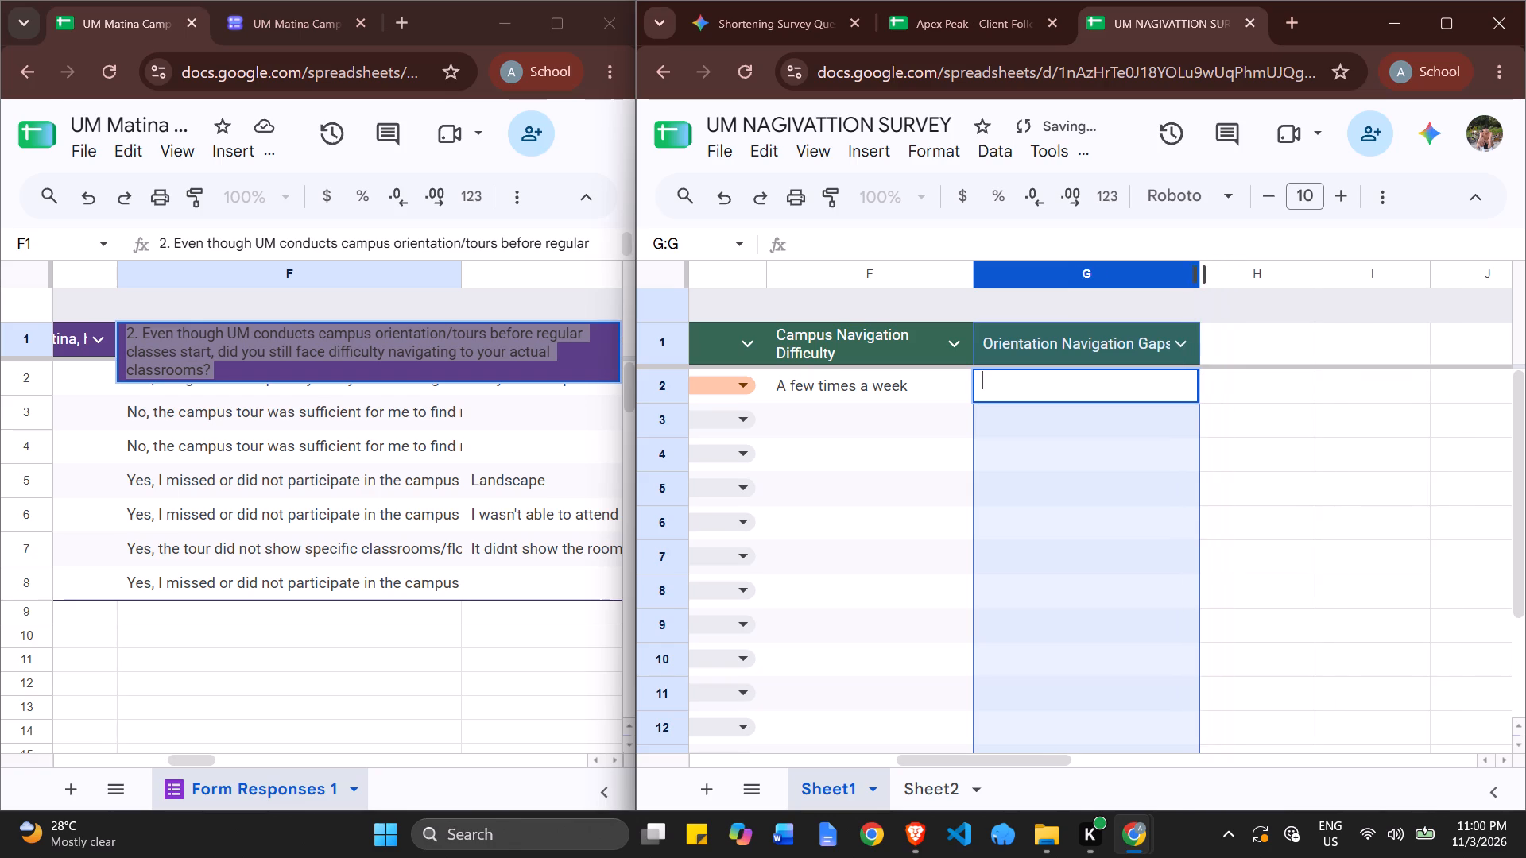
{"action": "left_click", "coordinate": [1144, 248]}
{"action": "left_click", "coordinate": [1246, 309]}
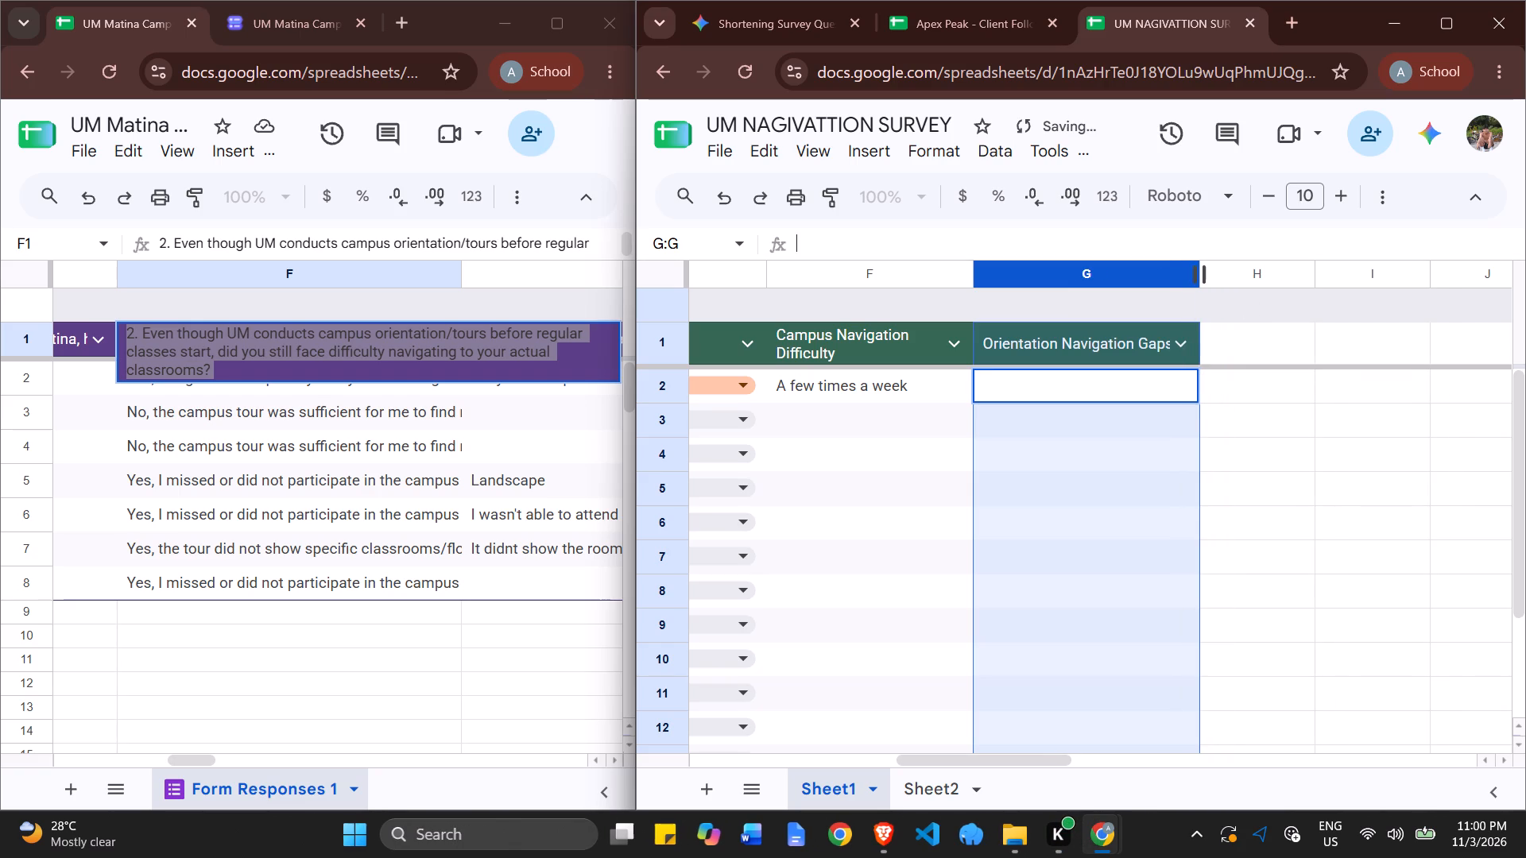
{"action": "left_click", "coordinate": [1204, 239]}
{"action": "left_click", "coordinate": [1132, 239]}
{"action": "left_click", "coordinate": [1024, 472]}
{"action": "left_click", "coordinate": [1095, 385]}
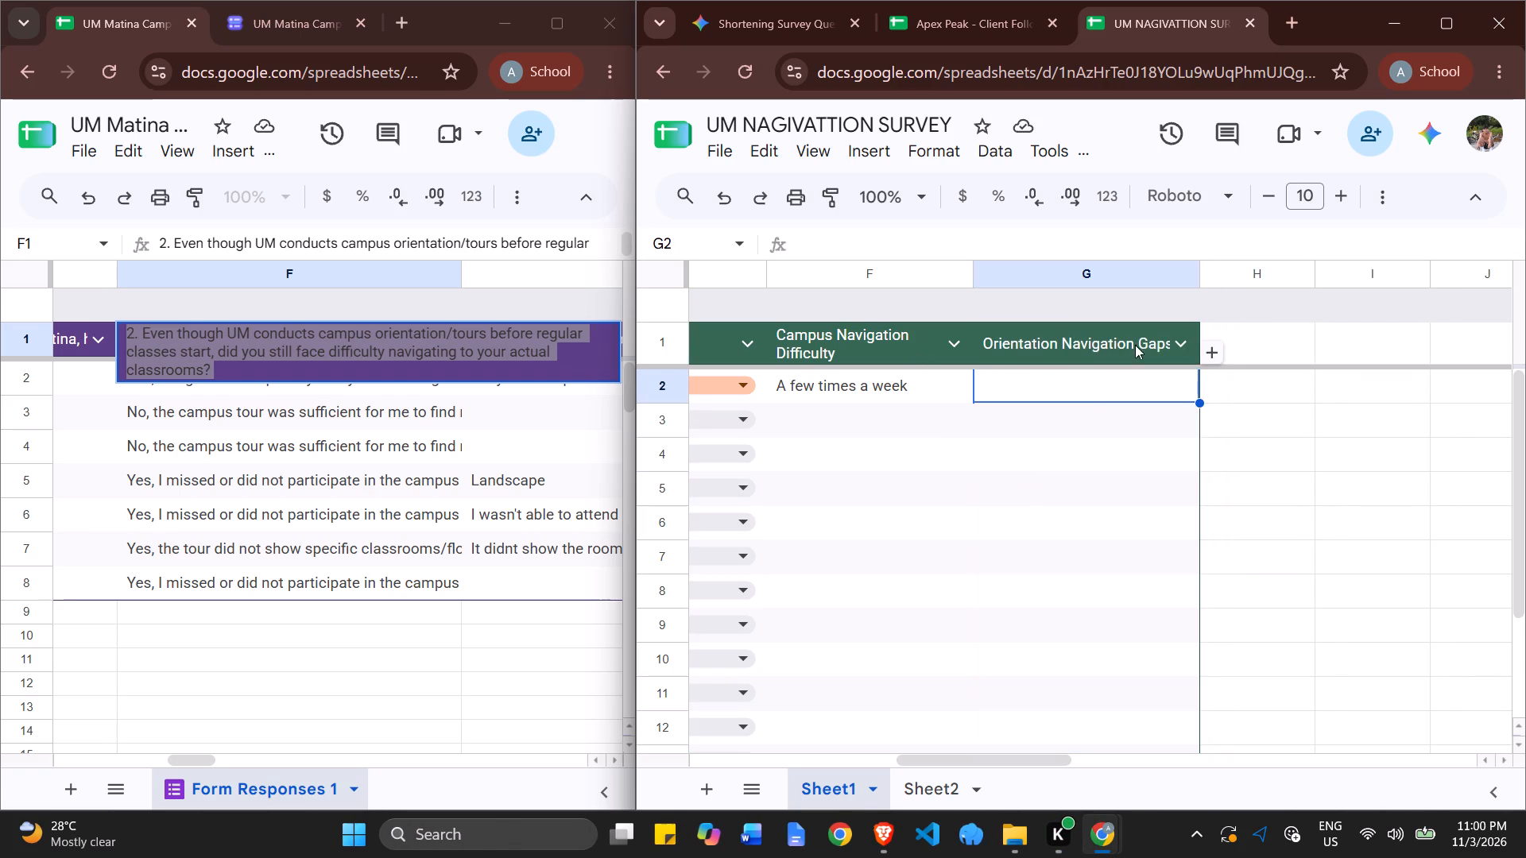
Maximize the survey sheet window and wrap the text of the Orientation Navigation Gaps header to match the Campus Navigation Difficulty header.
{"action": "double_click", "coordinate": [869, 347]}
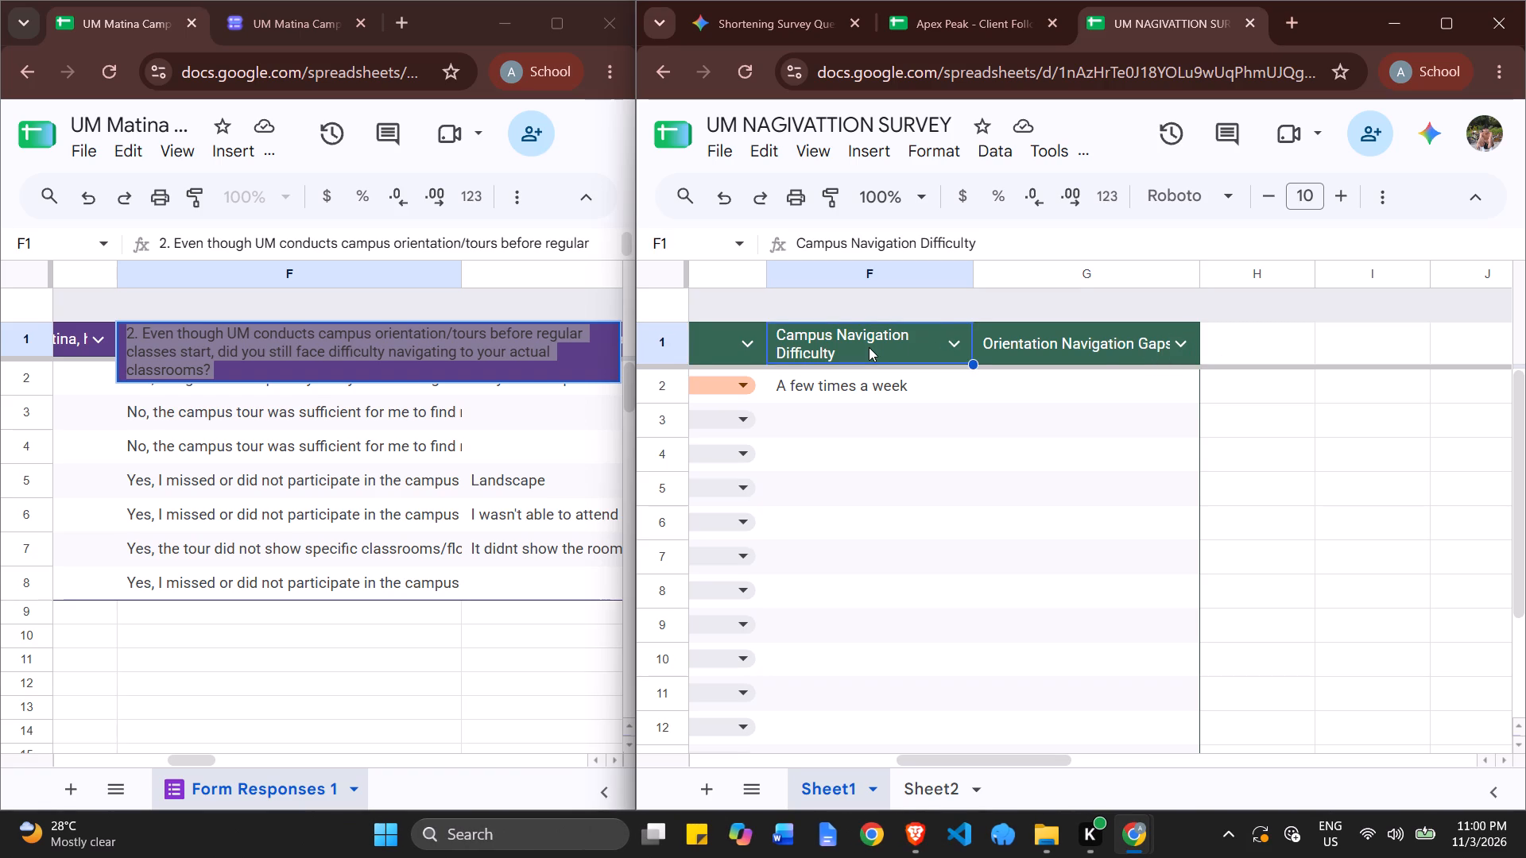
{"action": "double_click", "coordinate": [912, 350]}
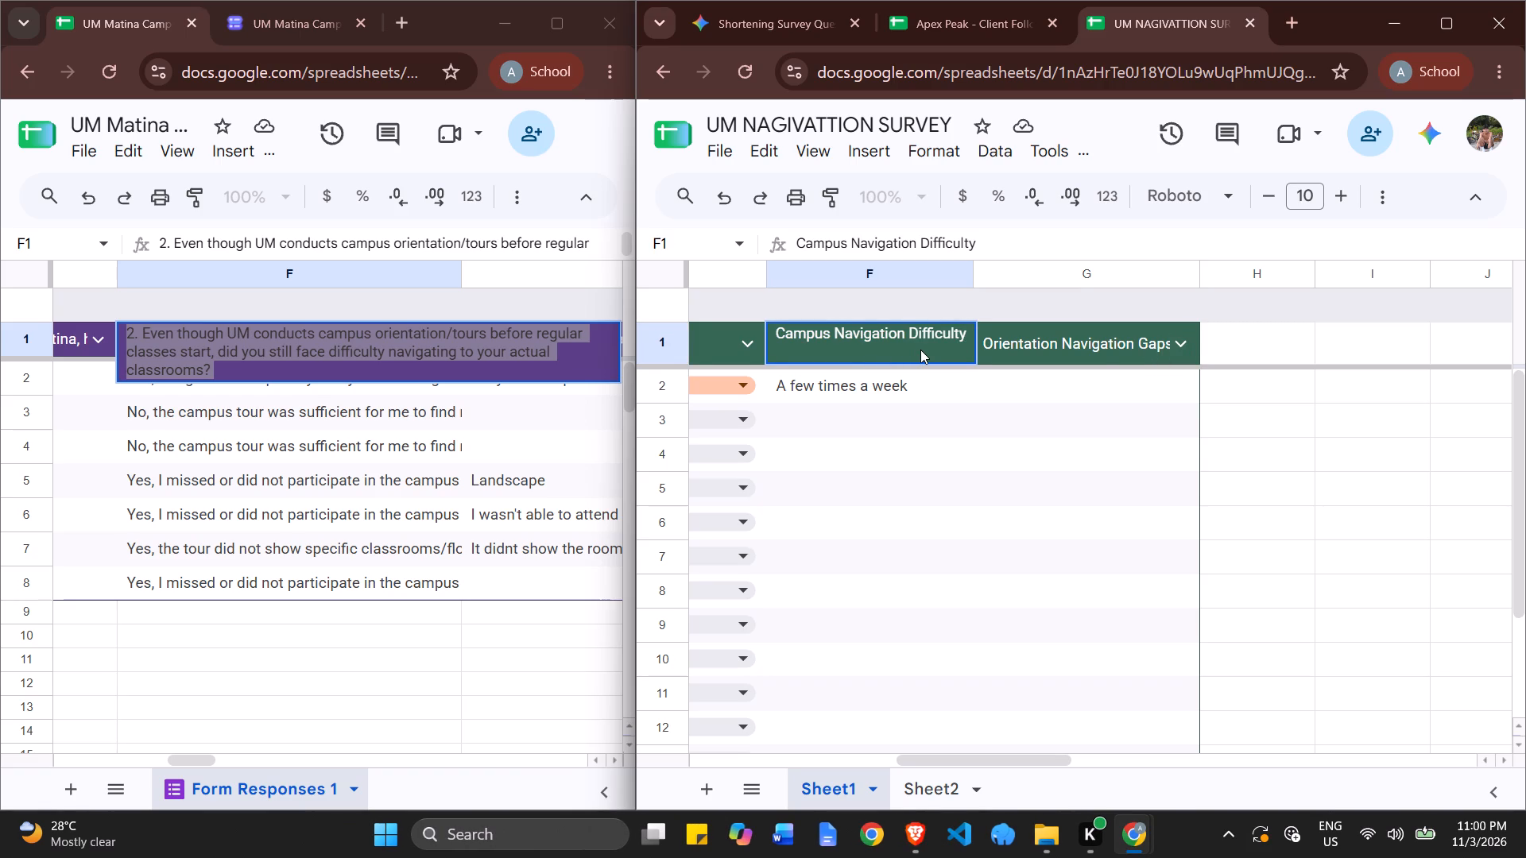
{"action": "left_click", "coordinate": [1460, 6]}
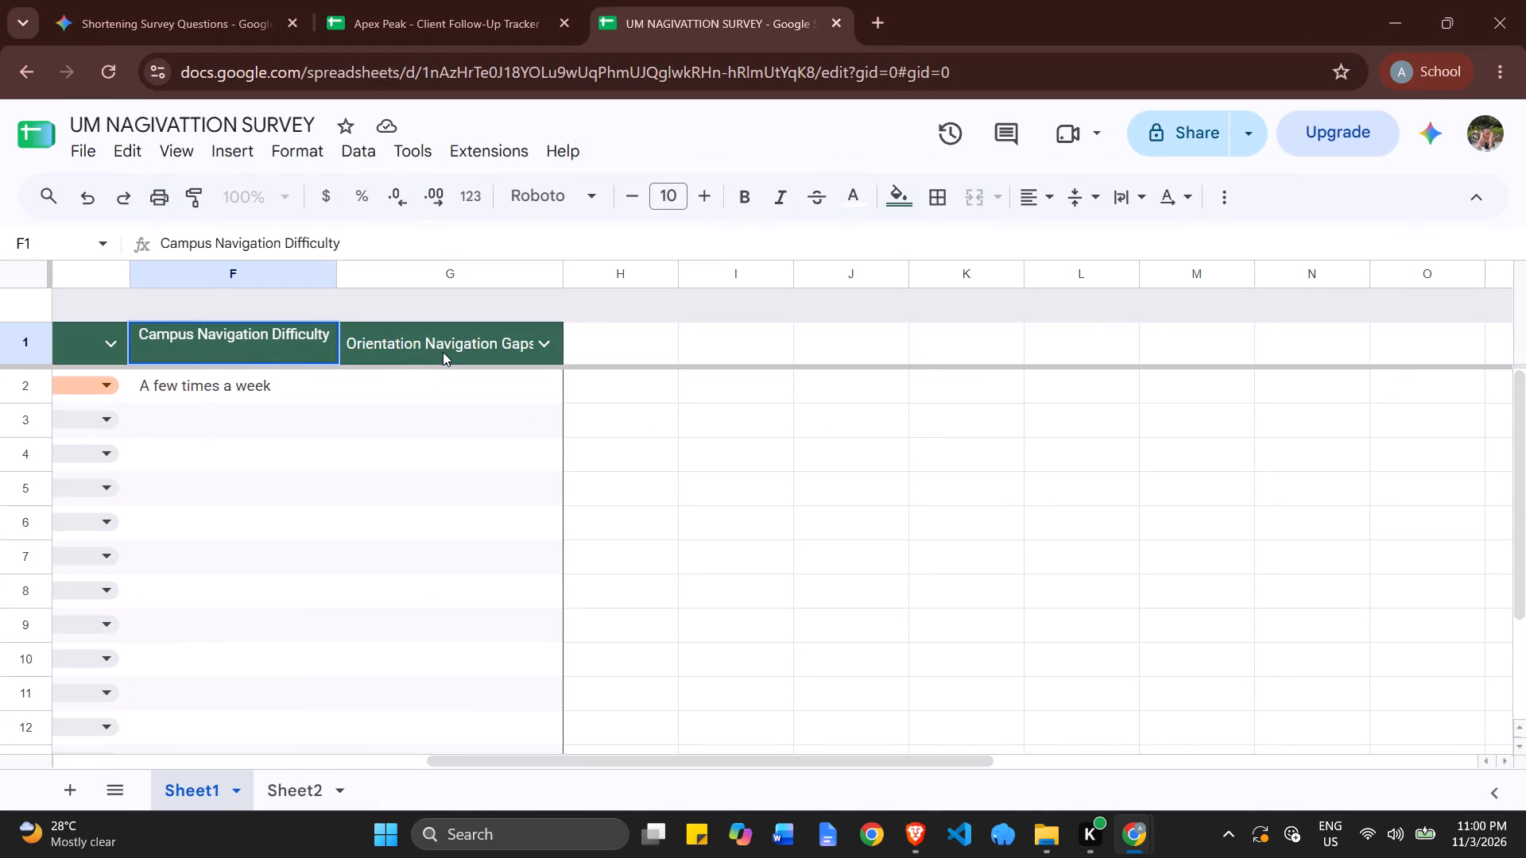
{"action": "double_click", "coordinate": [443, 354]}
{"action": "left_click", "coordinate": [265, 350]}
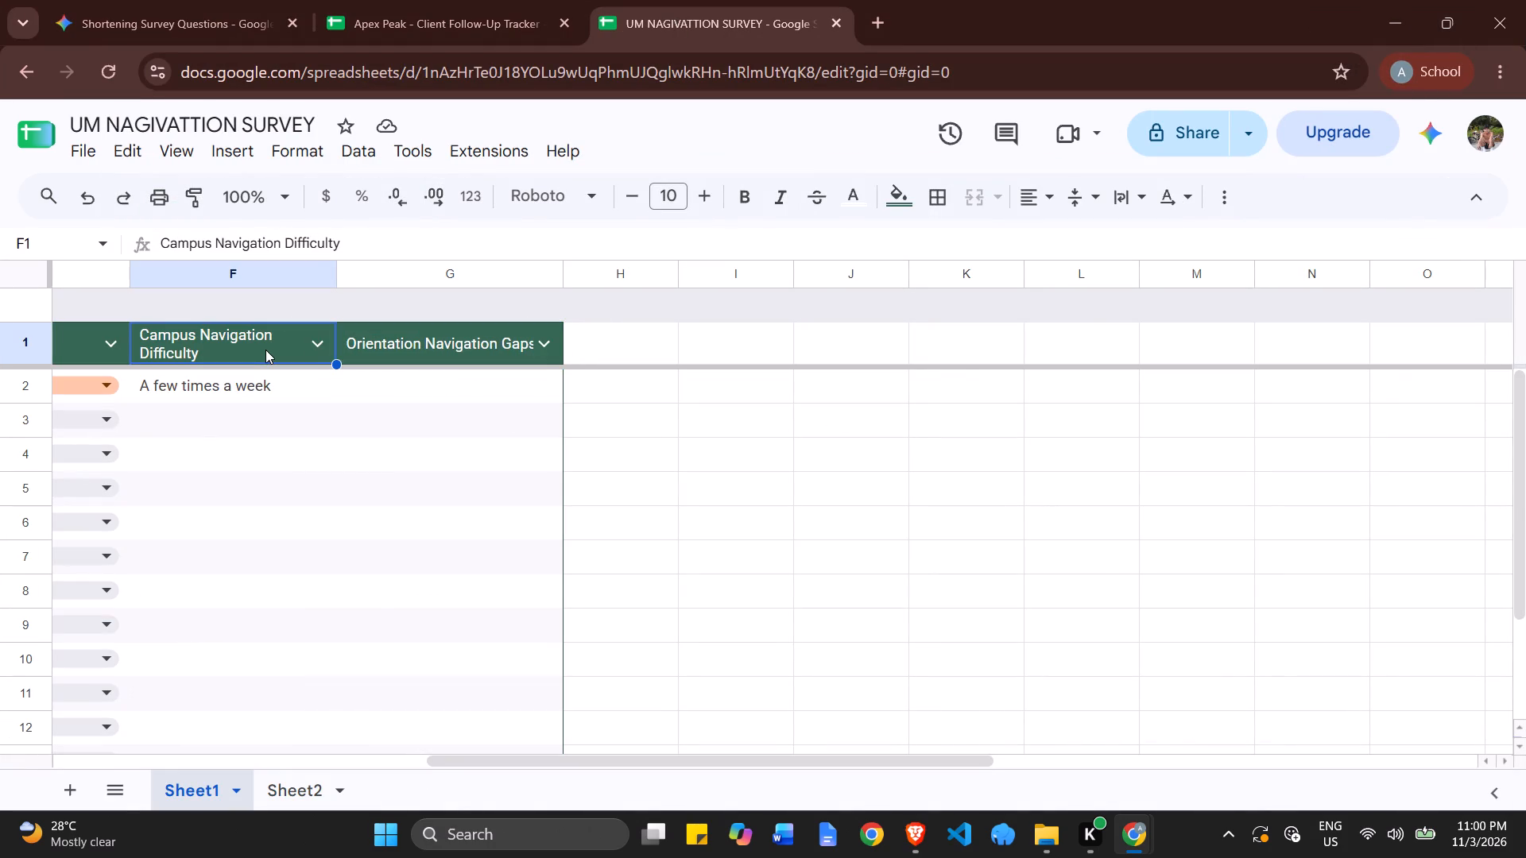
{"action": "left_click", "coordinate": [448, 352]}
{"action": "left_click", "coordinate": [230, 354]}
{"action": "left_click", "coordinate": [429, 354]}
{"action": "left_click", "coordinate": [1124, 207]}
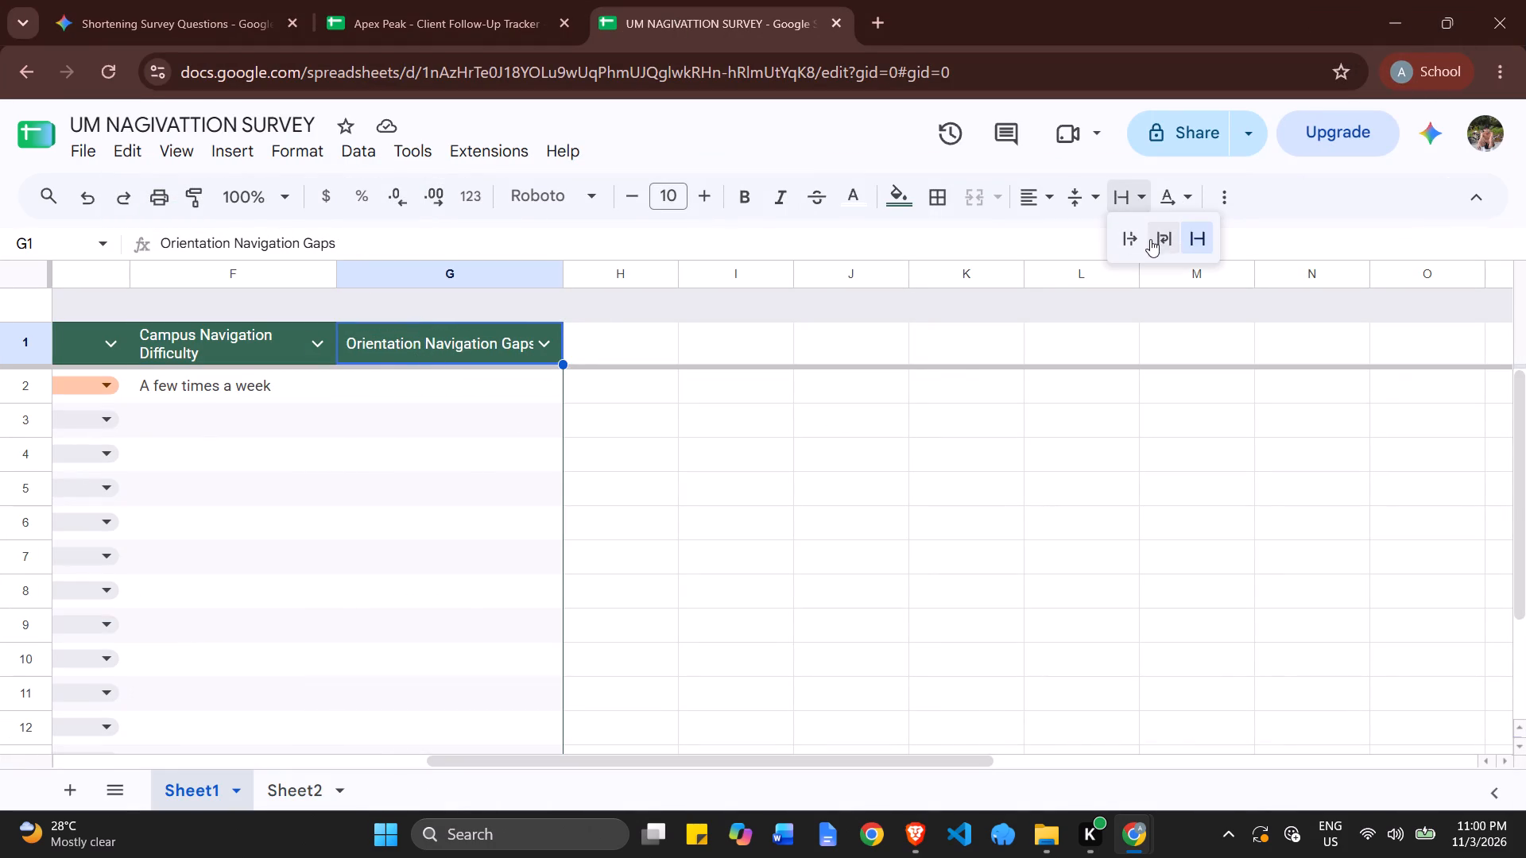
{"action": "left_click", "coordinate": [1153, 240]}
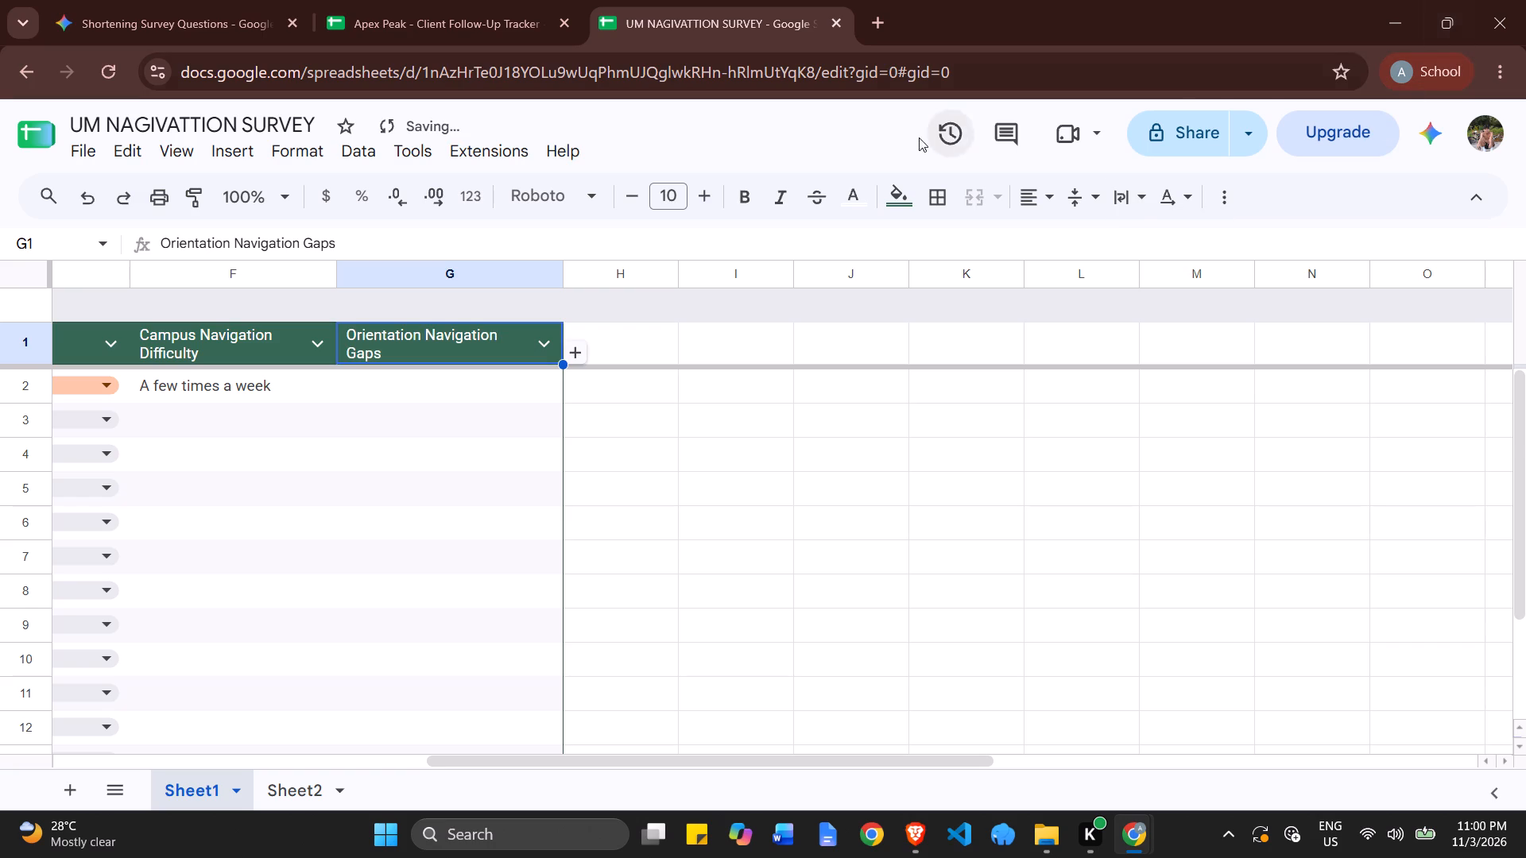
Arrange the form responses window side by side with the survey sheet and select the first answer to the orientation question.
{"action": "key", "text": "alt+Tab"}
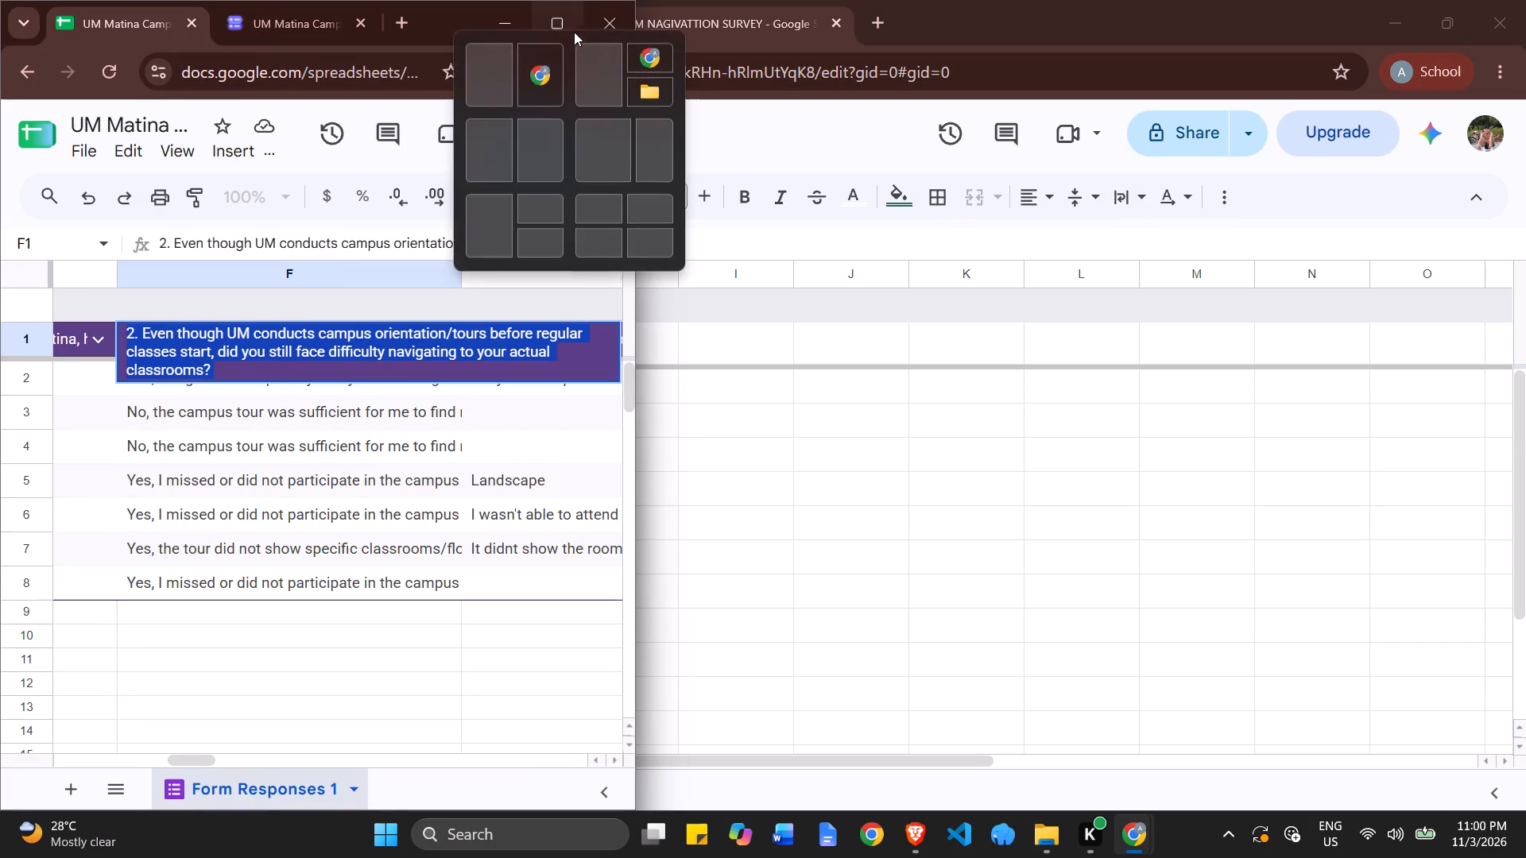
{"action": "left_click", "coordinate": [524, 91]}
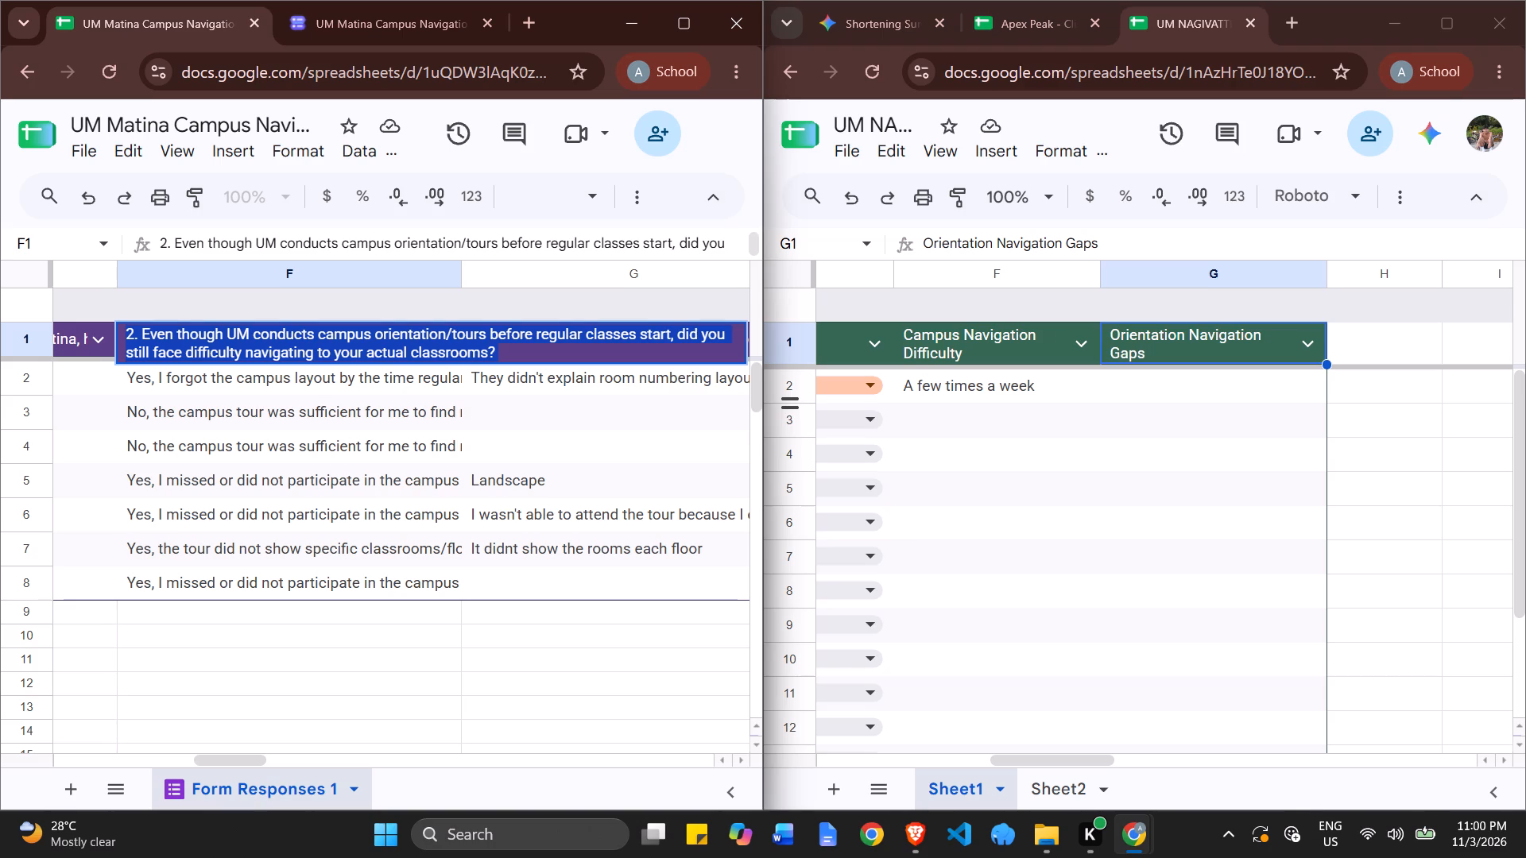
{"action": "left_click", "coordinate": [260, 376]}
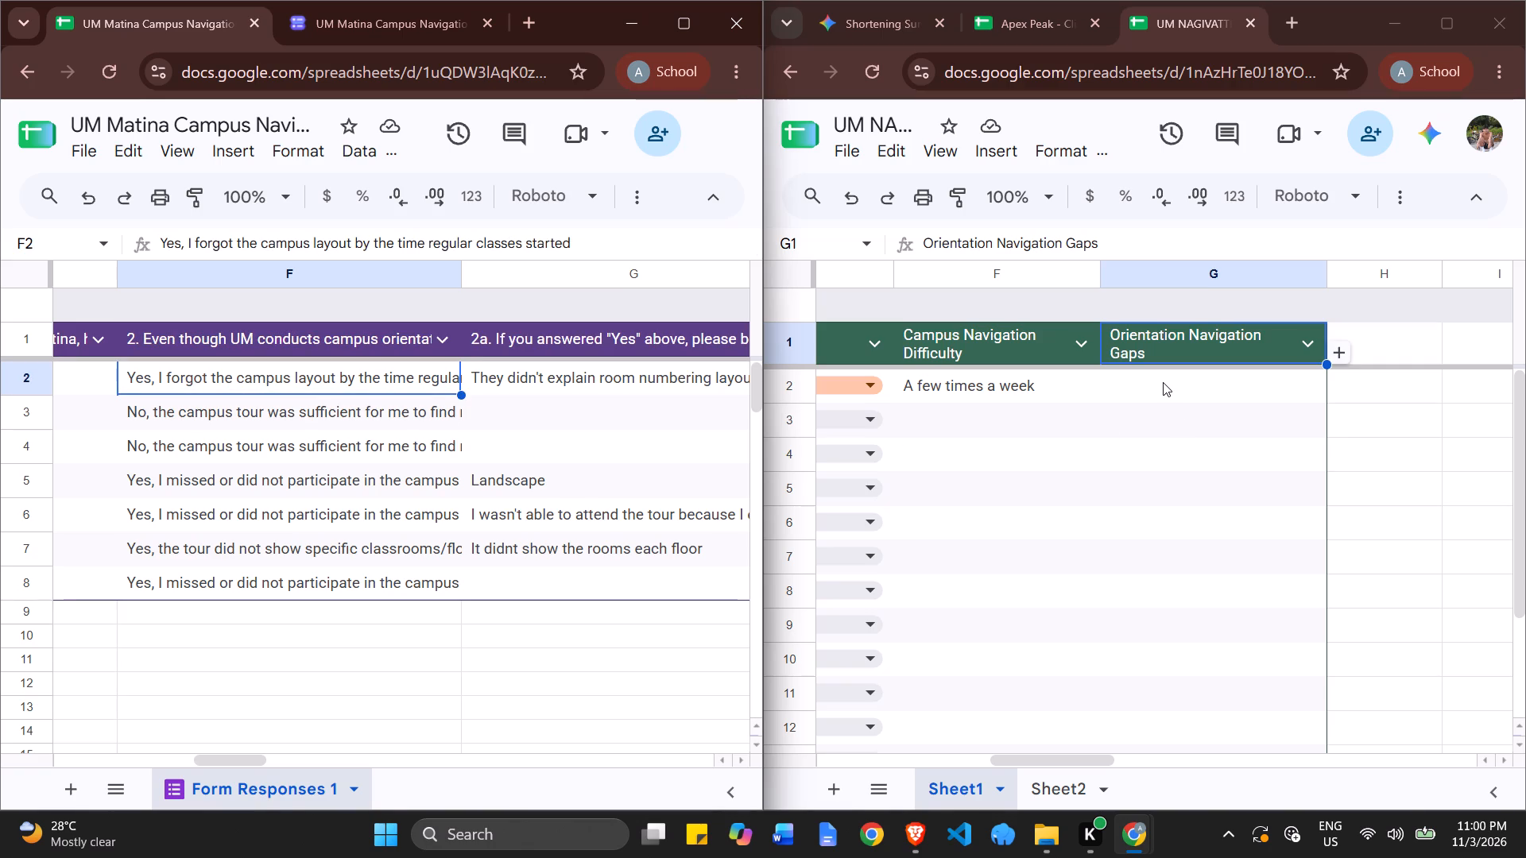
Rename the Orientation Navigation Gaps header to "Orientation/ Tour Navigation Gaps".
{"action": "triple_click", "coordinate": [1188, 332]}
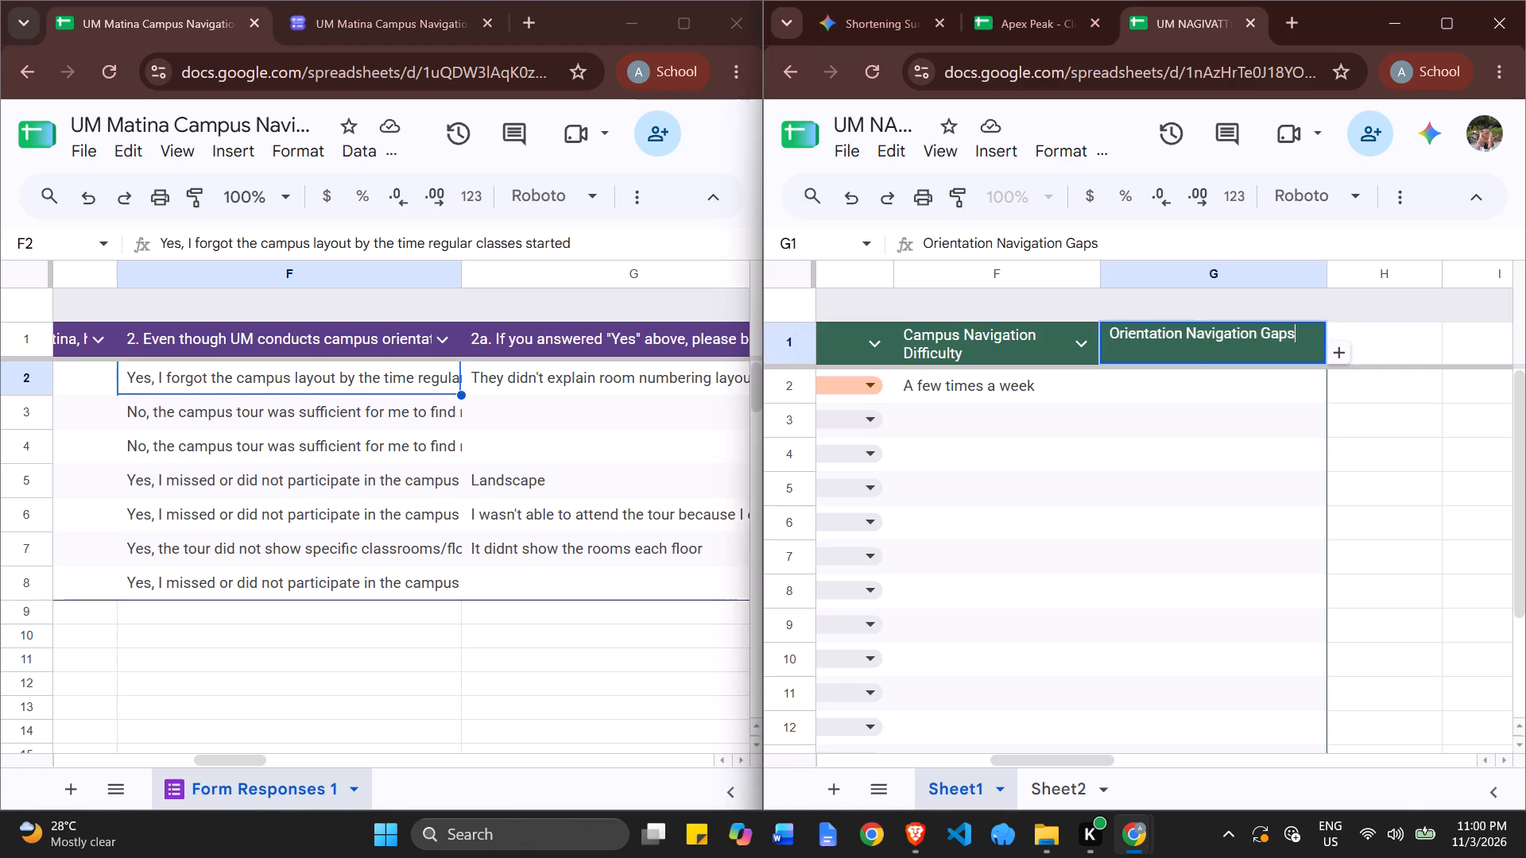
{"action": "left_click", "coordinate": [1184, 332]}
{"action": "key", "text": "Right"}
{"action": "key", "text": "Left"}
{"action": "key", "text": "Left"}
{"action": "key", "text": "Left"}
{"action": "key", "text": "Left"}
{"action": "key", "text": "Left"}
{"action": "key", "text": "Left"}
{"action": "key", "text": "Left"}
{"action": "key", "text": "Left"}
{"action": "key", "text": "Left"}
{"action": "key", "text": "Left"}
{"action": "key", "text": "Left"}
{"action": "key", "text": "Left"}
{"action": "key", "text": "Left"}
{"action": "key", "text": "Left"}
{"action": "key", "text": "Left"}
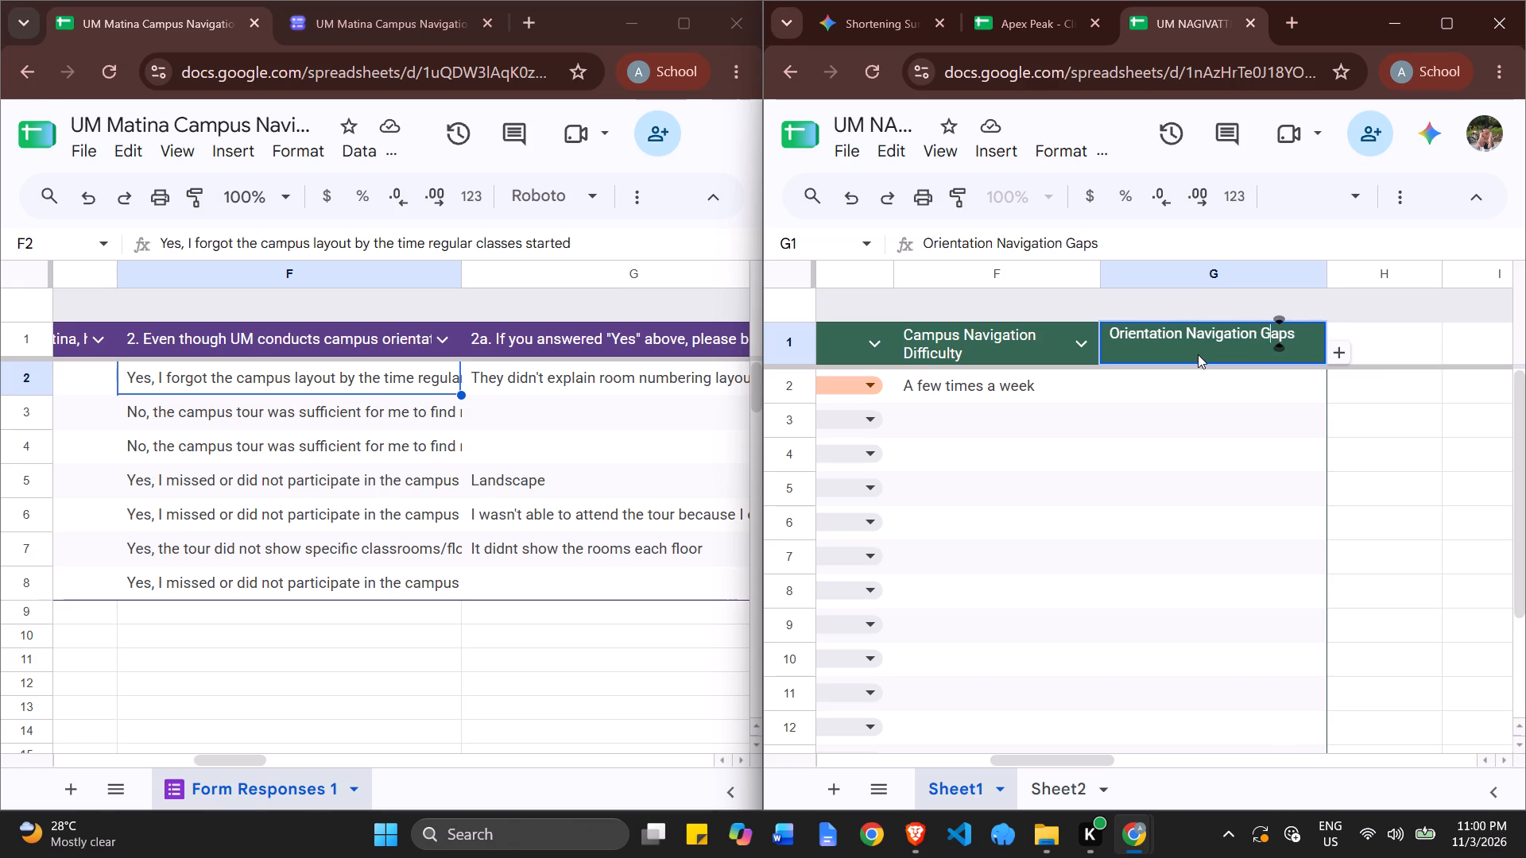
{"action": "key", "text": "Left"}
{"action": "type", "text": "/"}
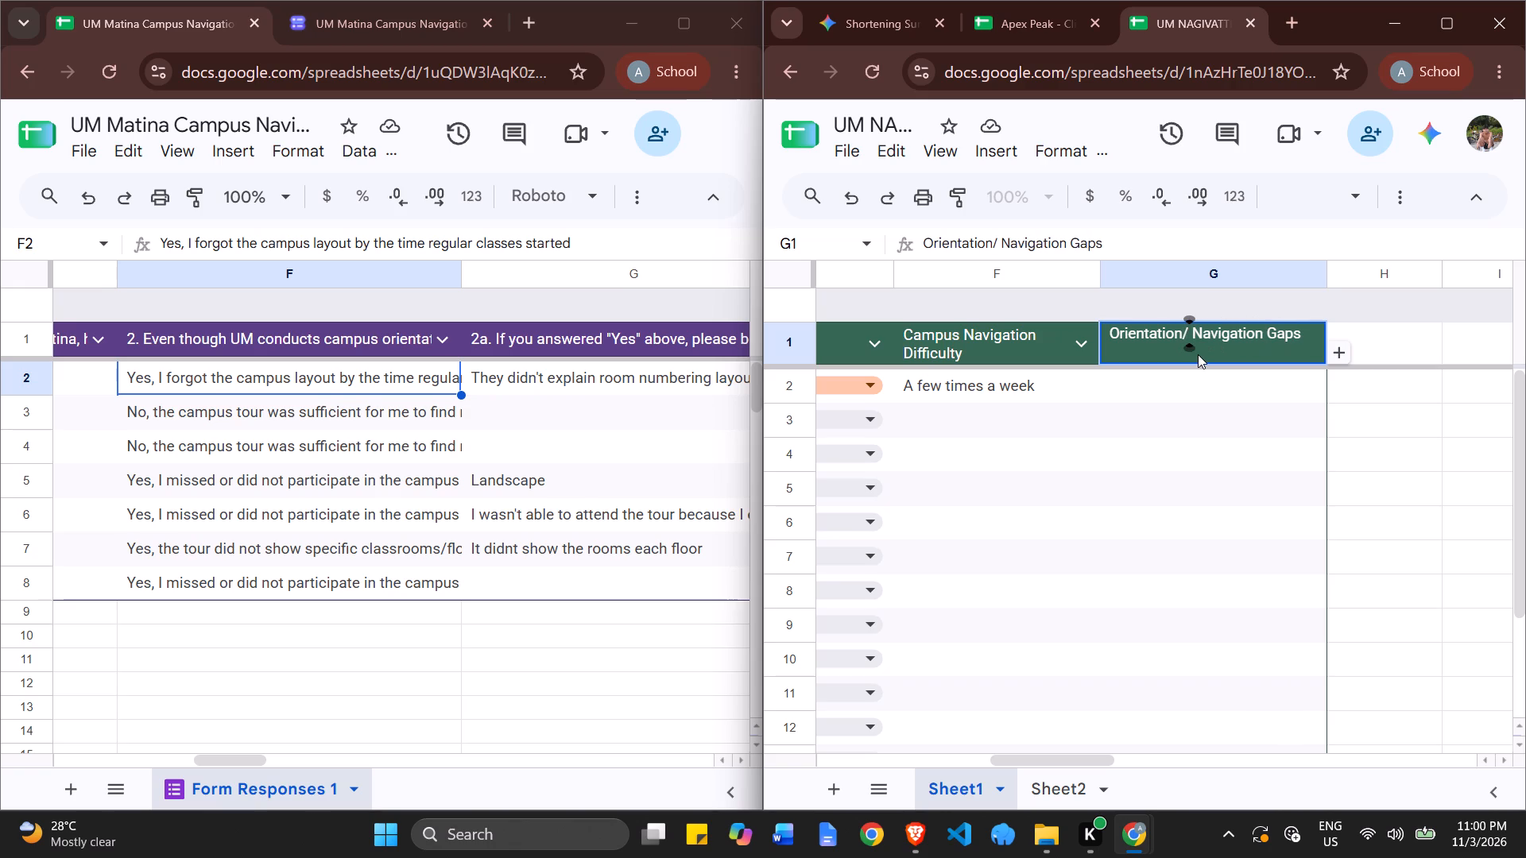
{"action": "key", "text": "space"}
{"action": "type", "text": "TOur"}
{"action": "key", "text": "BackSpace"}
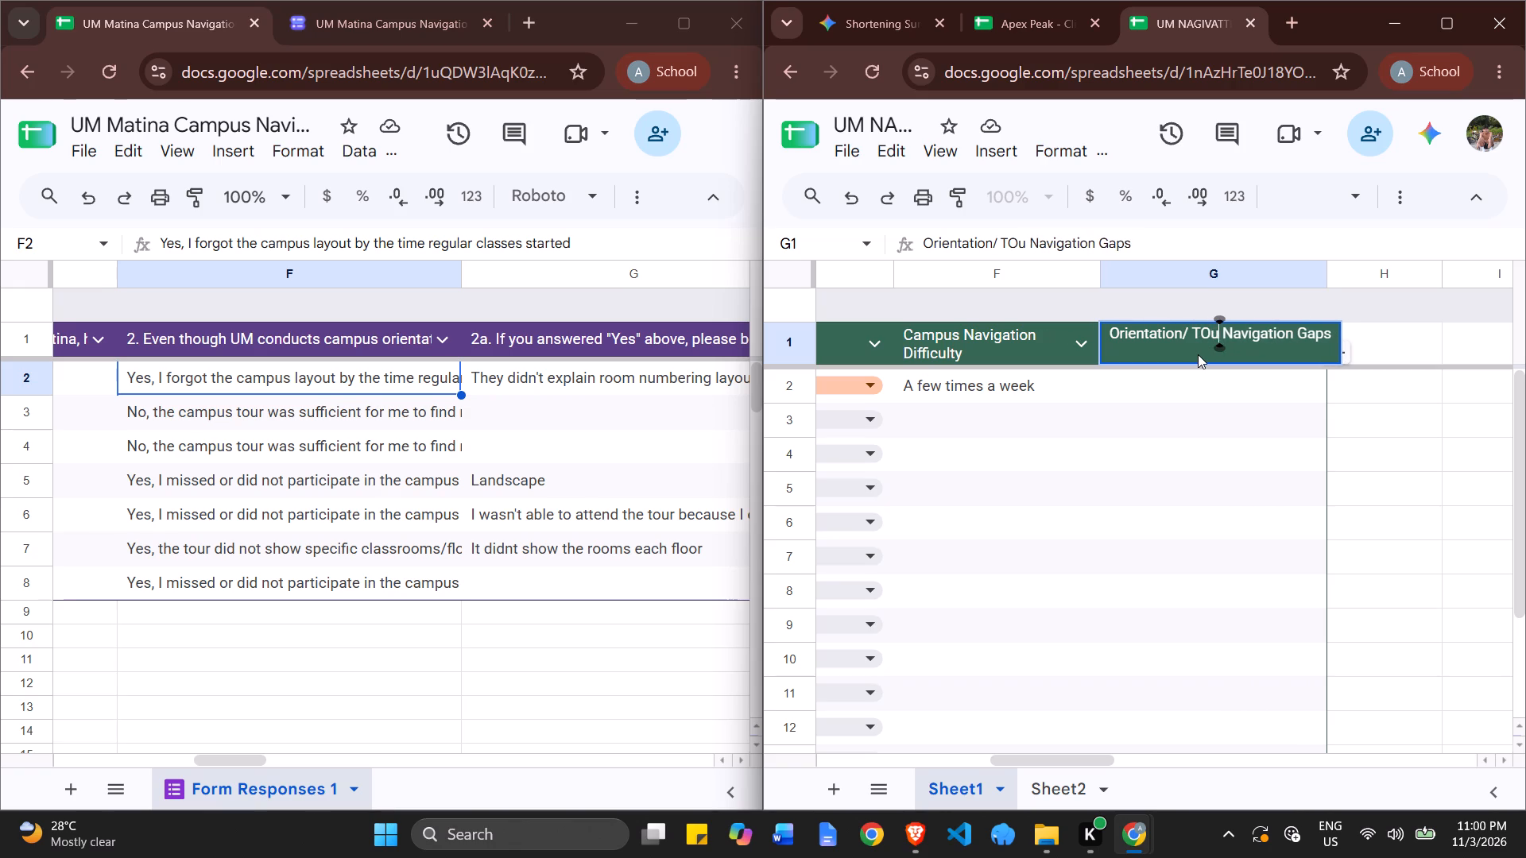
{"action": "key", "text": "BackSpace"}
{"action": "key", "text": "BackSpace"}
{"action": "type", "text": "our"}
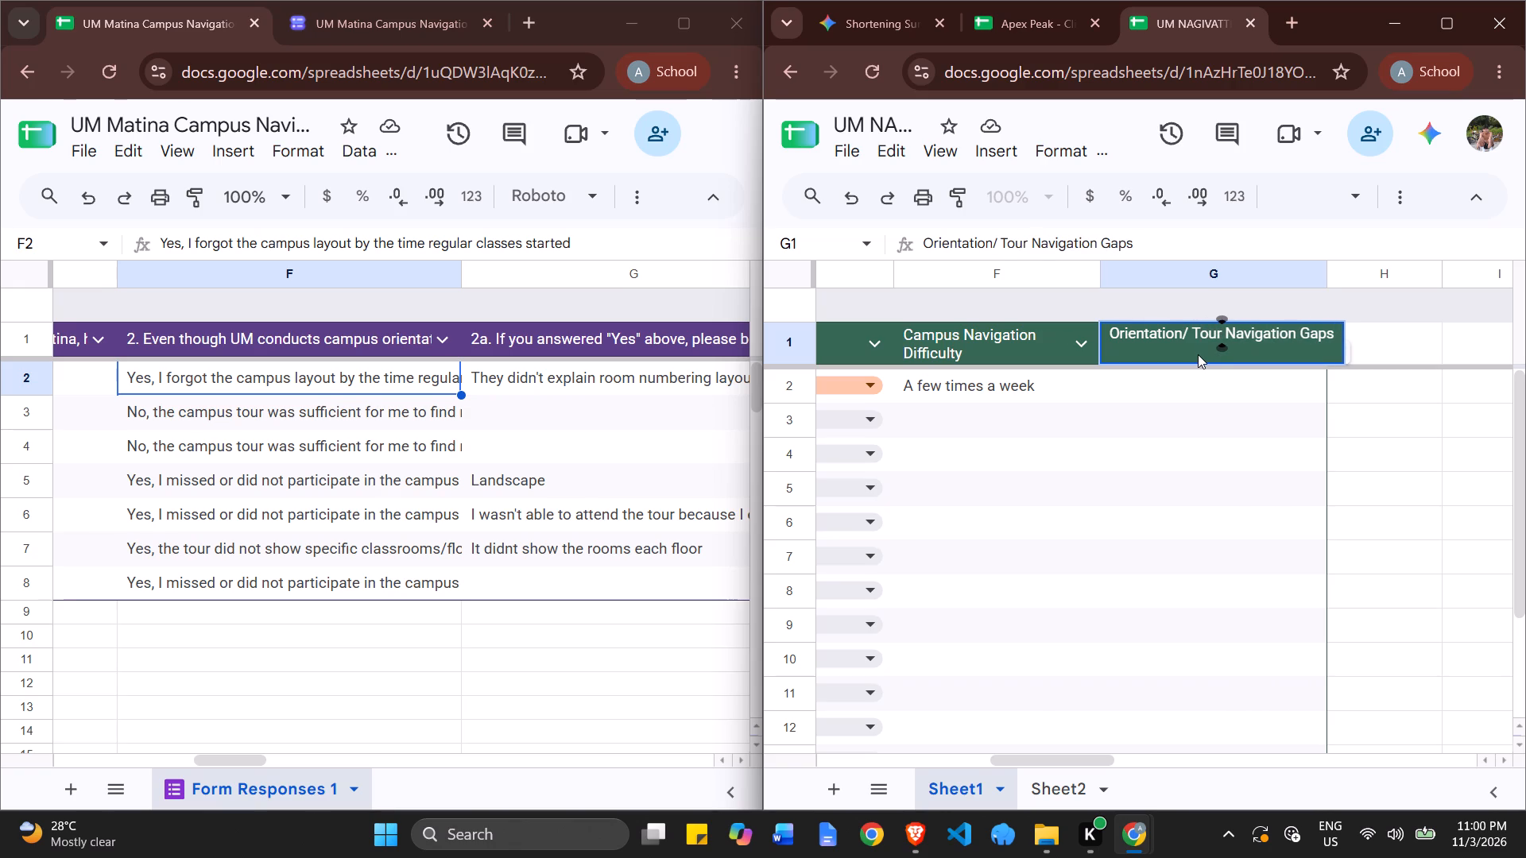
{"action": "key", "text": "Return"}
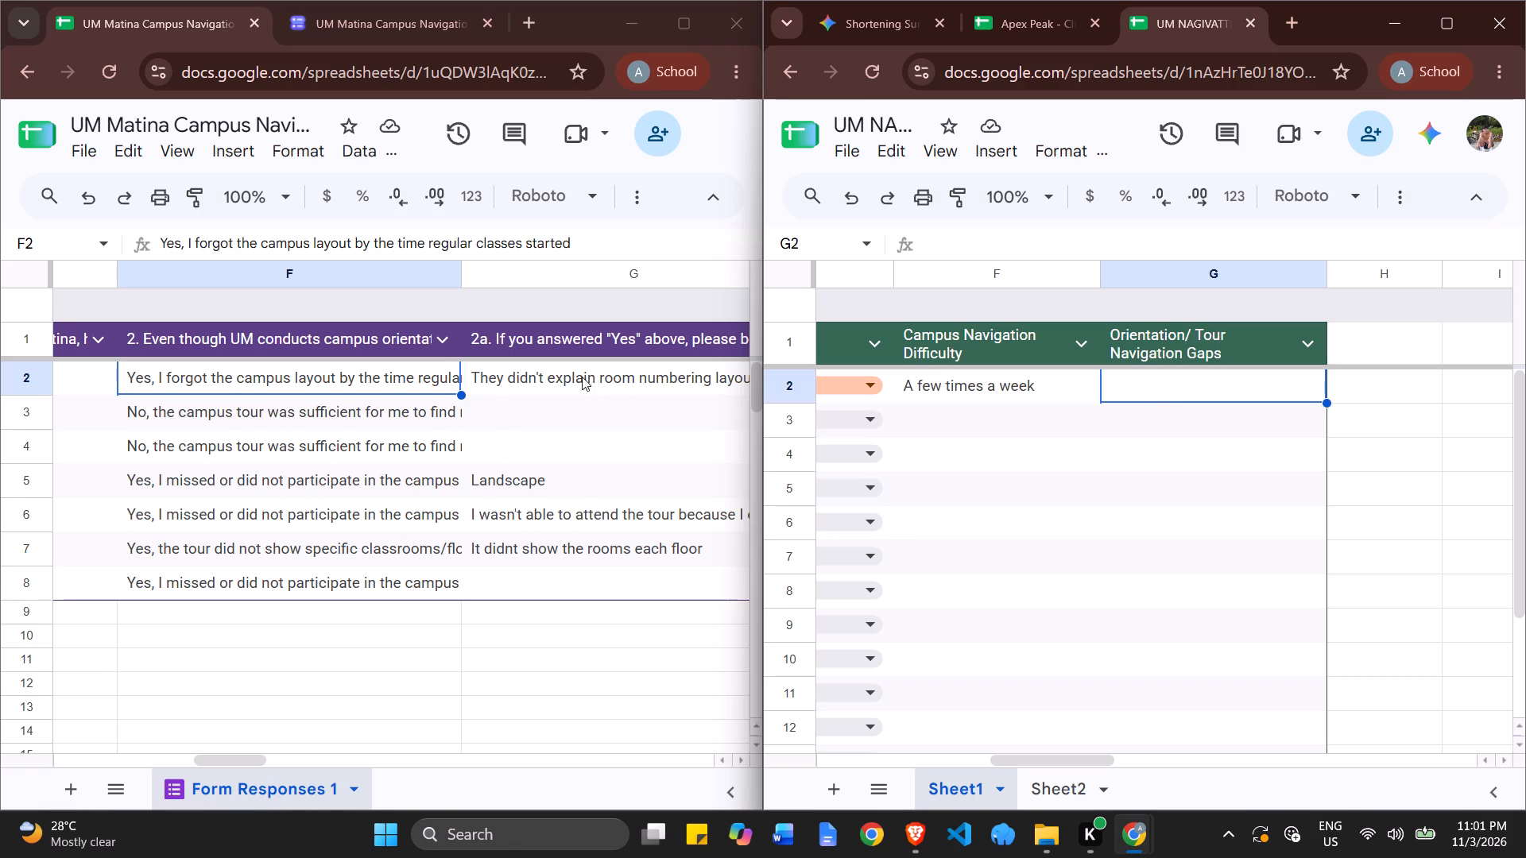
Enter "Yes, i forgot the campus layout by the time regular classes started" as the first Orientation/ Tour Navigation Gaps answer in G2.
{"action": "double_click", "coordinate": [434, 379]}
{"action": "left_click", "coordinate": [1147, 381]}
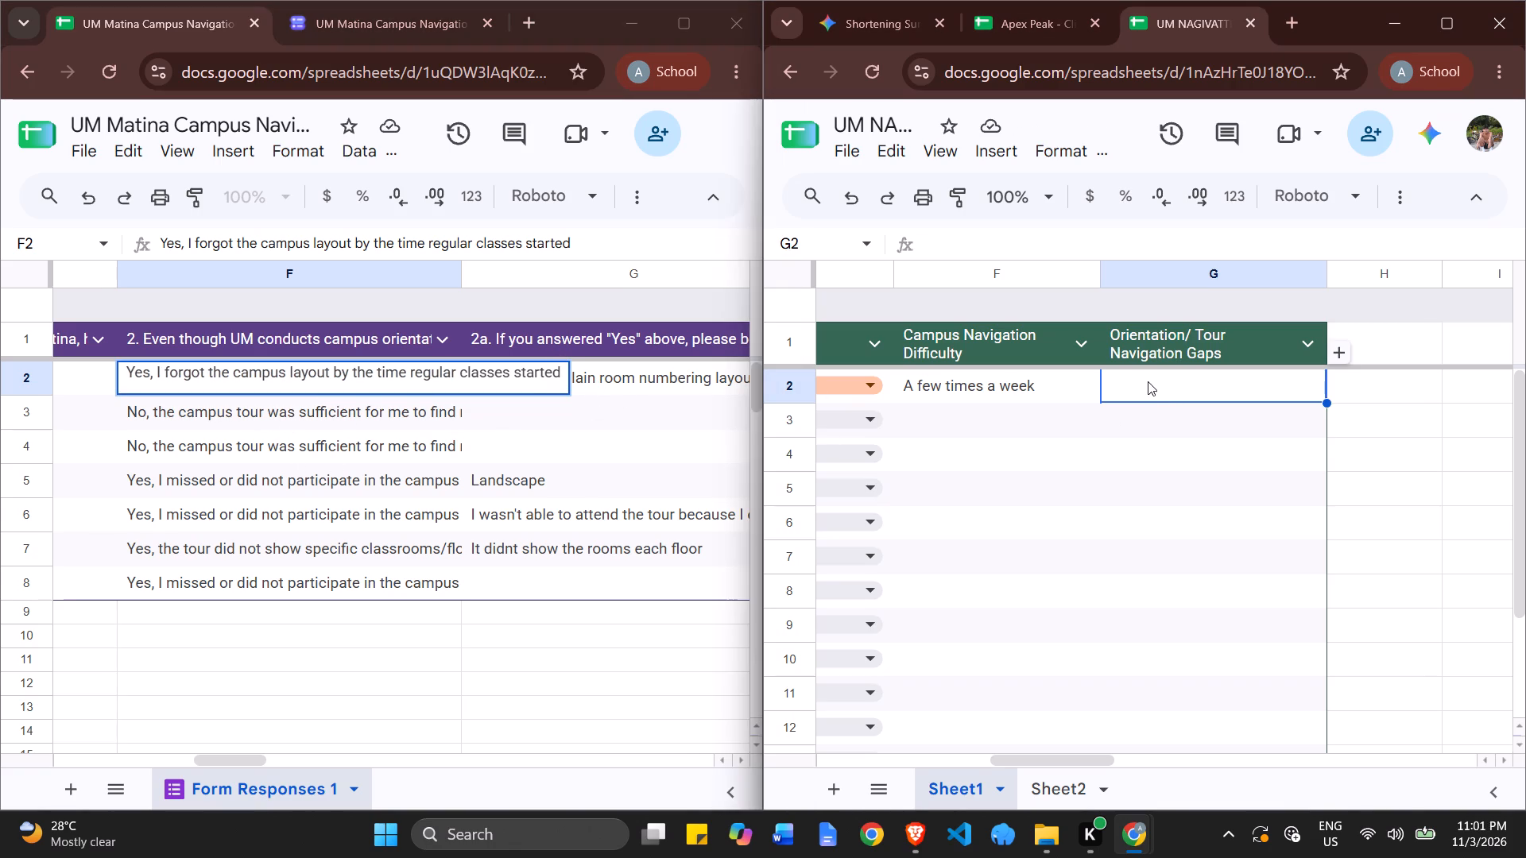
{"action": "double_click", "coordinate": [1148, 381]}
{"action": "left_click", "coordinate": [1148, 381]}
{"action": "left_click", "coordinate": [1141, 392]}
{"action": "left_click", "coordinate": [1146, 387]}
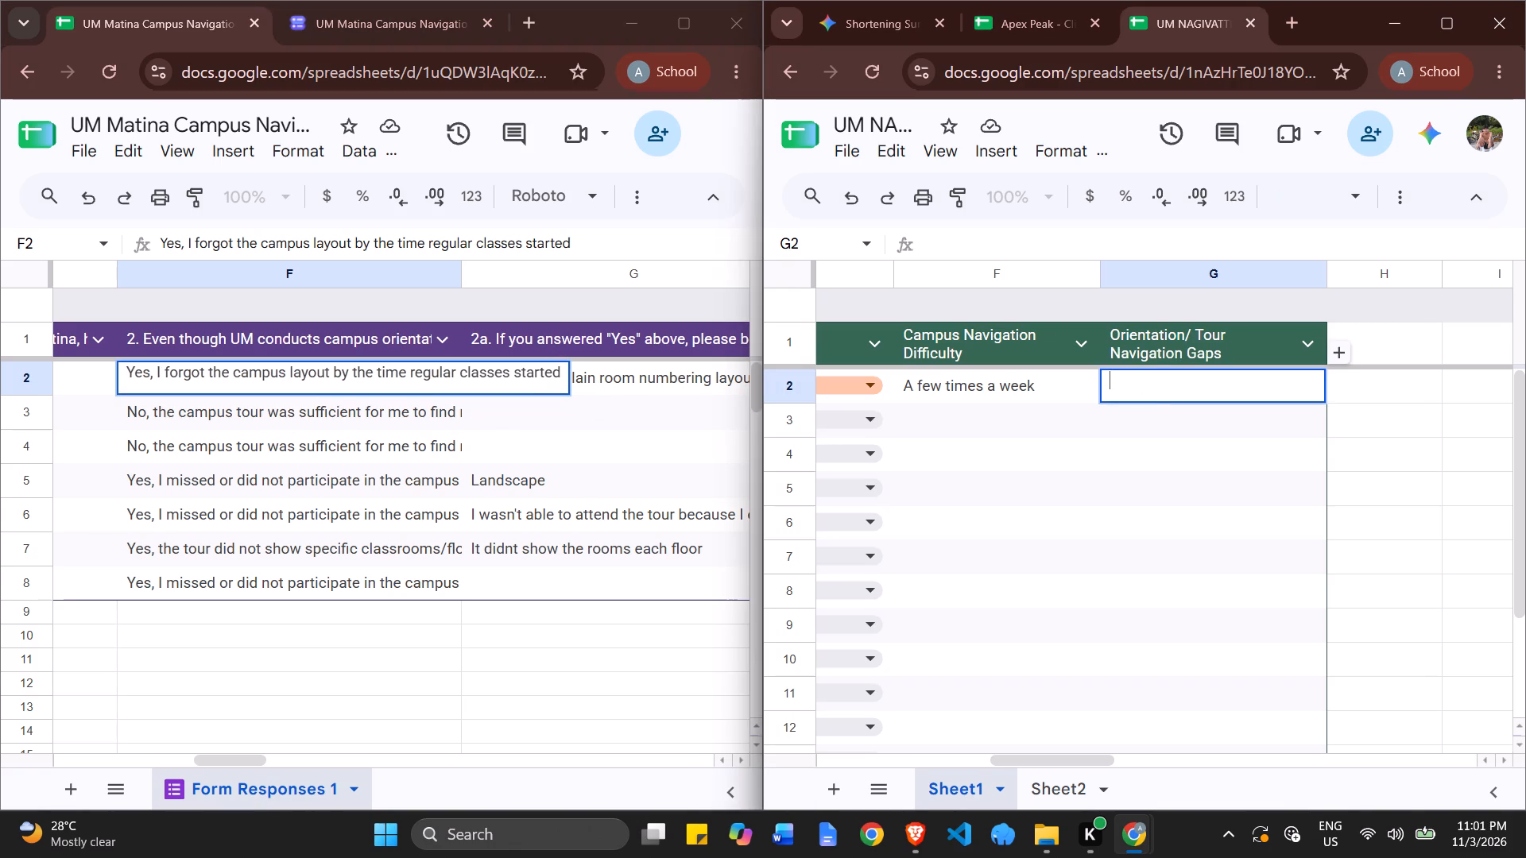
{"action": "type", "text": "yes,"}
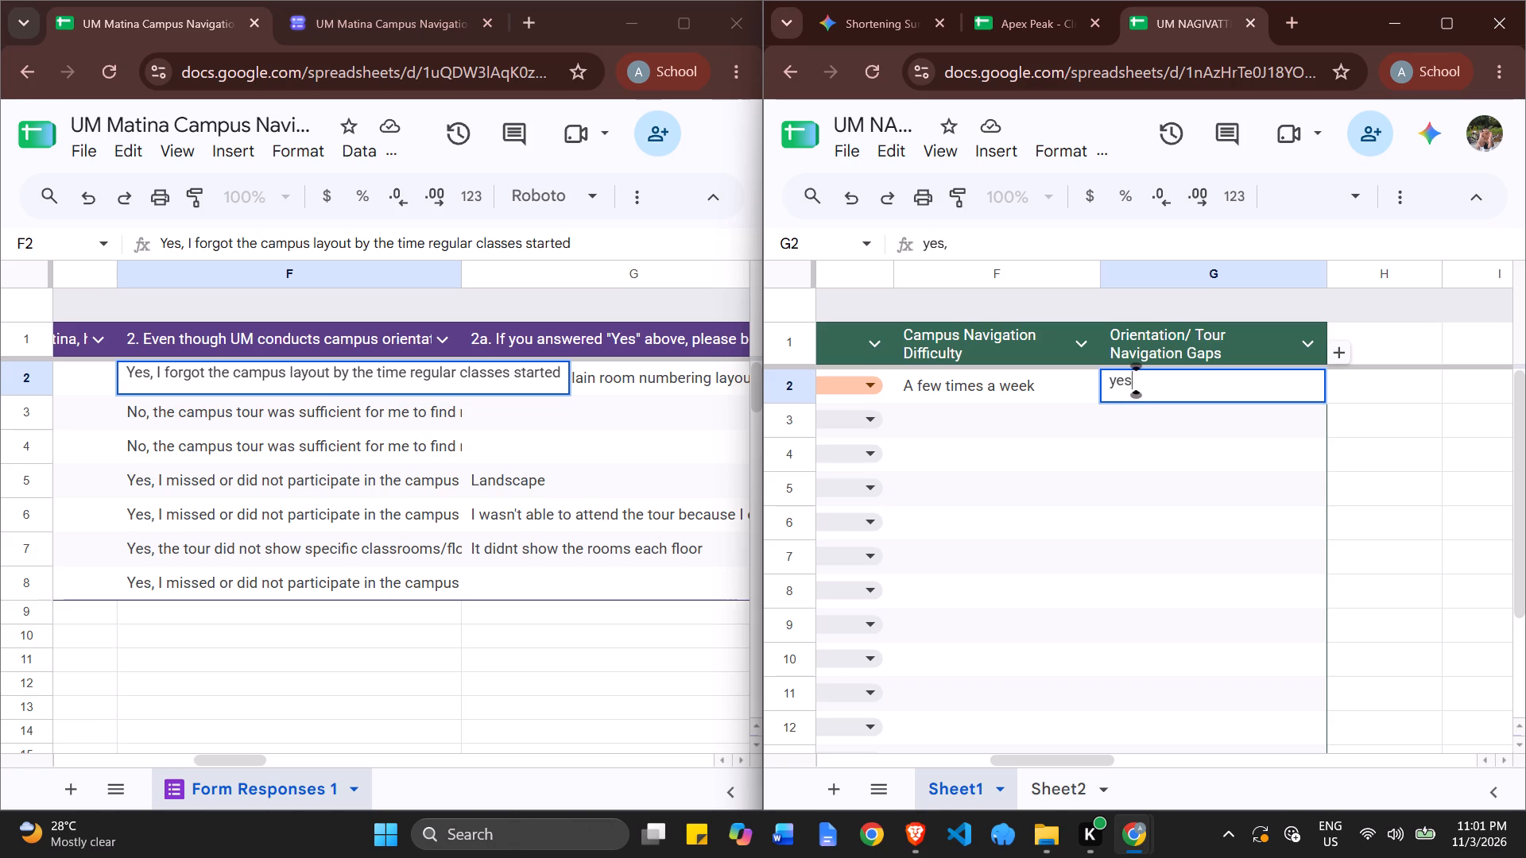
{"action": "key", "text": "BackSpace"}
{"action": "key", "text": "BackSpace"}
{"action": "key", "text": "BackSpace"}
{"action": "key", "text": "BackSpace"}
{"action": "type", "text": "Yes,"}
{"action": "key", "text": "space"}
{"action": "type", "text": "i forgot"}
{"action": "key", "text": "space"}
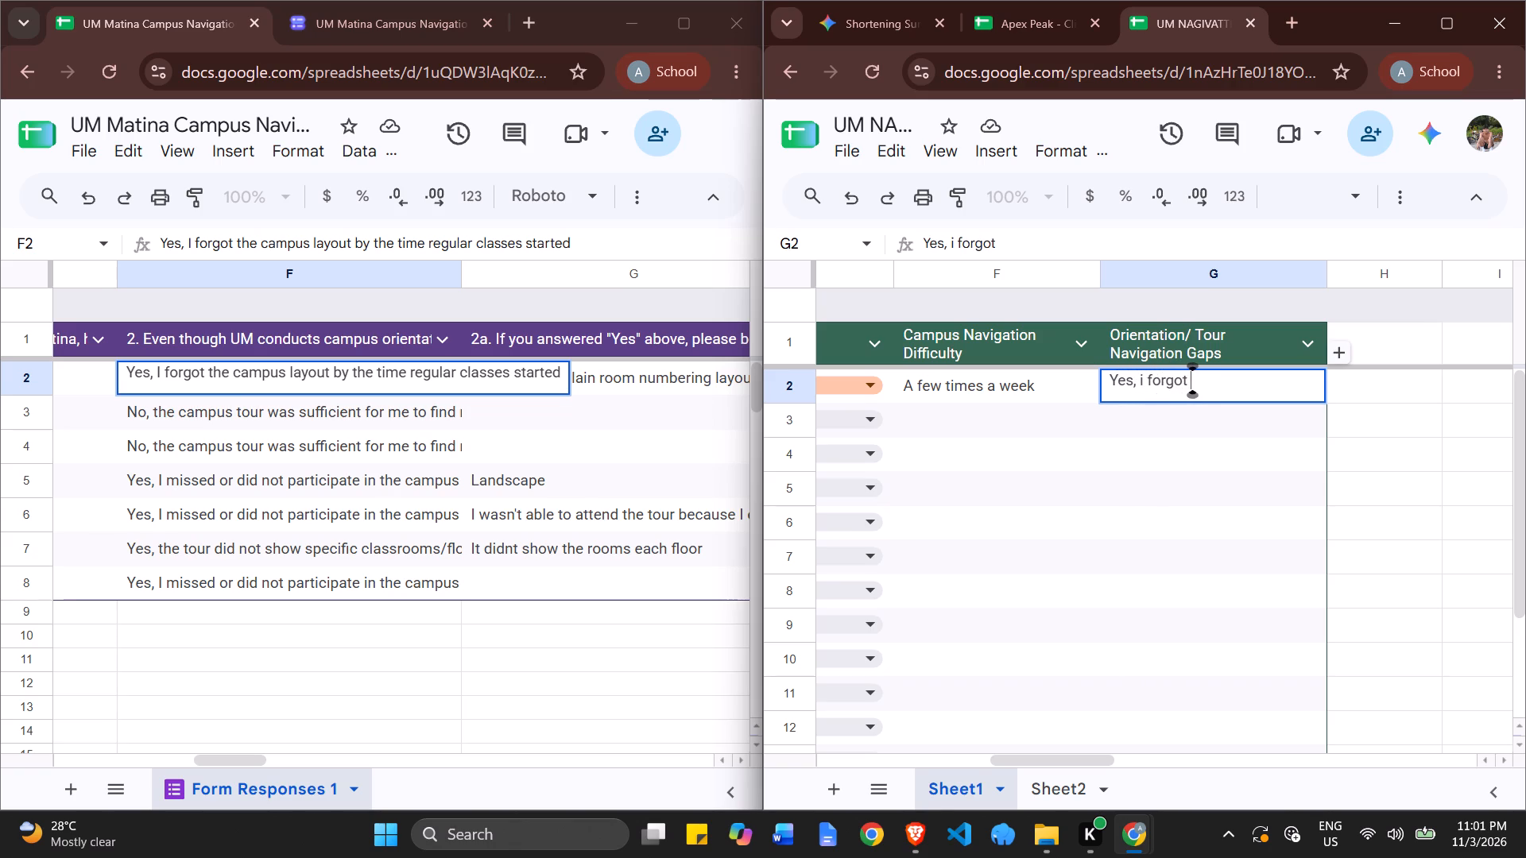
{"action": "type", "text": "the campus lau"}
{"action": "key", "text": "BackSpace"}
{"action": "type", "text": "yout"}
{"action": "key", "text": "space"}
{"action": "type", "text": "by the time rehuil"}
{"action": "key", "text": "BackSpace"}
{"action": "key", "text": "BackSpace"}
{"action": "key", "text": "BackSpace"}
{"action": "key", "text": "BackSpace"}
{"action": "type", "text": "ge"}
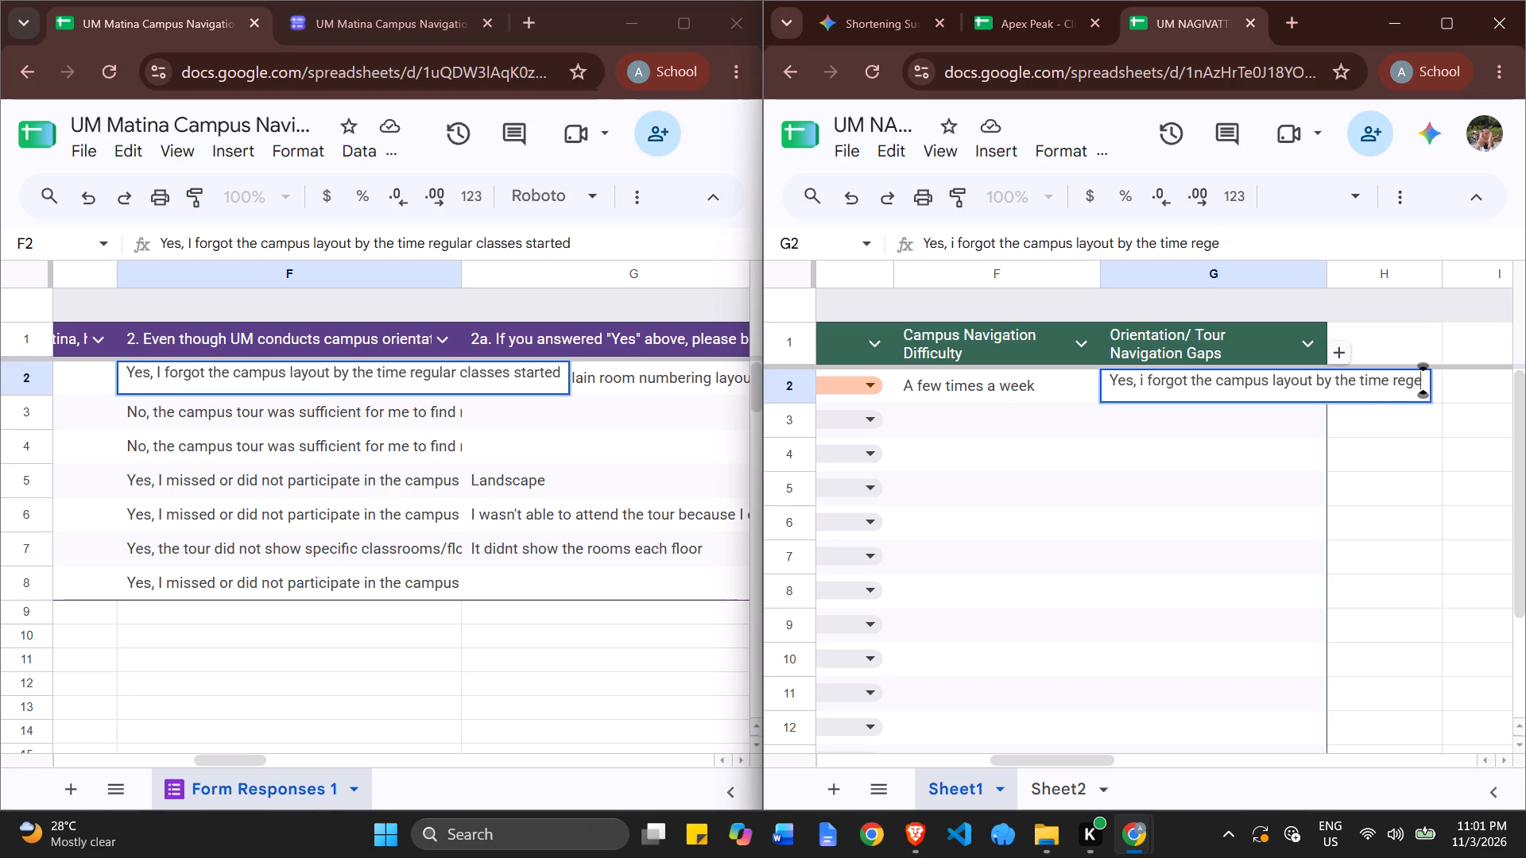
{"action": "key", "text": "BackSpace"}
{"action": "type", "text": "ular class"}
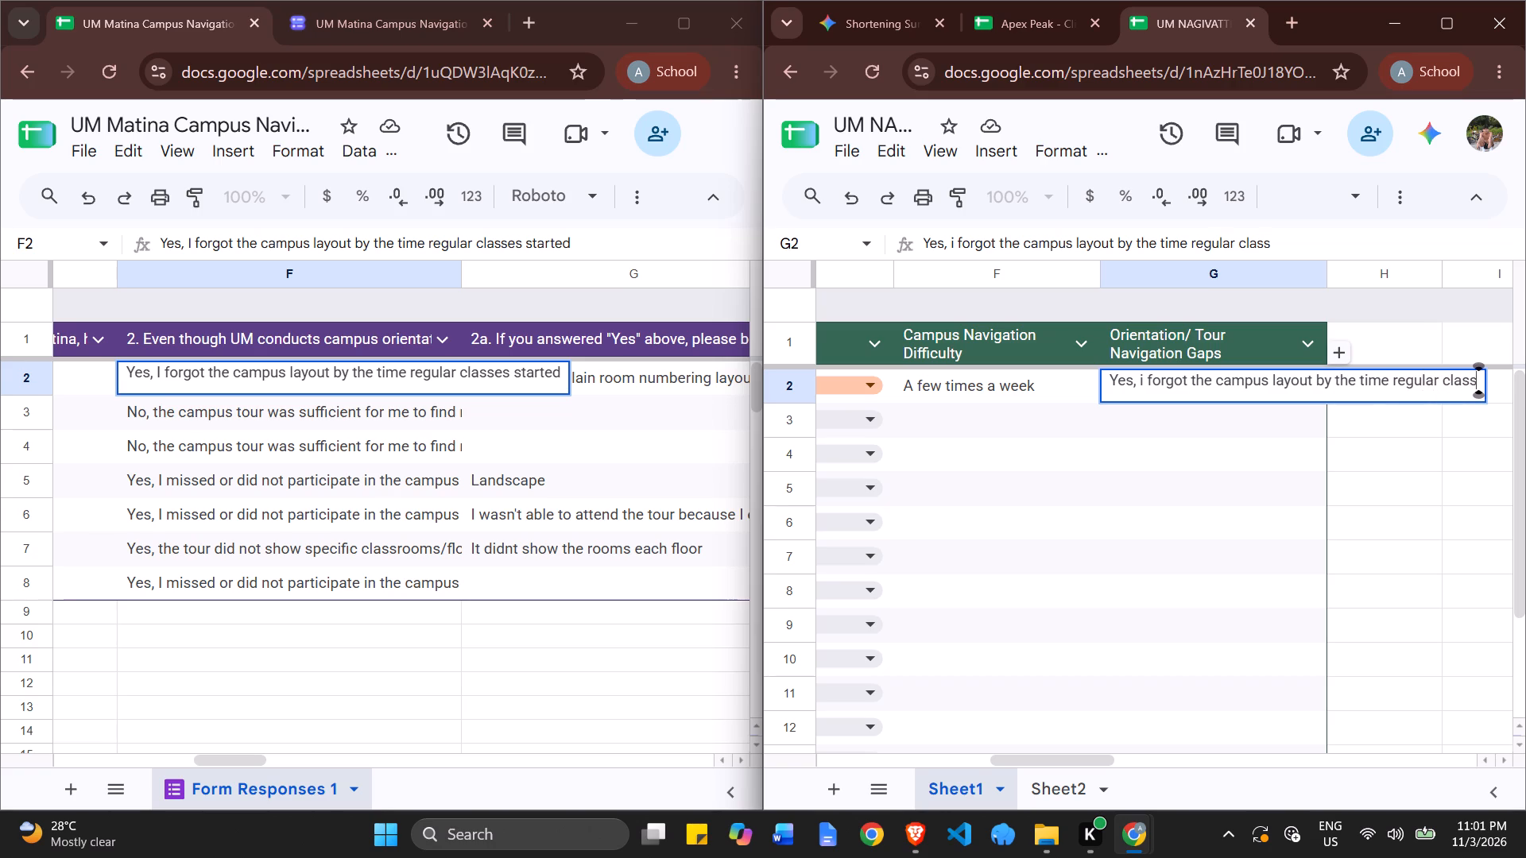
{"action": "key", "text": "space"}
{"action": "key", "text": "BackSpace"}
{"action": "key", "text": "s"}
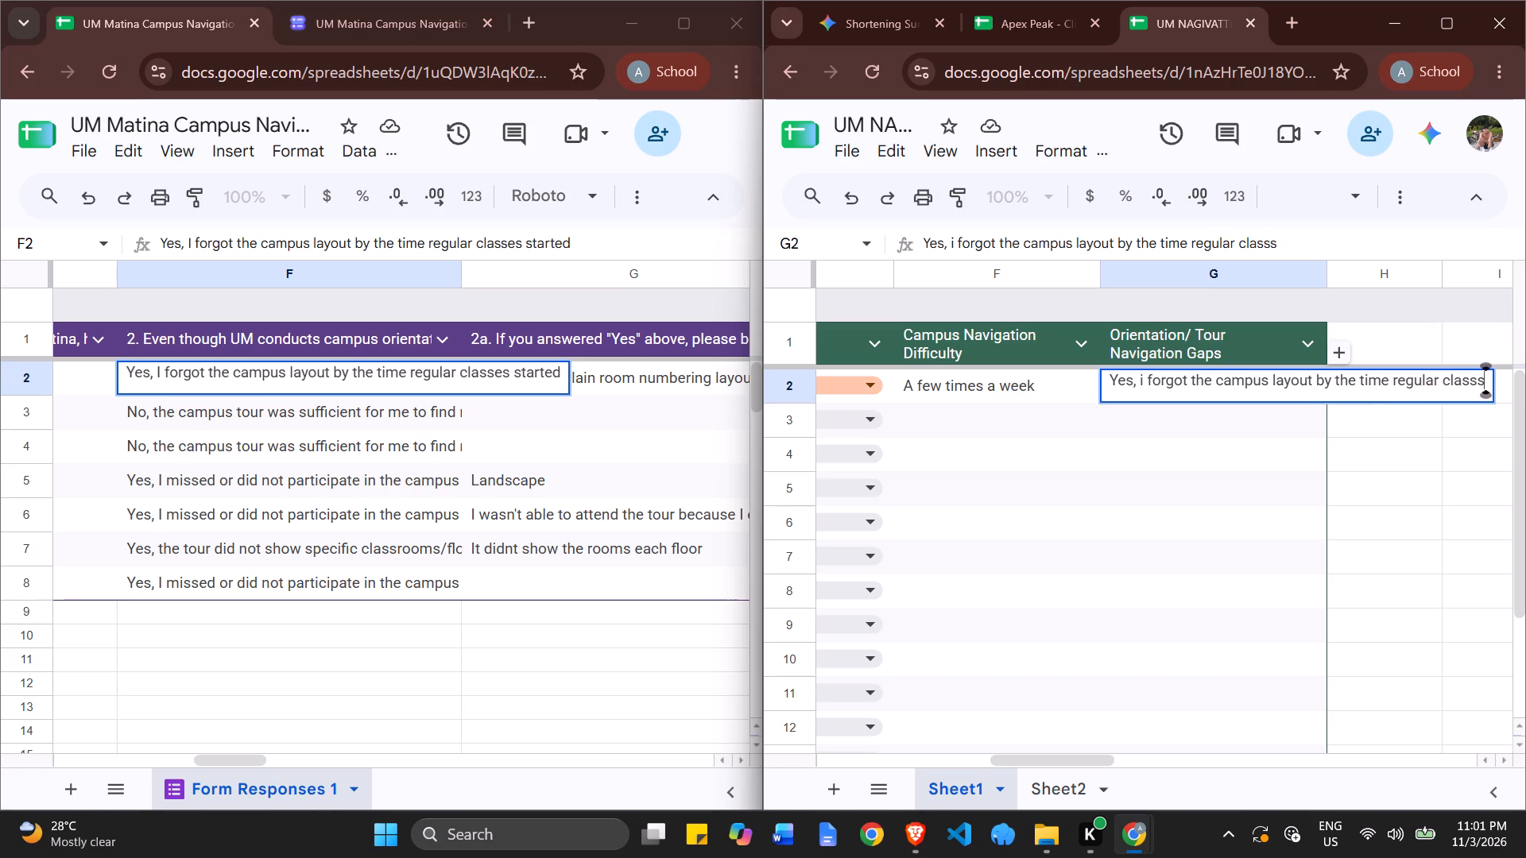
{"action": "key", "text": "BackSpace"}
{"action": "type", "text": "es"}
{"action": "key", "text": "space"}
{"action": "type", "text": "started"}
{"action": "key", "text": "space"}
{"action": "key", "text": "BackSpace"}
{"action": "key", "text": "Return"}
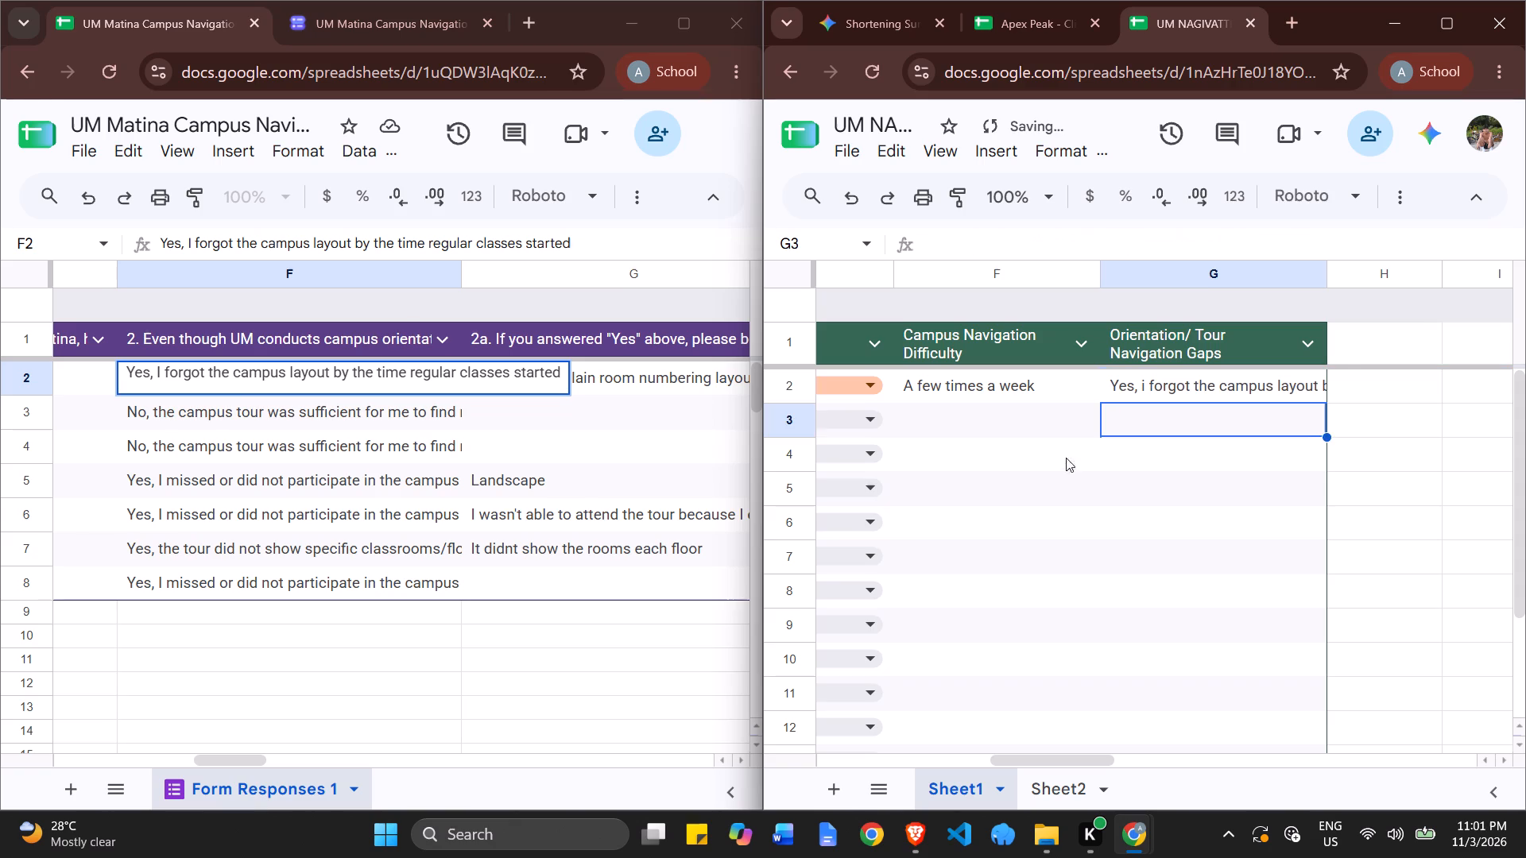
Maximize the survey sheet window and wrap the text of the whole Orientation/ Tour Navigation Gaps column.
{"action": "left_click", "coordinate": [1211, 391]}
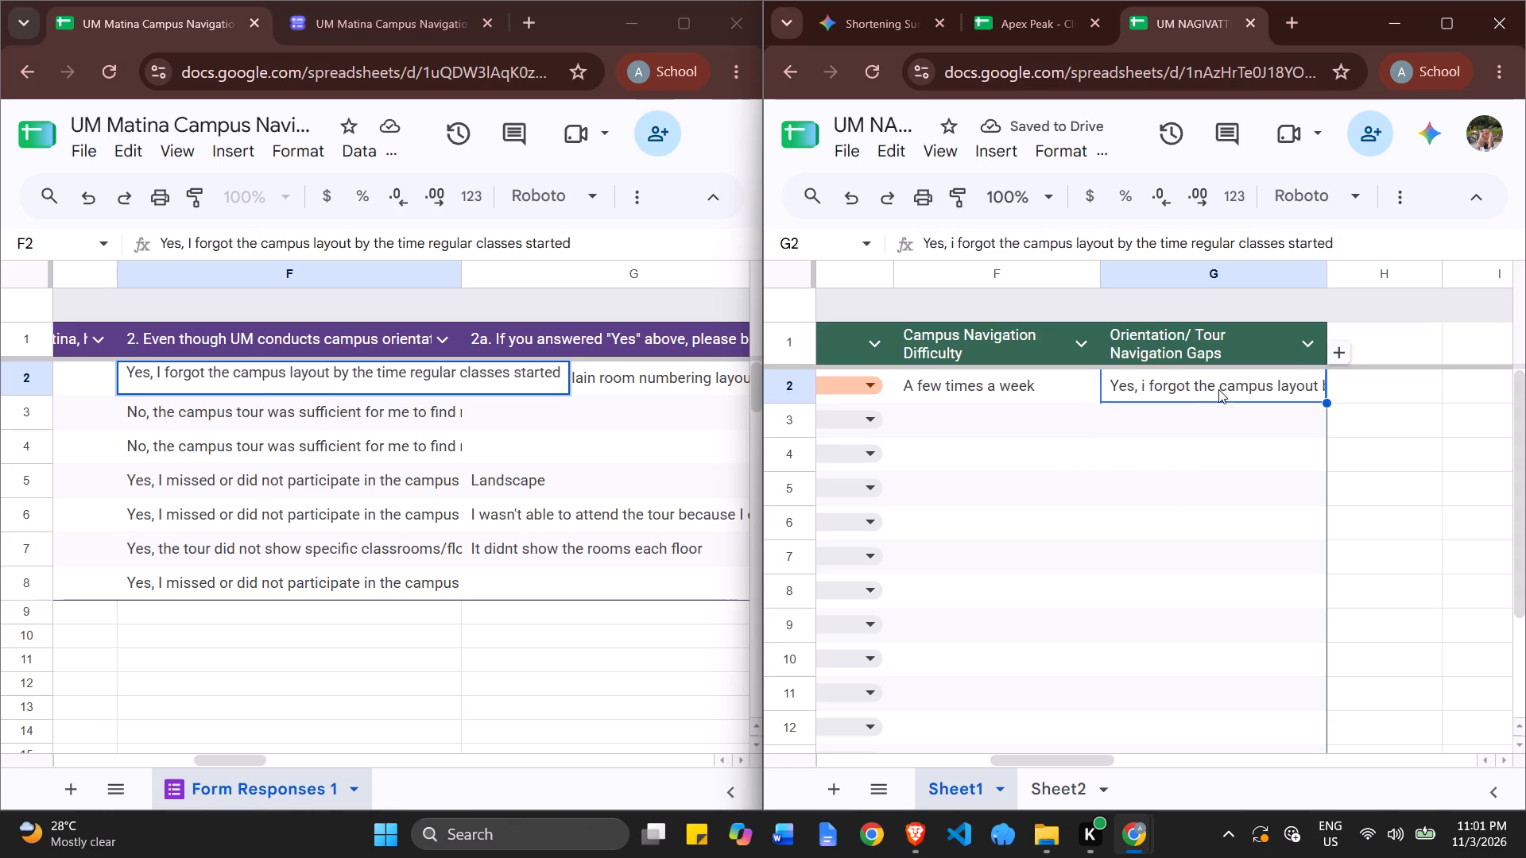
{"action": "left_click", "coordinate": [1458, 24]}
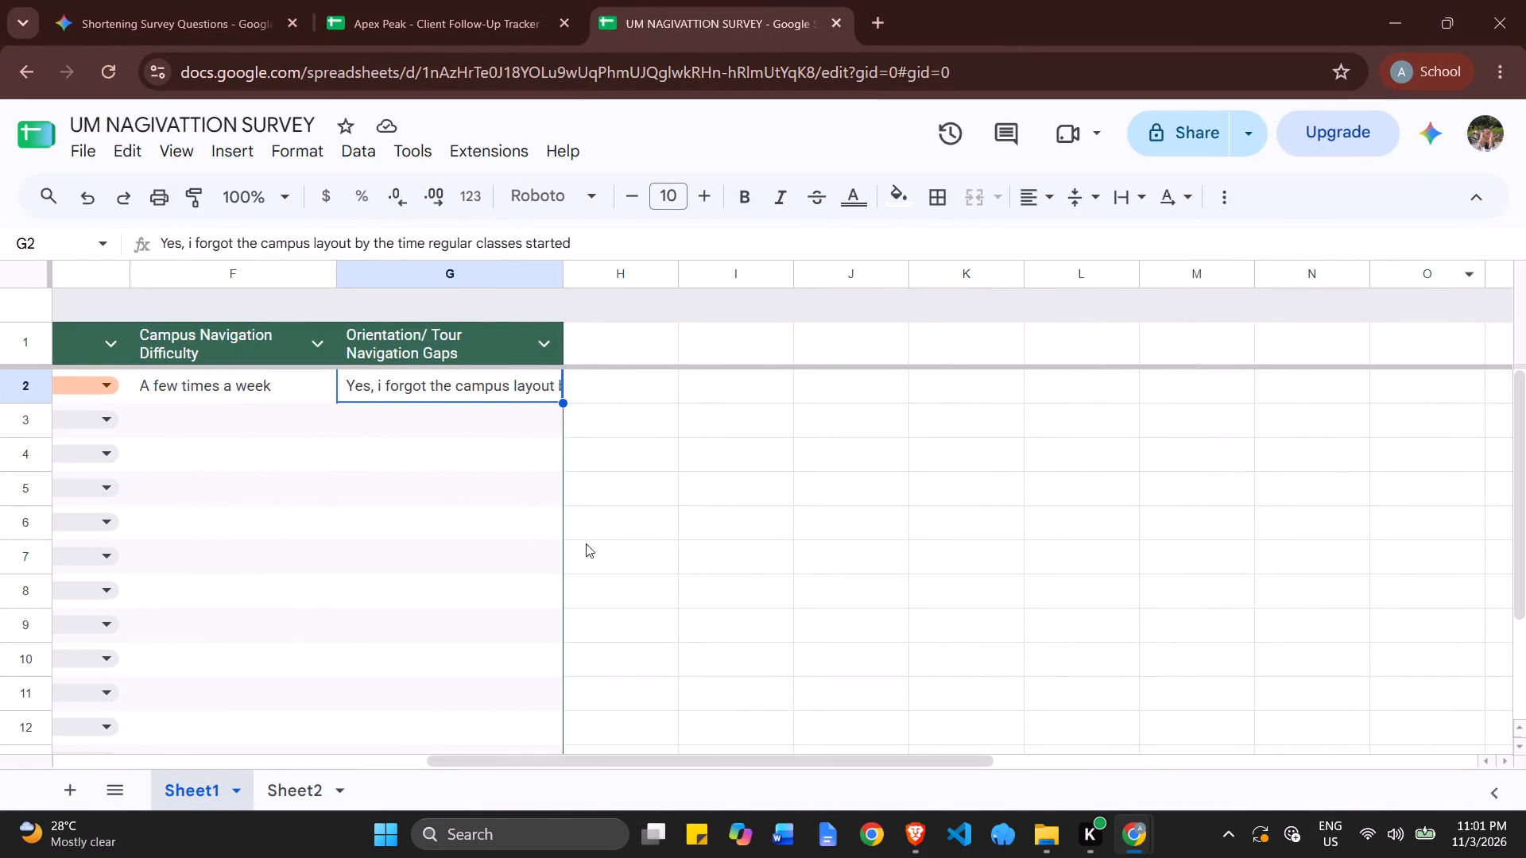
{"action": "left_click", "coordinate": [498, 277]}
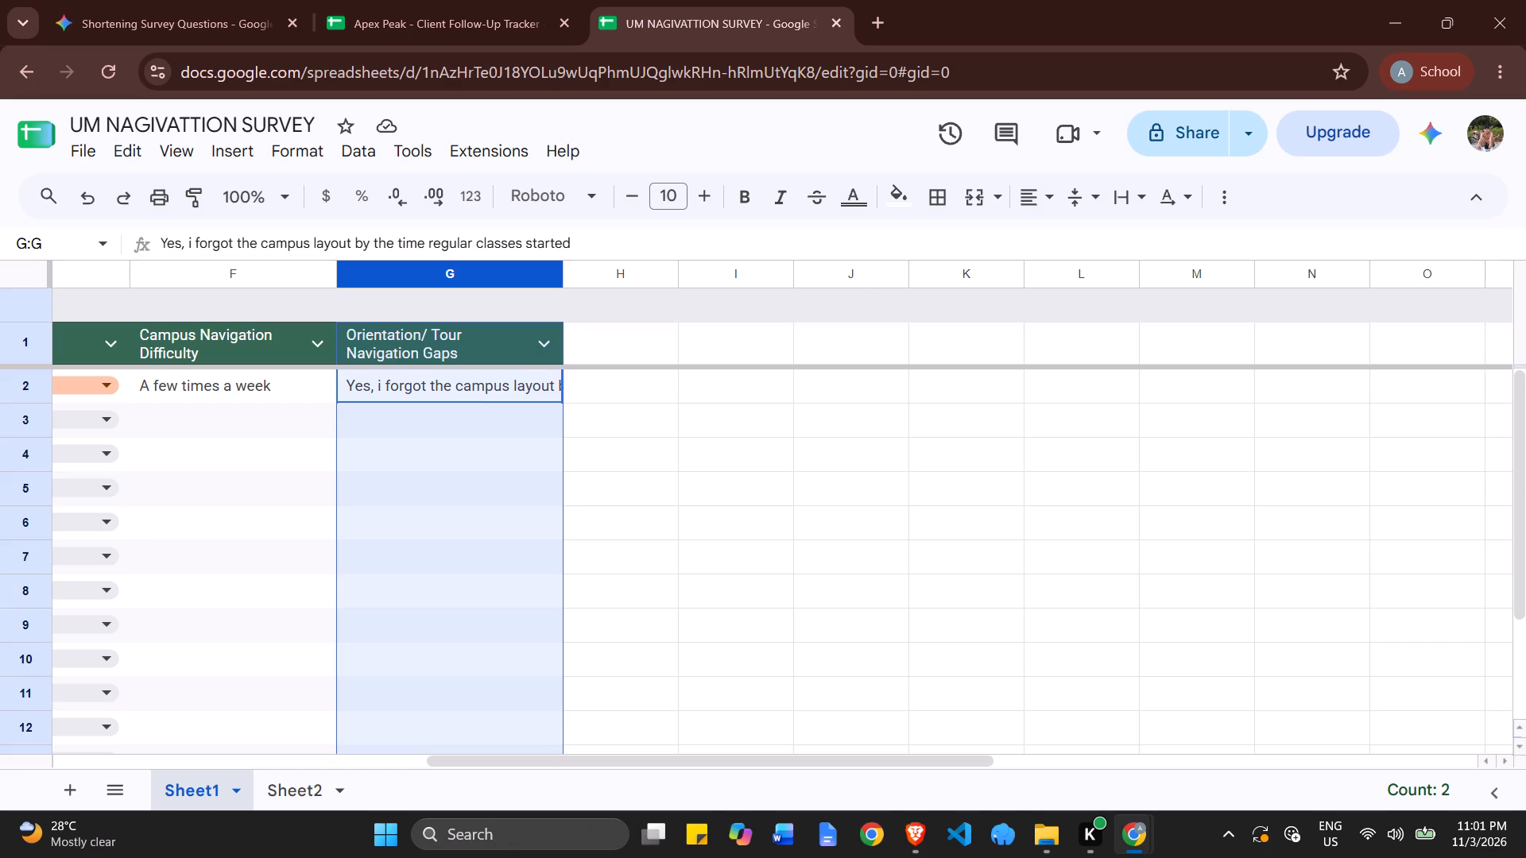
{"action": "left_click", "coordinate": [1129, 200]}
{"action": "left_click", "coordinate": [1155, 236]}
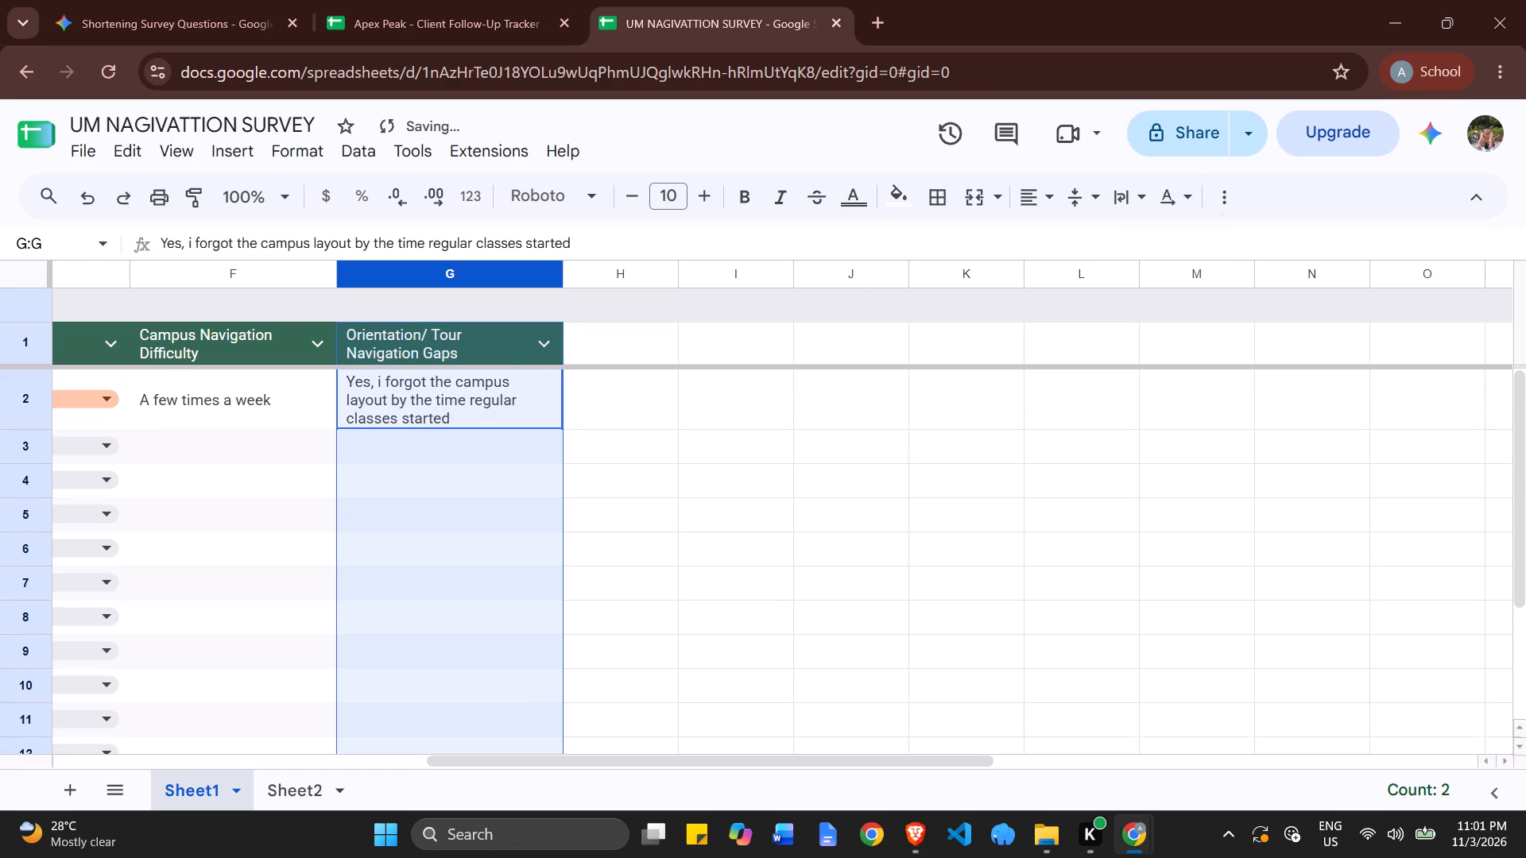
Arrange the form responses window side by side with the survey sheet again and select cell G4 in the survey sheet.
{"action": "key", "text": "alt+Tab"}
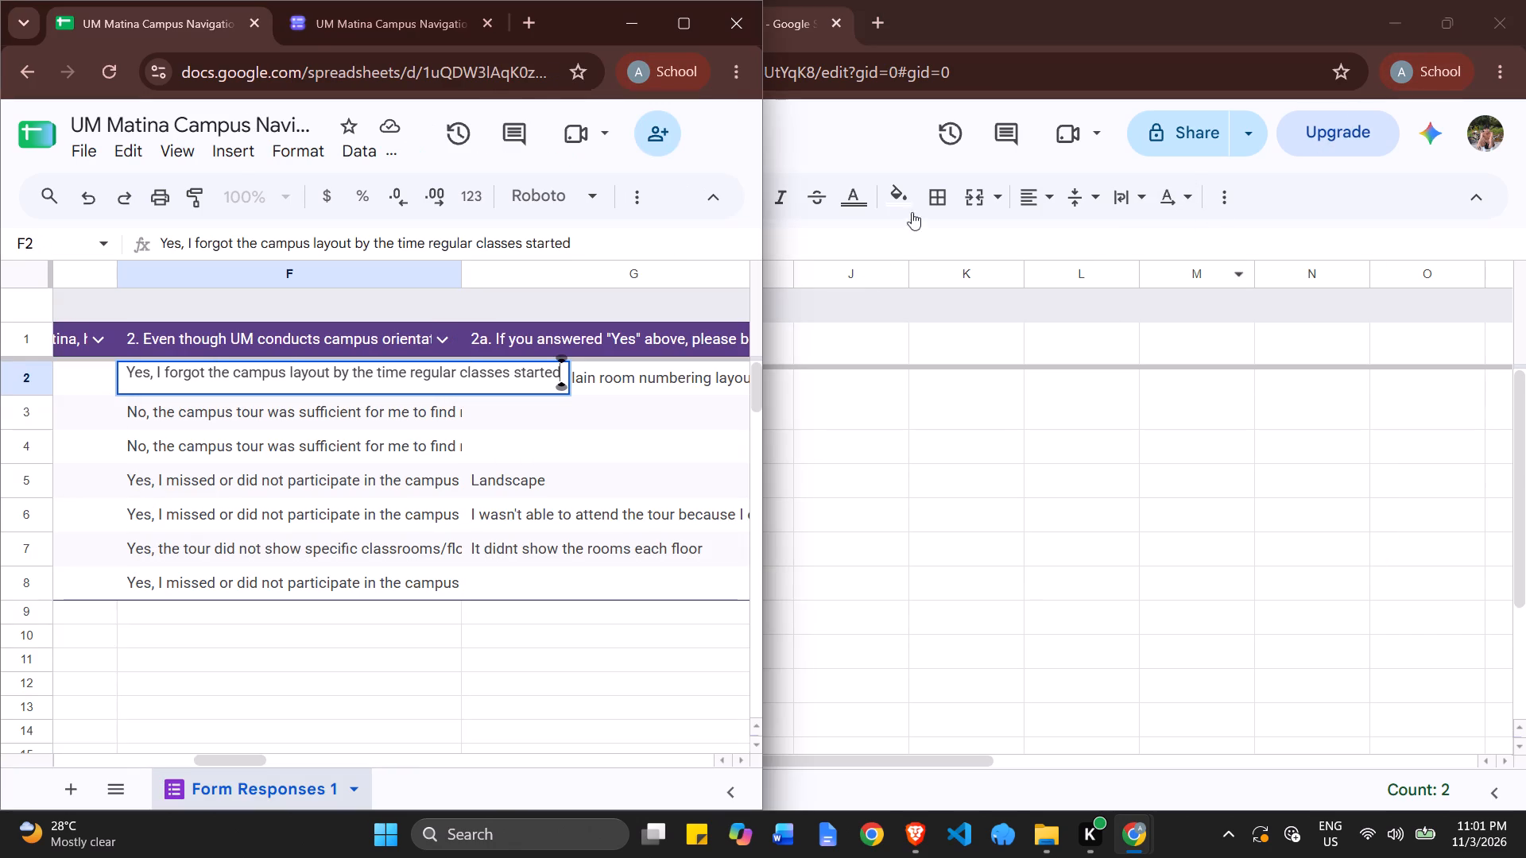
{"action": "left_click", "coordinate": [667, 75]}
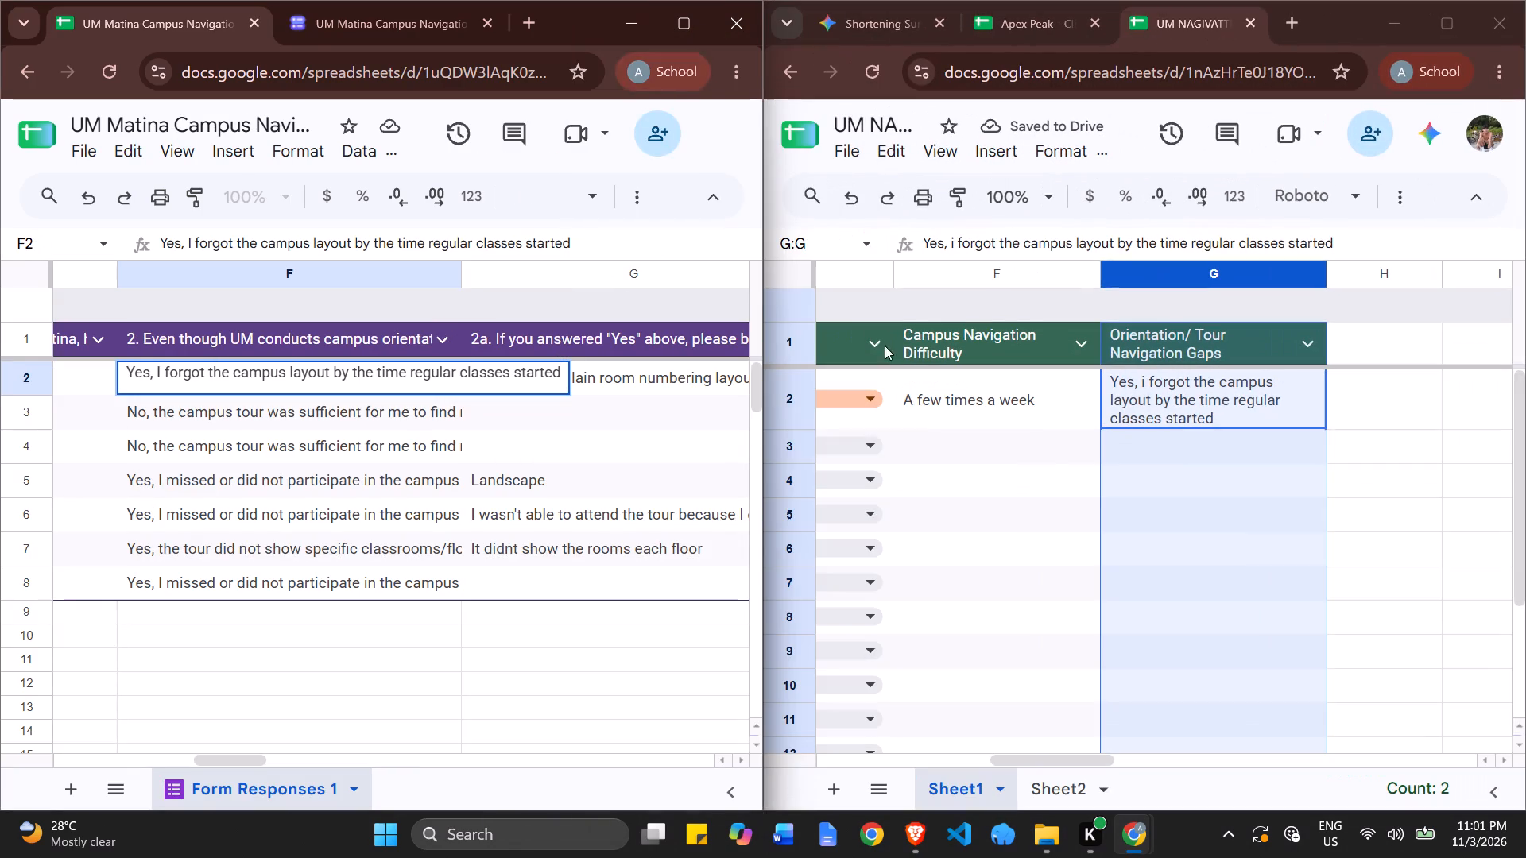
{"action": "left_click", "coordinate": [1168, 482]}
Switch to Brave, open YouTube in a new tab and play the "VEDO - Fine Shyt (Lyrics)" mix.
{"action": "left_click", "coordinate": [928, 844]}
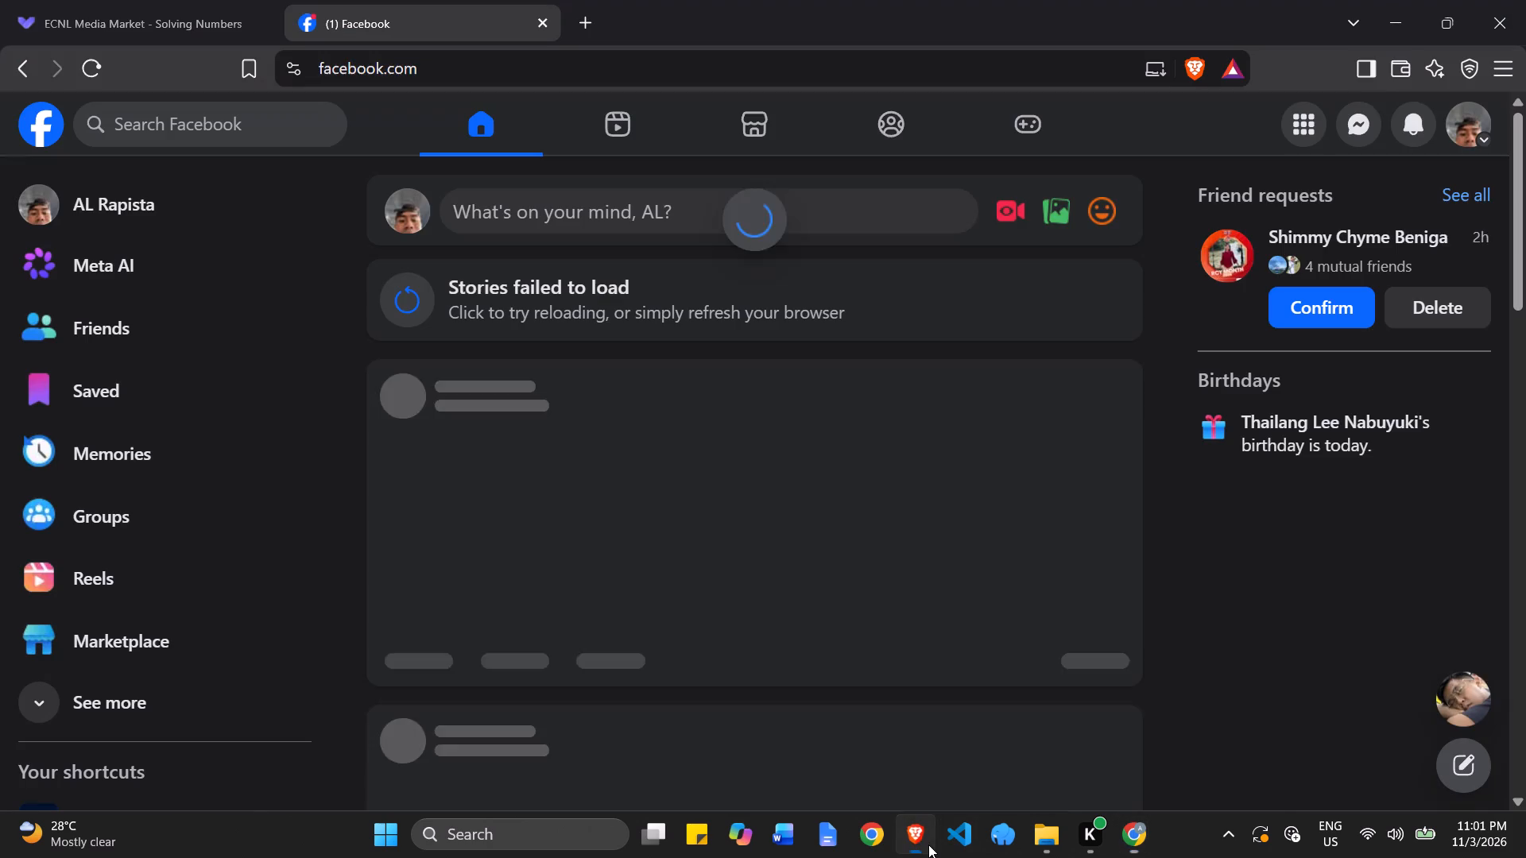
{"action": "double_click", "coordinate": [602, 15]}
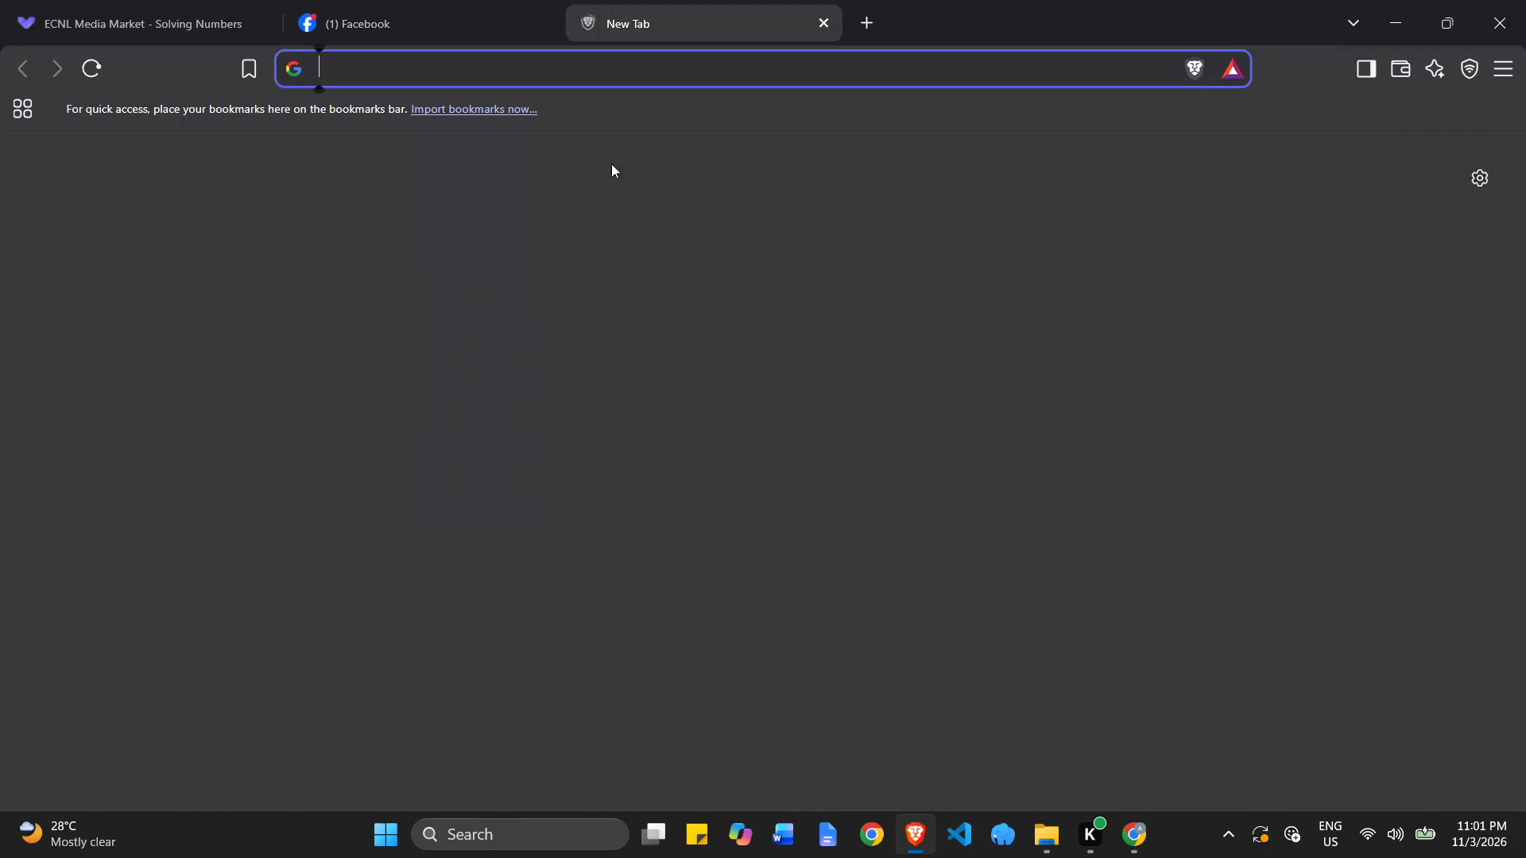
{"action": "type", "text": "you"}
{"action": "key", "text": "Return"}
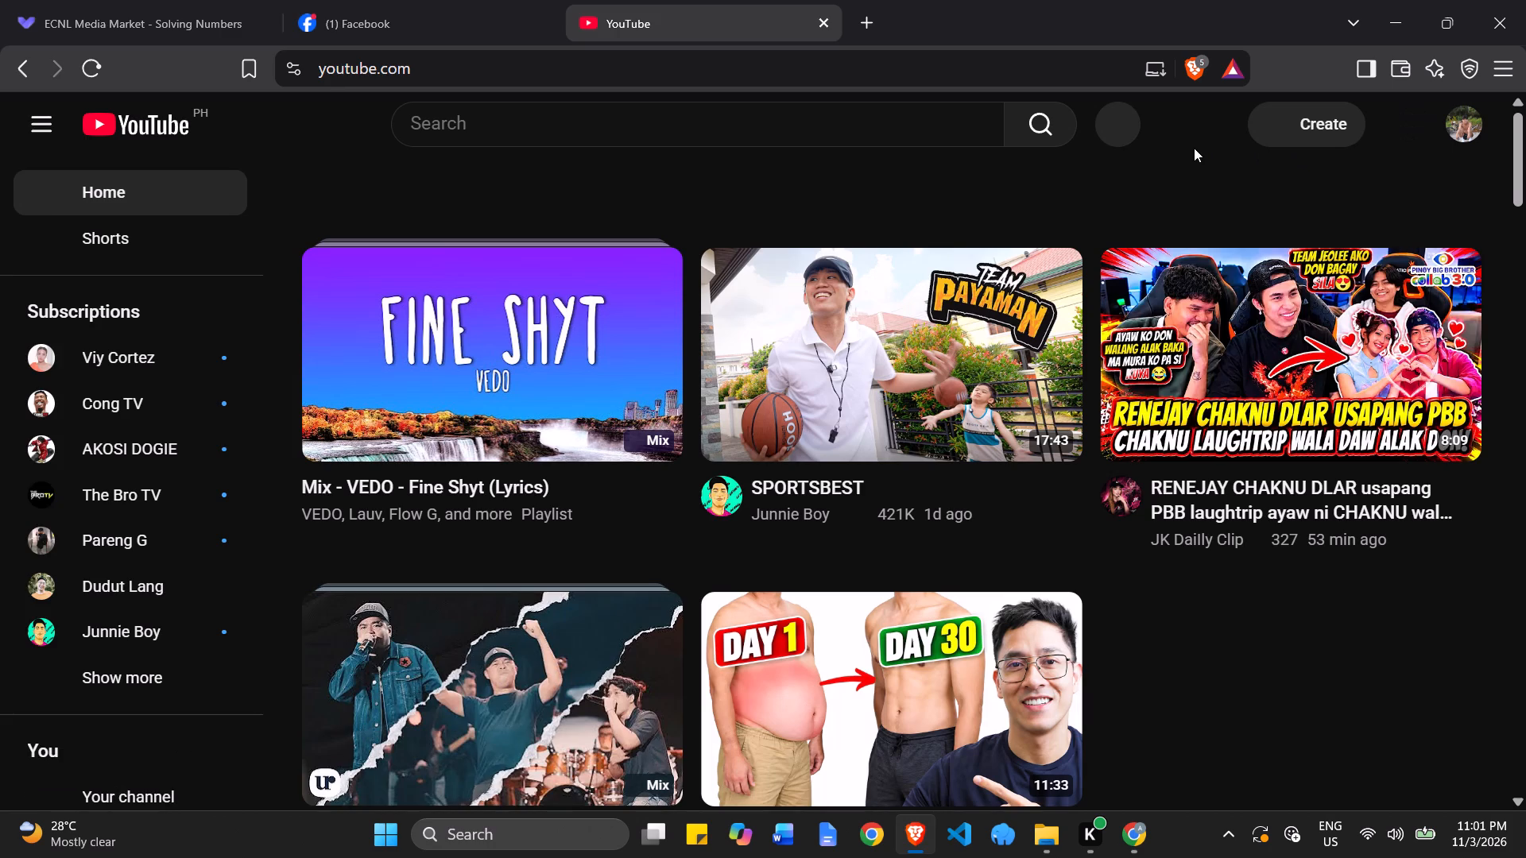
{"action": "left_click", "coordinate": [532, 397]}
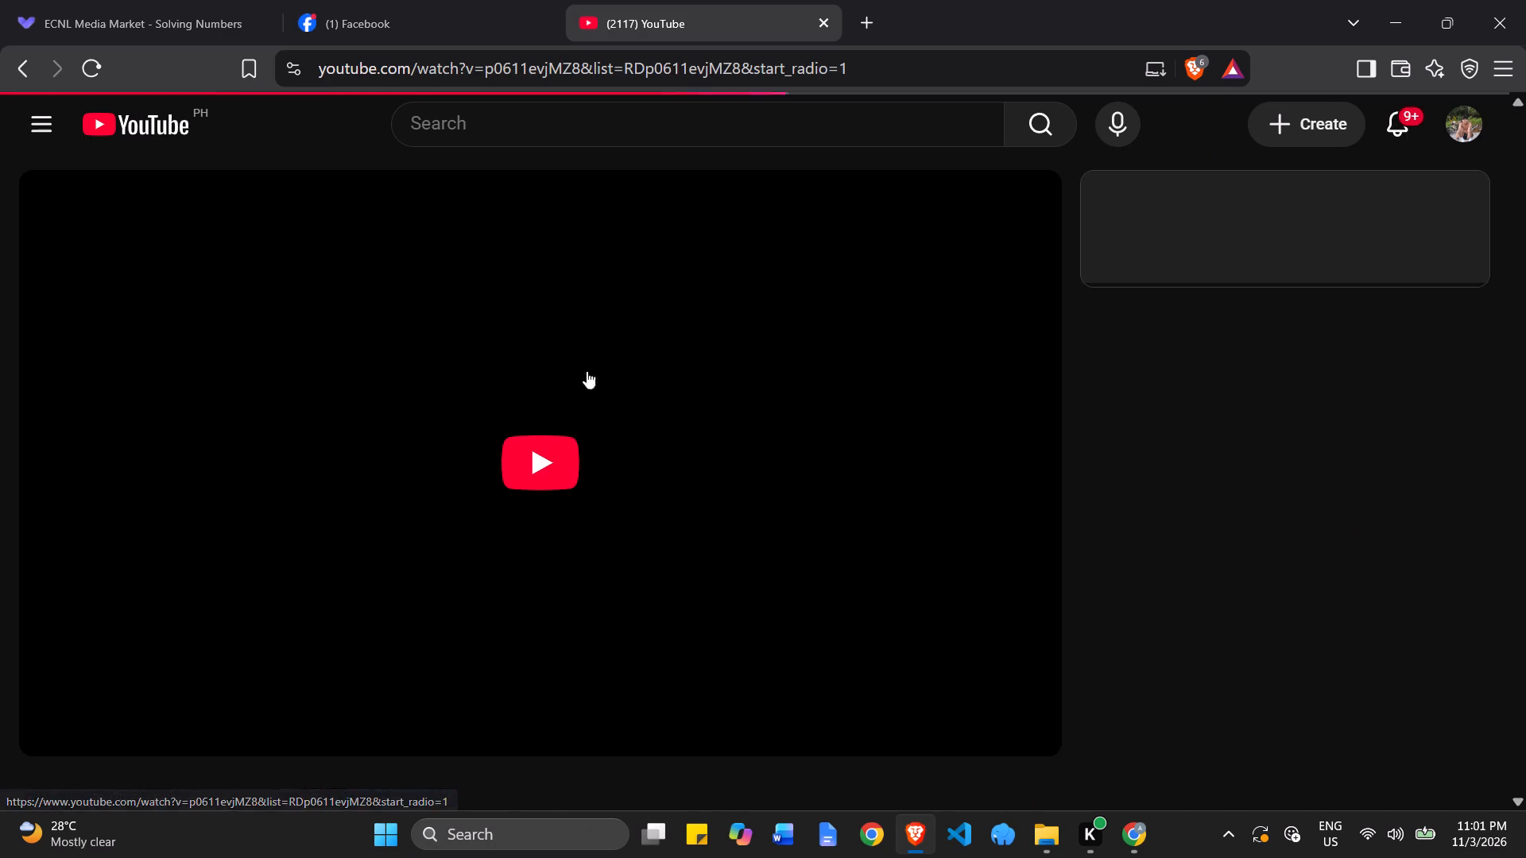
Return to the spreadsheets in Chrome, bring form question 2a into view and add a new column H to the survey table.
{"action": "key", "text": "alt+Tab"}
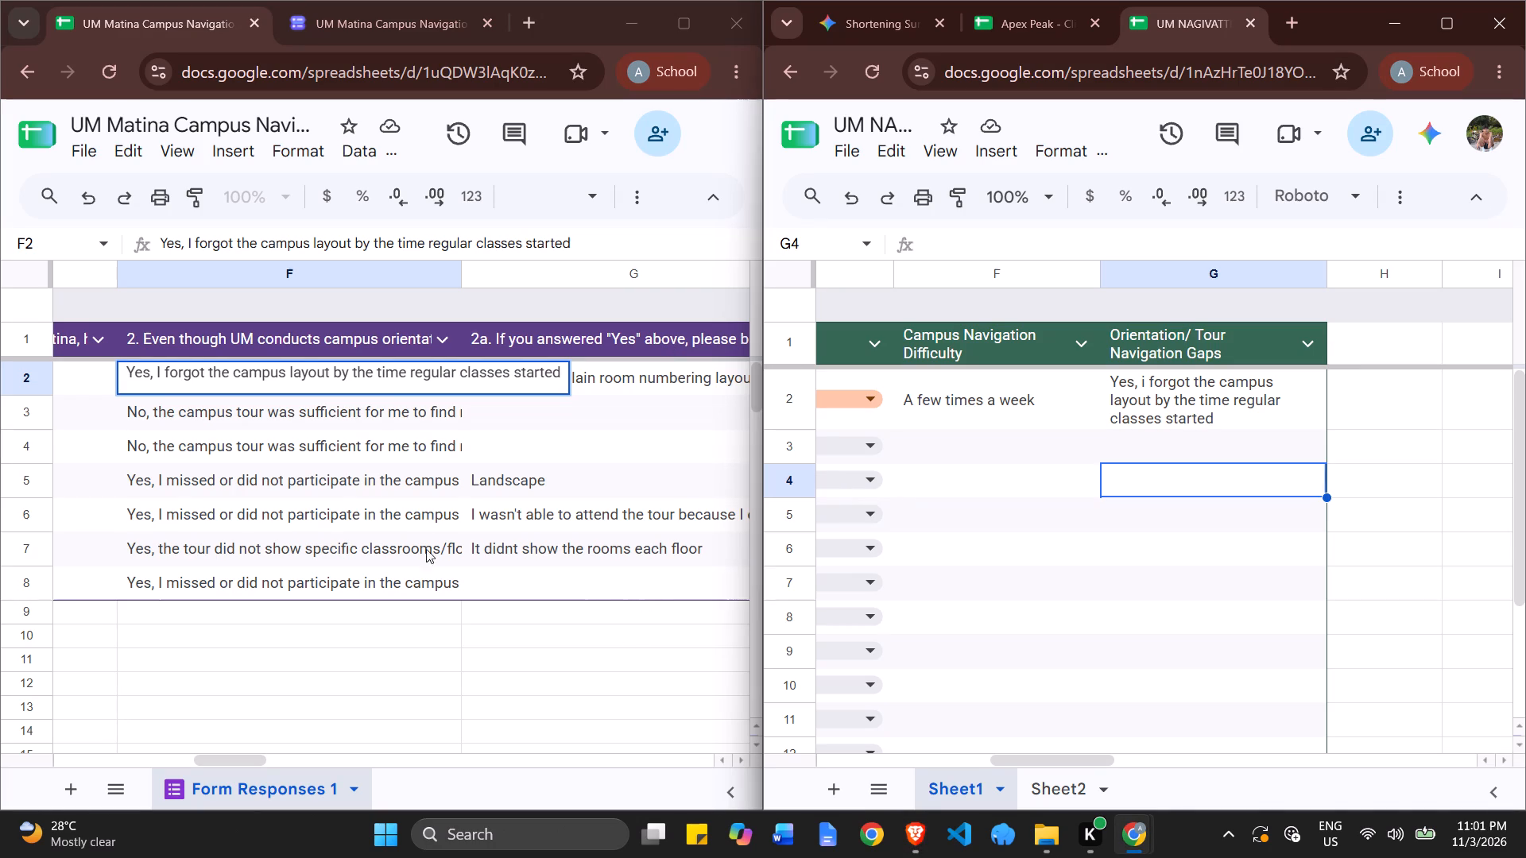
{"action": "left_click", "coordinate": [347, 412]}
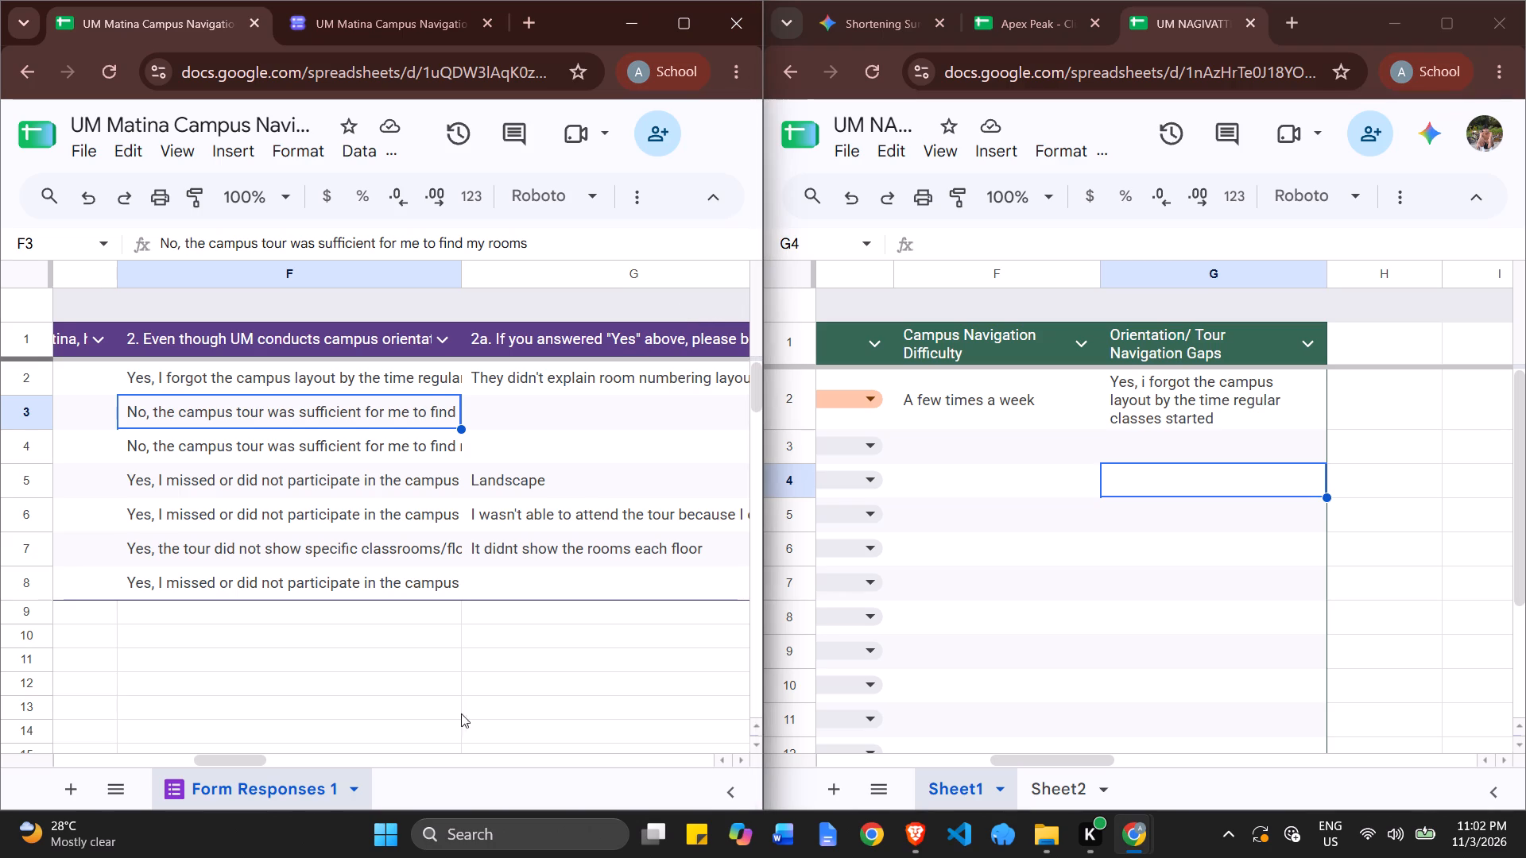
{"action": "left_click_drag", "start_coordinate": [254, 760], "coordinate": [277, 760]}
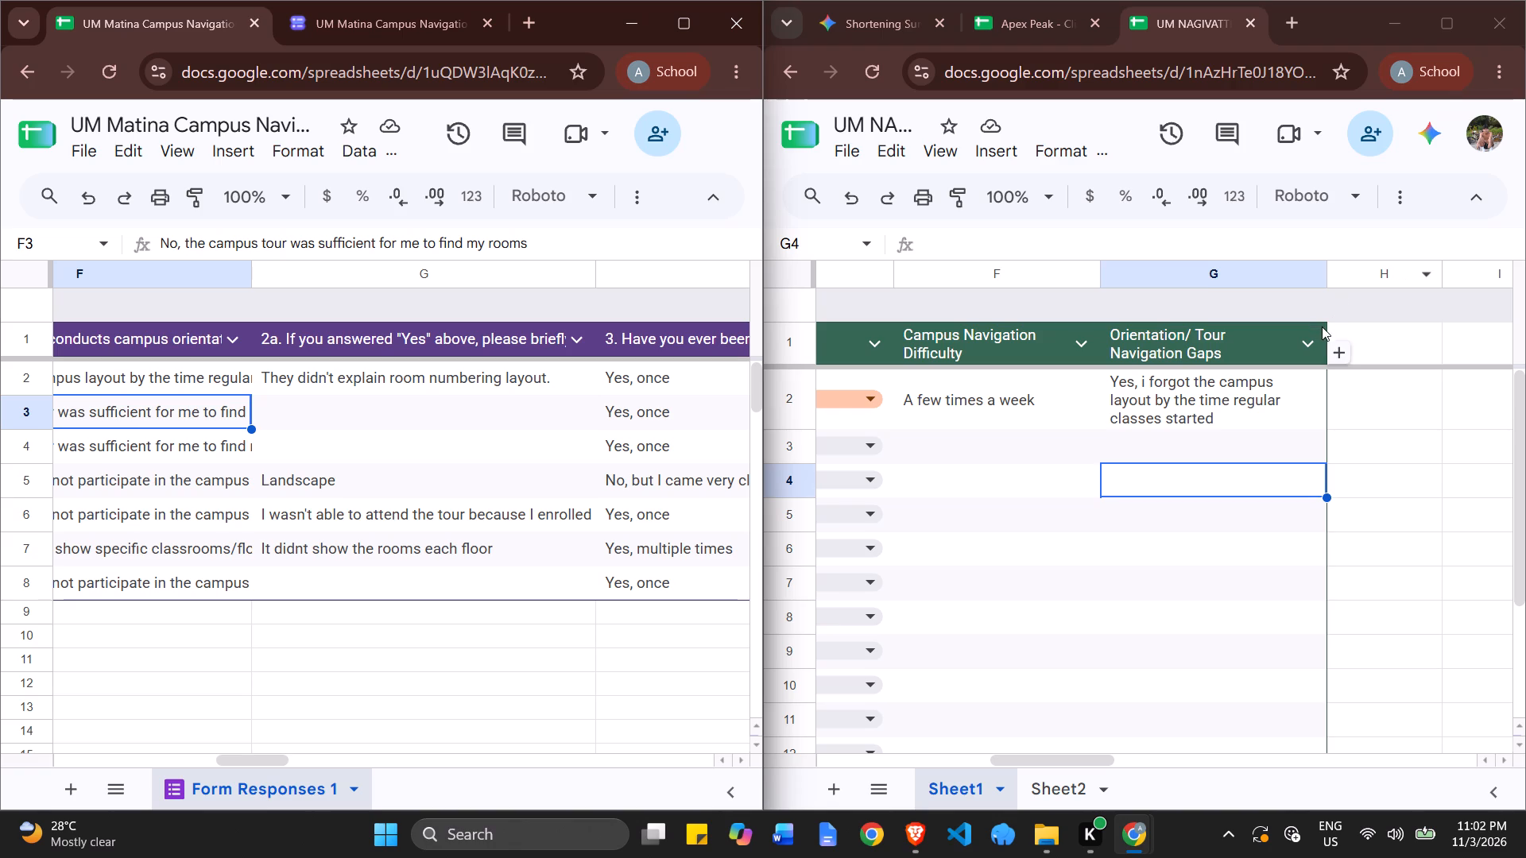
{"action": "left_click", "coordinate": [1334, 349]}
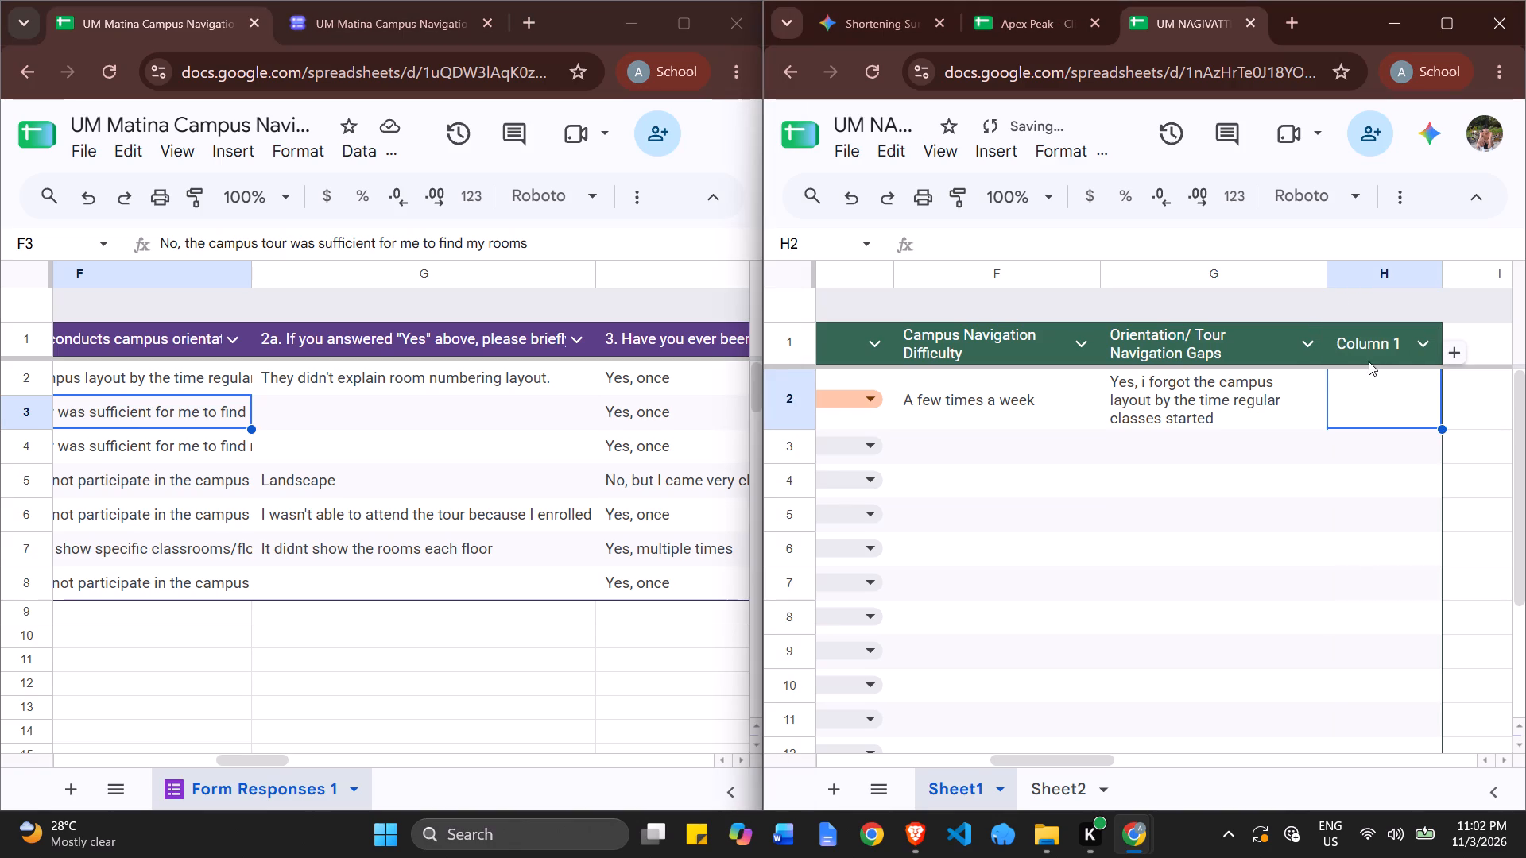
Narrow the Orientation/ Tour Navigation Gaps column to about the same width as the Campus Navigation Difficulty column.
{"action": "left_click", "coordinate": [1049, 272]}
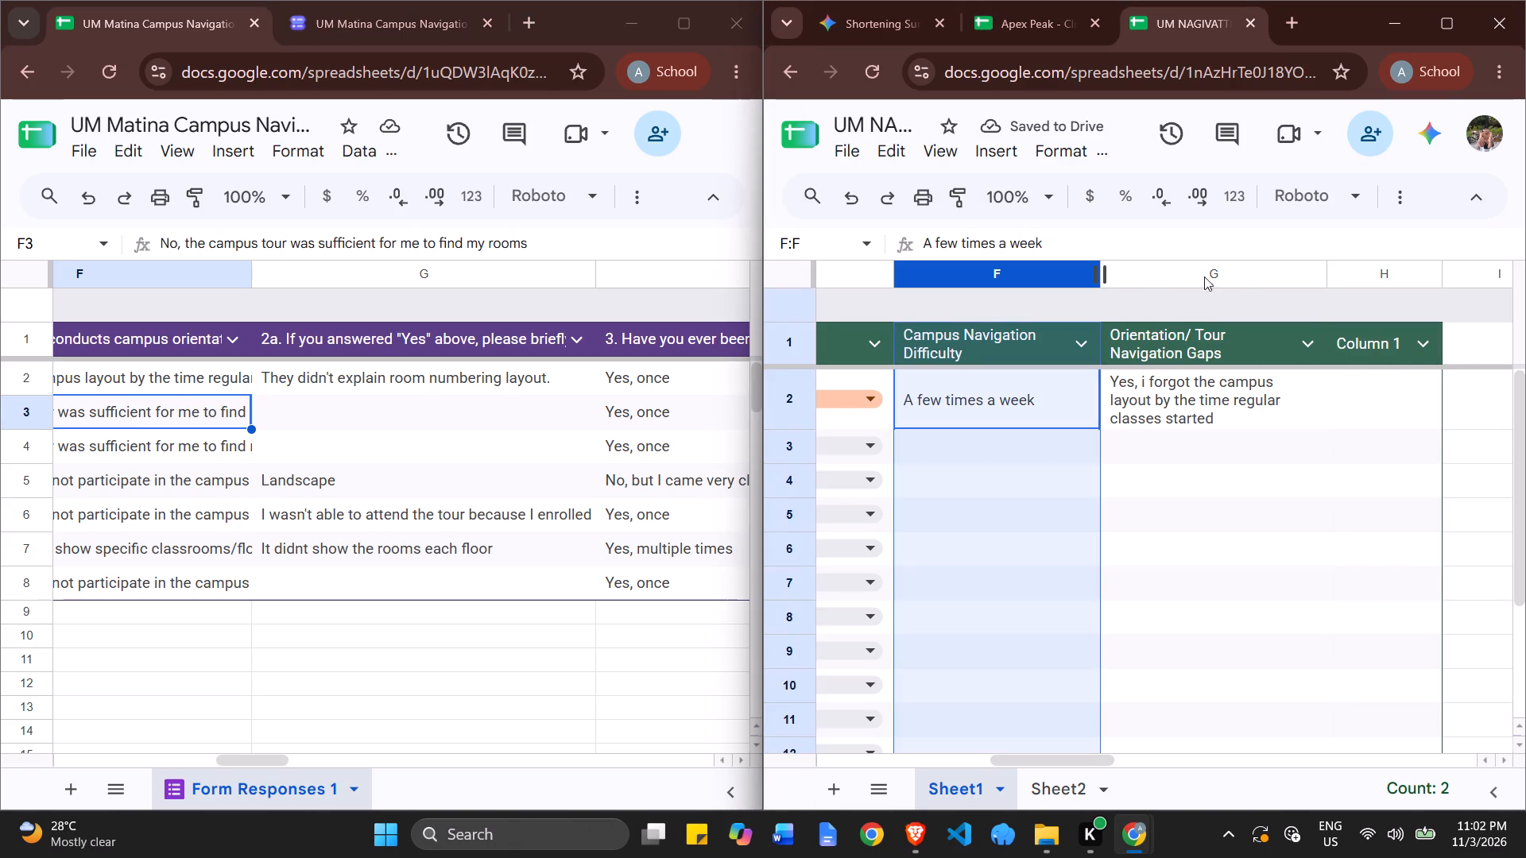
{"action": "left_click", "coordinate": [1259, 278]}
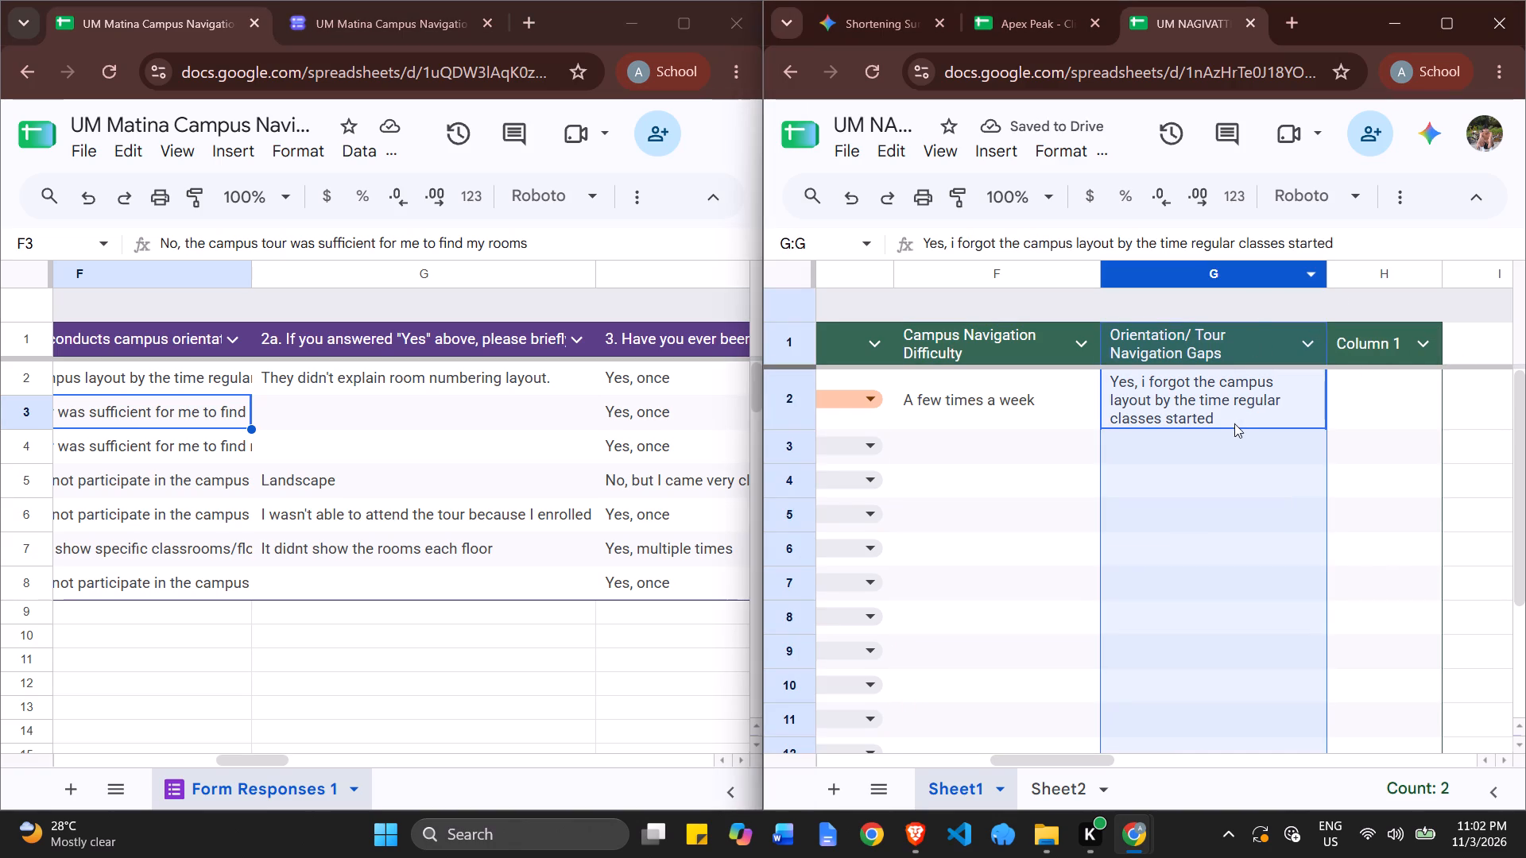
{"action": "left_click", "coordinate": [981, 278]}
{"action": "right_click", "coordinate": [987, 278]}
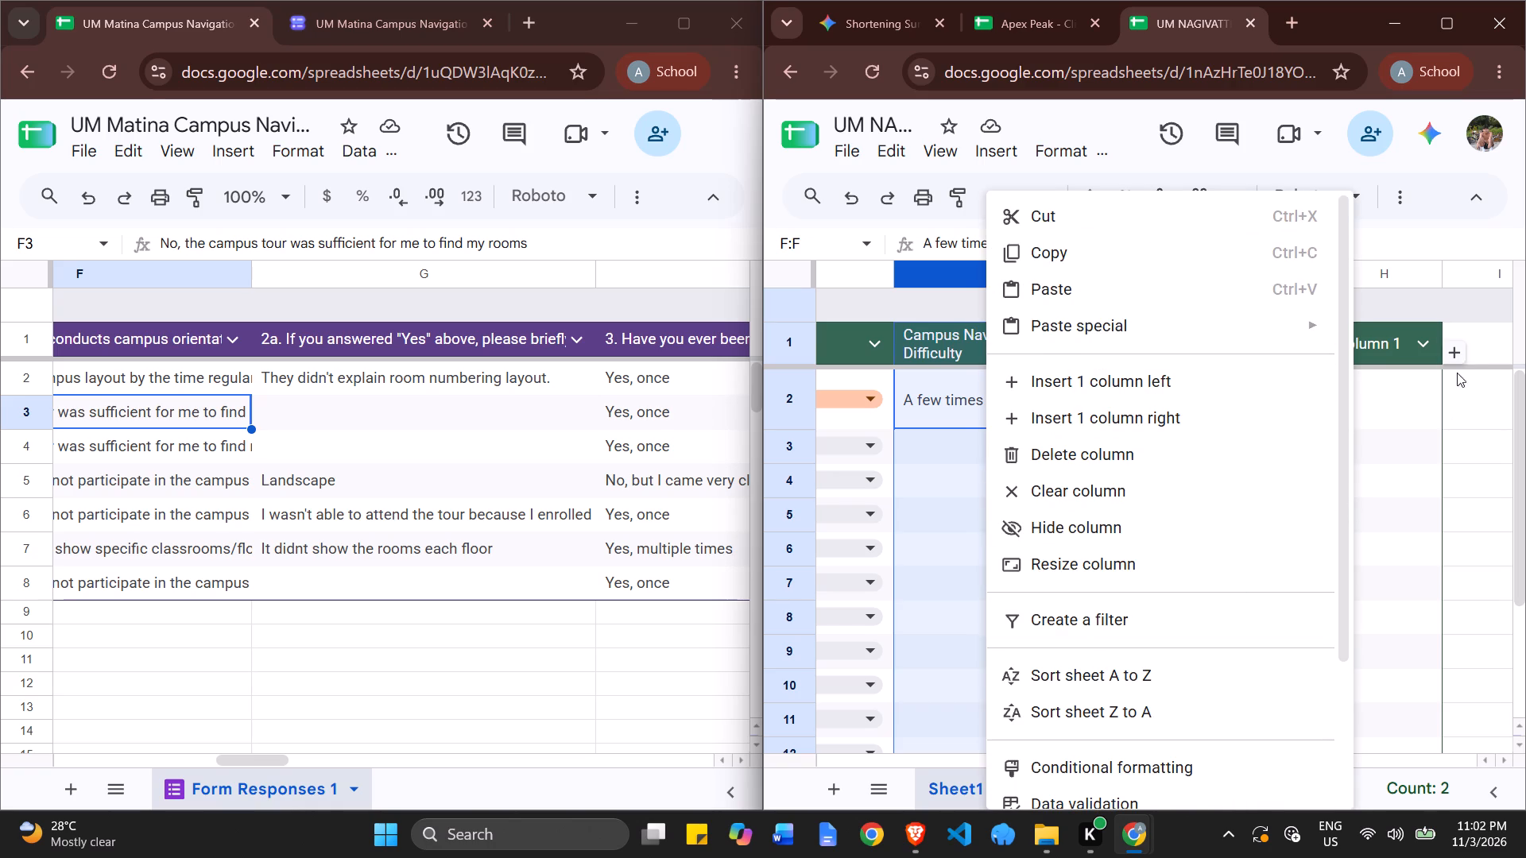
{"action": "left_click", "coordinate": [1437, 299]}
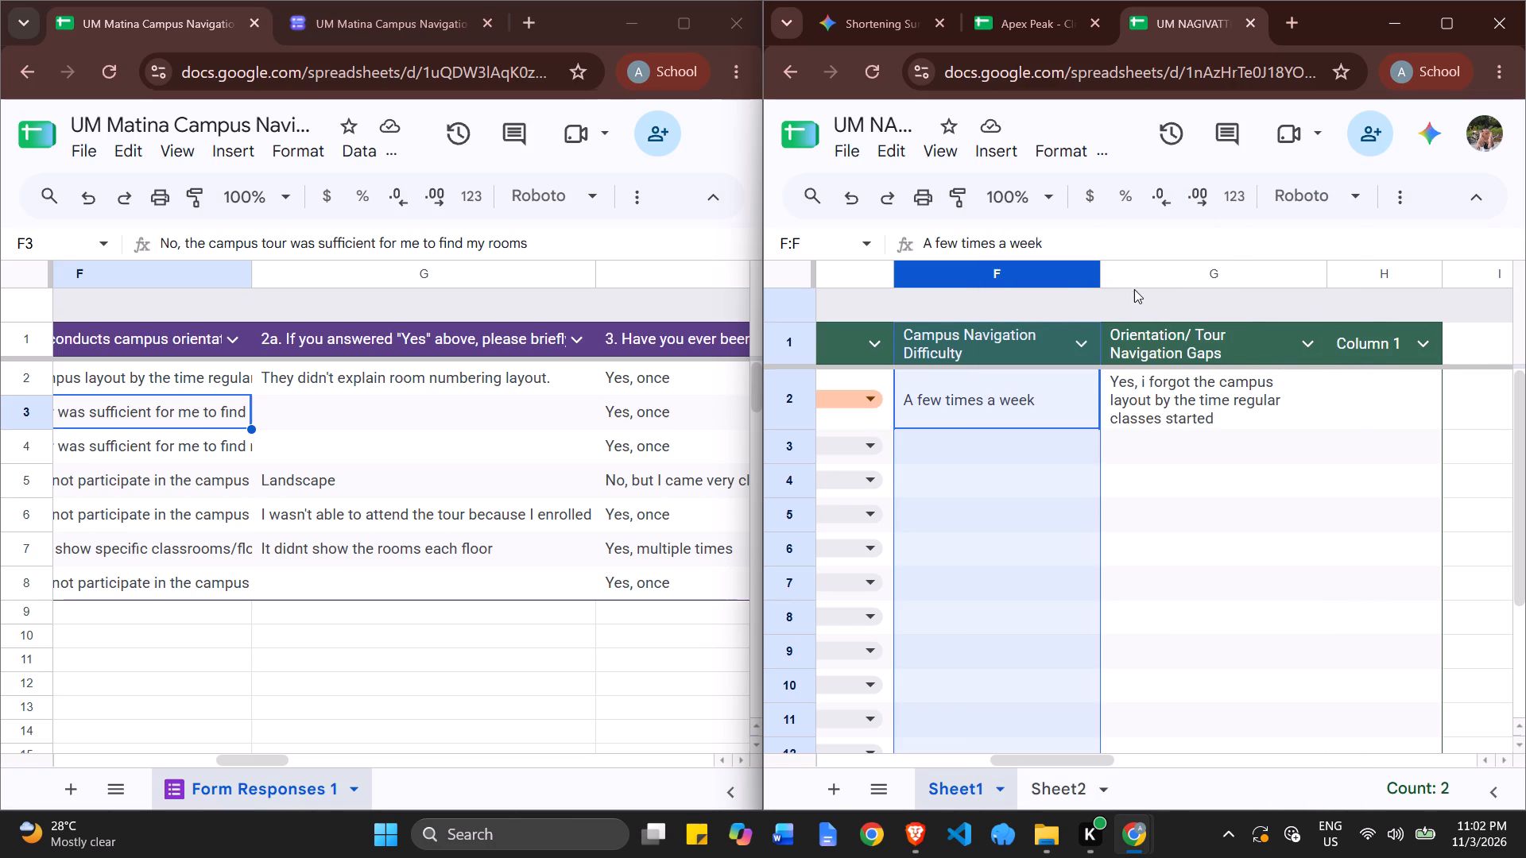
{"action": "left_click", "coordinate": [1313, 278]}
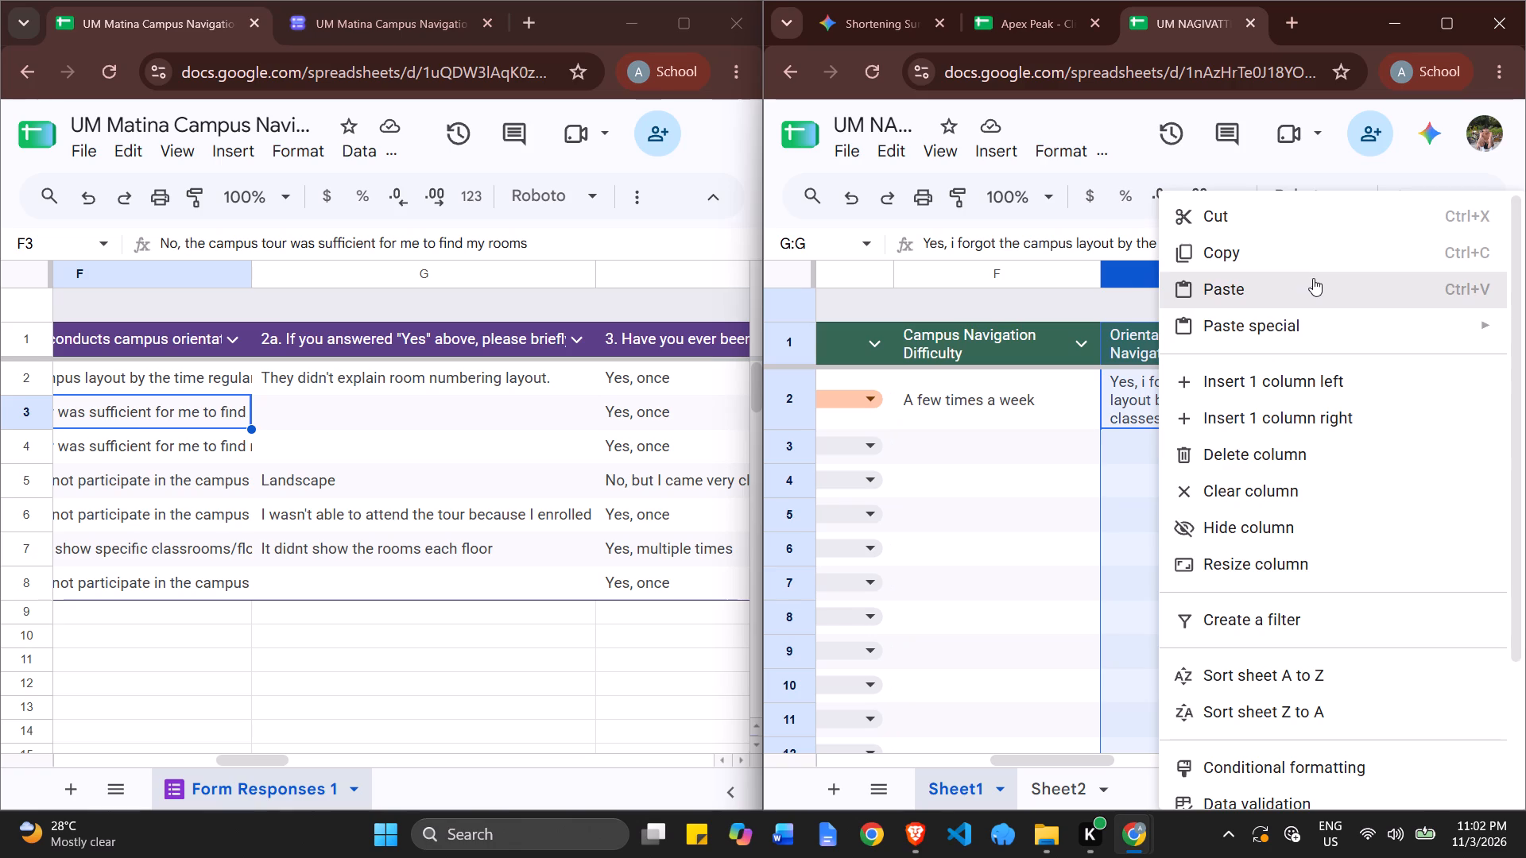
{"action": "left_click", "coordinate": [1051, 296]}
{"action": "left_click", "coordinate": [1014, 274]}
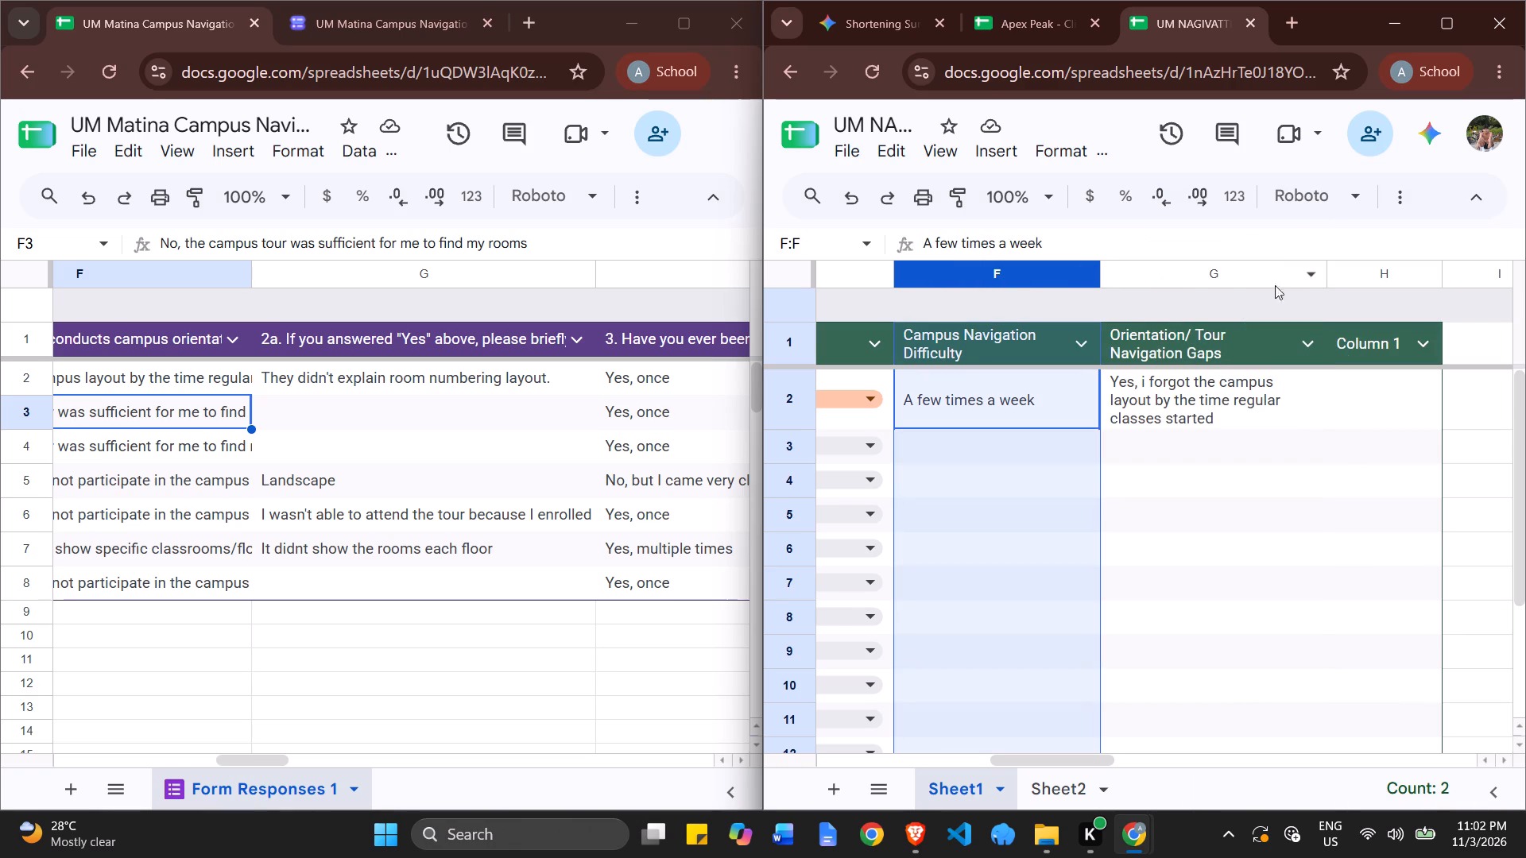
{"action": "left_click_drag", "start_coordinate": [1333, 280], "coordinate": [1312, 281]}
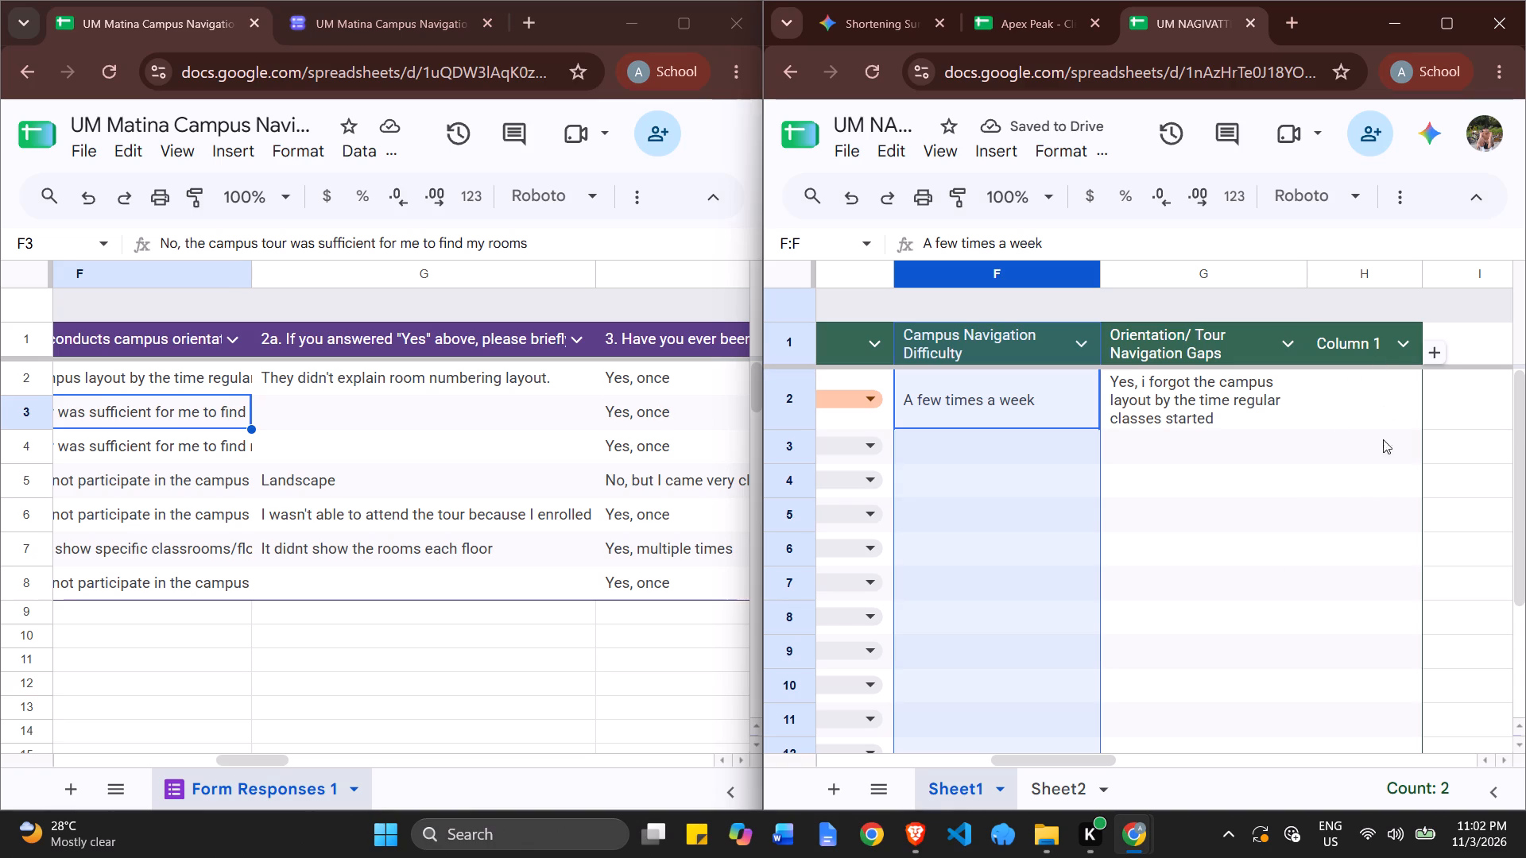
{"action": "left_click_drag", "start_coordinate": [1071, 763], "coordinate": [1093, 756]}
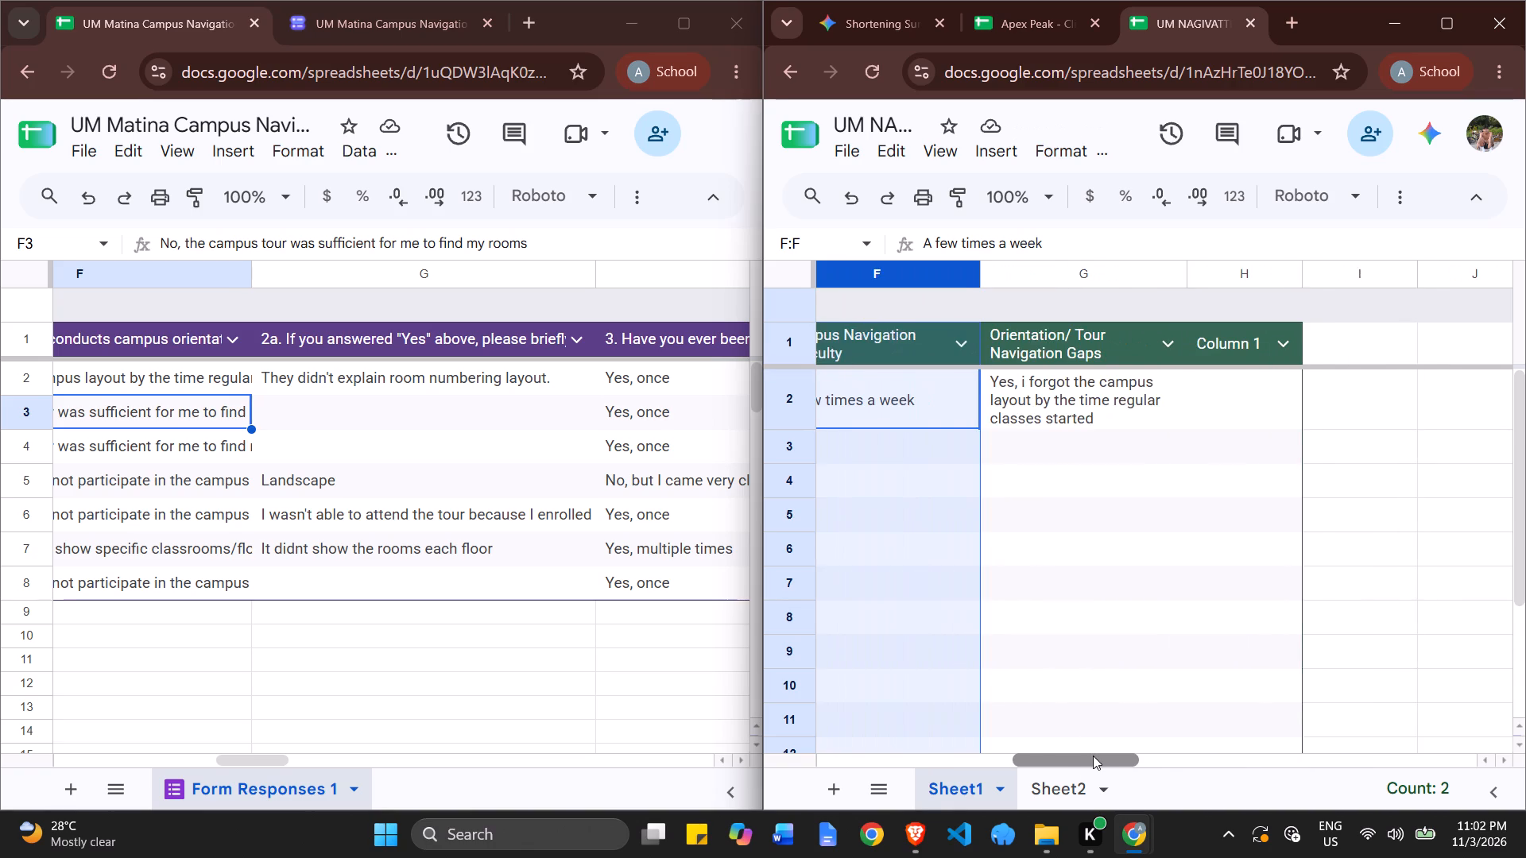
{"action": "left_click_drag", "start_coordinate": [1093, 756], "coordinate": [1075, 751]}
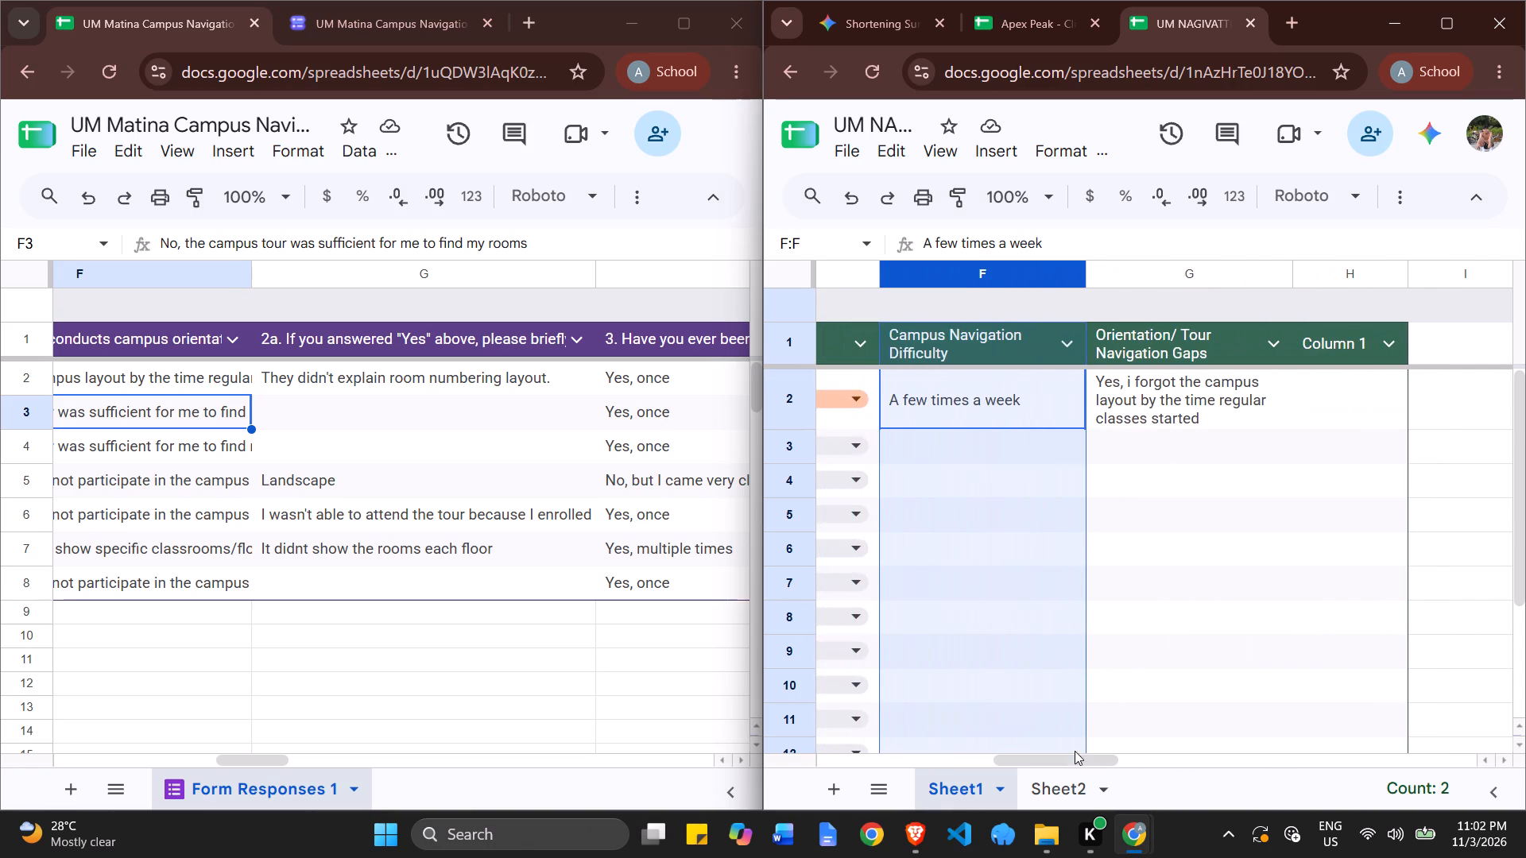
{"action": "key", "text": "shift+super+s"}
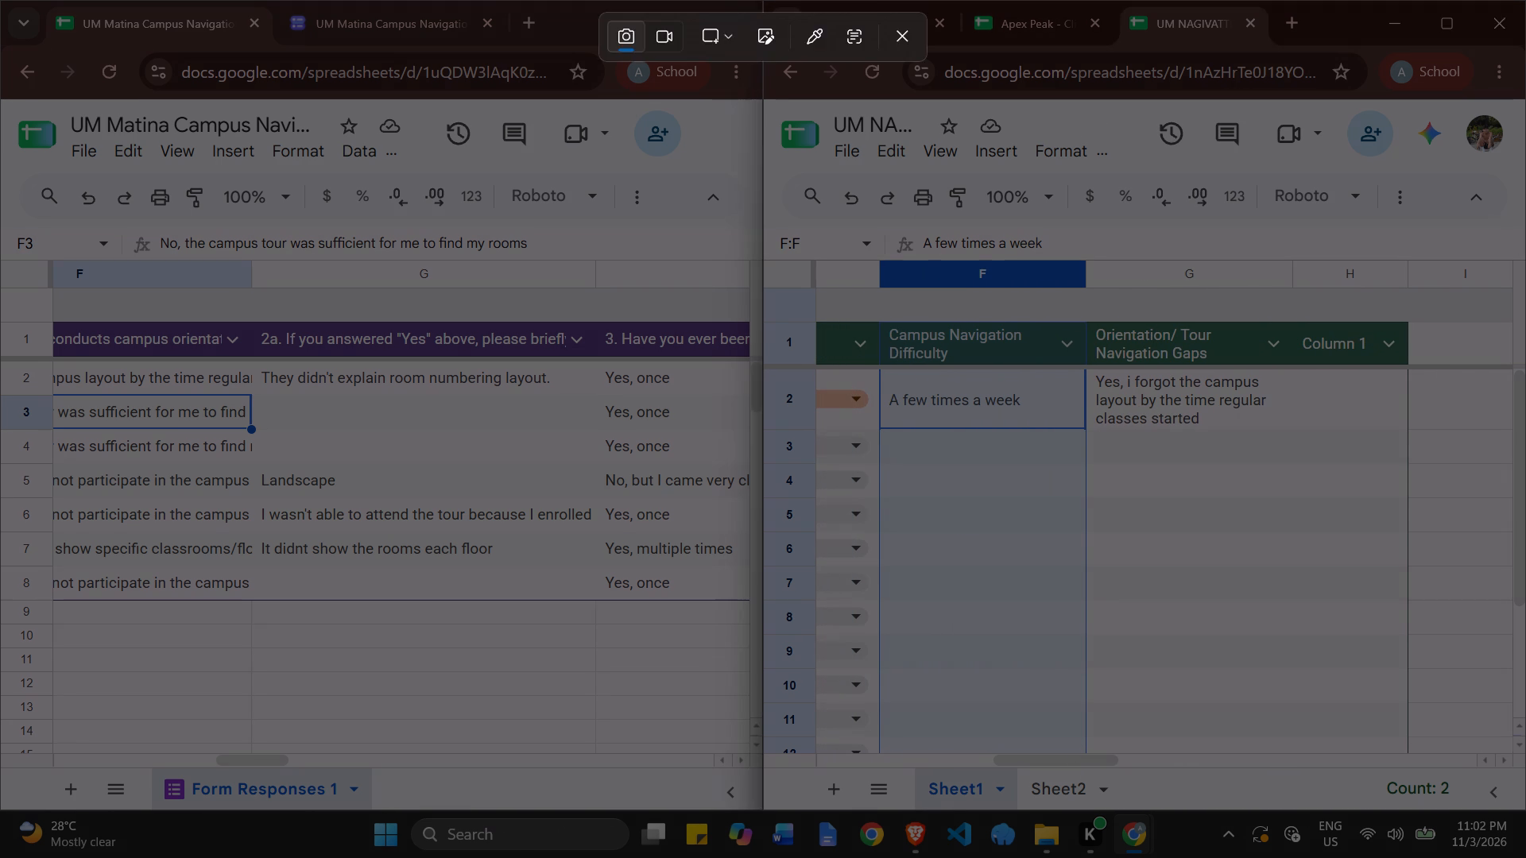
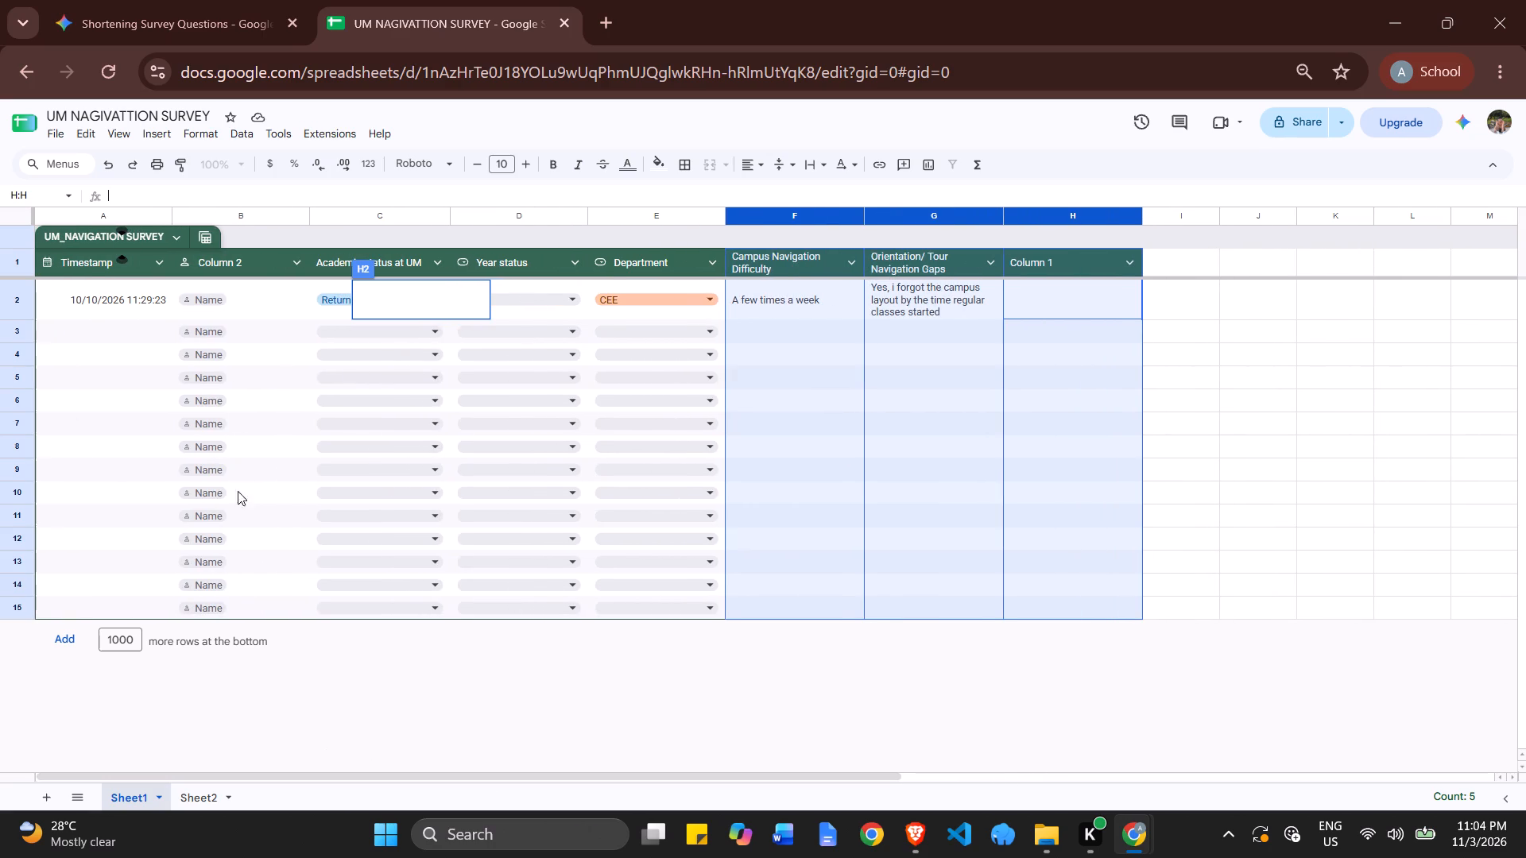
{"action": "left_click", "coordinate": [137, 207]}
{"action": "left_click", "coordinate": [124, 211]}
{"action": "left_click", "coordinate": [230, 215], "text": "shift"}
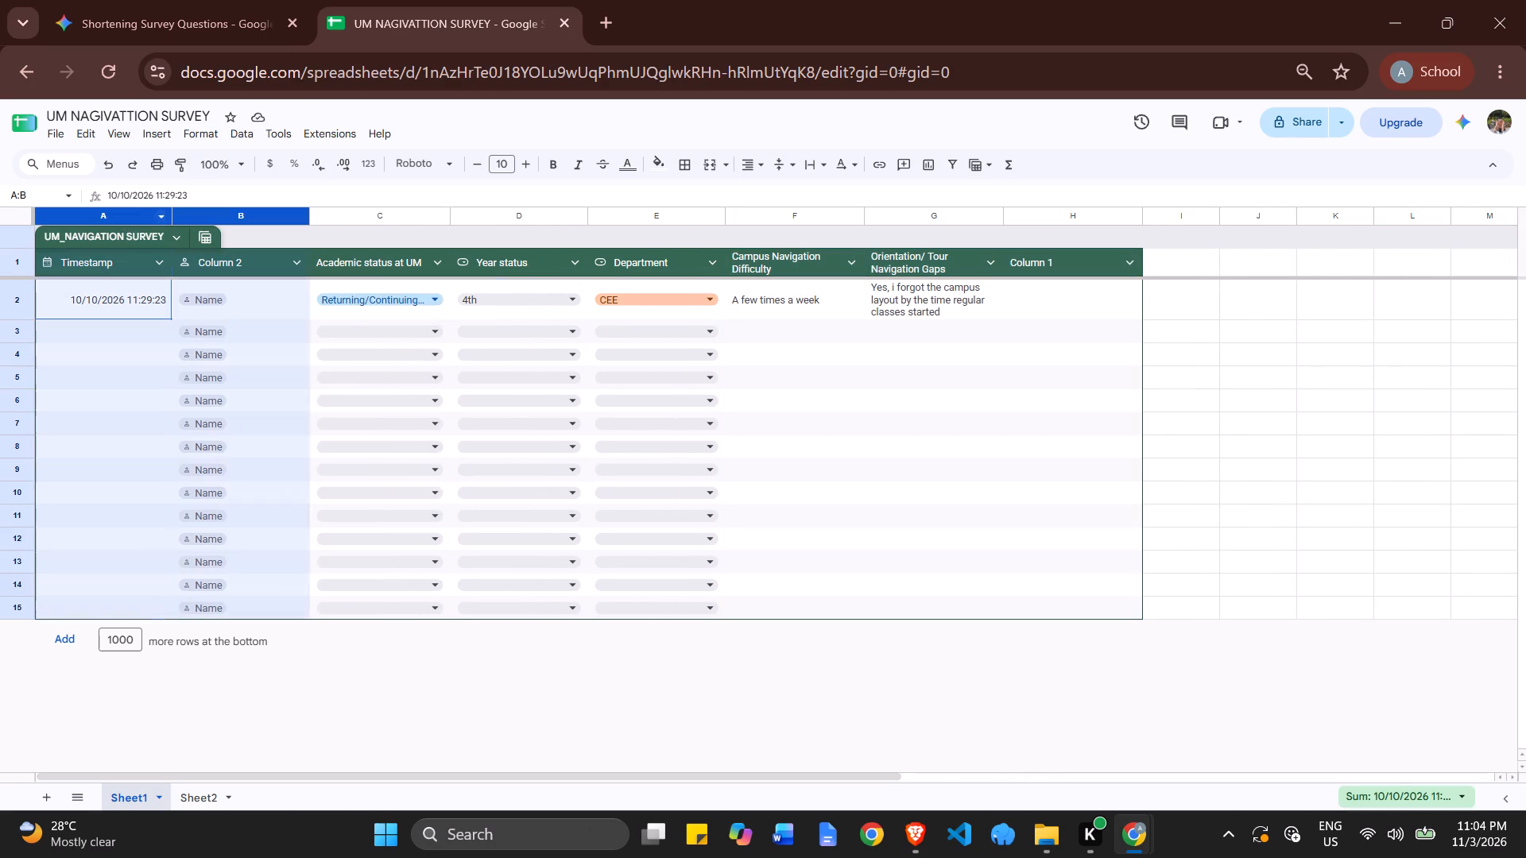
{"action": "left_click", "coordinate": [371, 214], "text": "shift"}
{"action": "left_click", "coordinate": [508, 214], "text": "shift"}
{"action": "left_click", "coordinate": [674, 227], "text": "shift"}
{"action": "left_click", "coordinate": [703, 218], "text": "shift"}
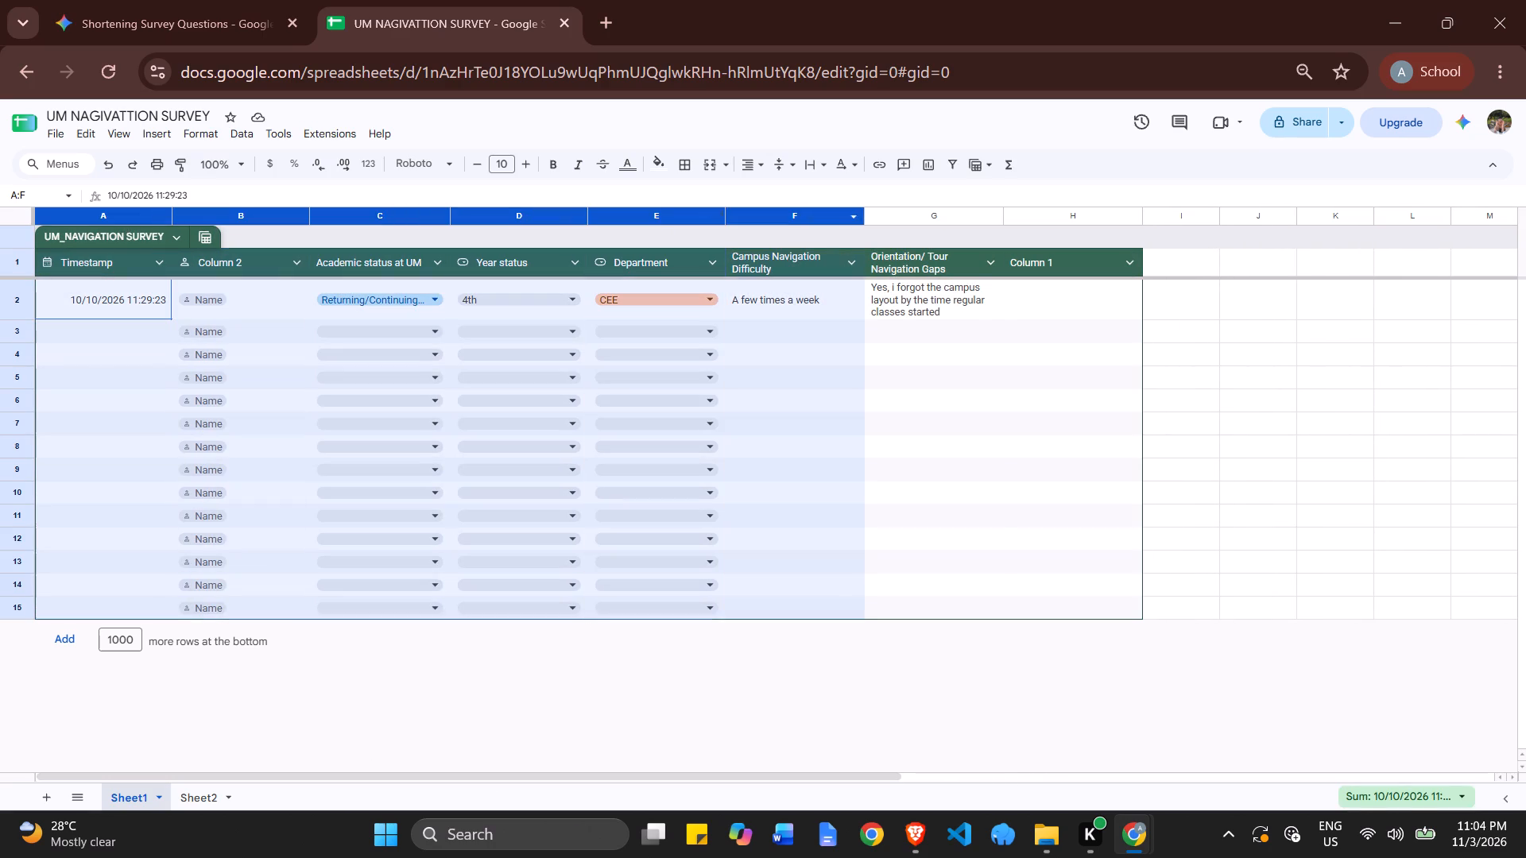
{"action": "left_click", "coordinate": [765, 215], "text": "shift"}
{"action": "left_click", "coordinate": [957, 222], "text": "shift"}
{"action": "left_click", "coordinate": [1038, 216], "text": "shift"}
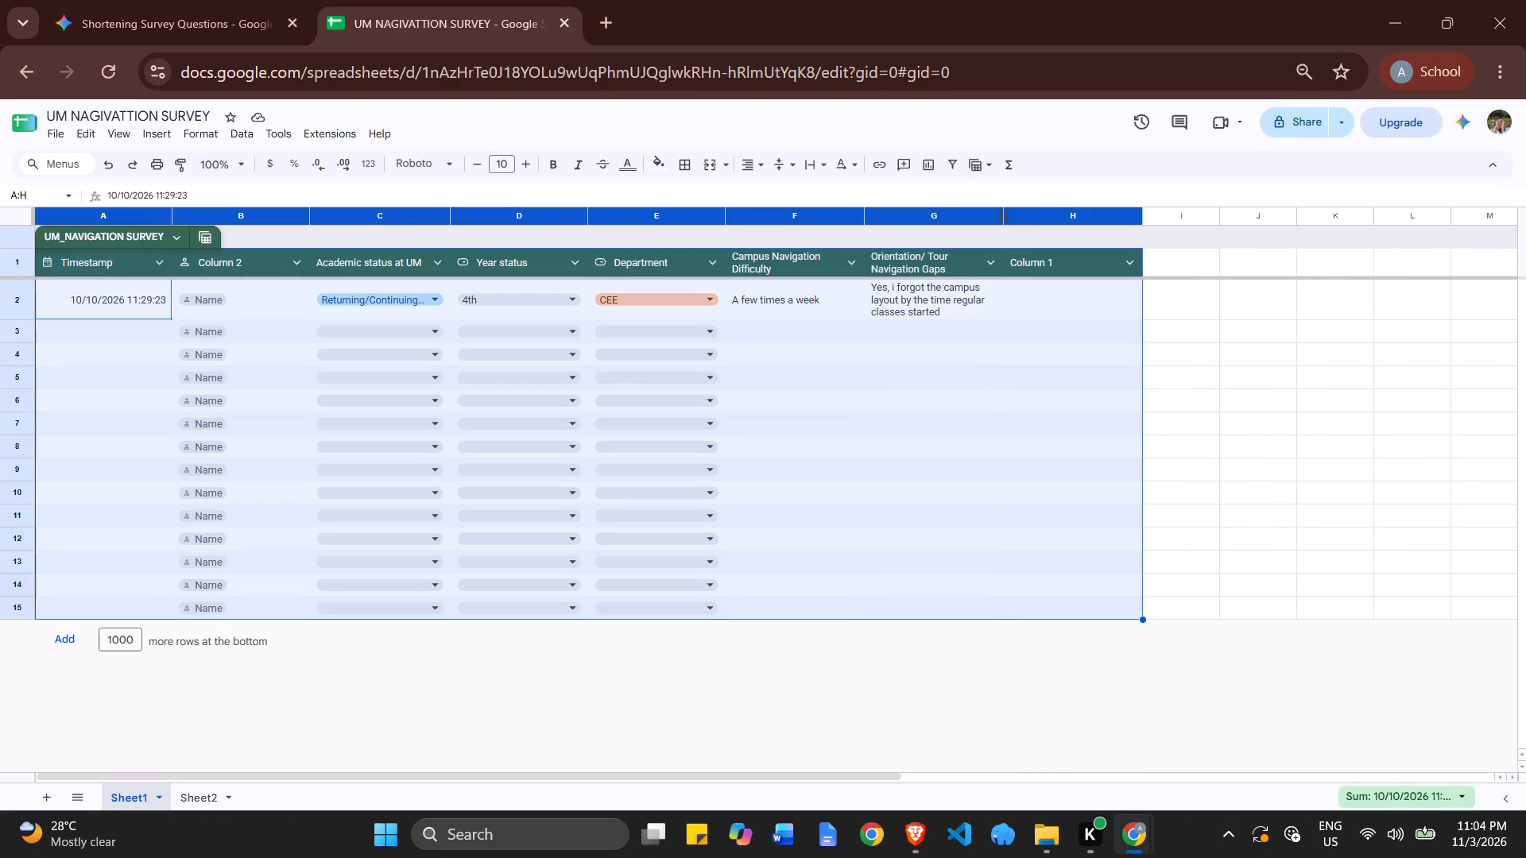
{"action": "left_click_drag", "start_coordinate": [1004, 215], "coordinate": [979, 218]}
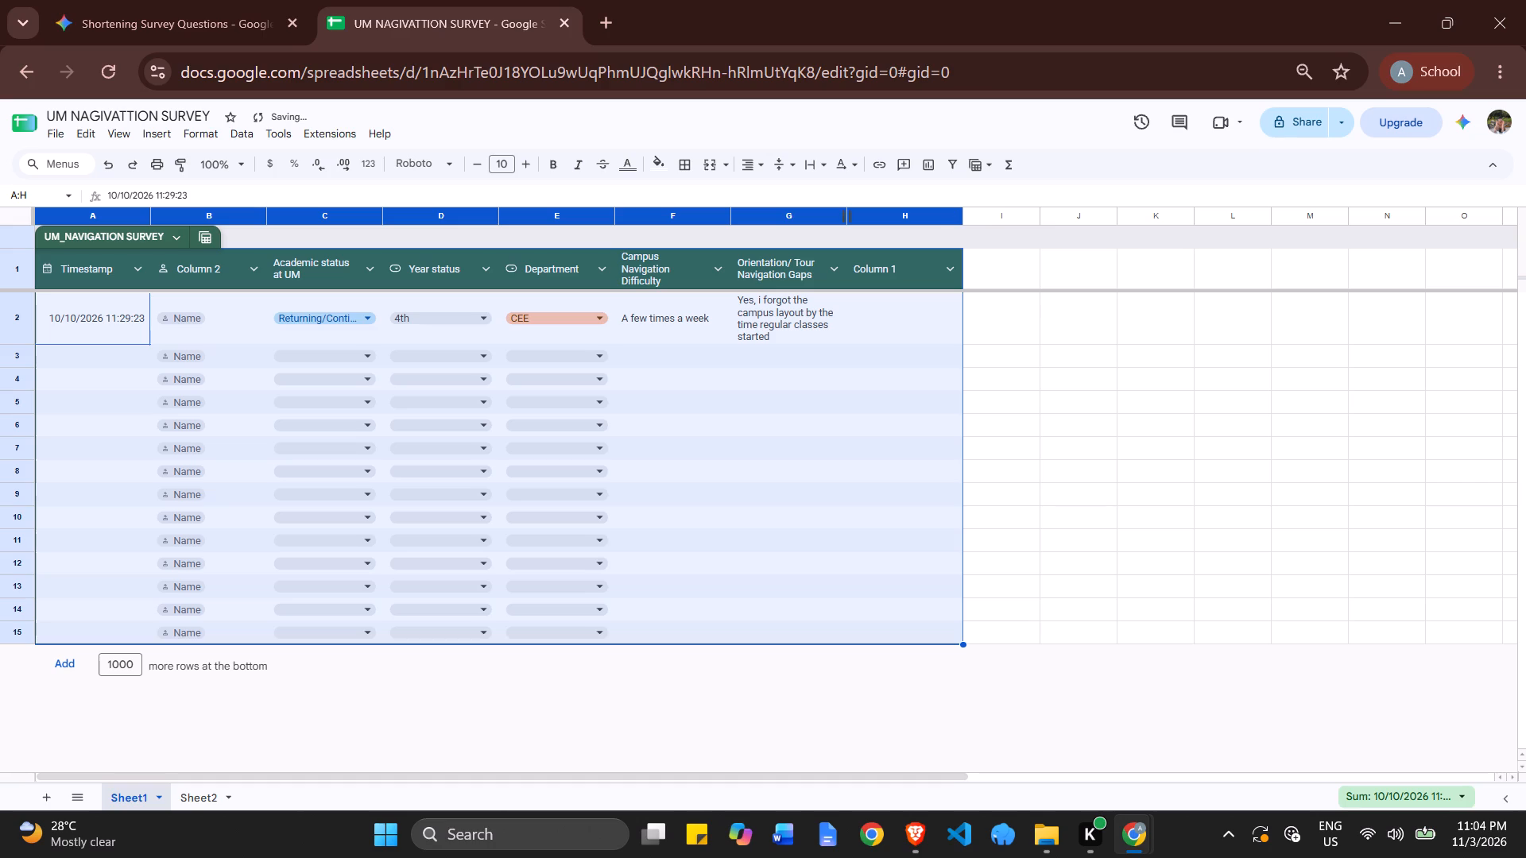
{"action": "left_click_drag", "start_coordinate": [848, 219], "coordinate": [882, 218]}
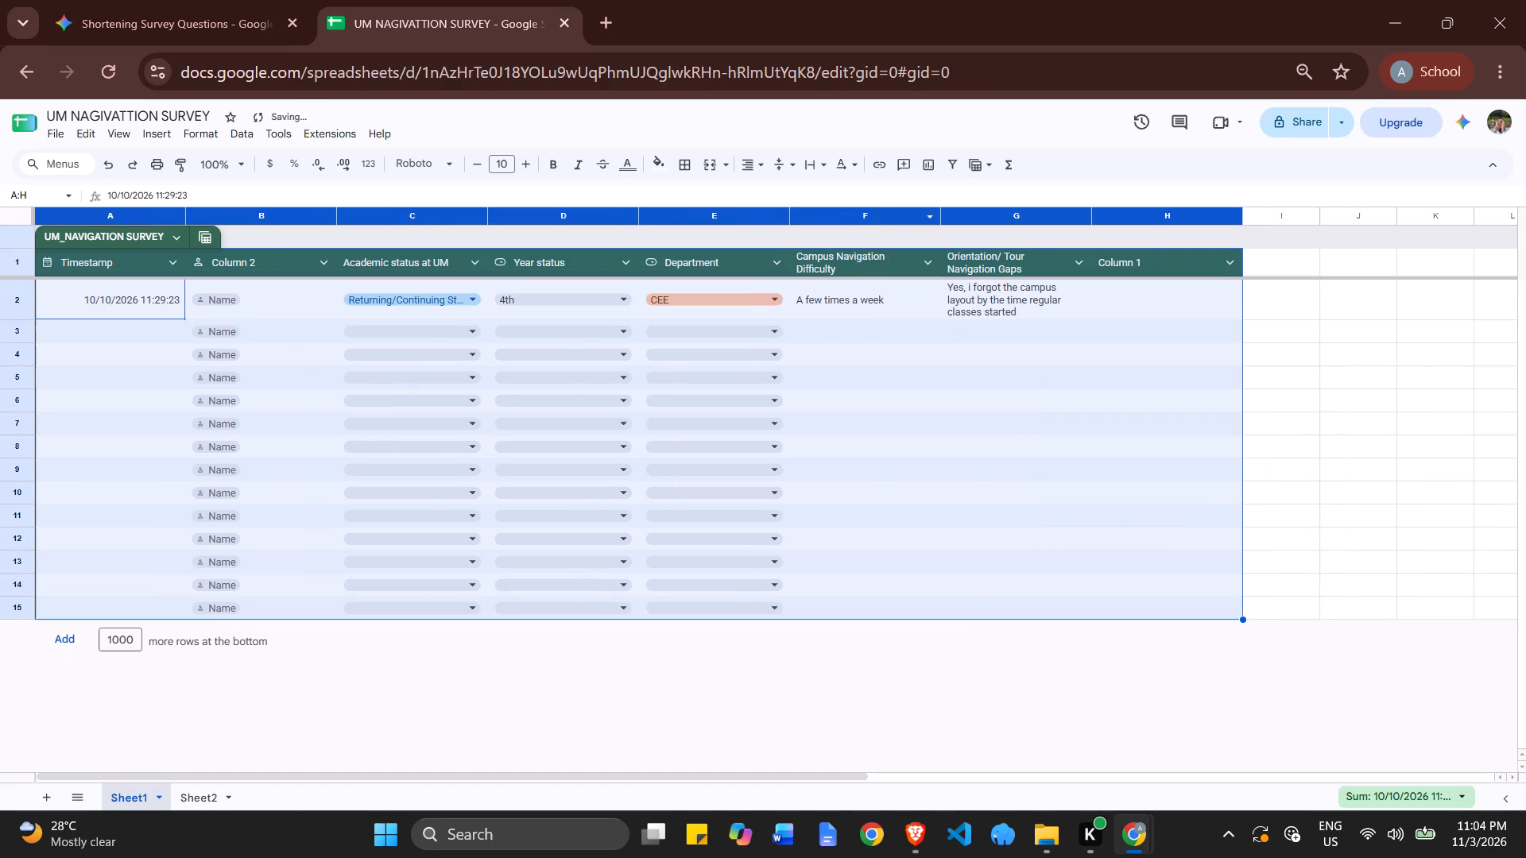
{"action": "left_click", "coordinate": [1064, 744]}
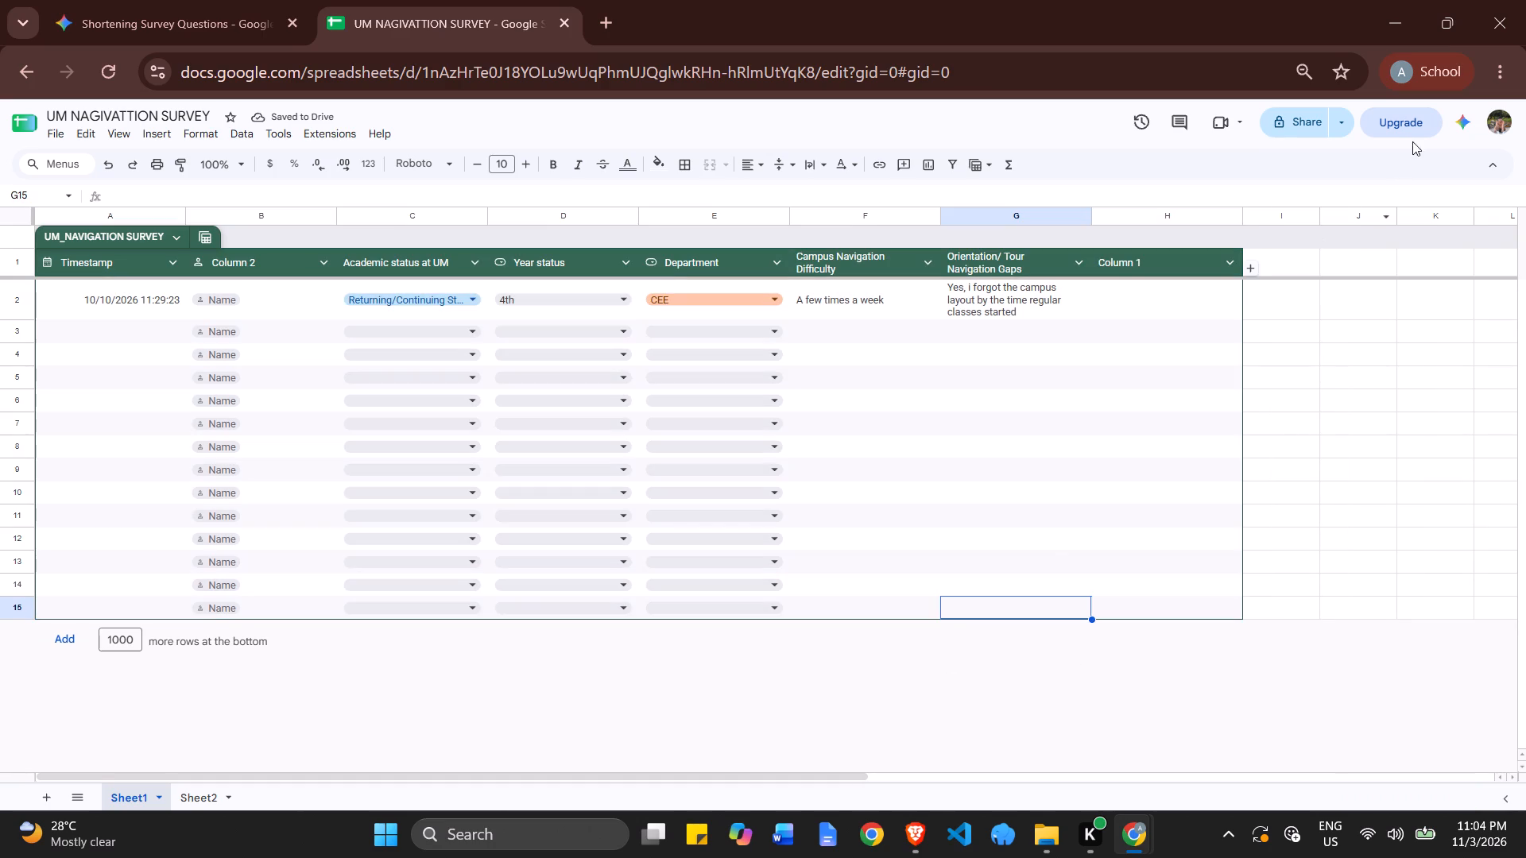
Open the browser's zoom controls for the survey spreadsheet.
{"action": "left_click", "coordinate": [1308, 63]}
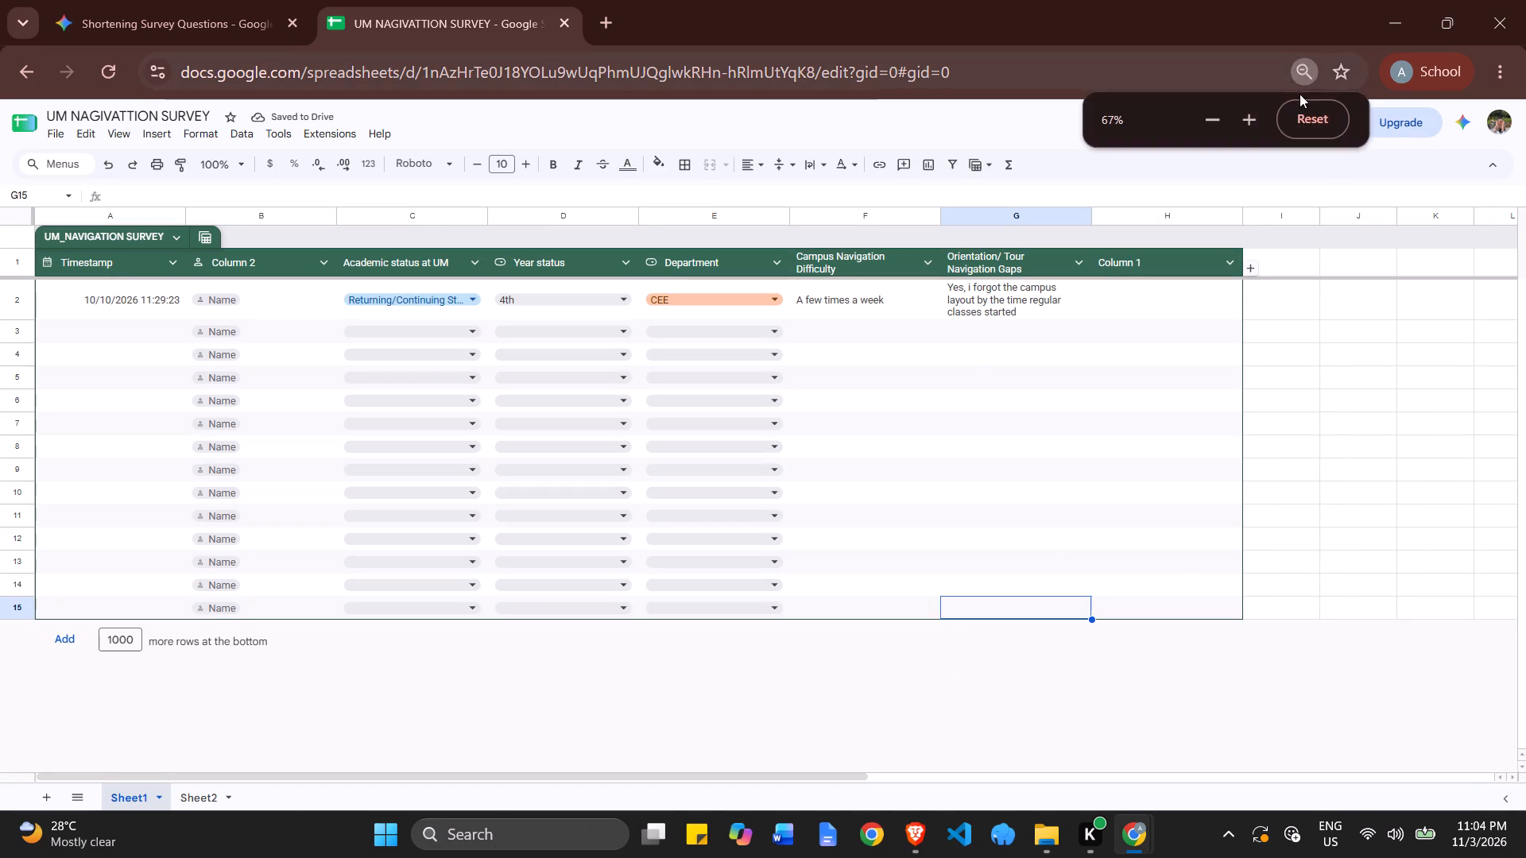
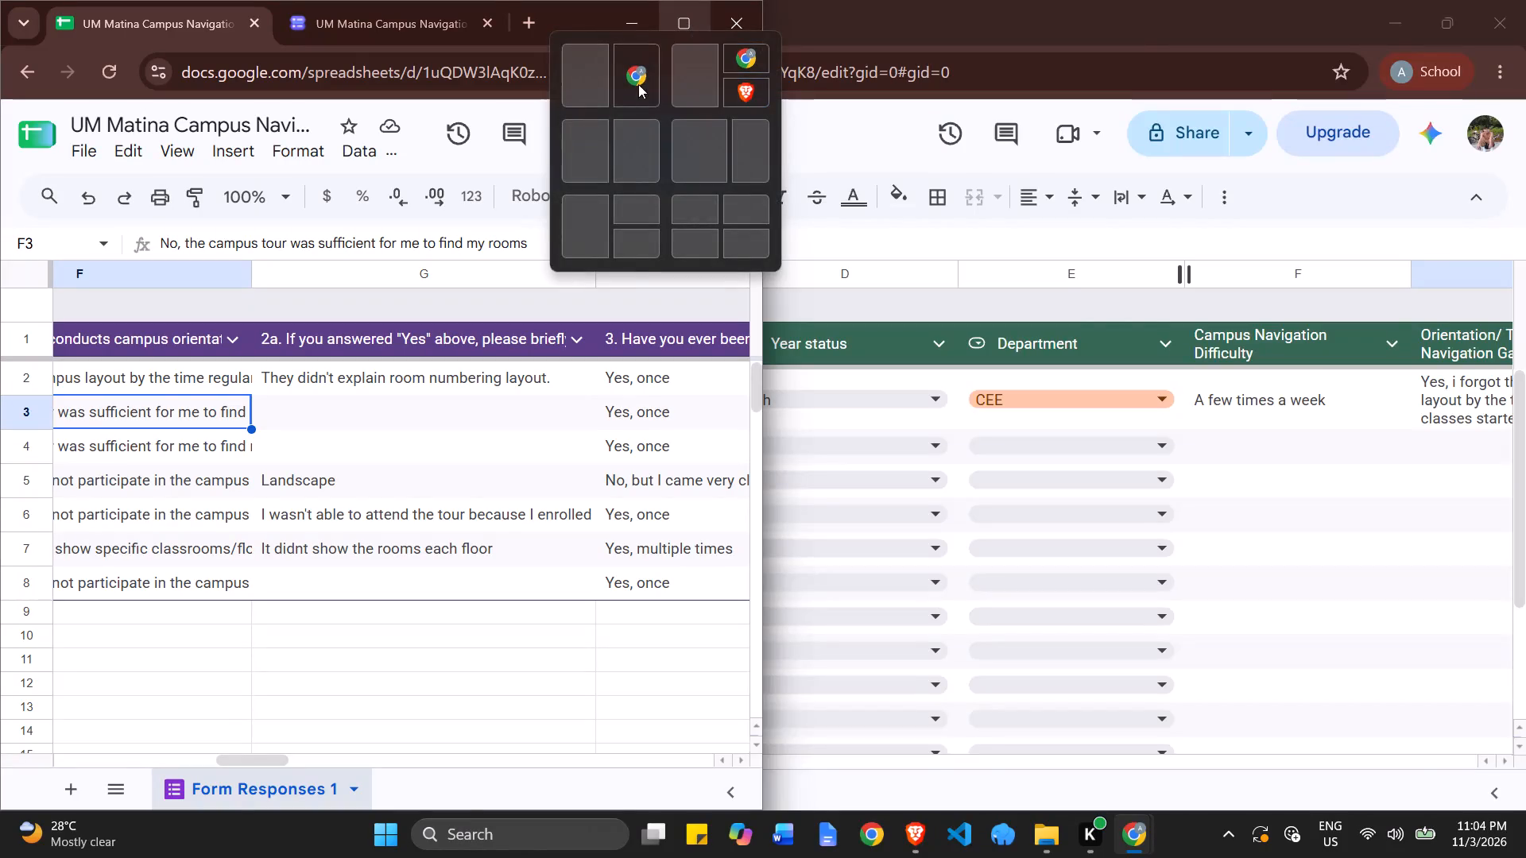
Arrange the responses spreadsheet and the UM NAGIVATTION SURVEY spreadsheet windows side by side.
{"action": "left_click", "coordinate": [638, 84]}
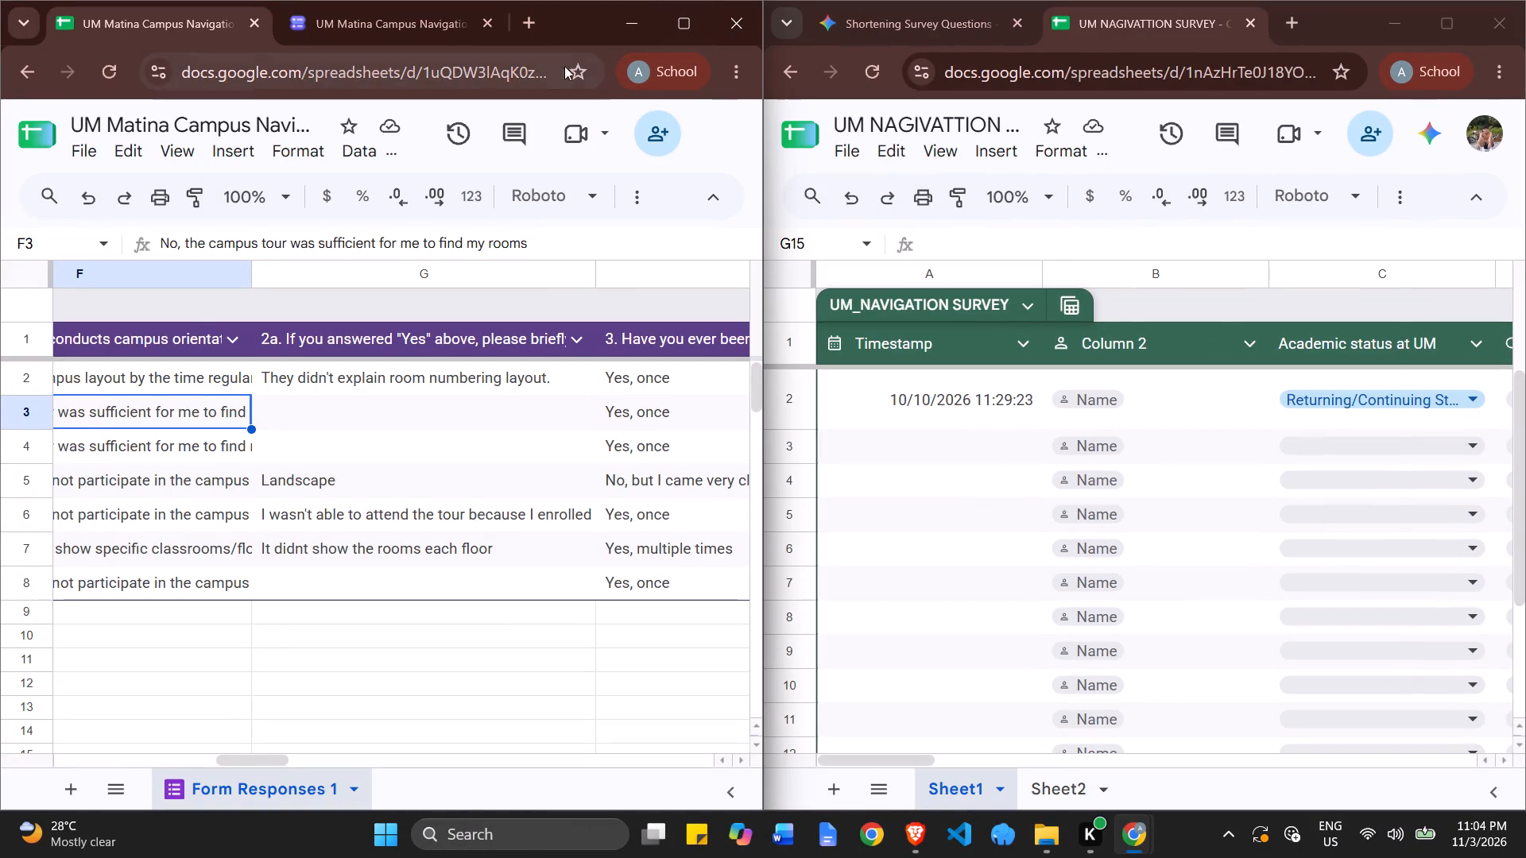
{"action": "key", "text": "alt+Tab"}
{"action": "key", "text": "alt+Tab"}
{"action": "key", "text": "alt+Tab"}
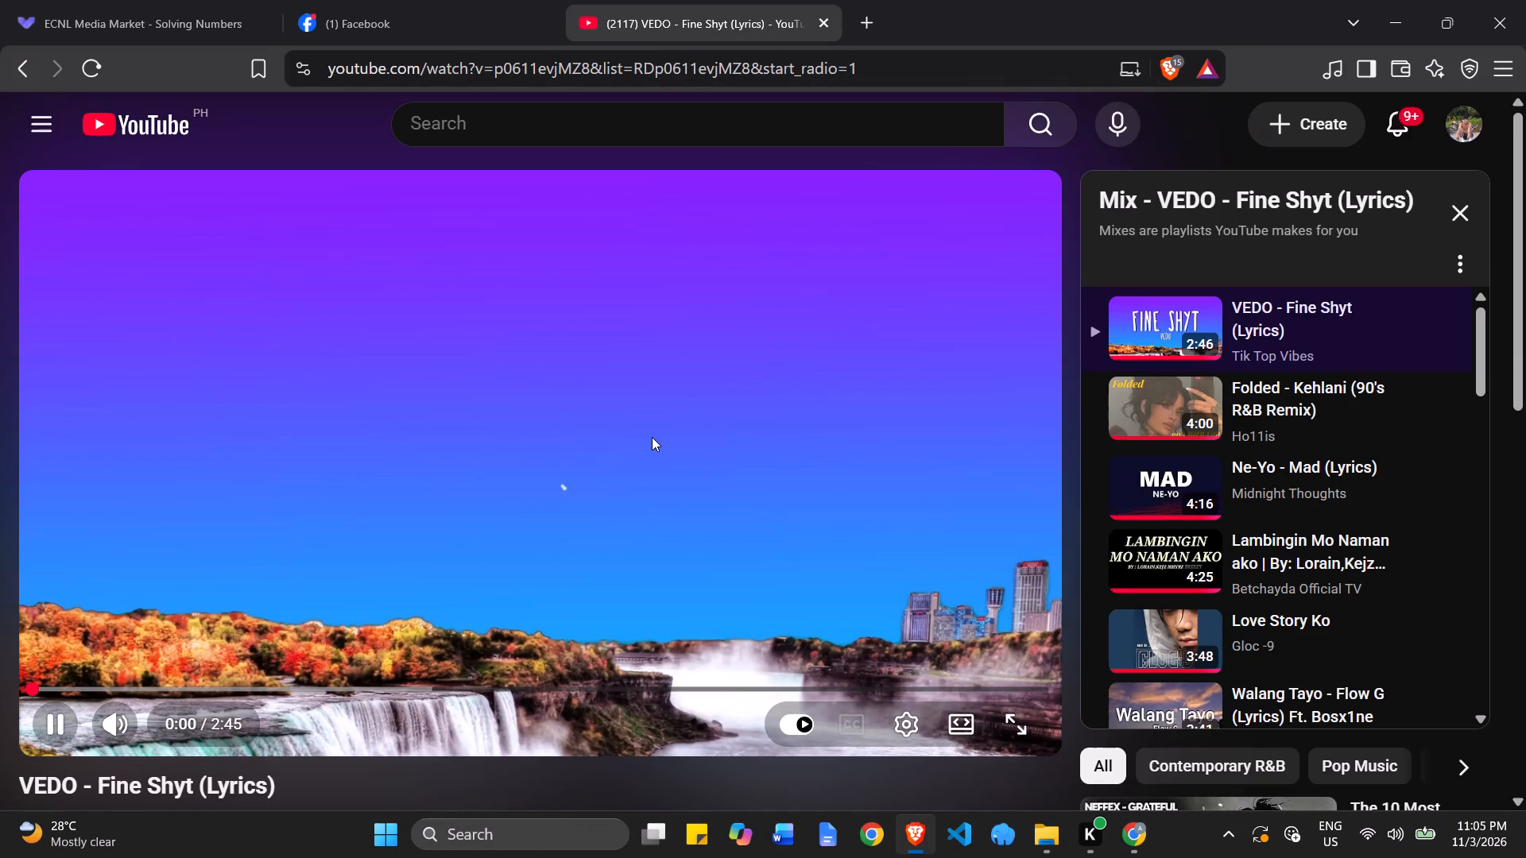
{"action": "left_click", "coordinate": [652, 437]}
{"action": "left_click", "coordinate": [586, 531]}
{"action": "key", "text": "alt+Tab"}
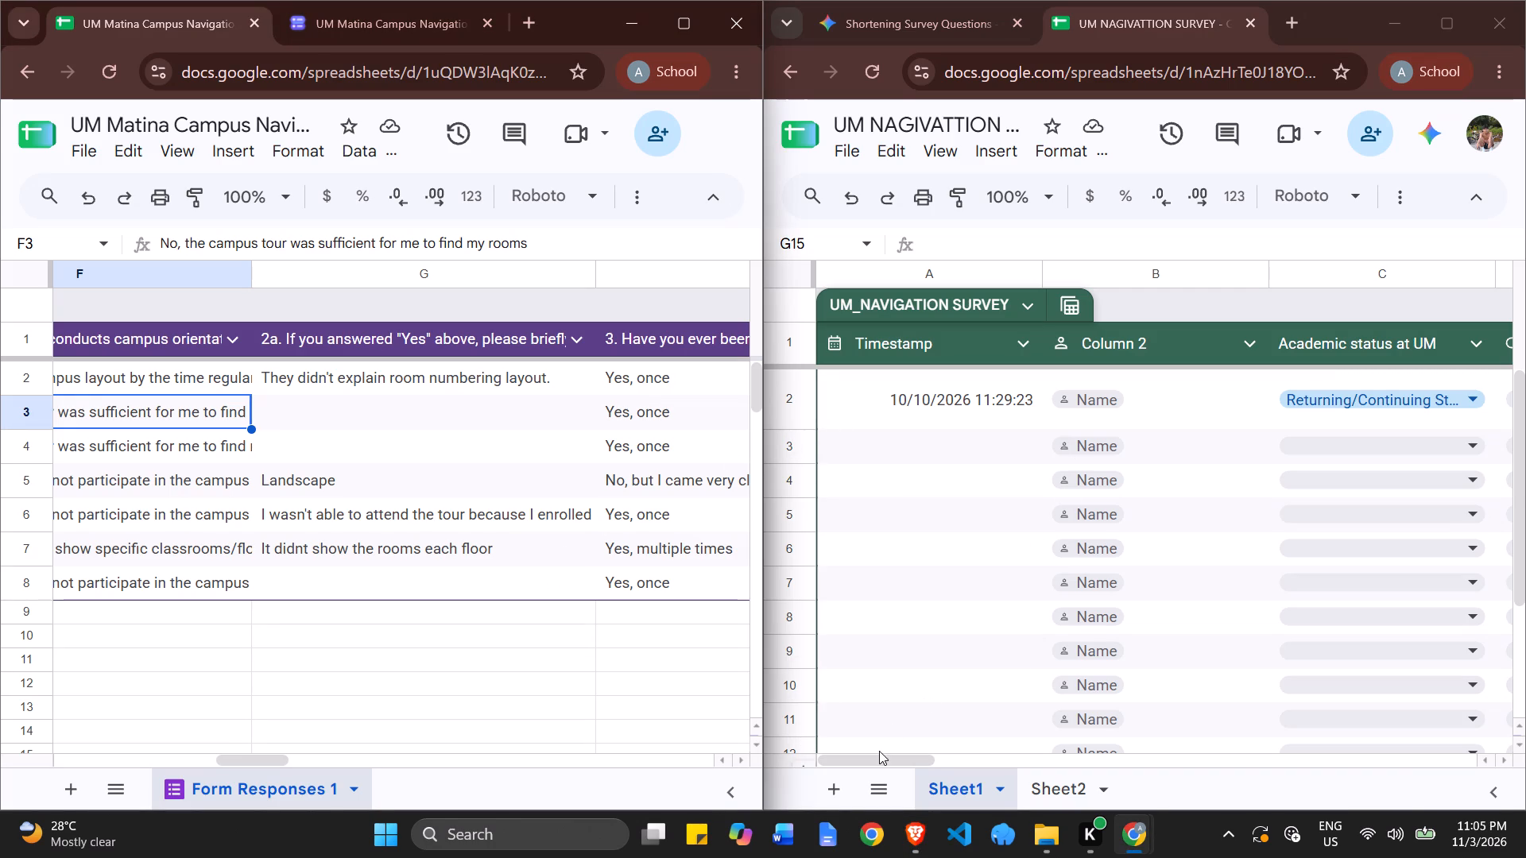
Replace the Column 1 header in H1 of the survey table with the text: If the student answer "Yes",.
{"action": "left_click_drag", "start_coordinate": [877, 757], "coordinate": [1084, 751]}
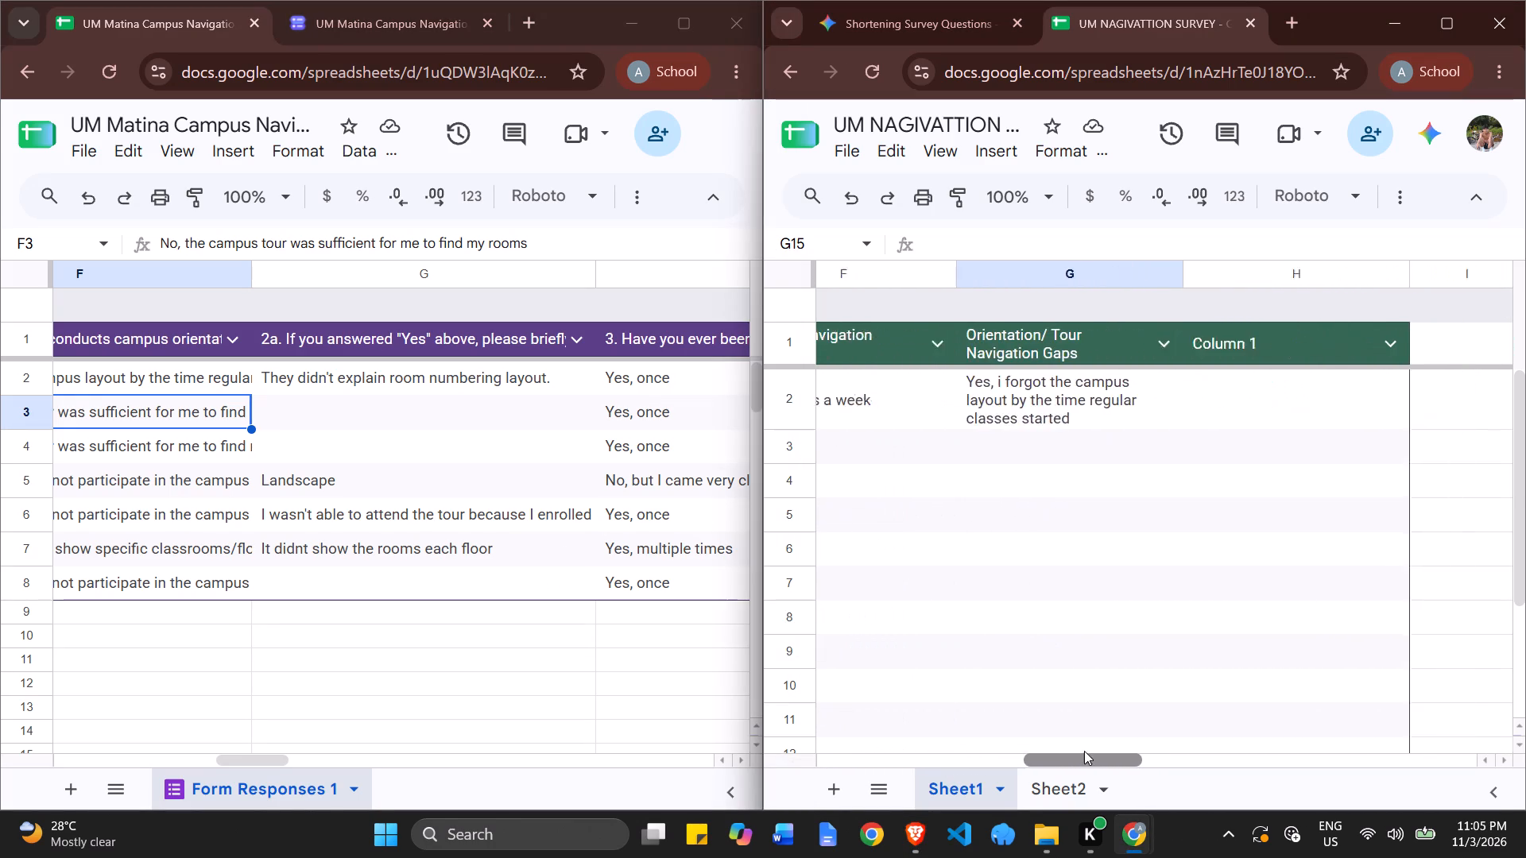
{"action": "left_click_drag", "start_coordinate": [1084, 751], "coordinate": [1102, 748]}
{"action": "left_click", "coordinate": [269, 763]}
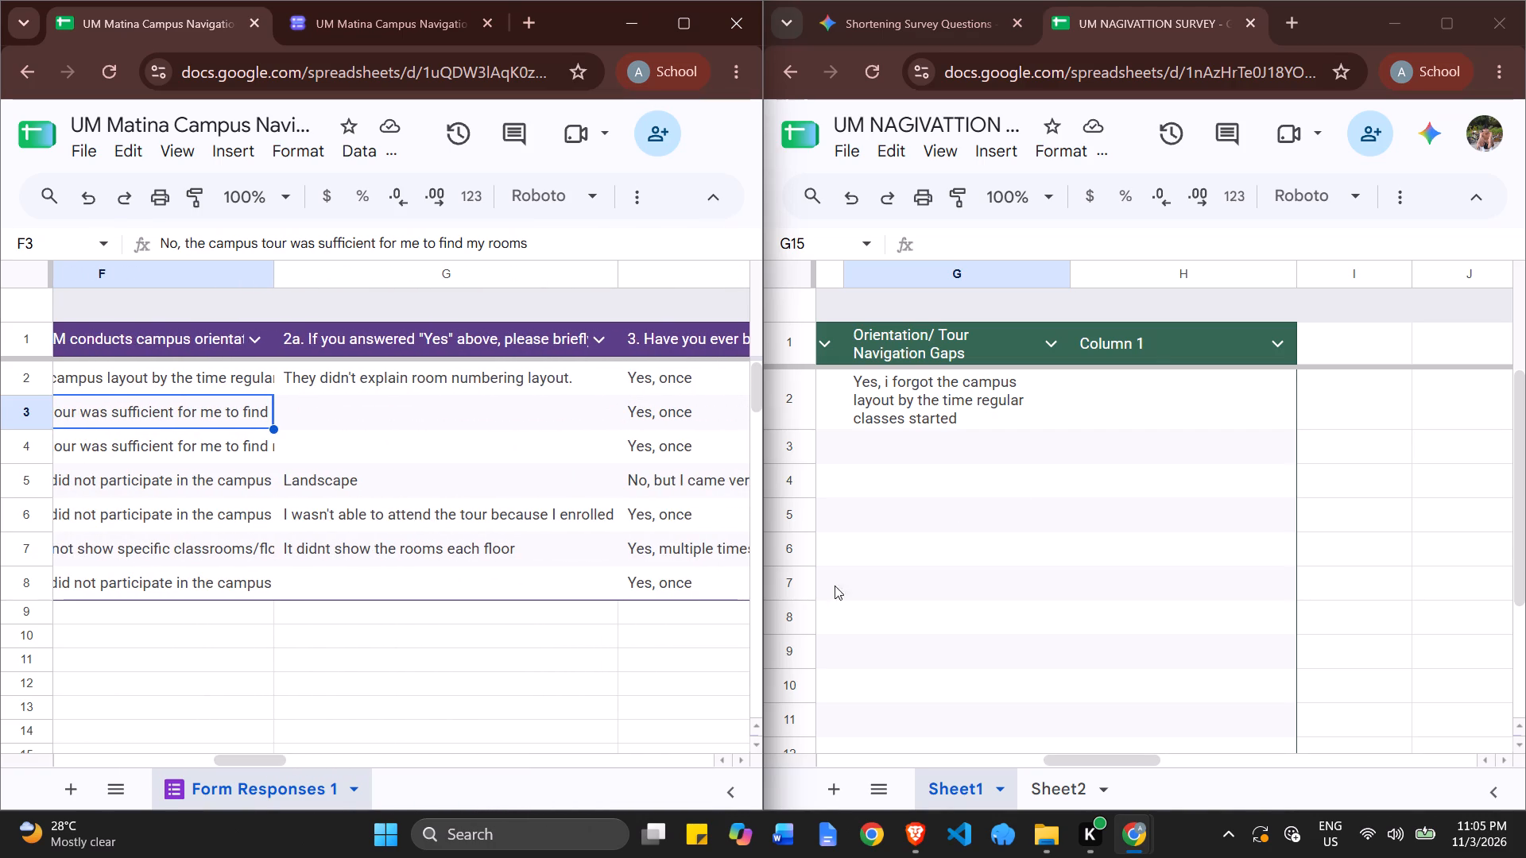
{"action": "double_click", "coordinate": [1158, 340]}
{"action": "key", "text": "BackSpace"}
{"action": "key", "text": "BackSpace"}
{"action": "key", "text": "BackSpace"}
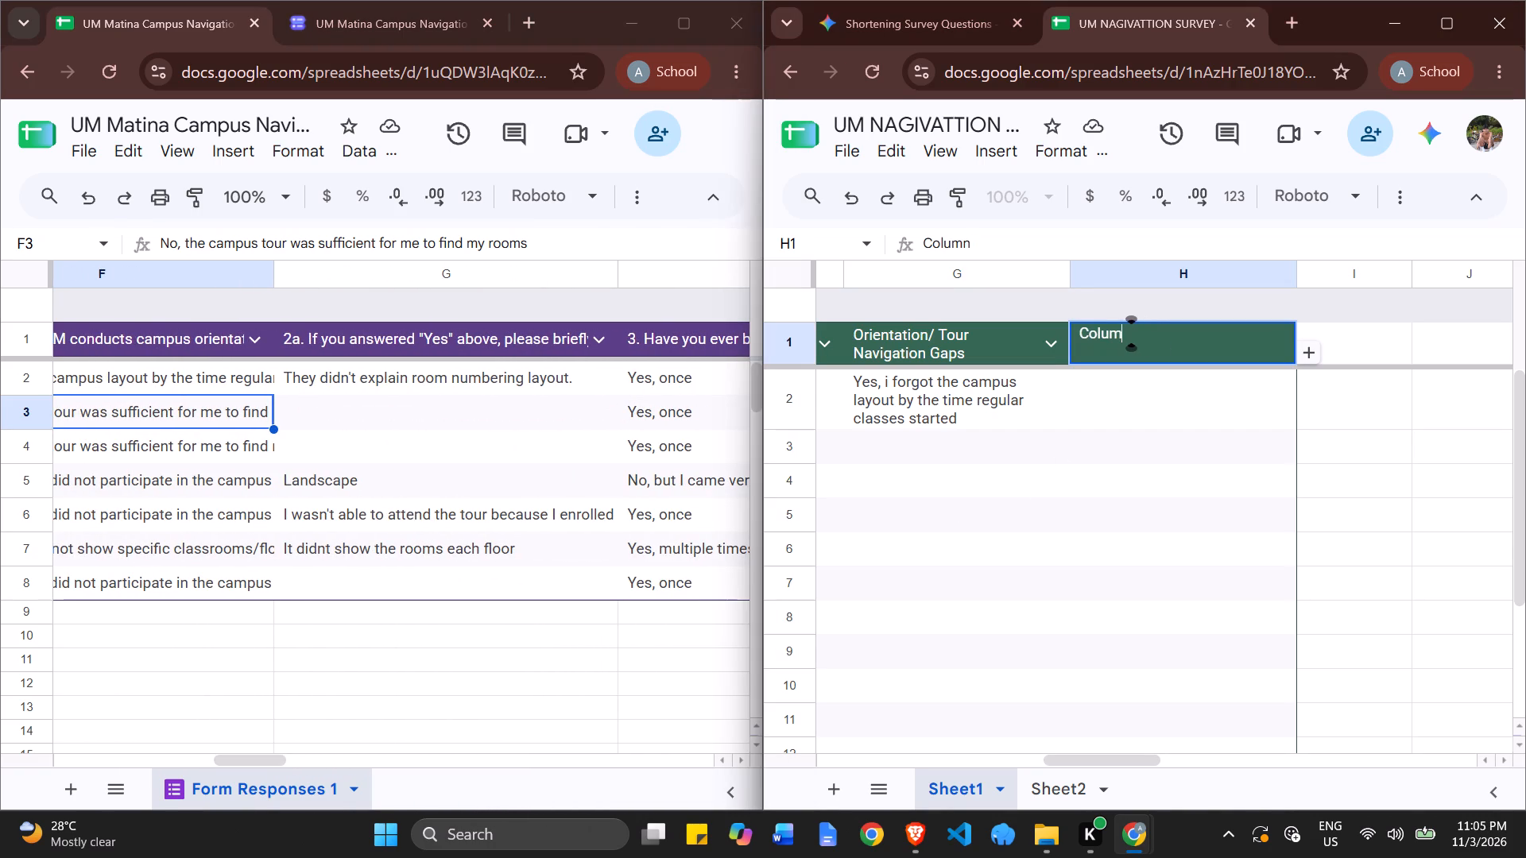
{"action": "key", "text": "BackSpace"}
{"action": "key", "text": "BackSpace"}
{"action": "key", "text": "BackSpace"}
{"action": "key", "text": "BackSpace"}
{"action": "key", "text": "BackSpace"}
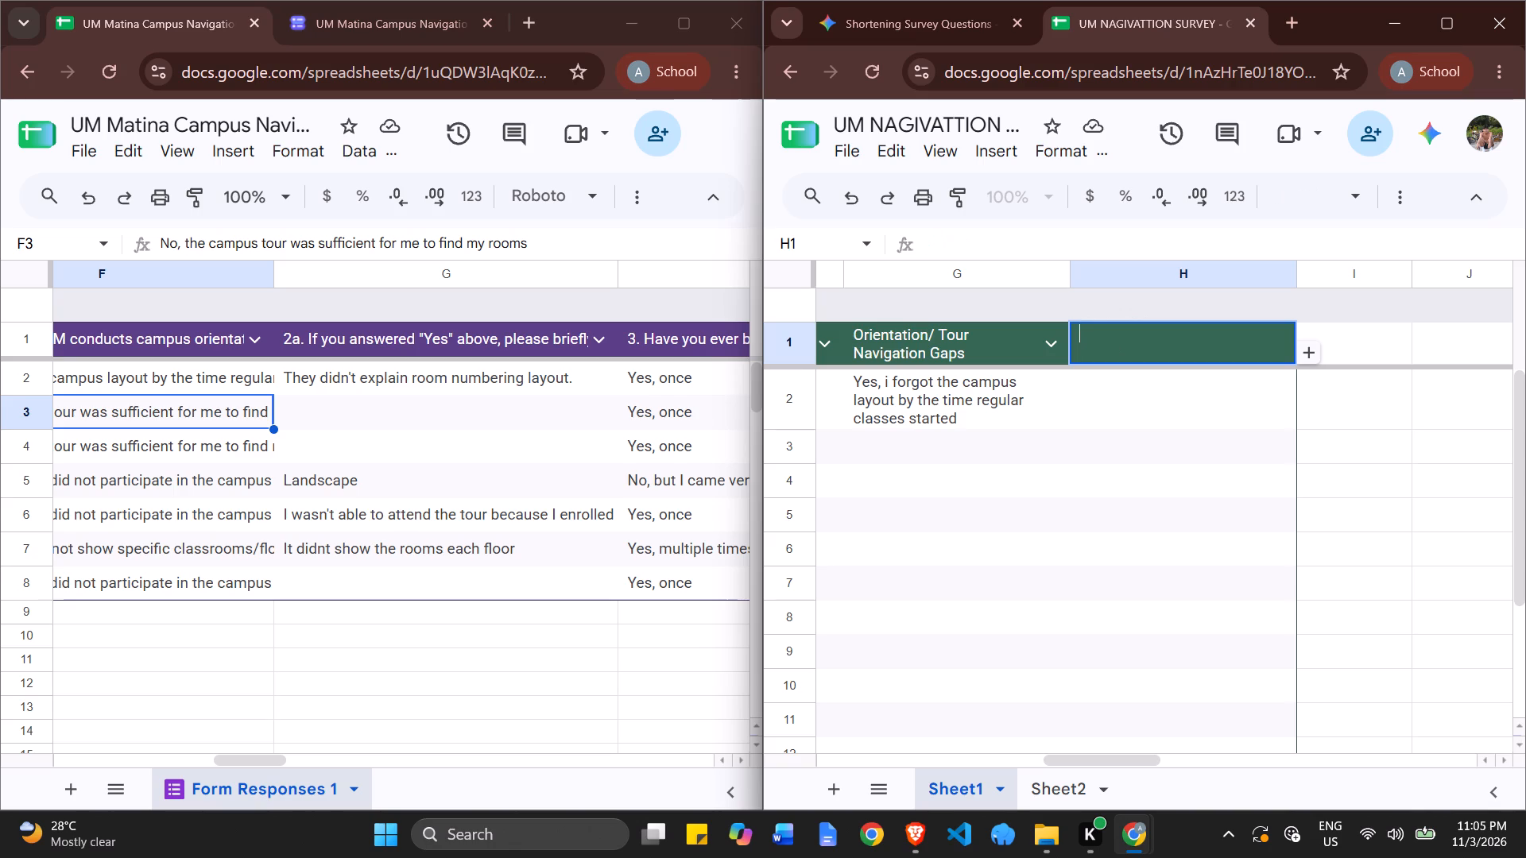
{"action": "type", "text": "If"}
{"action": "key", "text": "space"}
{"action": "type", "text": "teh"}
{"action": "key", "text": "space"}
{"action": "key", "text": "BackSpace"}
{"action": "key", "text": "BackSpace"}
{"action": "key", "text": "BackSpace"}
{"action": "key", "text": "BackSpace"}
{"action": "type", "text": "the stuyden"}
{"action": "key", "text": "BackSpace"}
{"action": "key", "text": "BackSpace"}
{"action": "key", "text": "BackSpace"}
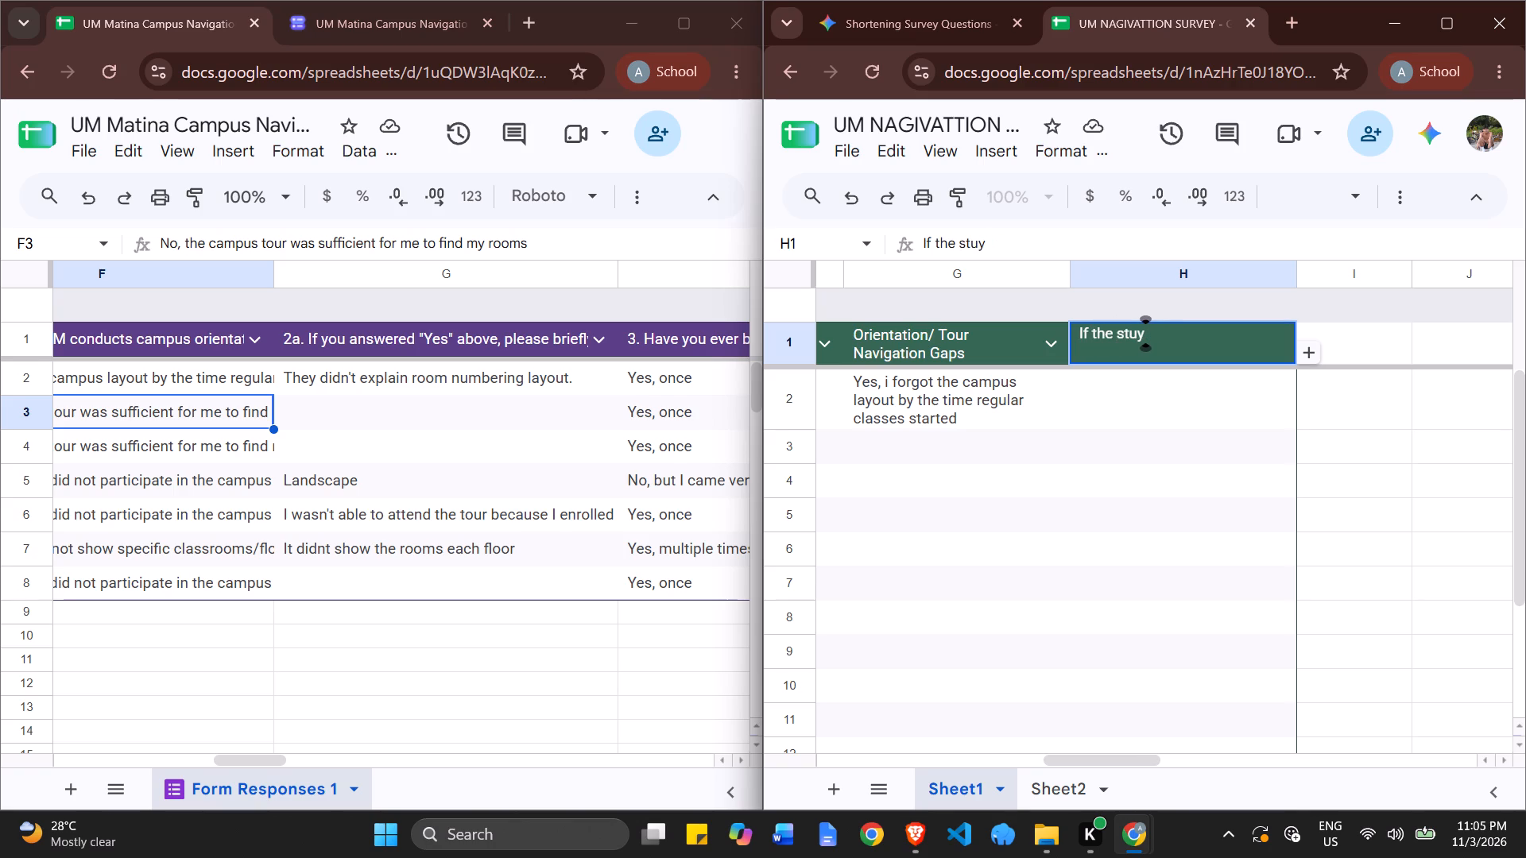
{"action": "key", "text": "BackSpace"}
{"action": "type", "text": "dent answeer"}
{"action": "key", "text": "BackSpace"}
{"action": "key", "text": "BackSpace"}
{"action": "type", "text": "r"}
{"action": "key", "text": "space"}
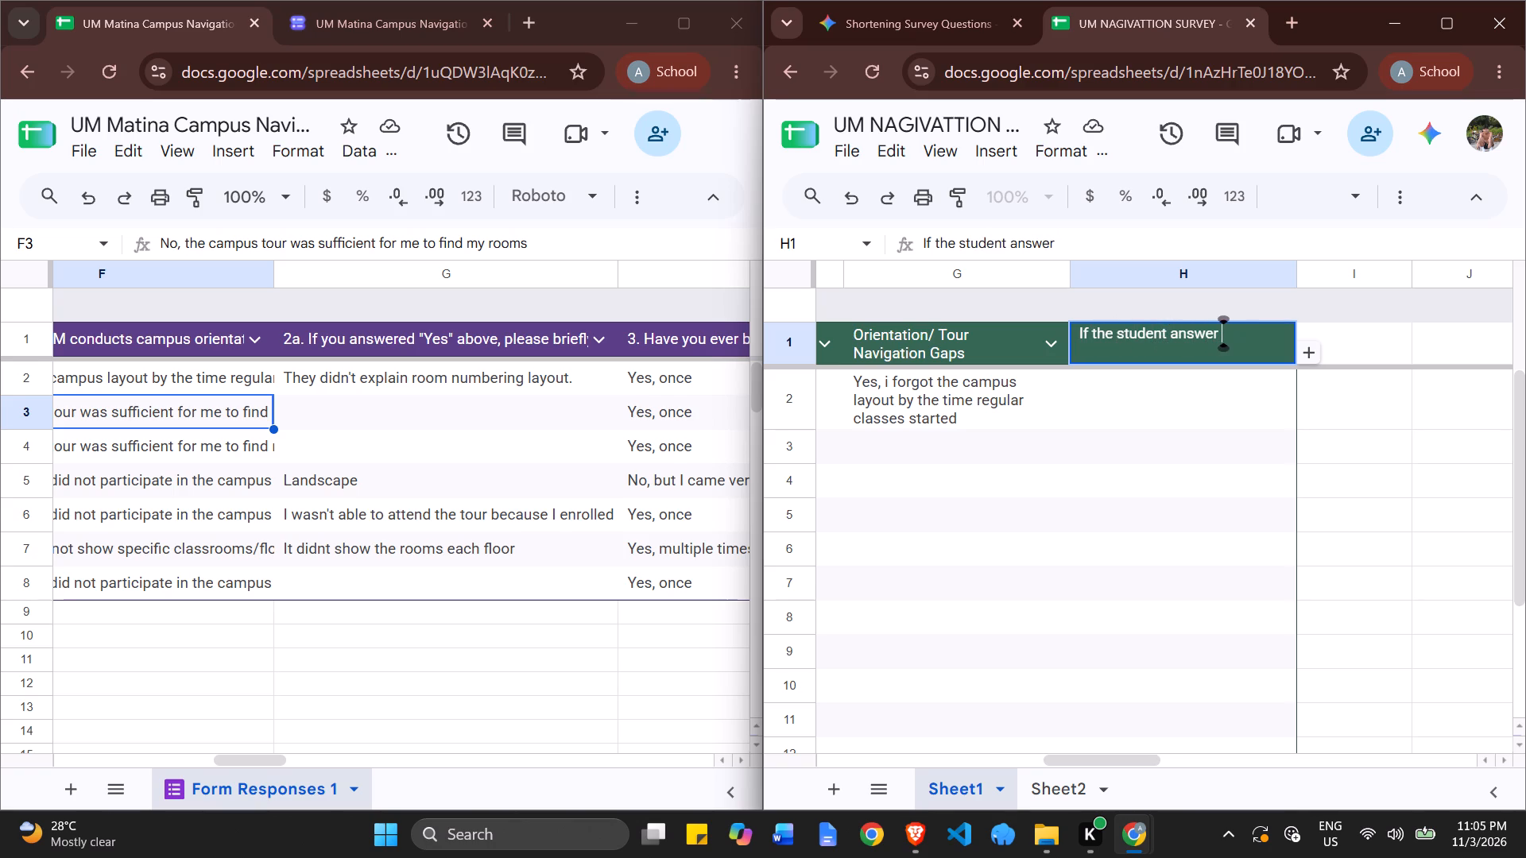
{"action": "type", "text": "\"\""}
{"action": "key", "text": "Left"}
{"action": "type", "text": "Yes"}
{"action": "key", "text": "Right"}
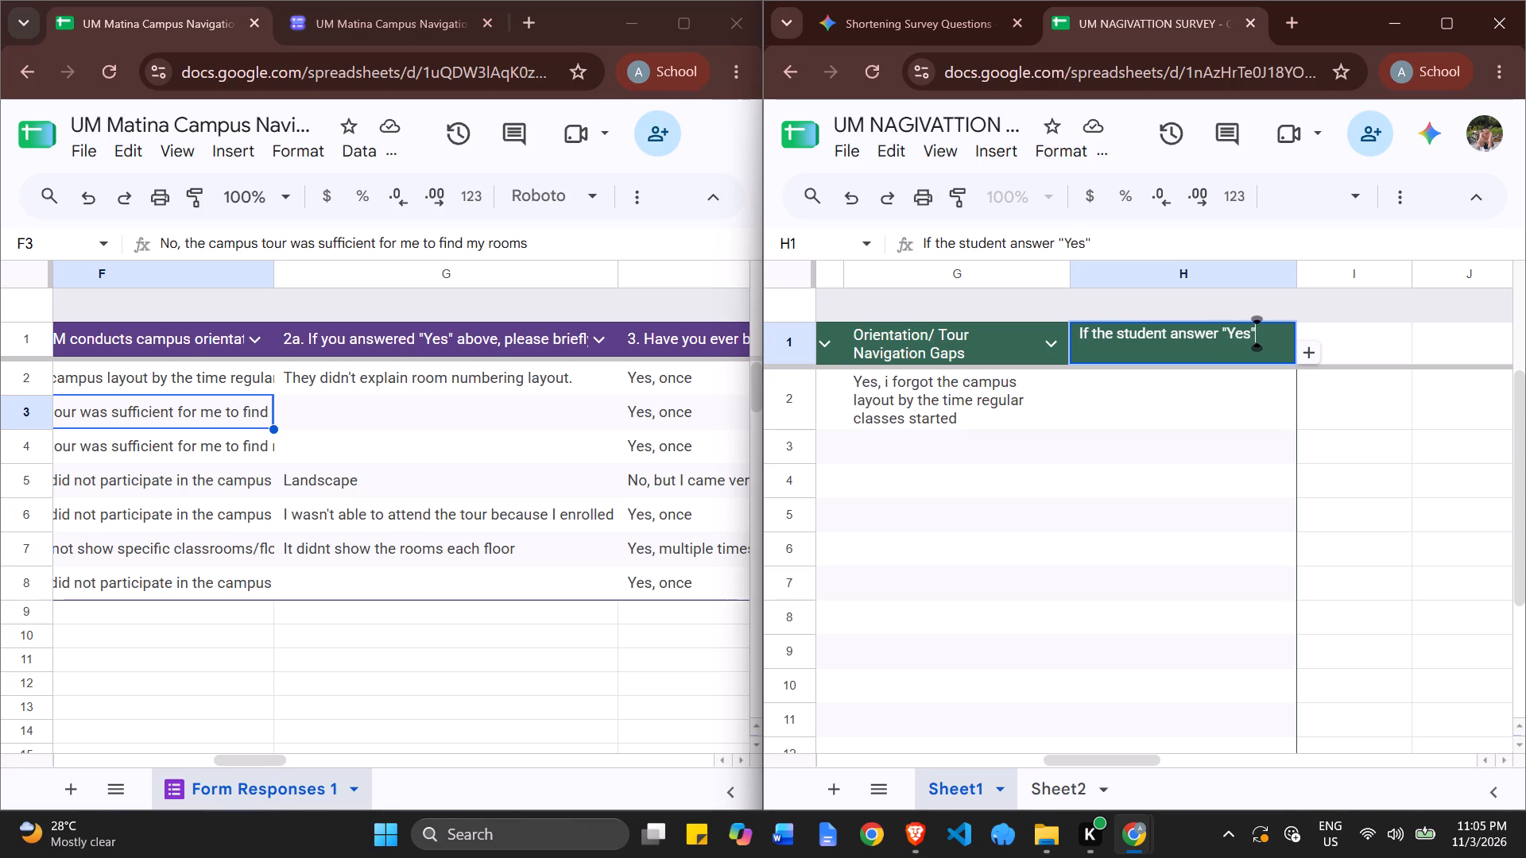
{"action": "type", "text": ","}
{"action": "key", "text": "space"}
{"action": "type", "text": "why"}
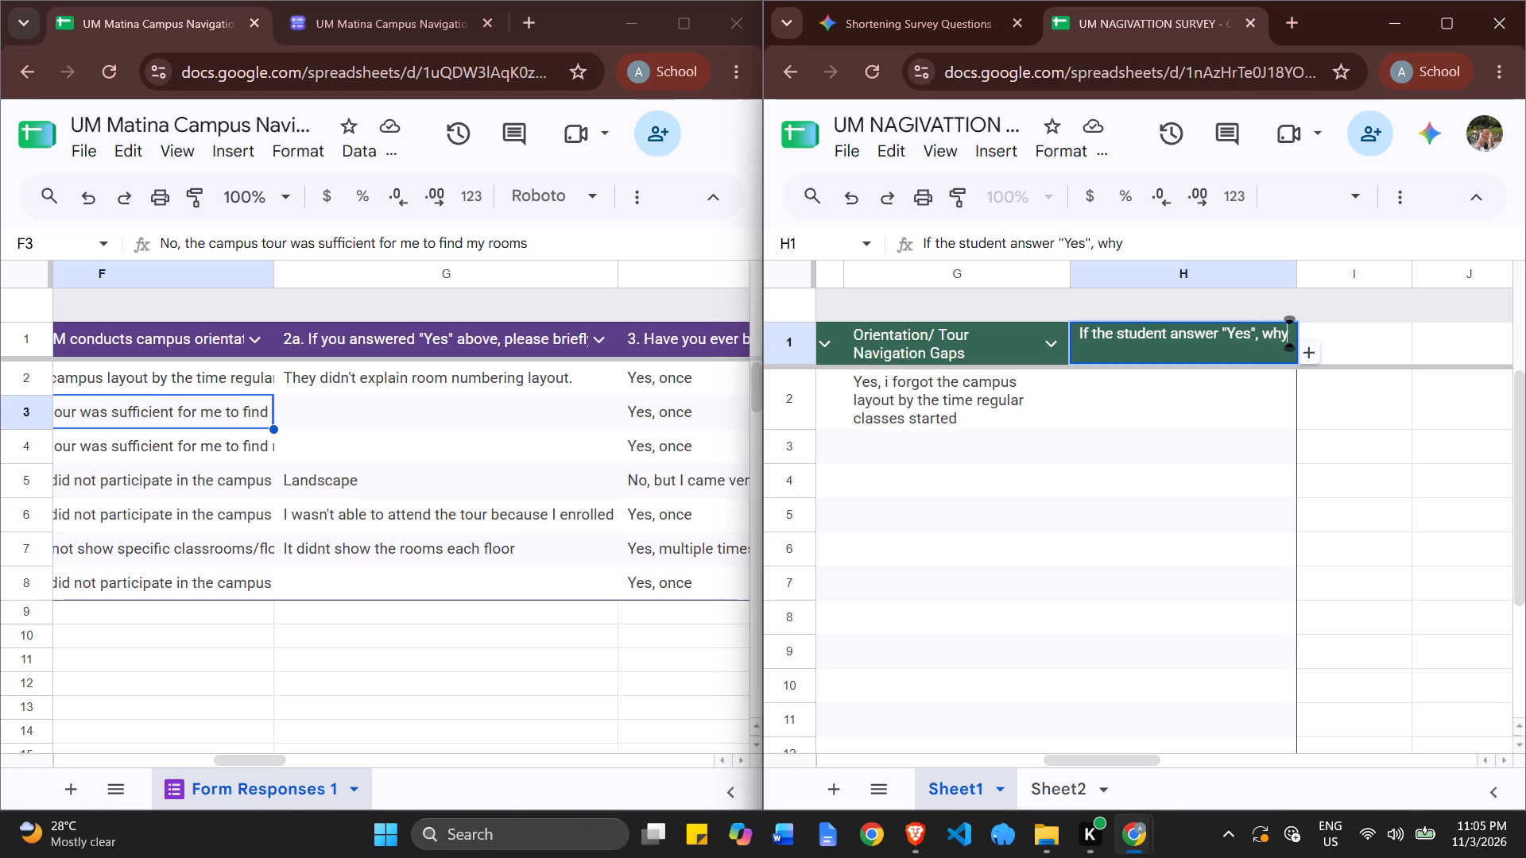
{"action": "key", "text": "BackSpace"}
{"action": "key", "text": "BackSpace"}
{"action": "key", "text": "BackSpace"}
{"action": "key", "text": "BackSpace"}
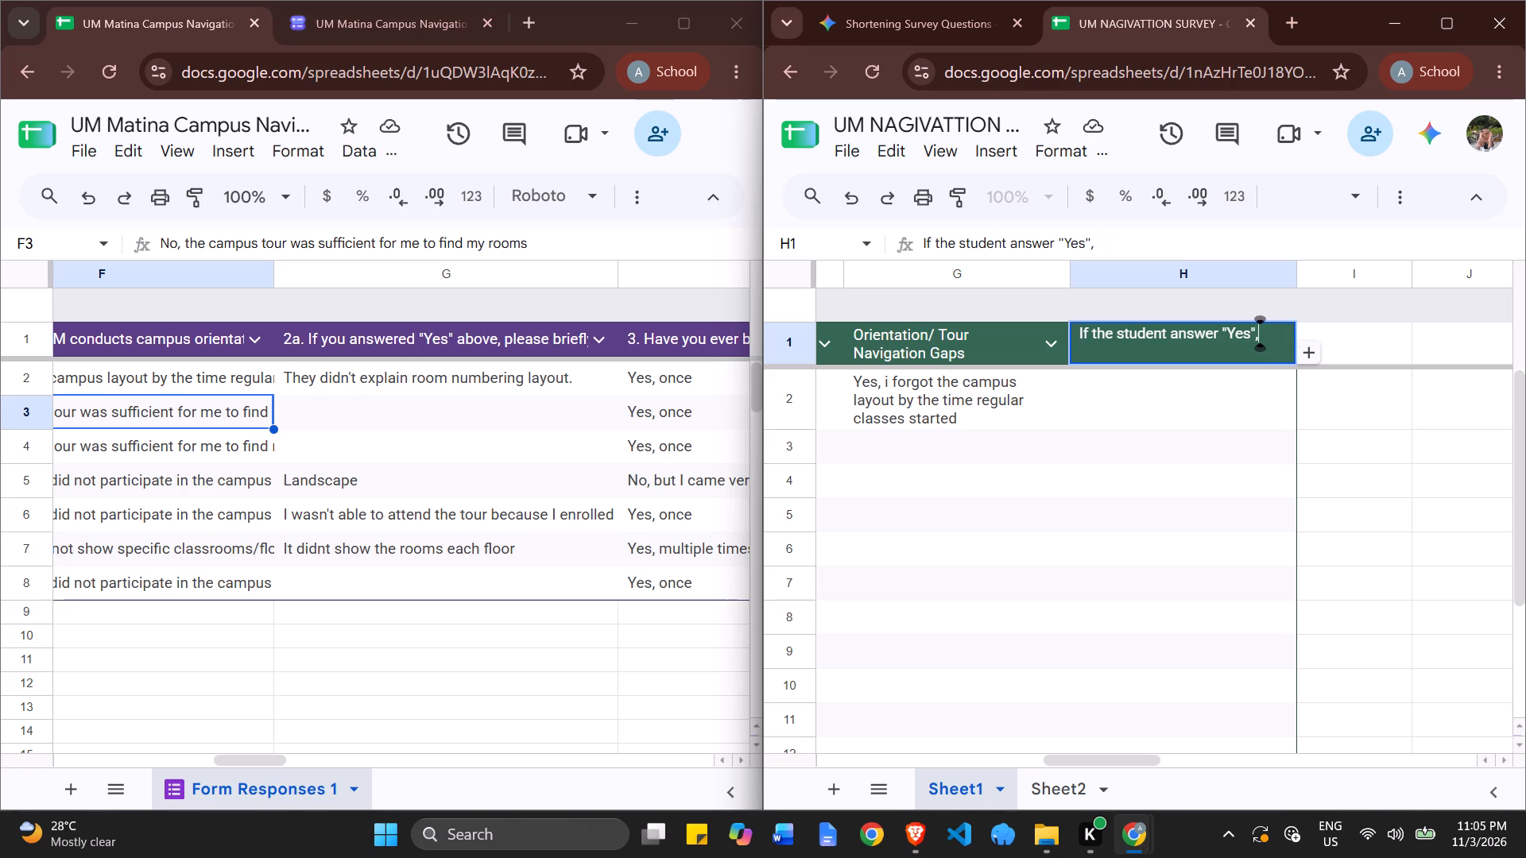
Open the full question 2a header in the responses spreadsheet and copy its text.
{"action": "double_click", "coordinate": [478, 334]}
{"action": "key", "text": "ctrl+a"}
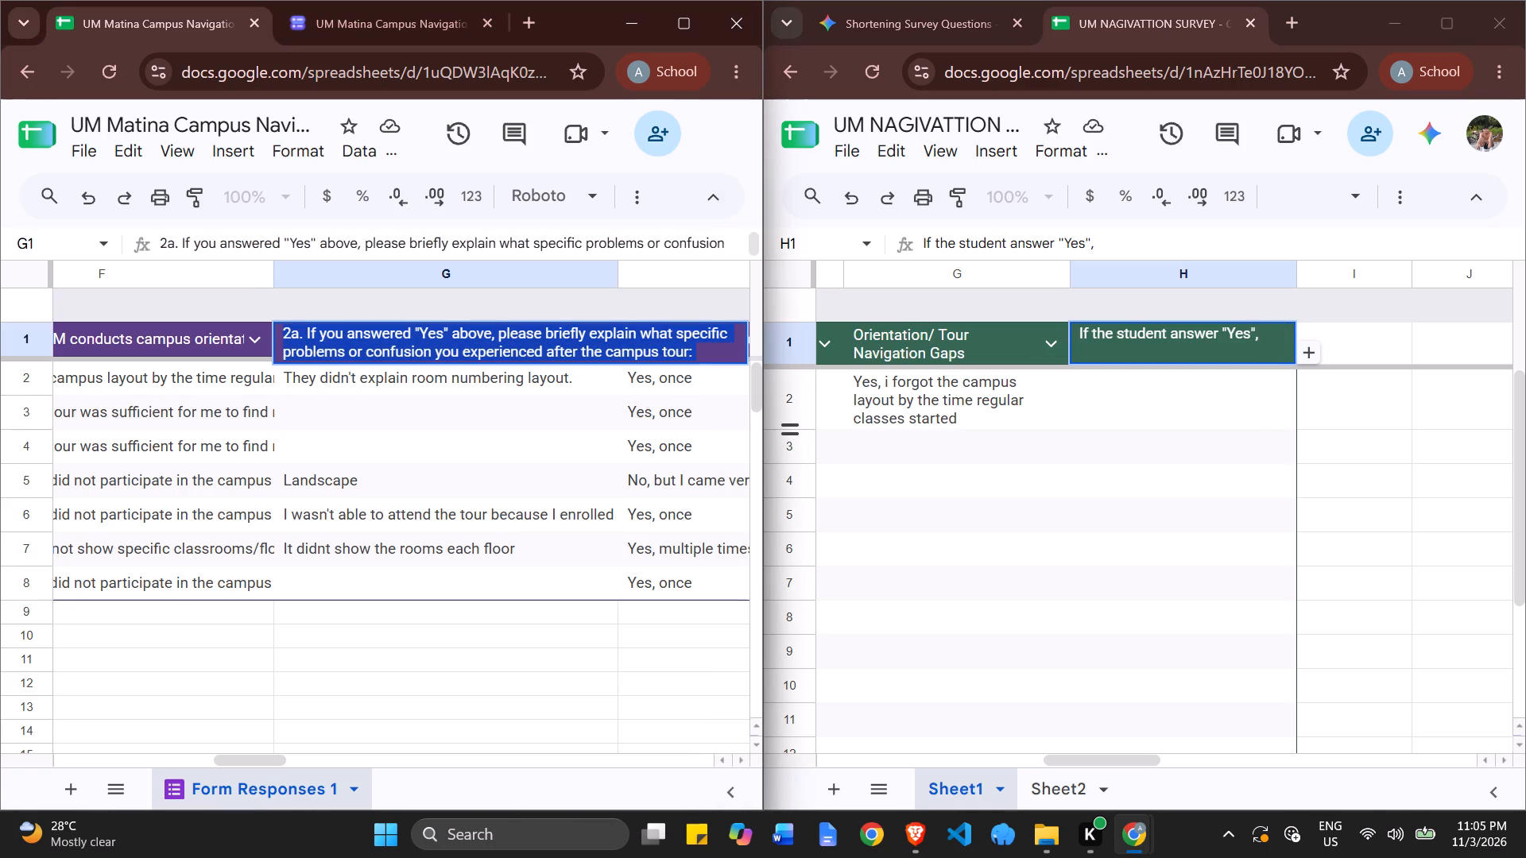
{"action": "key", "text": "ctrl+c"}
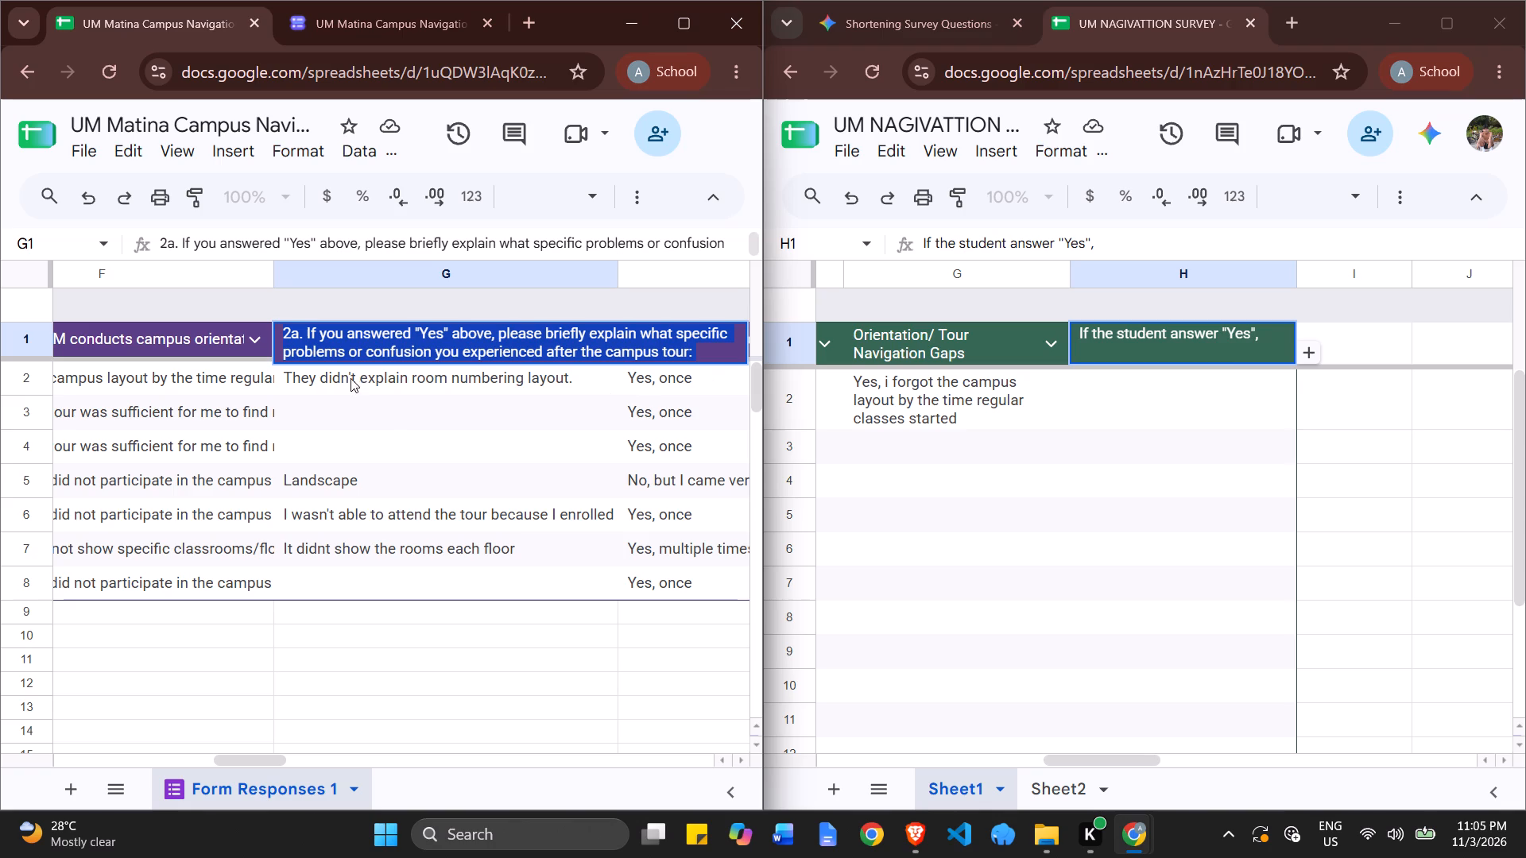
Complete the H1 header in the survey table by appending the words "what are the confusions".
{"action": "left_click", "coordinate": [1269, 335]}
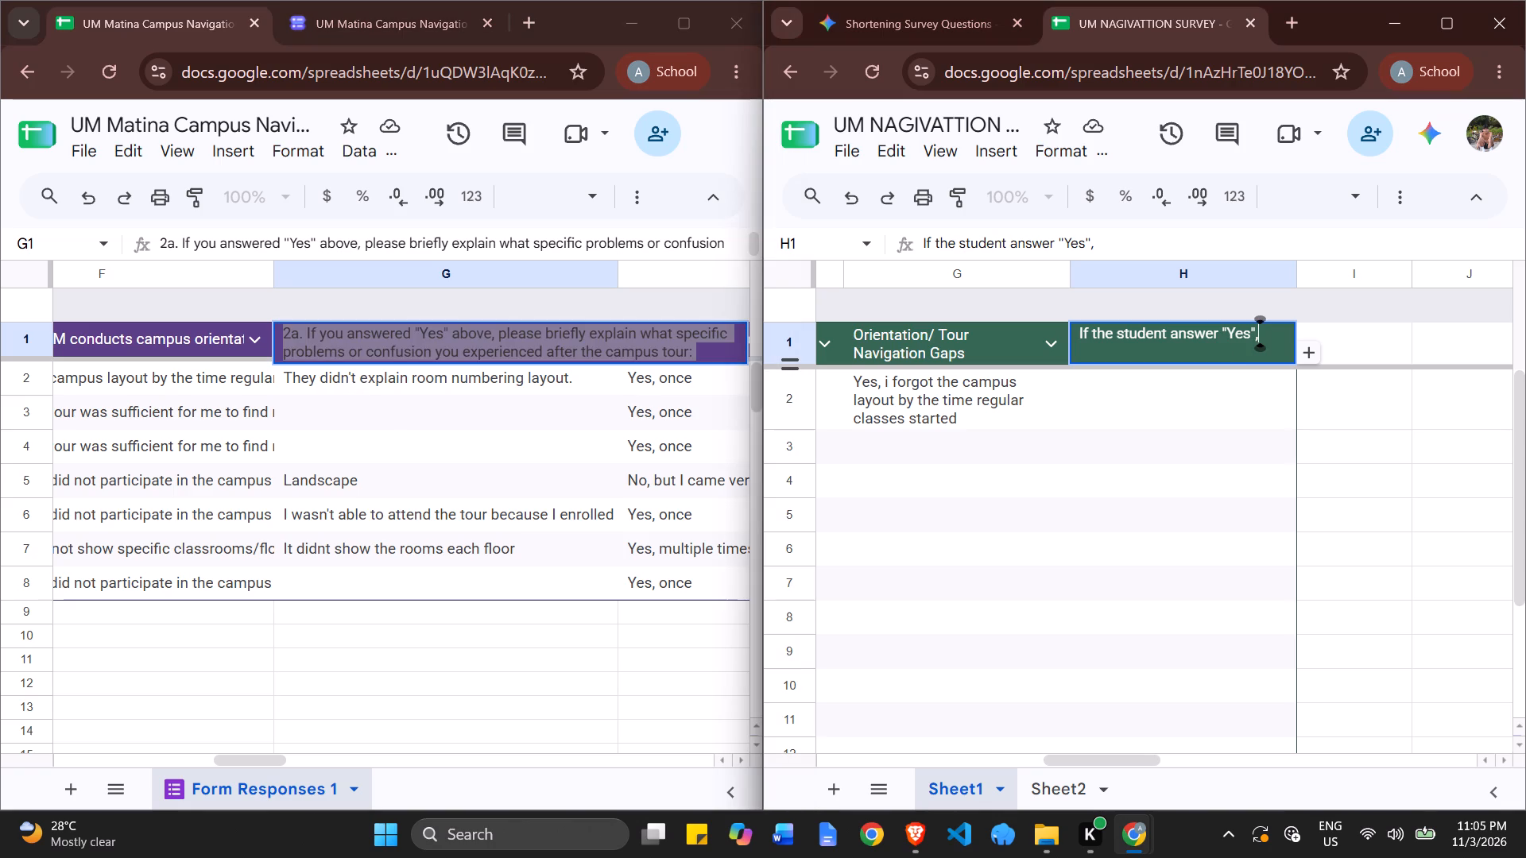
{"action": "key", "text": "space"}
{"action": "type", "text": "what is"}
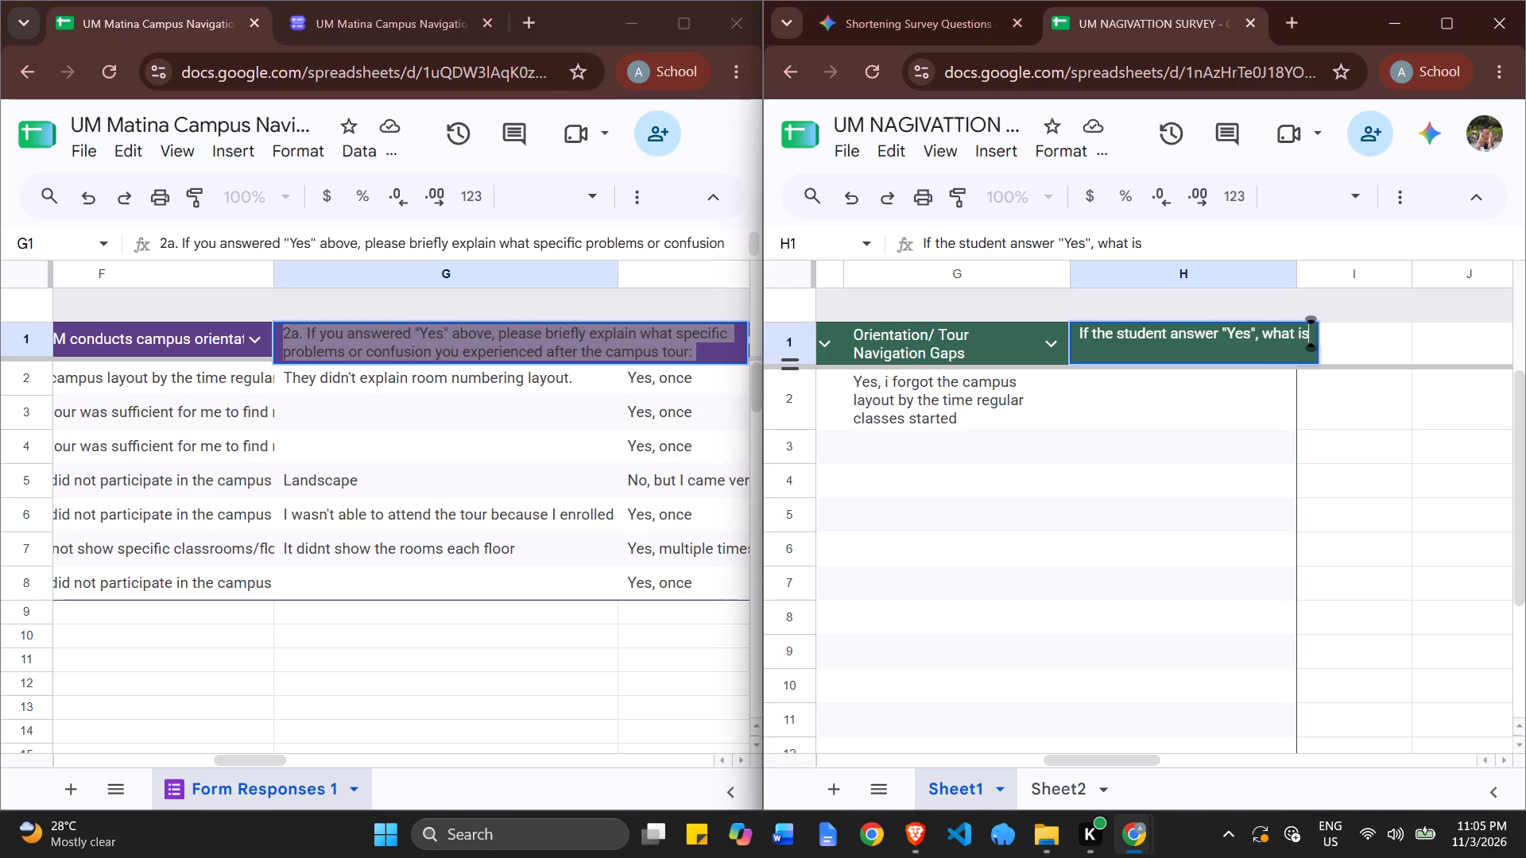
{"action": "key", "text": "BackSpace"}
{"action": "key", "text": "BackSpace"}
{"action": "type", "text": "are the copn"}
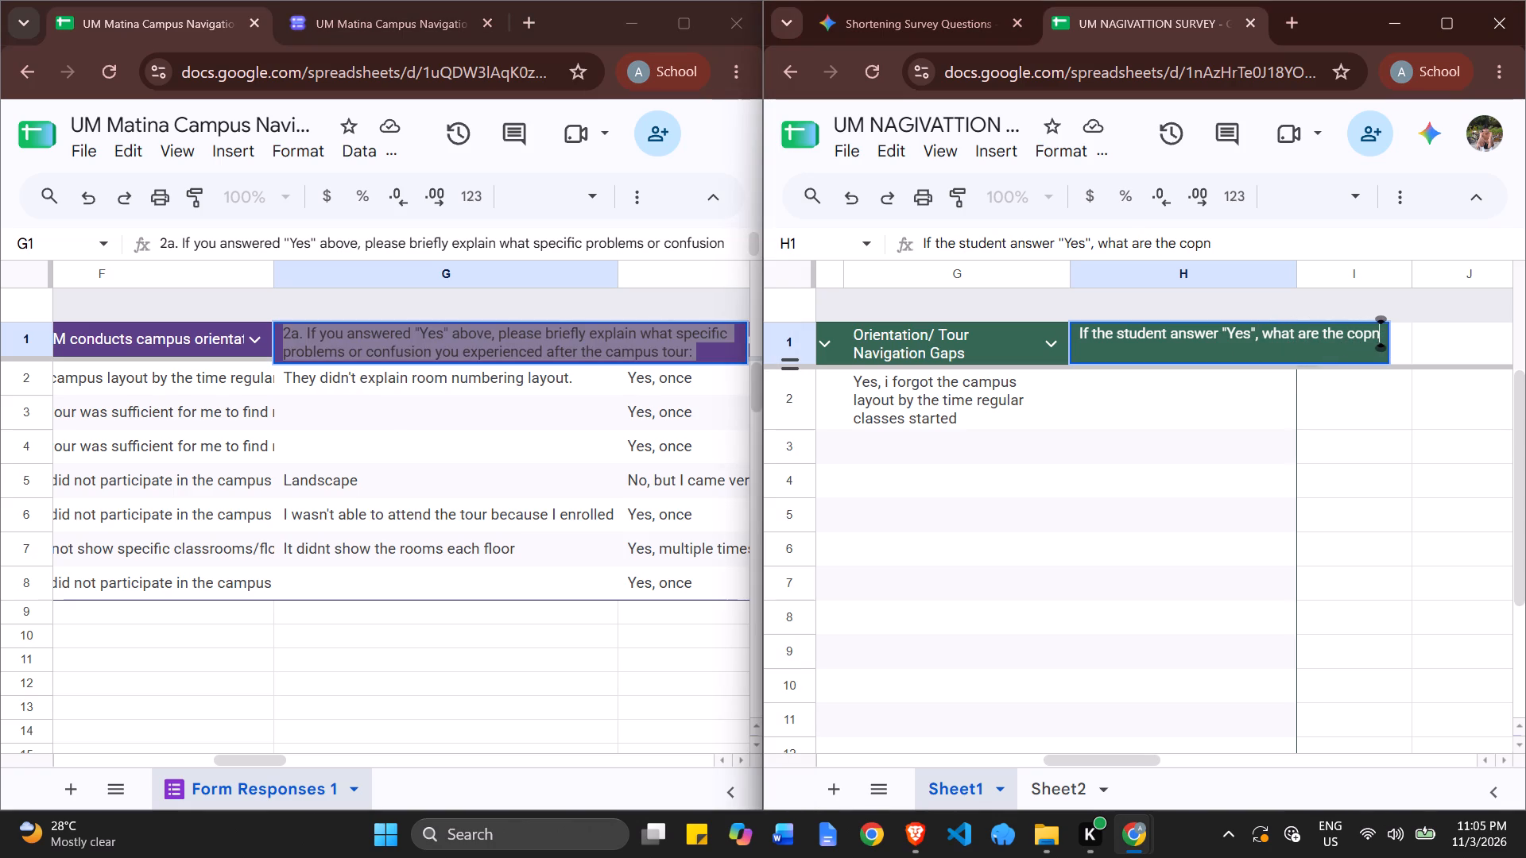
{"action": "key", "text": "BackSpace"}
{"action": "key", "text": "BackSpace"}
{"action": "key", "text": "f"}
{"action": "key", "text": "BackSpace"}
{"action": "type", "text": "nfuis"}
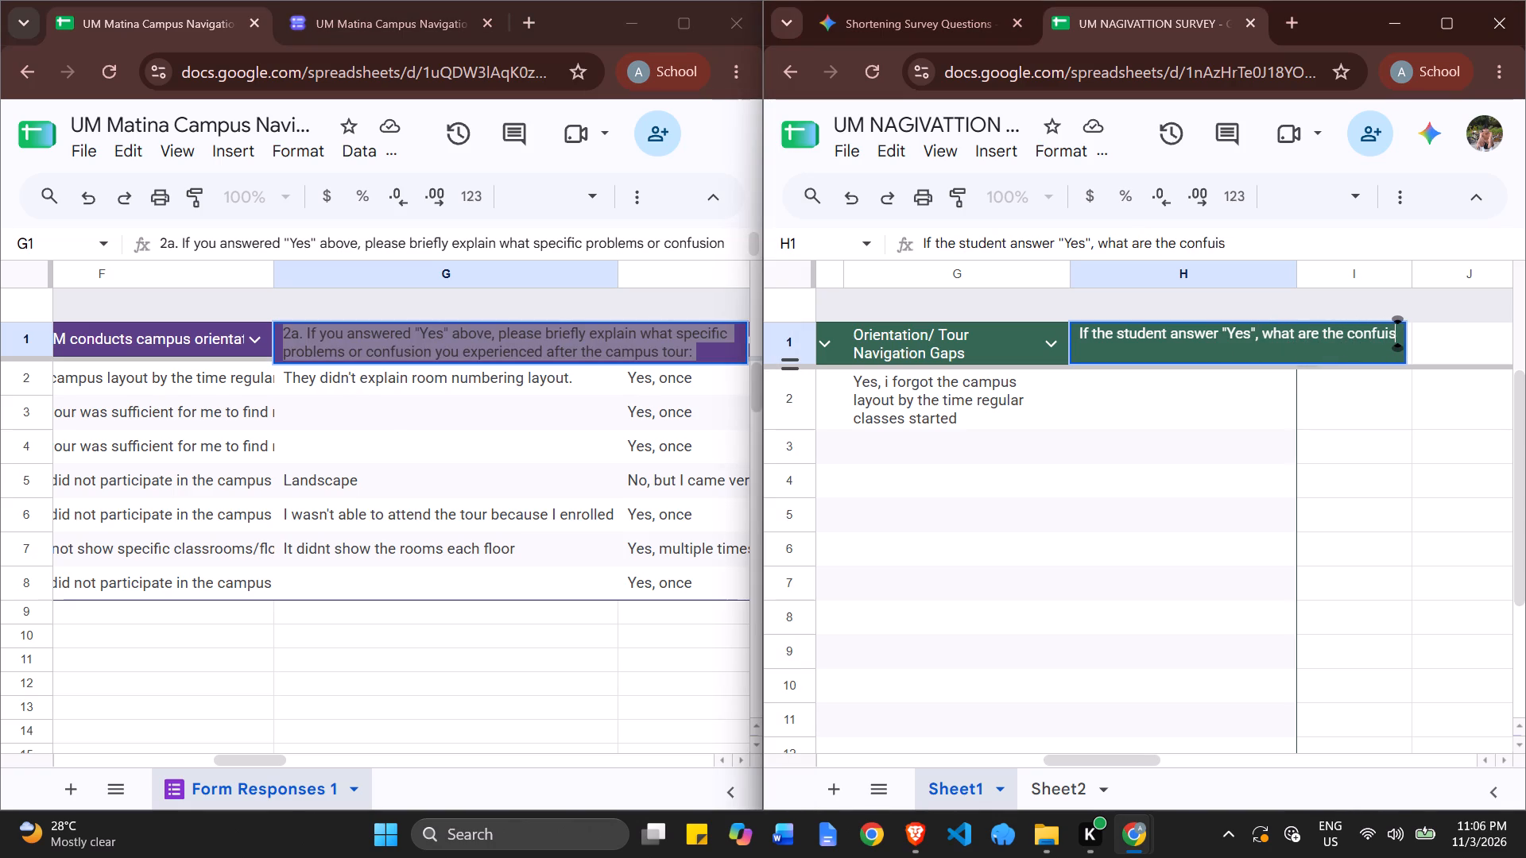
{"action": "key", "text": "BackSpace"}
{"action": "key", "text": "BackSpace"}
{"action": "type", "text": "sopm"}
{"action": "key", "text": "BackSpace"}
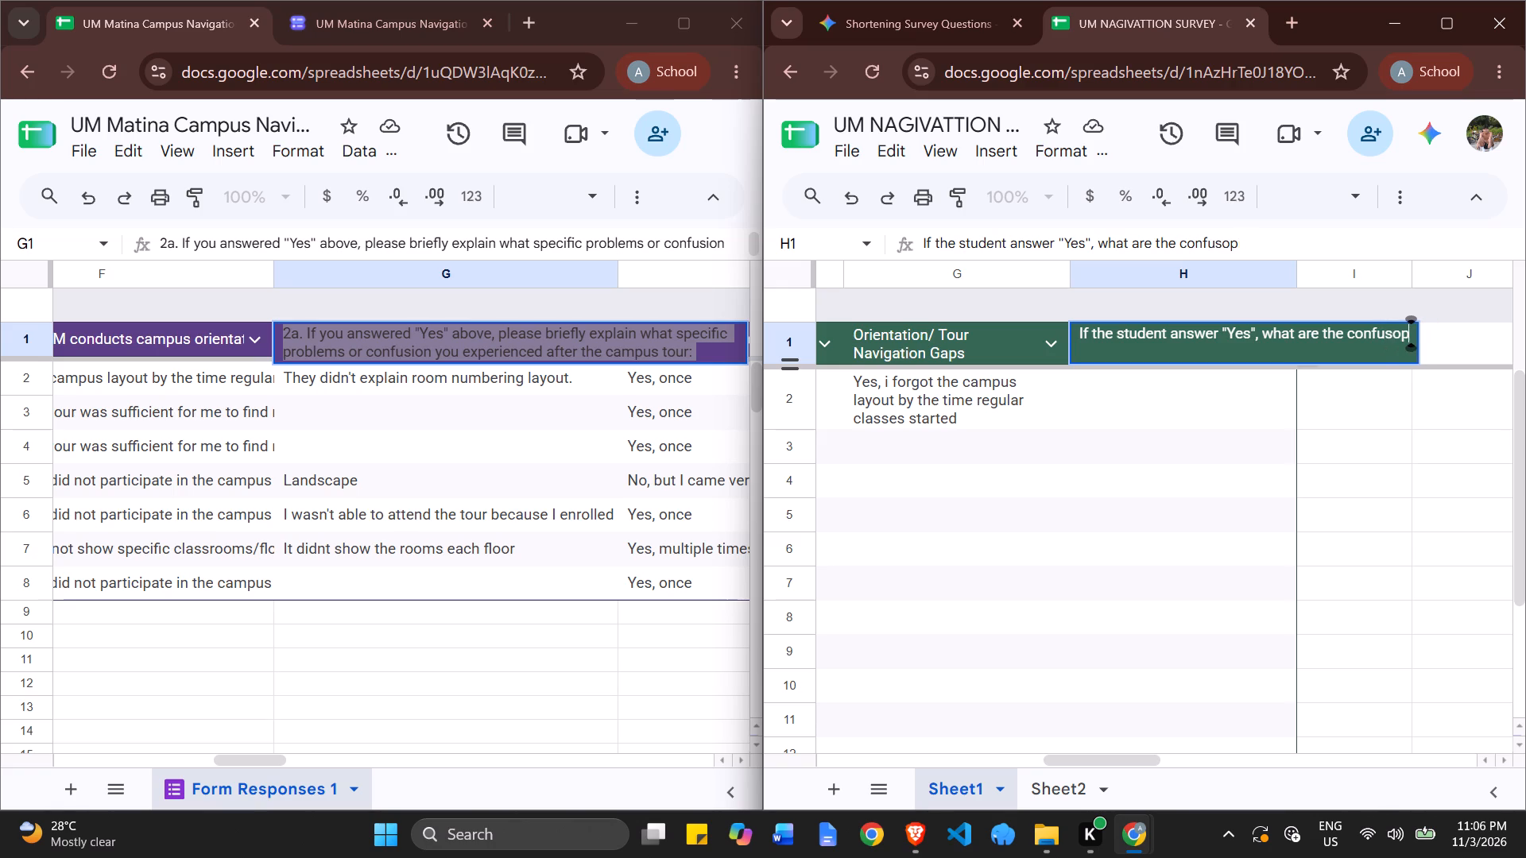
{"action": "key", "text": "BackSpace"}
{"action": "key", "text": "BackSpace"}
{"action": "type", "text": "ions"}
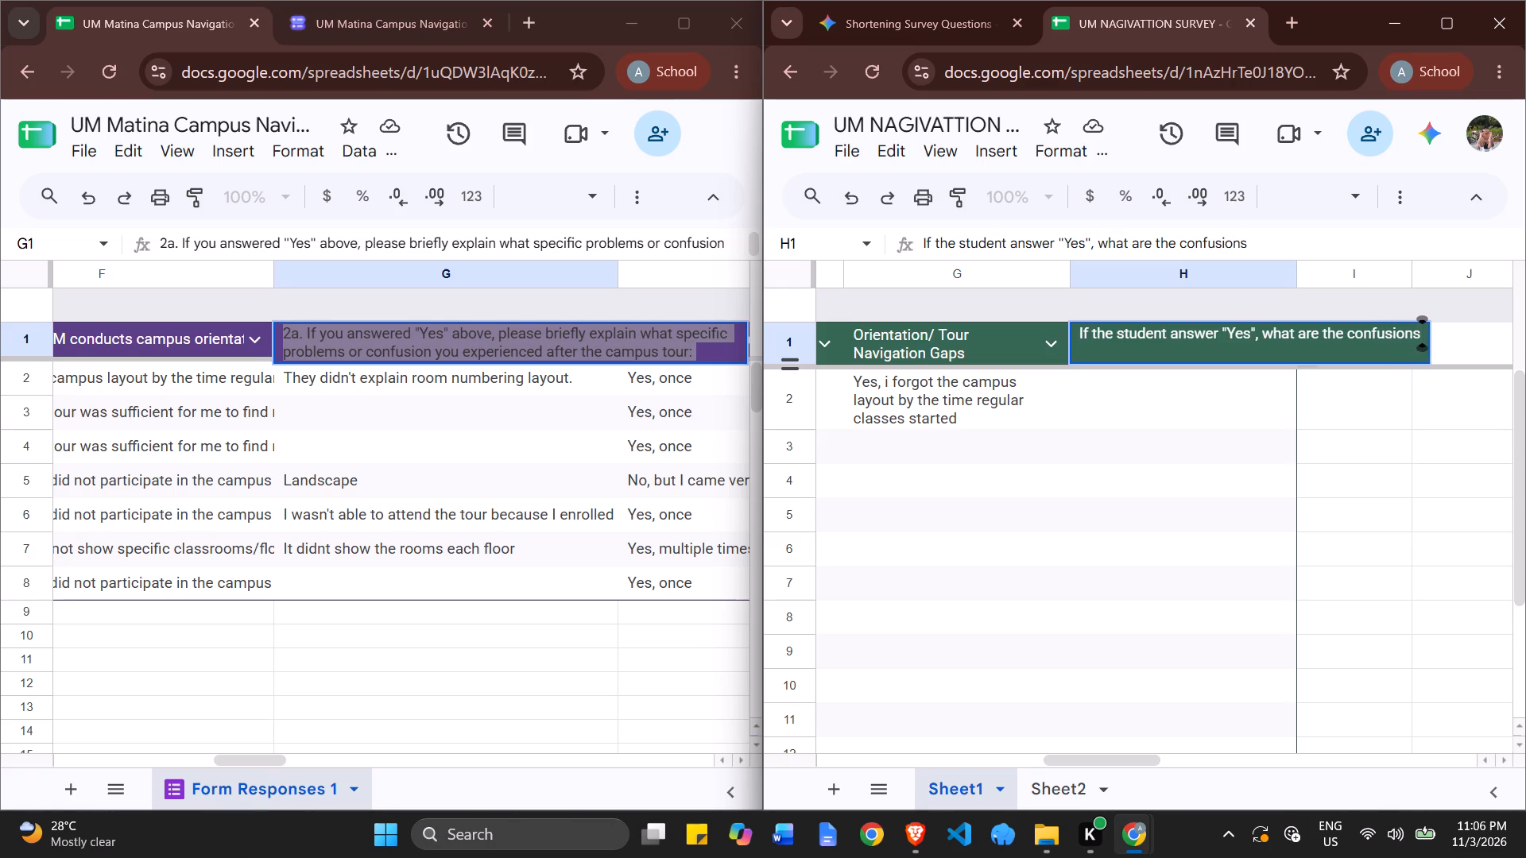
{"action": "key", "text": "Return"}
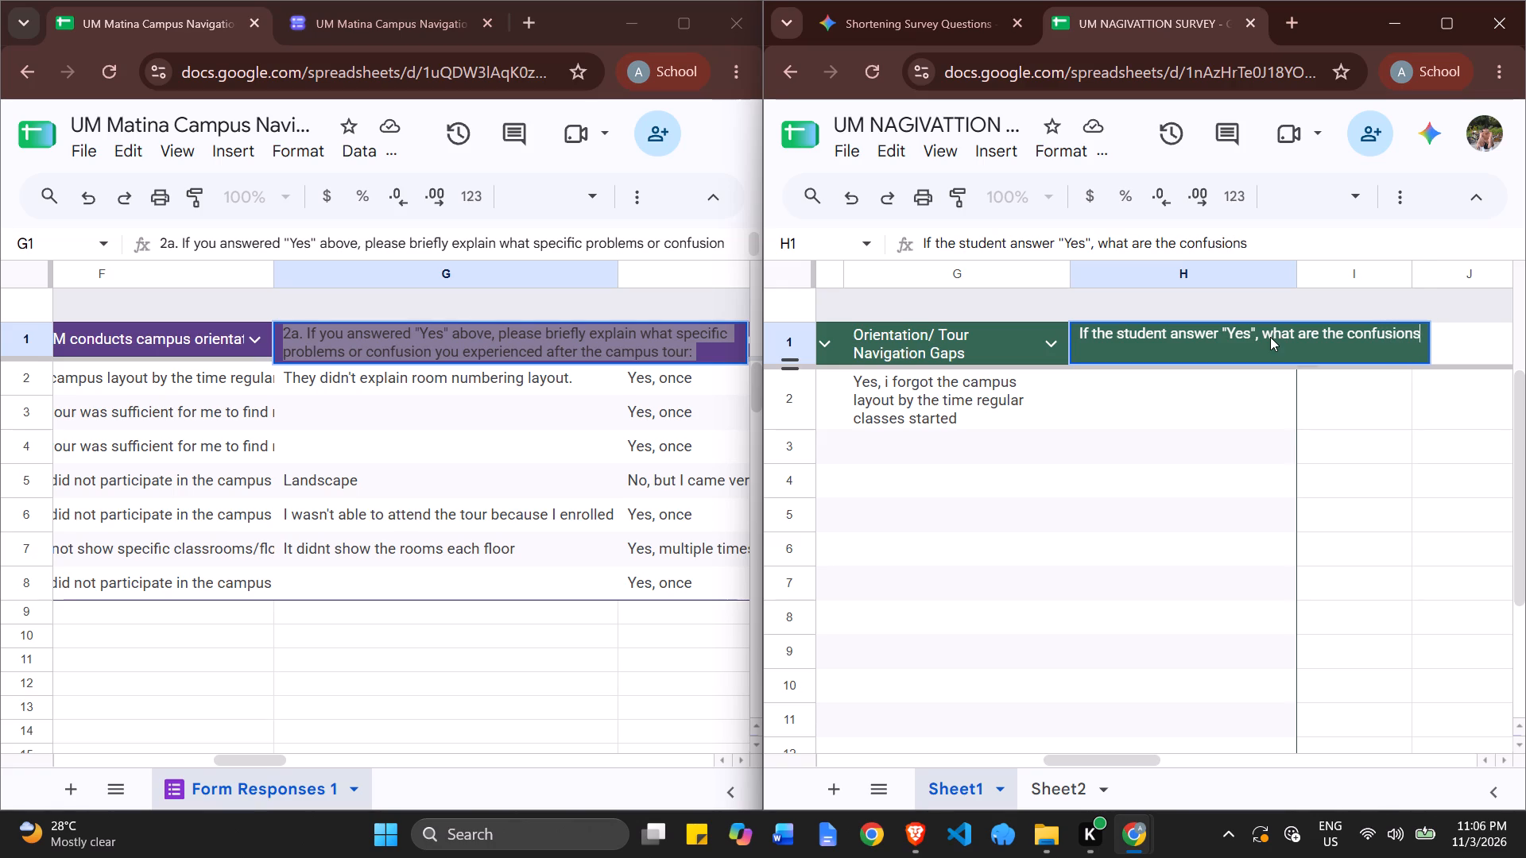
Apply text wrapping to the whole of column H in the maximized UM NAGIVATTION SURVEY window.
{"action": "left_click", "coordinate": [1211, 285]}
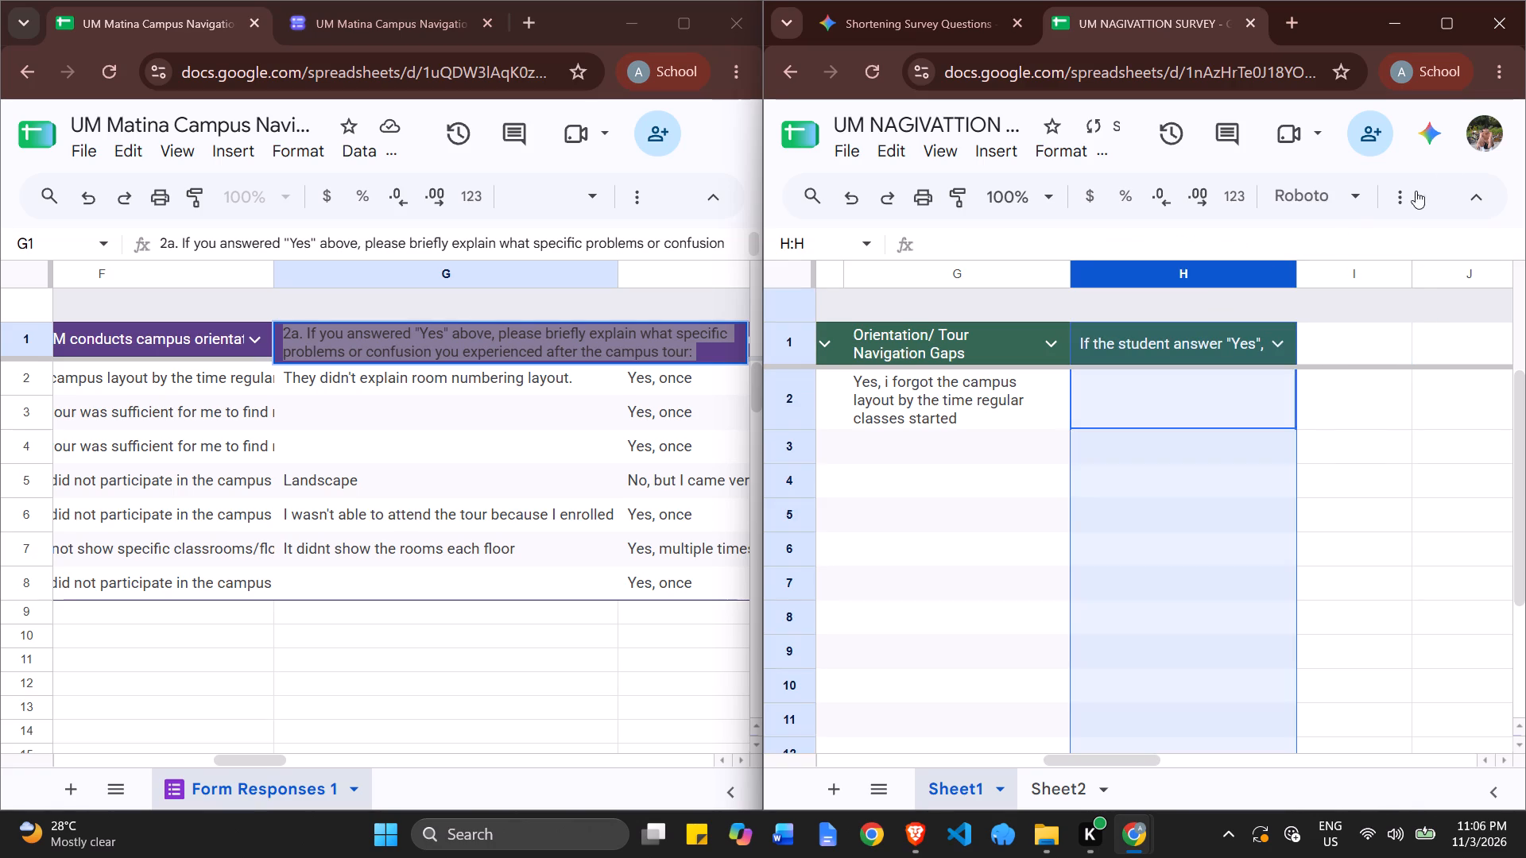
{"action": "left_click", "coordinate": [1455, 25]}
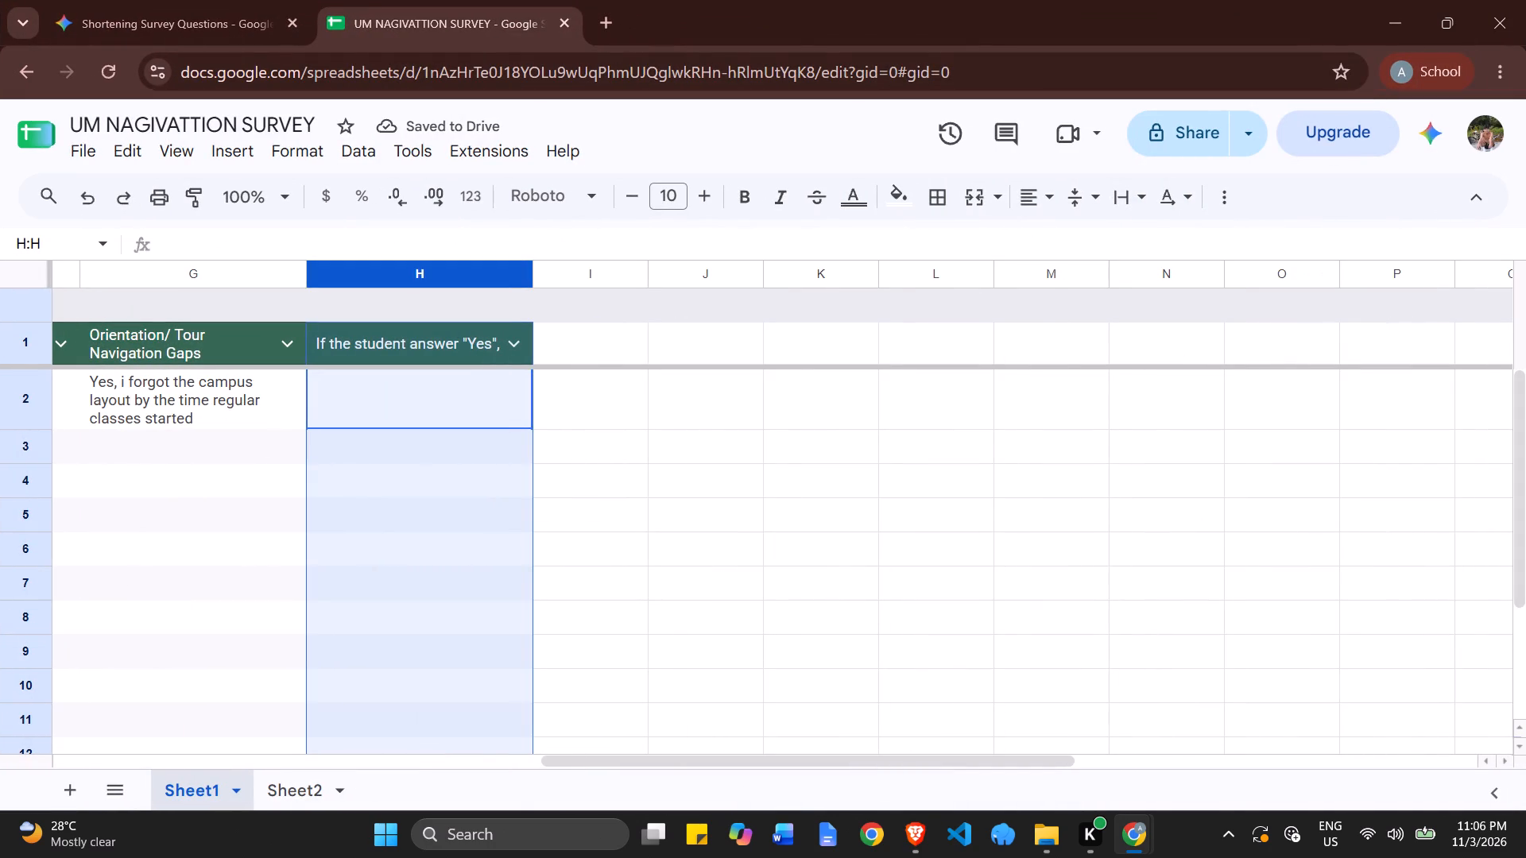
{"action": "left_click", "coordinate": [1139, 205]}
{"action": "left_click", "coordinate": [1164, 233]}
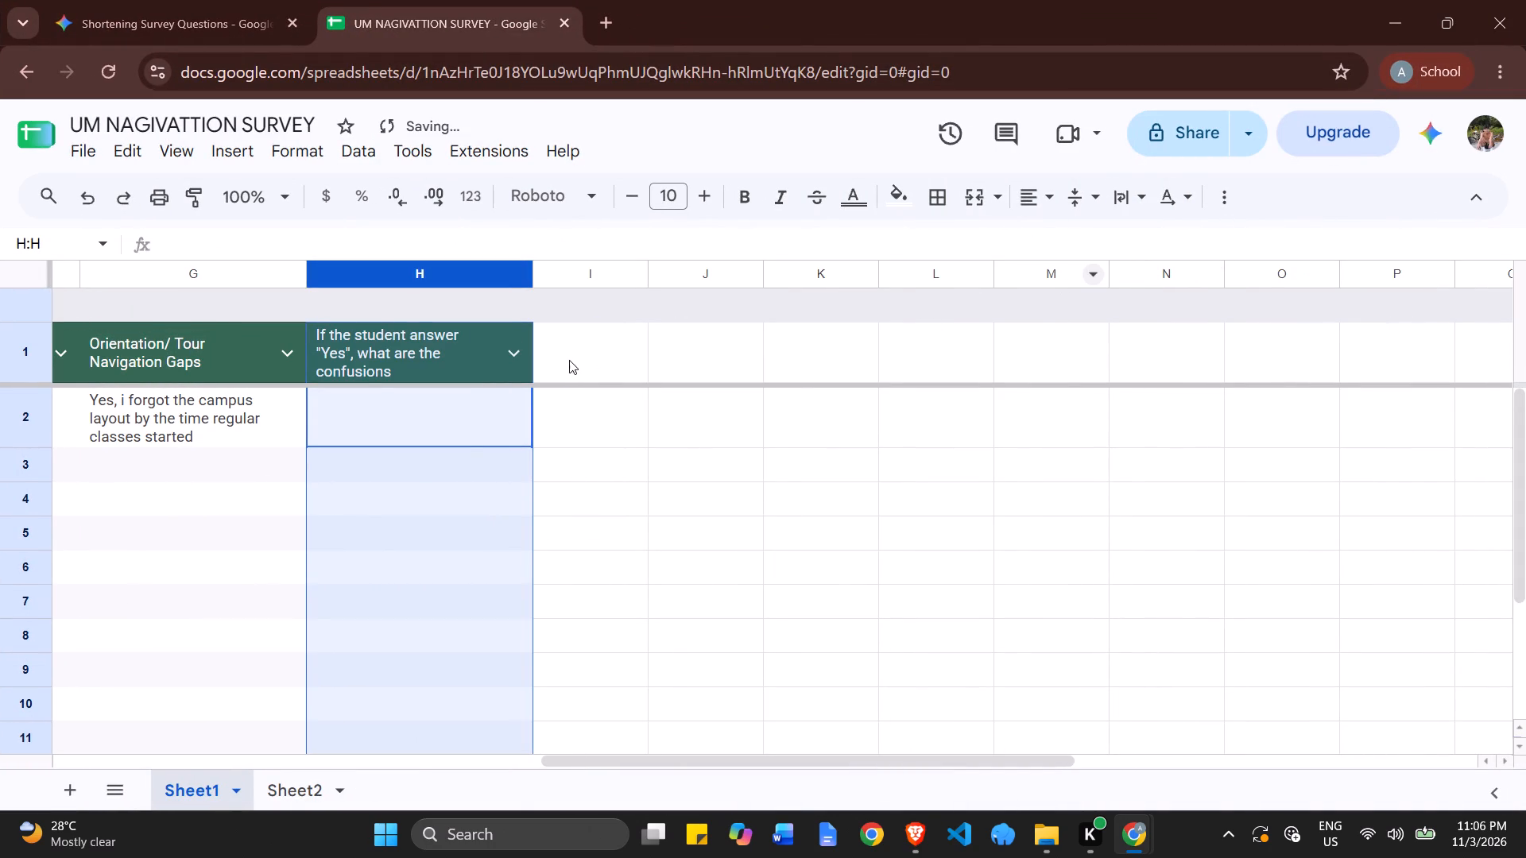
Copy the answer "They didn't explain room numbering layout." from G2 of the responses spreadsheet into H2 of the survey table.
{"action": "left_click", "coordinate": [431, 423]}
{"action": "key", "text": "alt+Tab"}
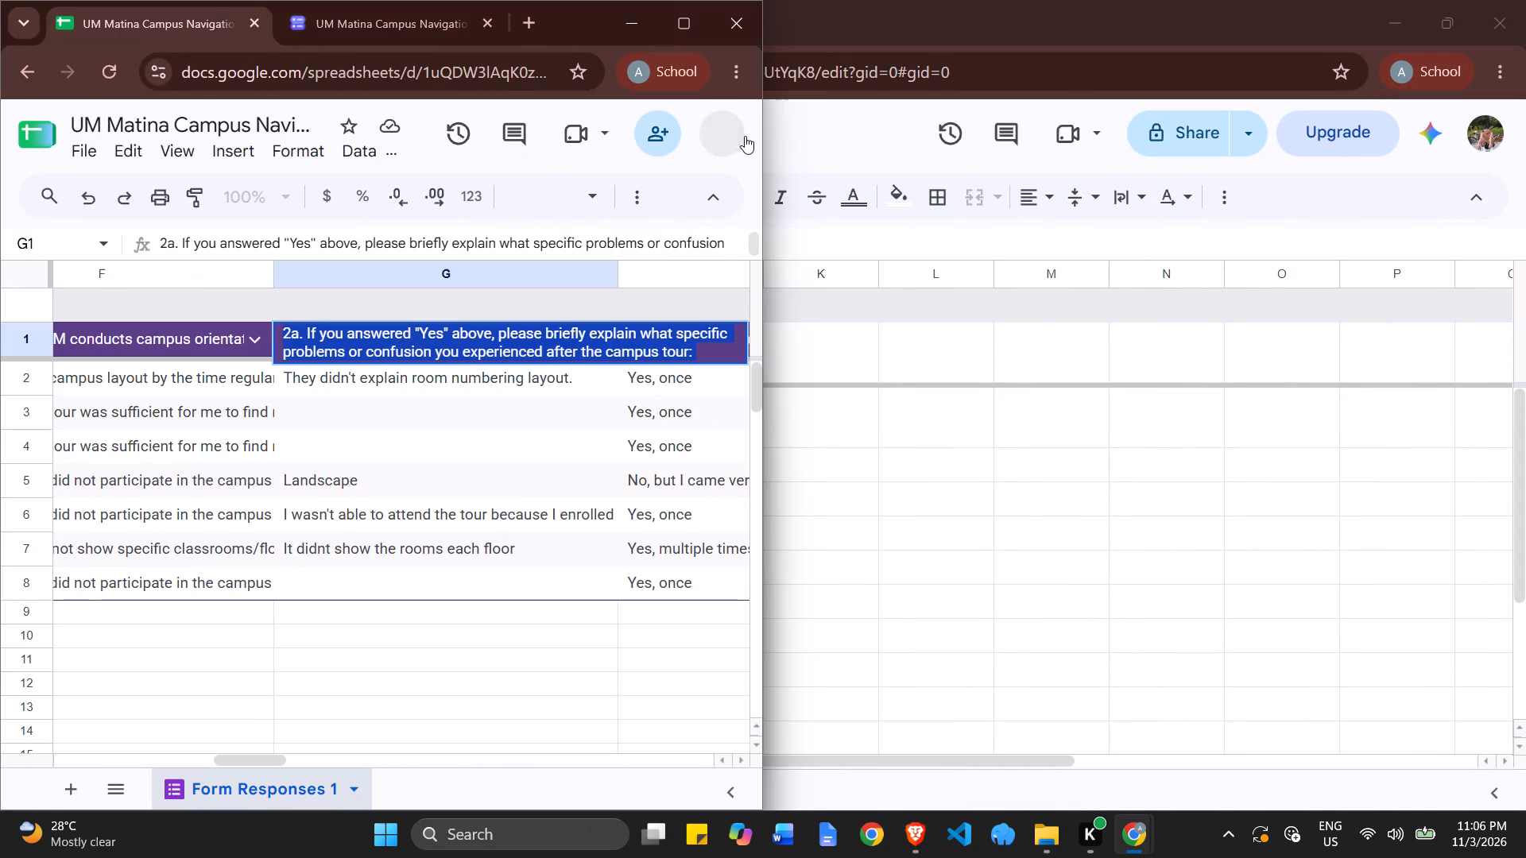
{"action": "left_click", "coordinate": [691, 27]}
{"action": "left_click", "coordinate": [777, 409]}
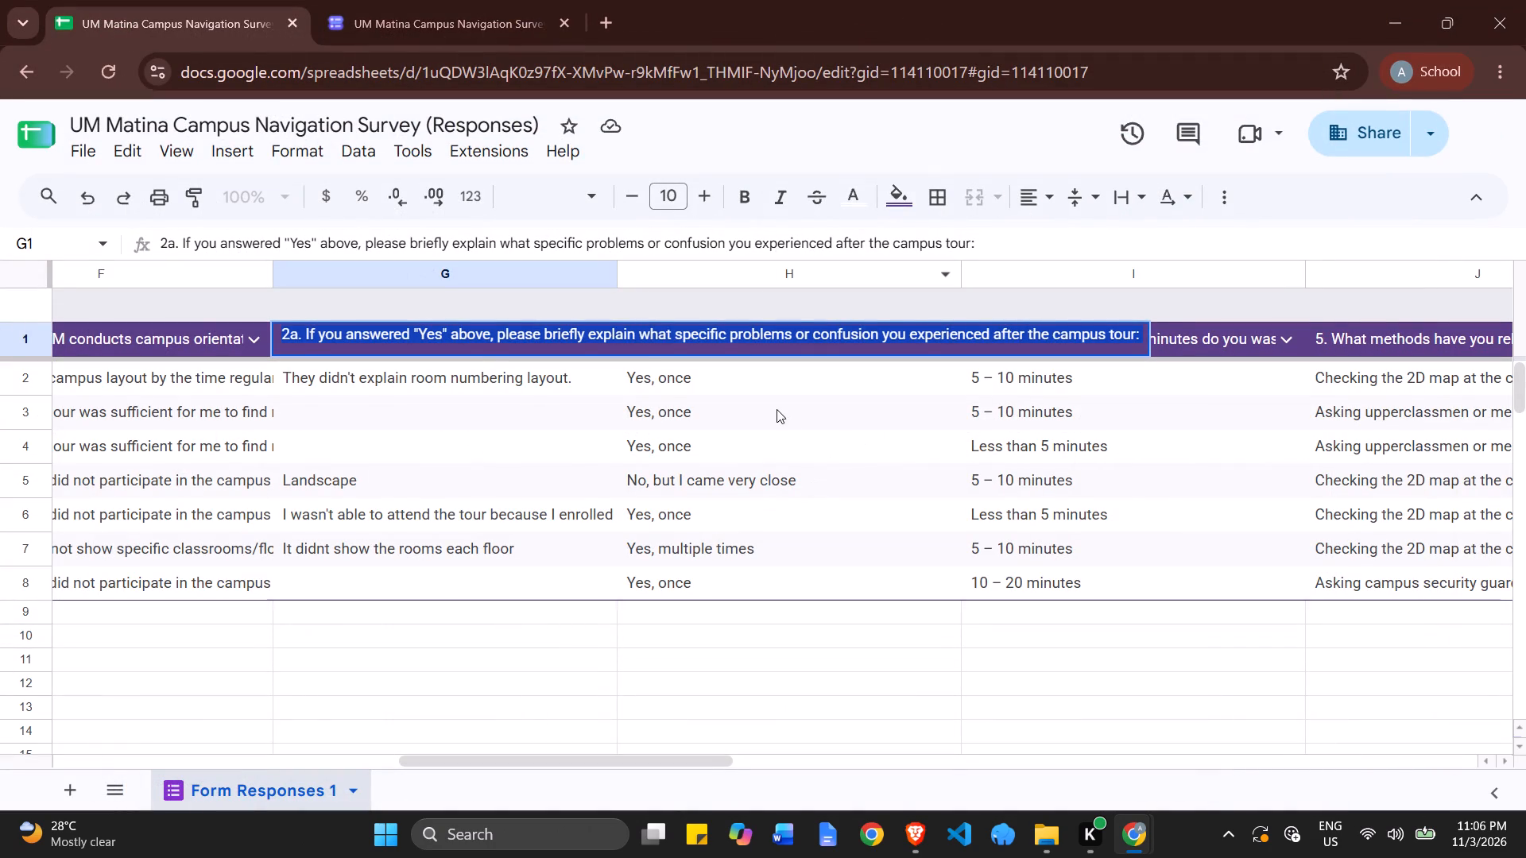
{"action": "double_click", "coordinate": [373, 382]}
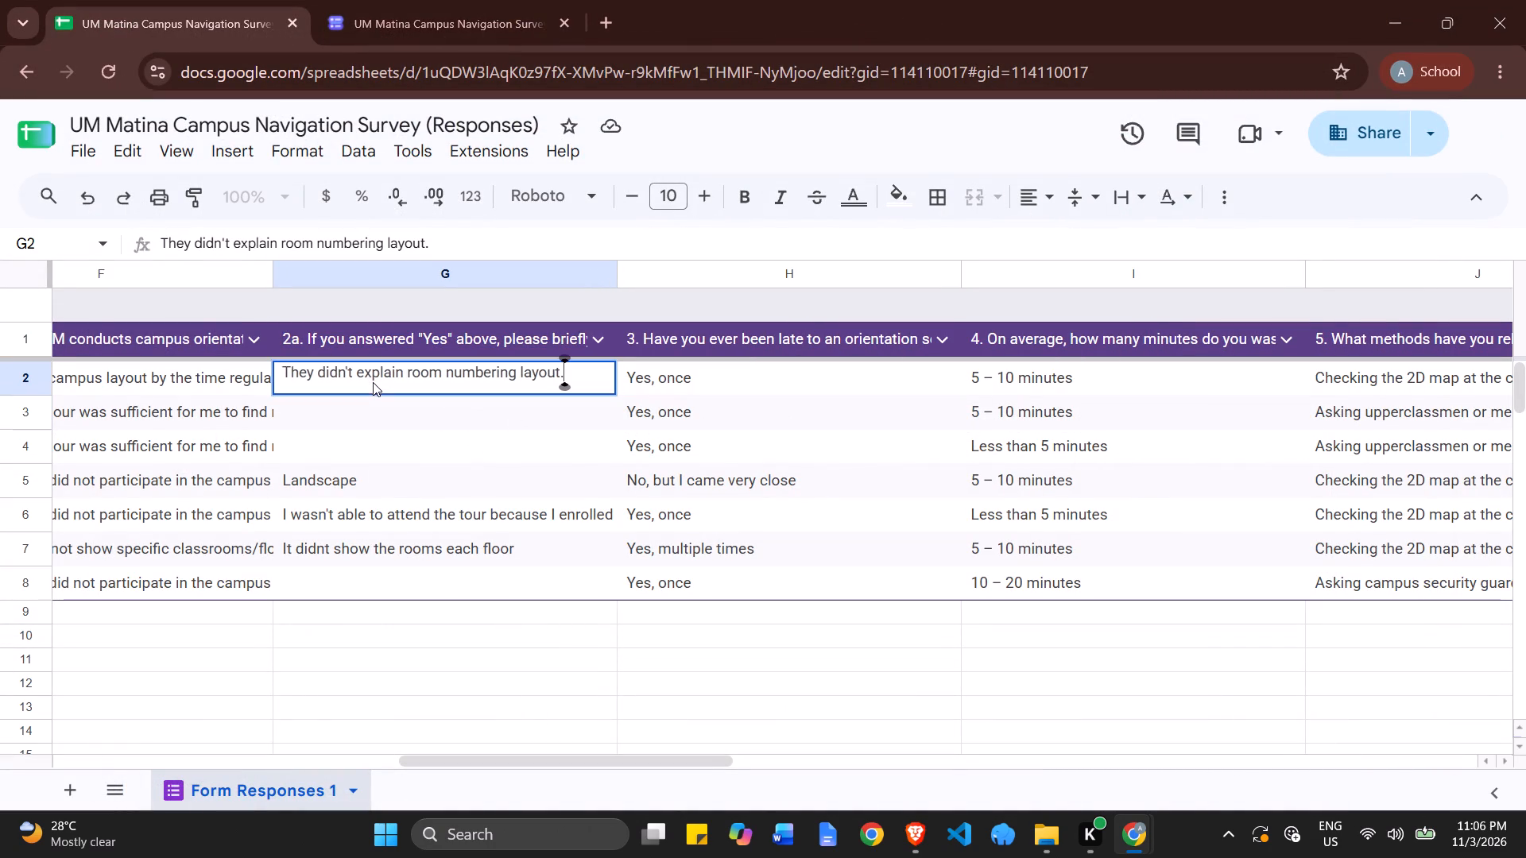
{"action": "key", "text": "ctrl+a"}
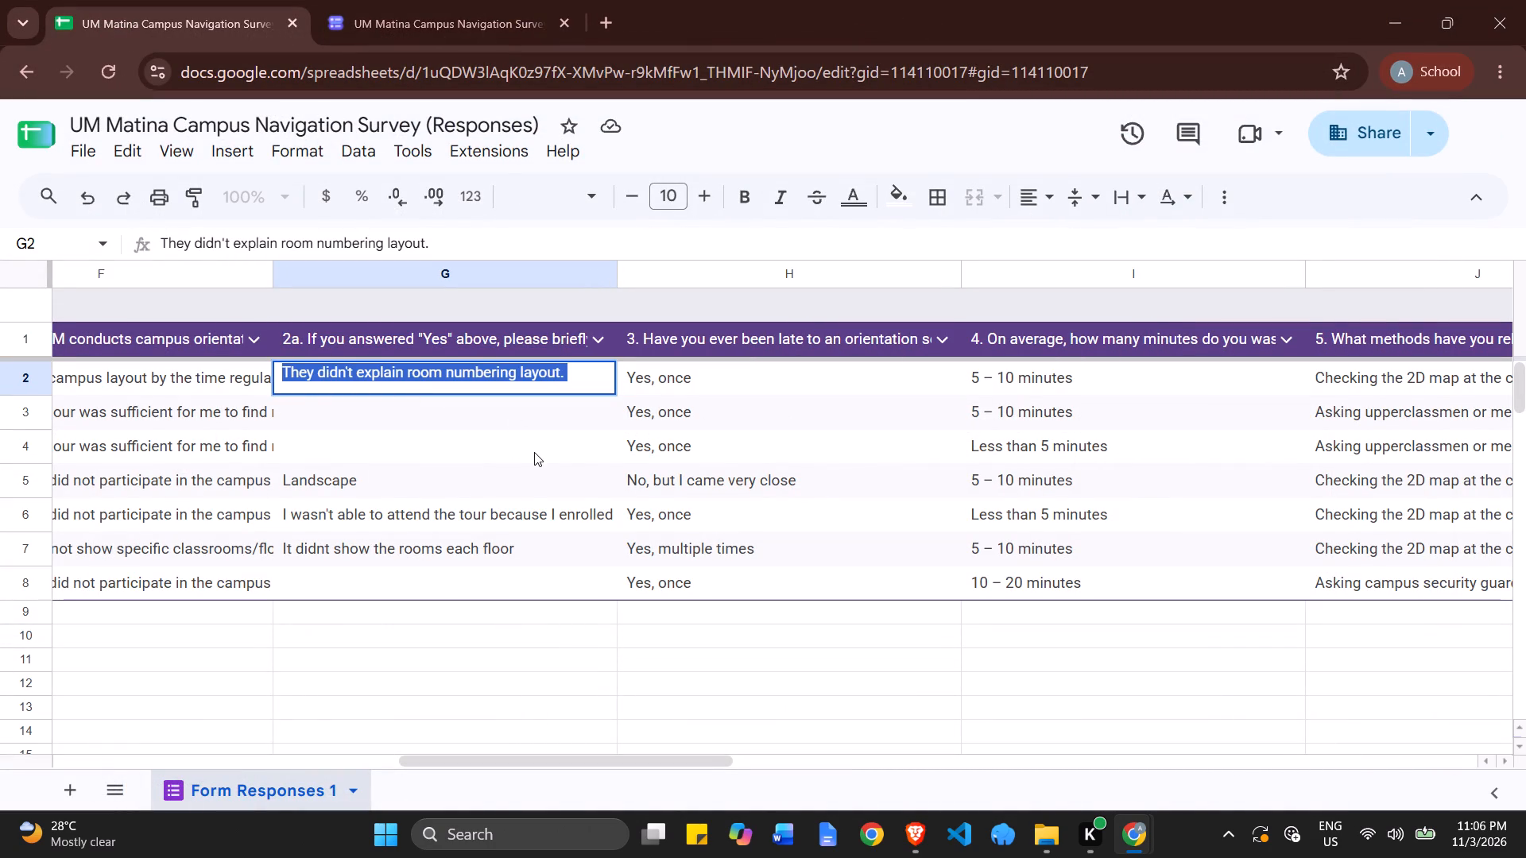
{"action": "key", "text": "ctrl+c"}
{"action": "key", "text": "alt+Tab"}
{"action": "double_click", "coordinate": [337, 424]}
{"action": "key", "text": "ctrl+v"}
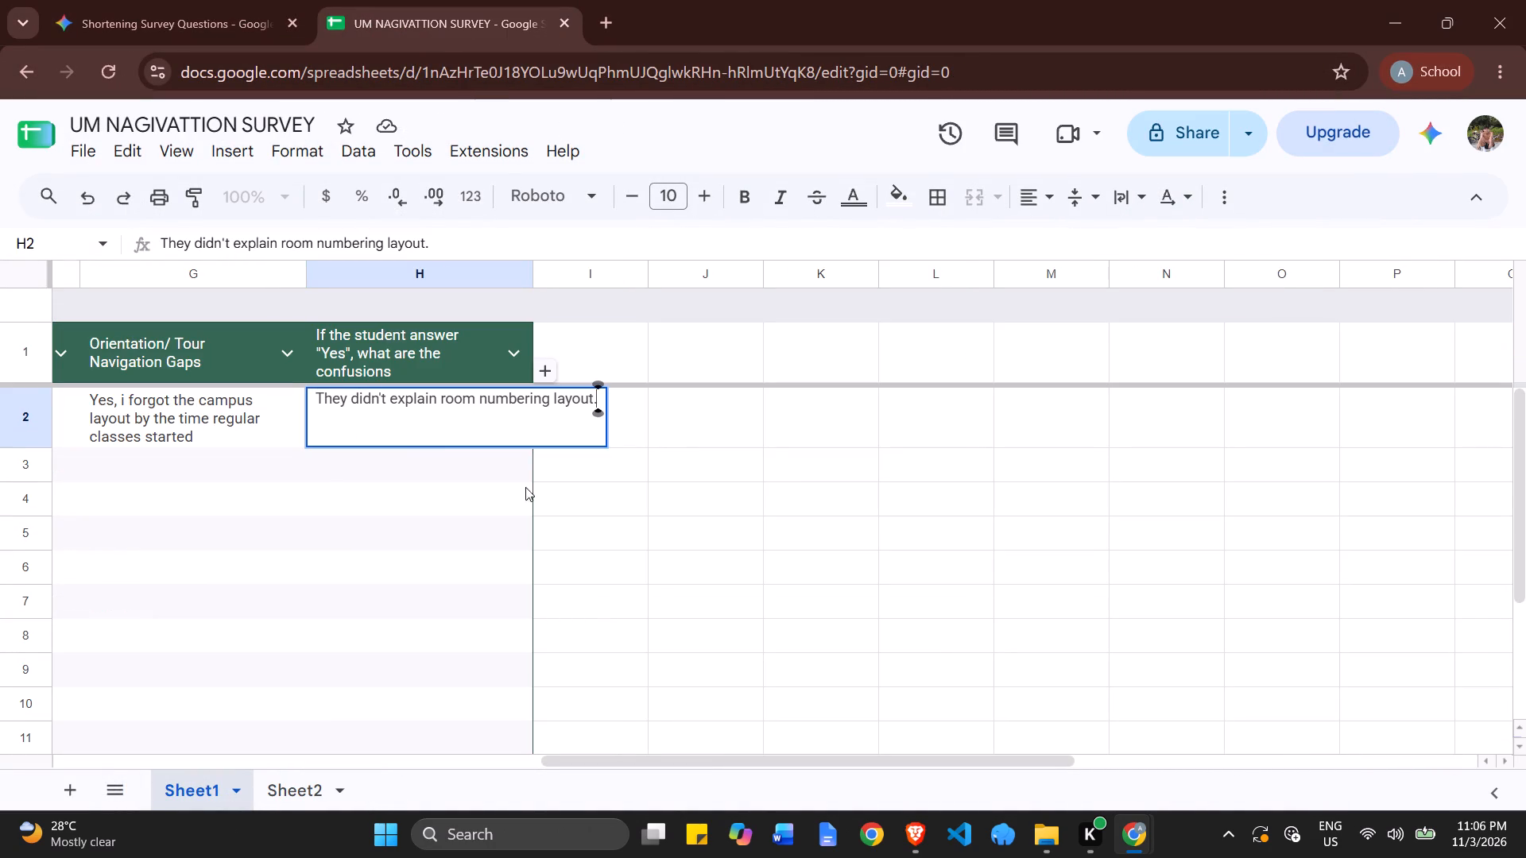
{"action": "left_click_drag", "start_coordinate": [725, 759], "coordinate": [587, 749]}
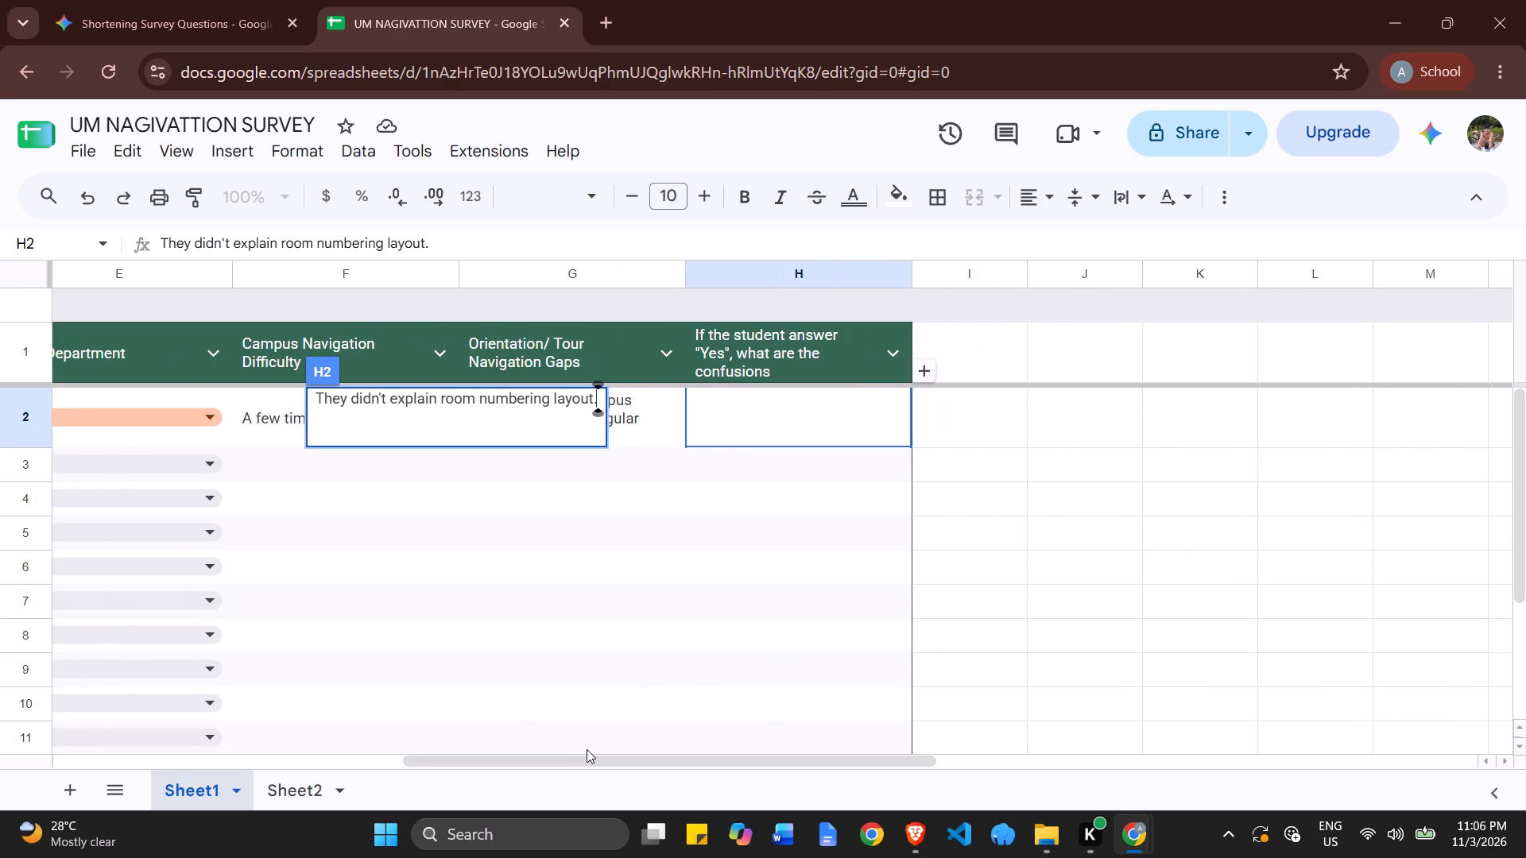
{"action": "left_click", "coordinate": [784, 500]}
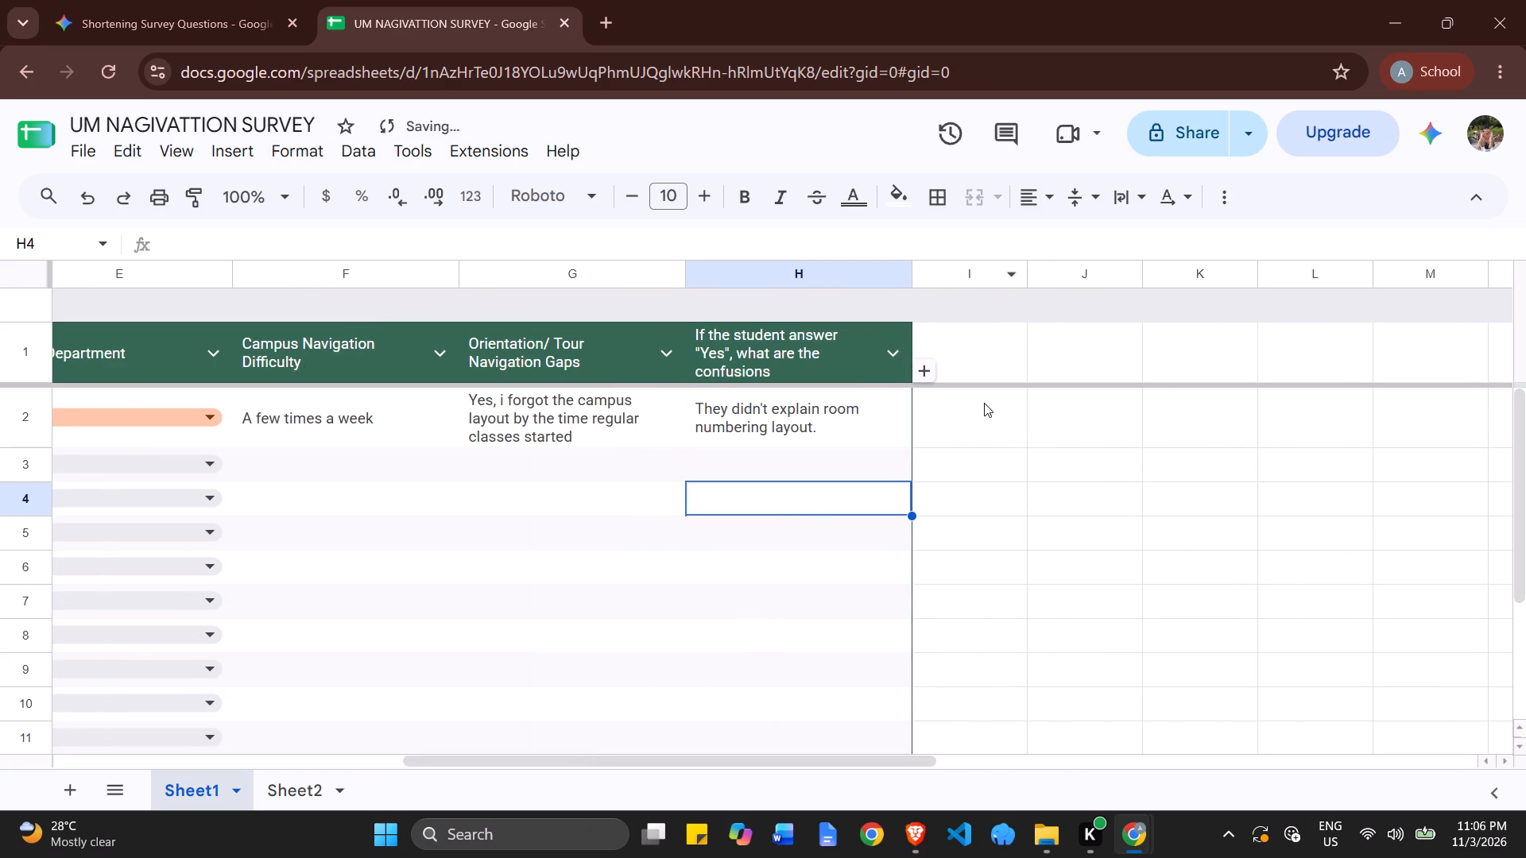
Check the full question 3 header in the responses spreadsheet and append column I to the survey table for it.
{"action": "key", "text": "alt+Tab"}
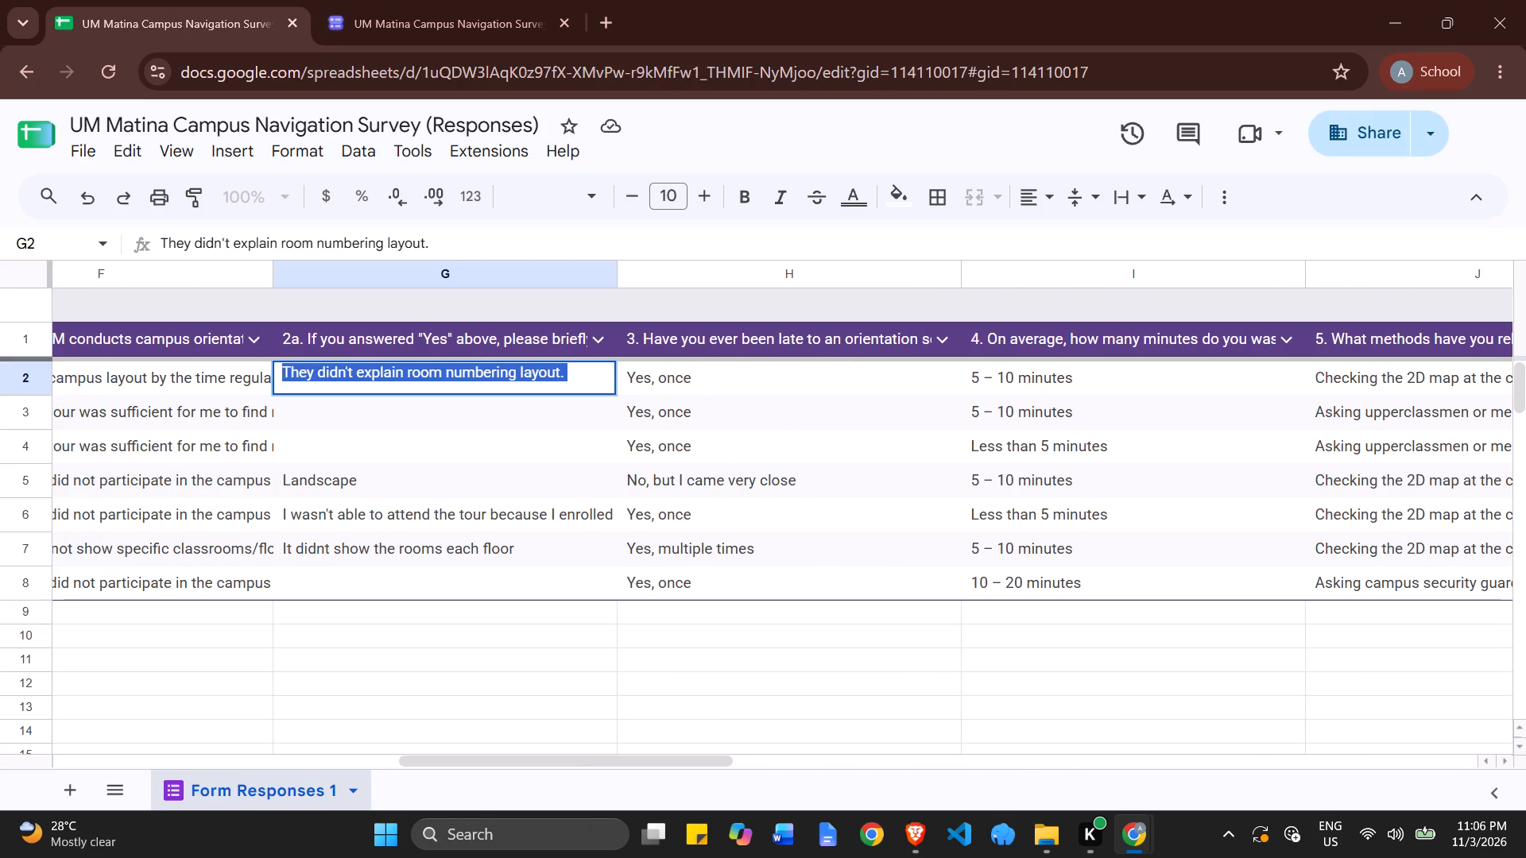
{"action": "double_click", "coordinate": [888, 346]}
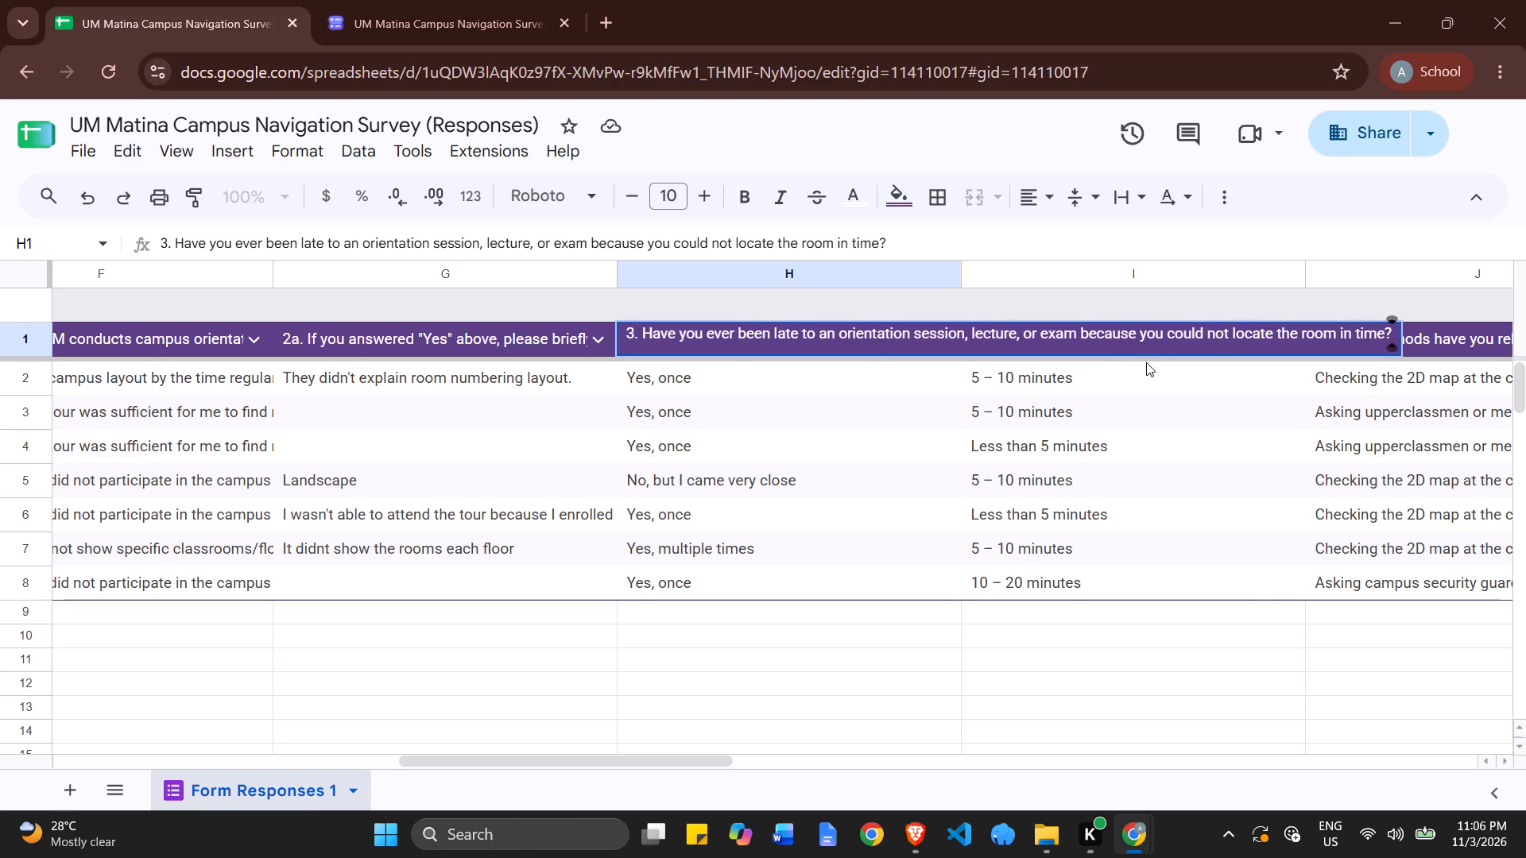
{"action": "key", "text": "alt+Tab"}
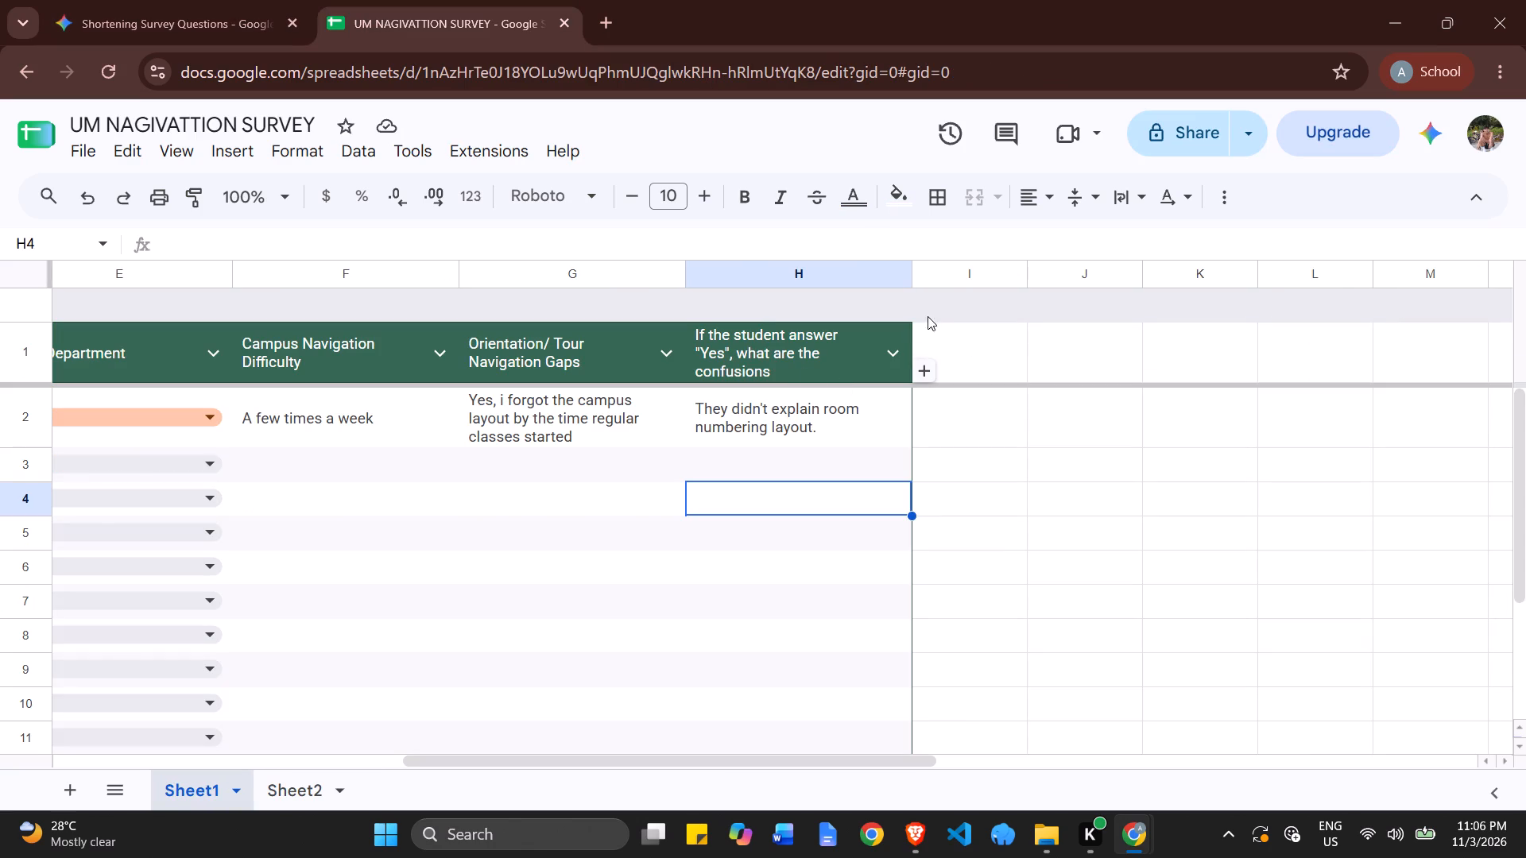
{"action": "left_click", "coordinate": [927, 374]}
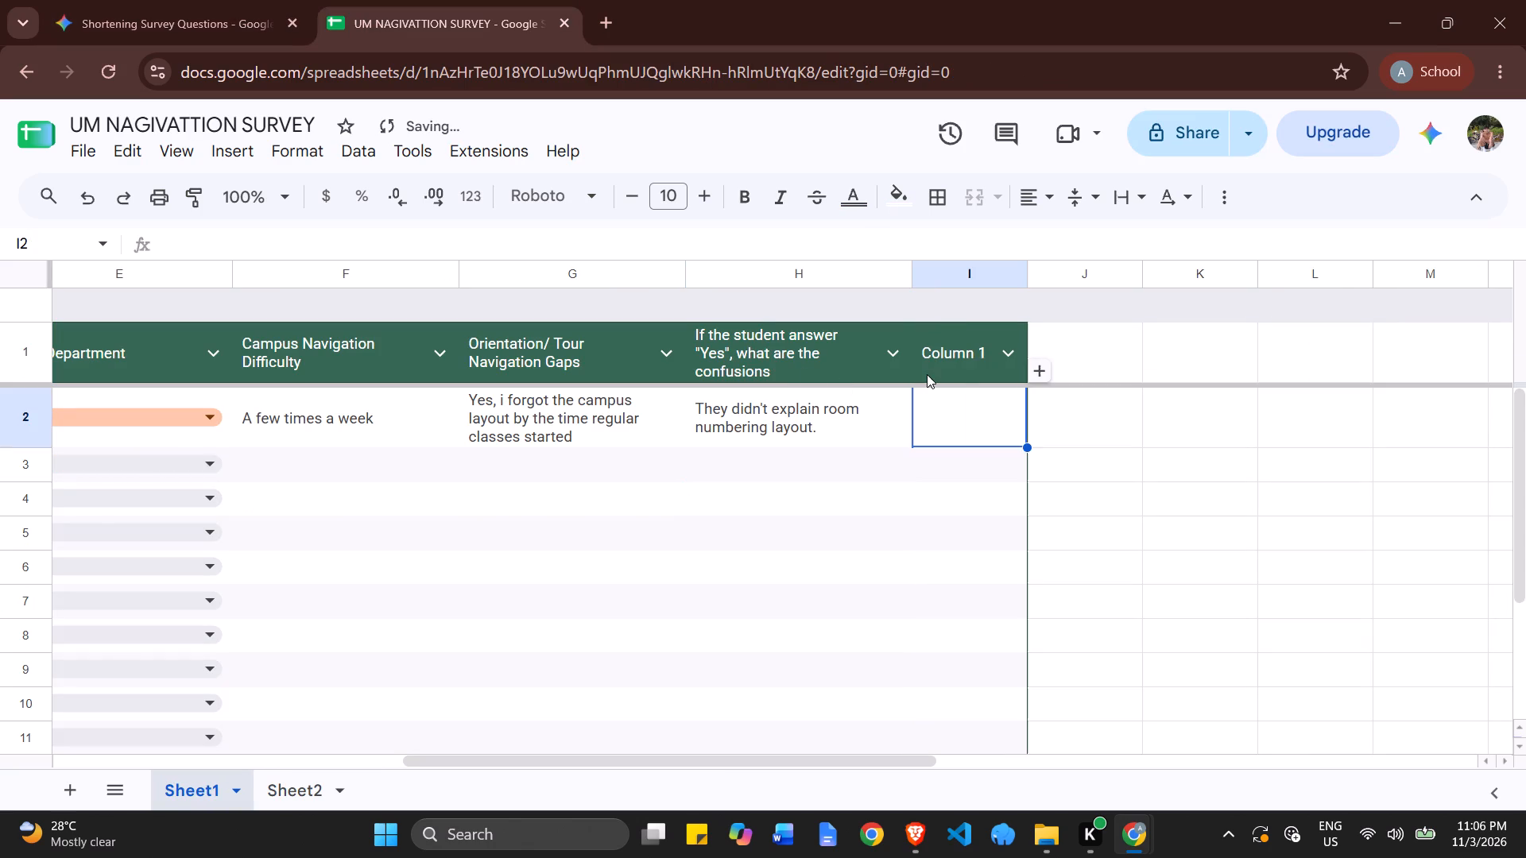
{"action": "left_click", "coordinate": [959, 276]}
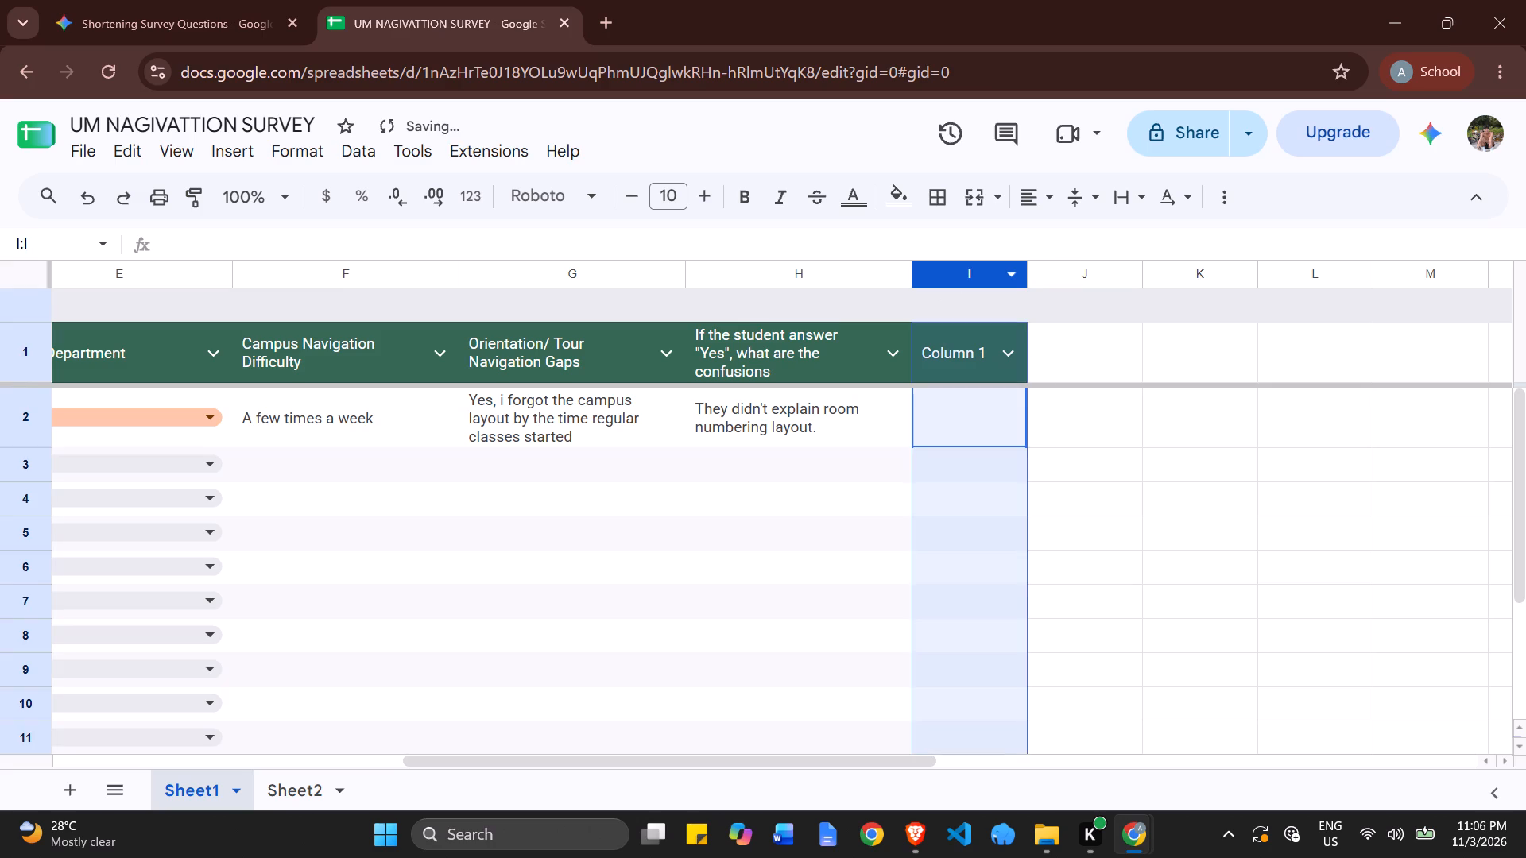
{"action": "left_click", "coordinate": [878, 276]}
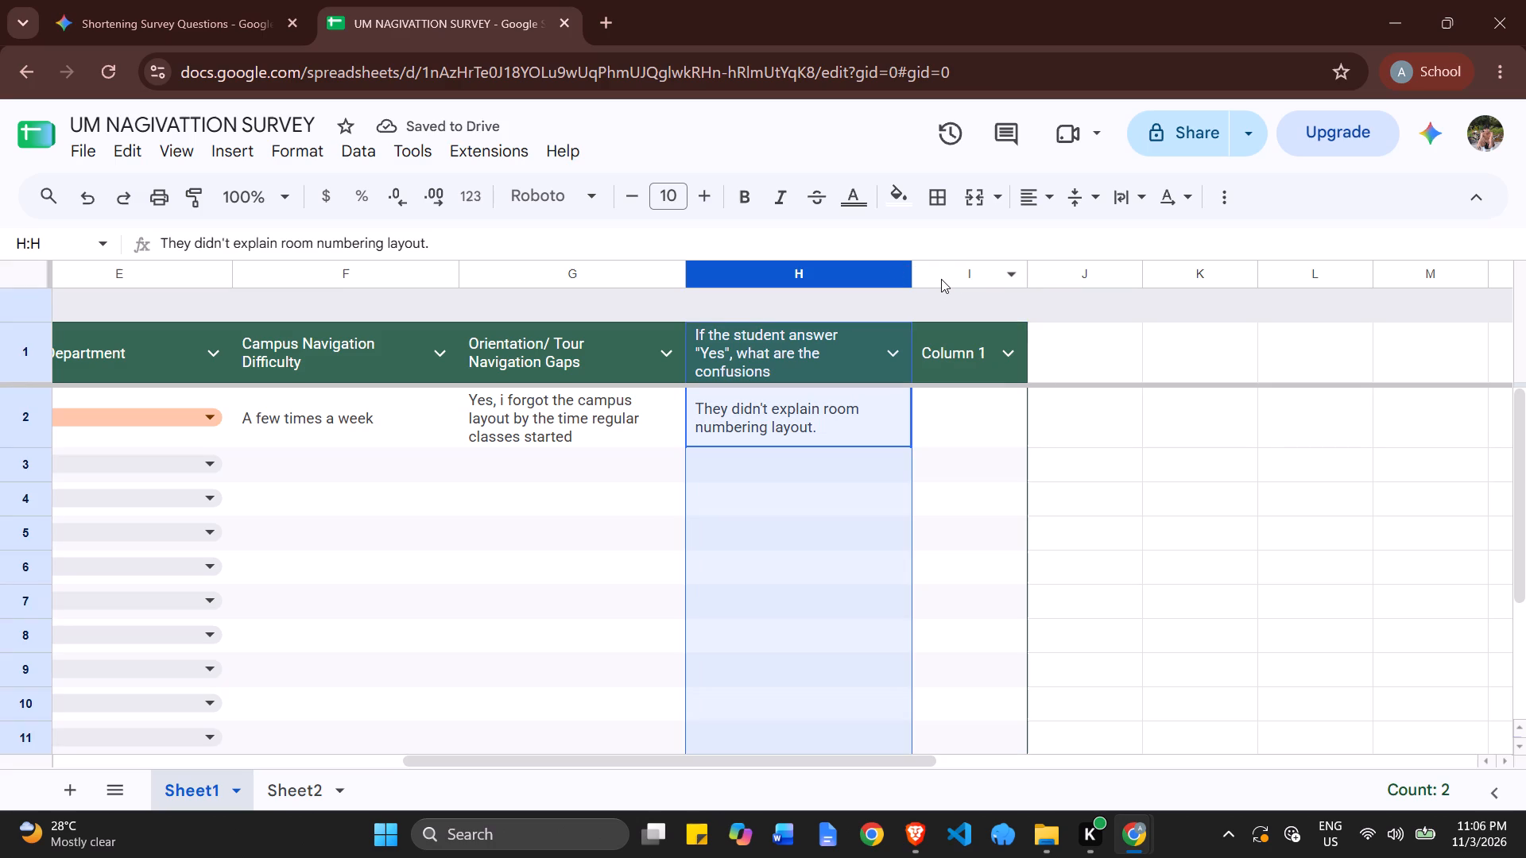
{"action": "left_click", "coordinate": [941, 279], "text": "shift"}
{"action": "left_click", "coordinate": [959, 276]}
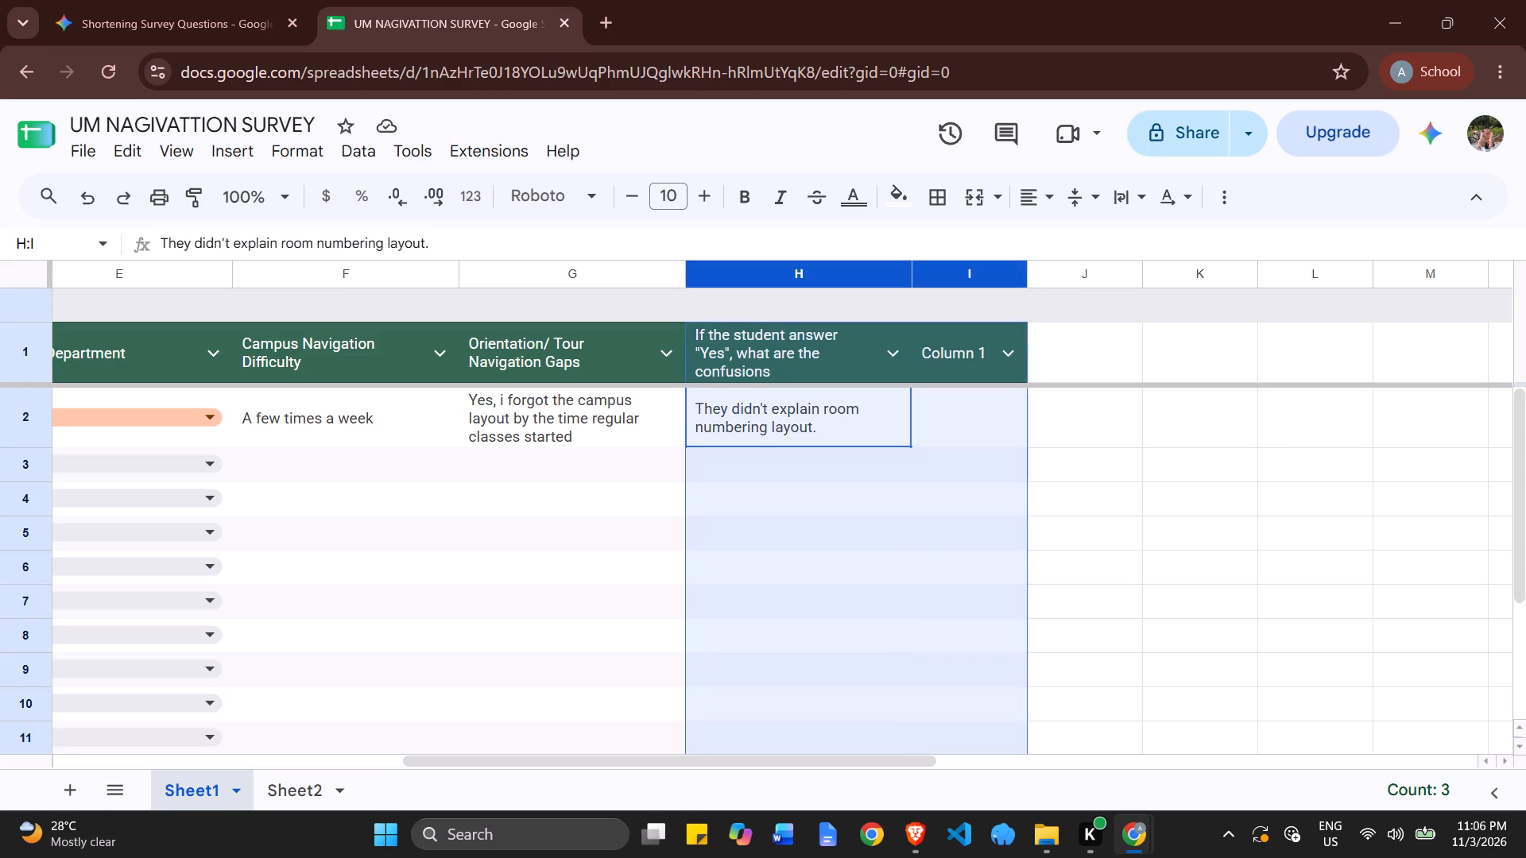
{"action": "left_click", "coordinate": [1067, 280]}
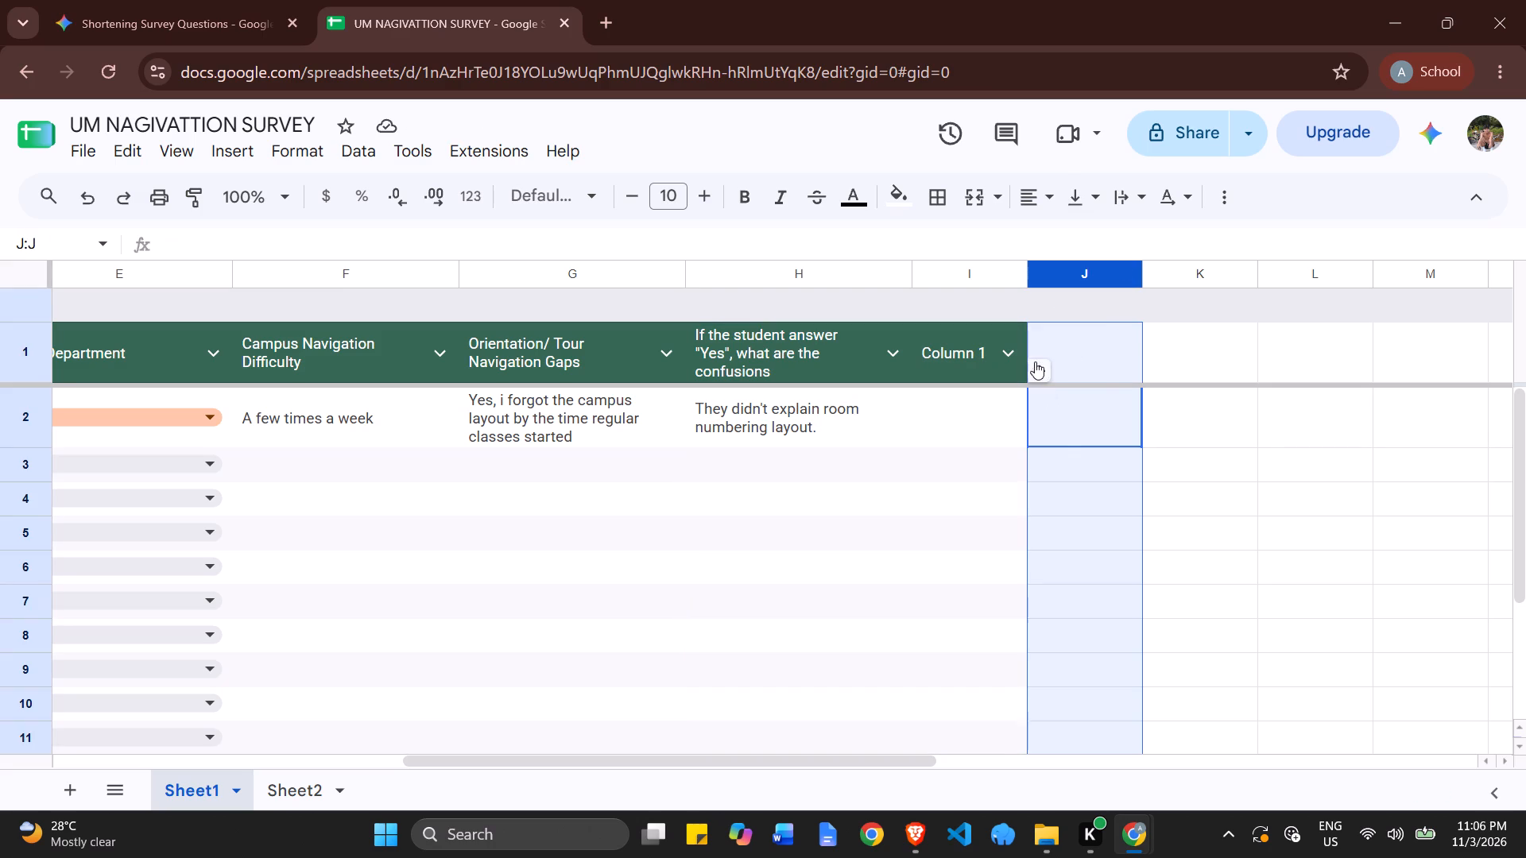
Check the full question 5 header in the responses spreadsheet and append column J to the survey table.
{"action": "key", "text": "alt+Tab"}
{"action": "left_click", "coordinate": [1218, 651]}
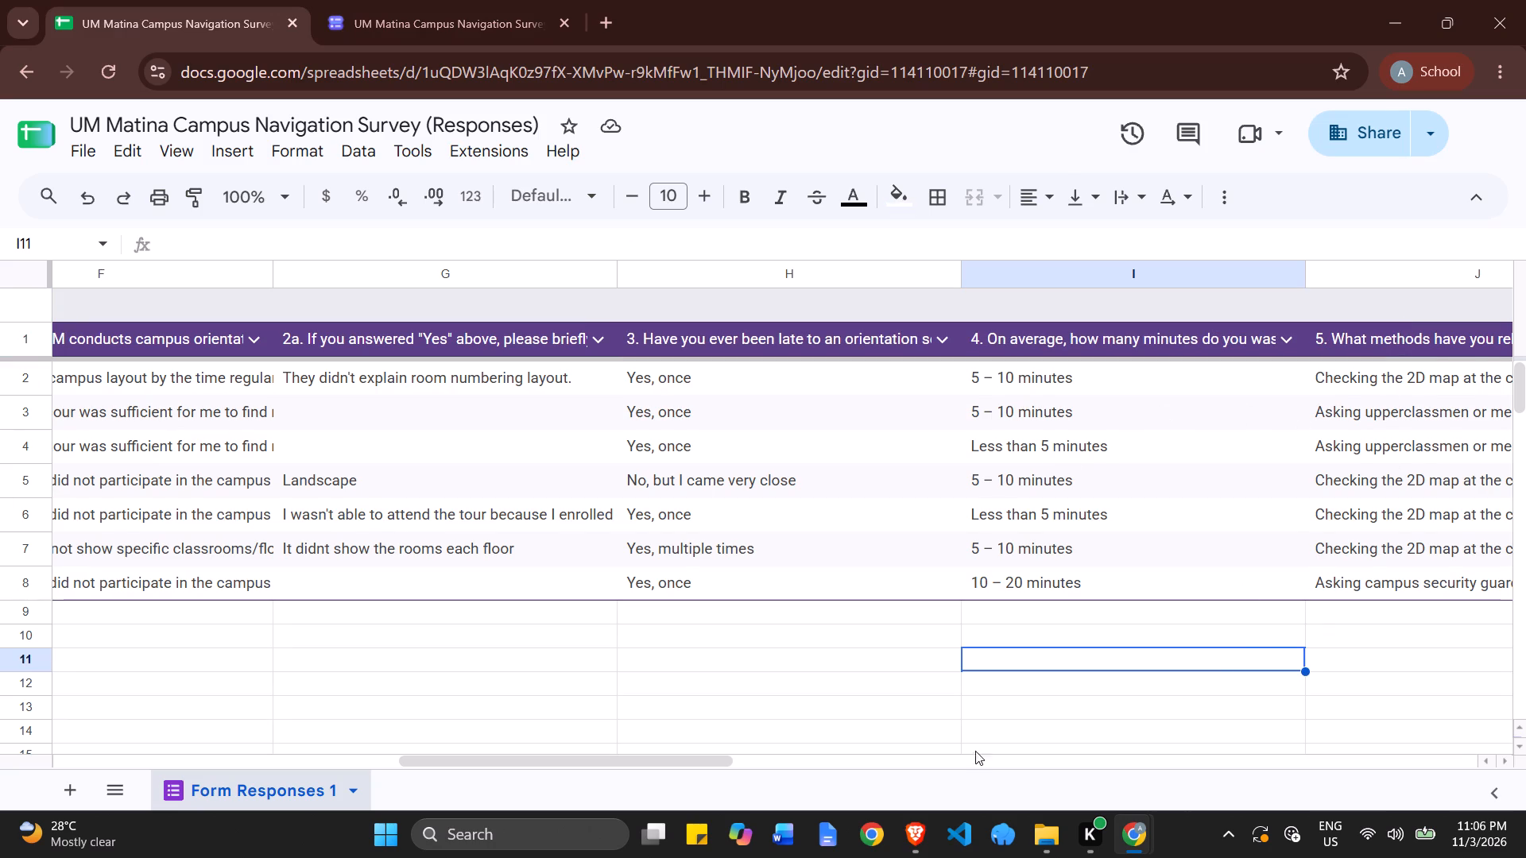
{"action": "left_click", "coordinate": [718, 752]}
{"action": "left_click_drag", "start_coordinate": [724, 762], "coordinate": [787, 758]}
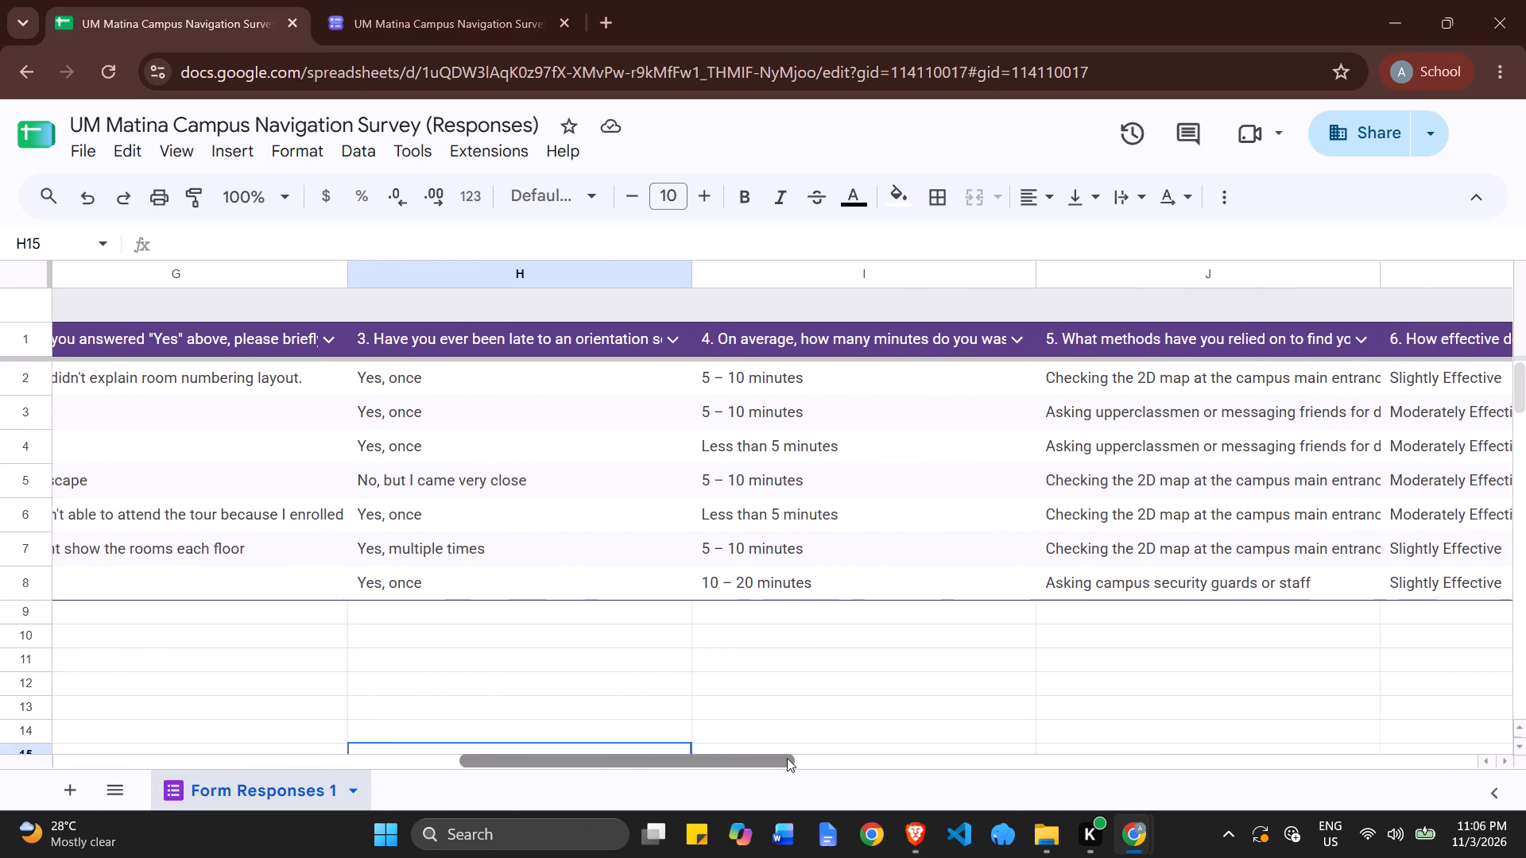
{"action": "left_click_drag", "start_coordinate": [787, 758], "coordinate": [823, 759]}
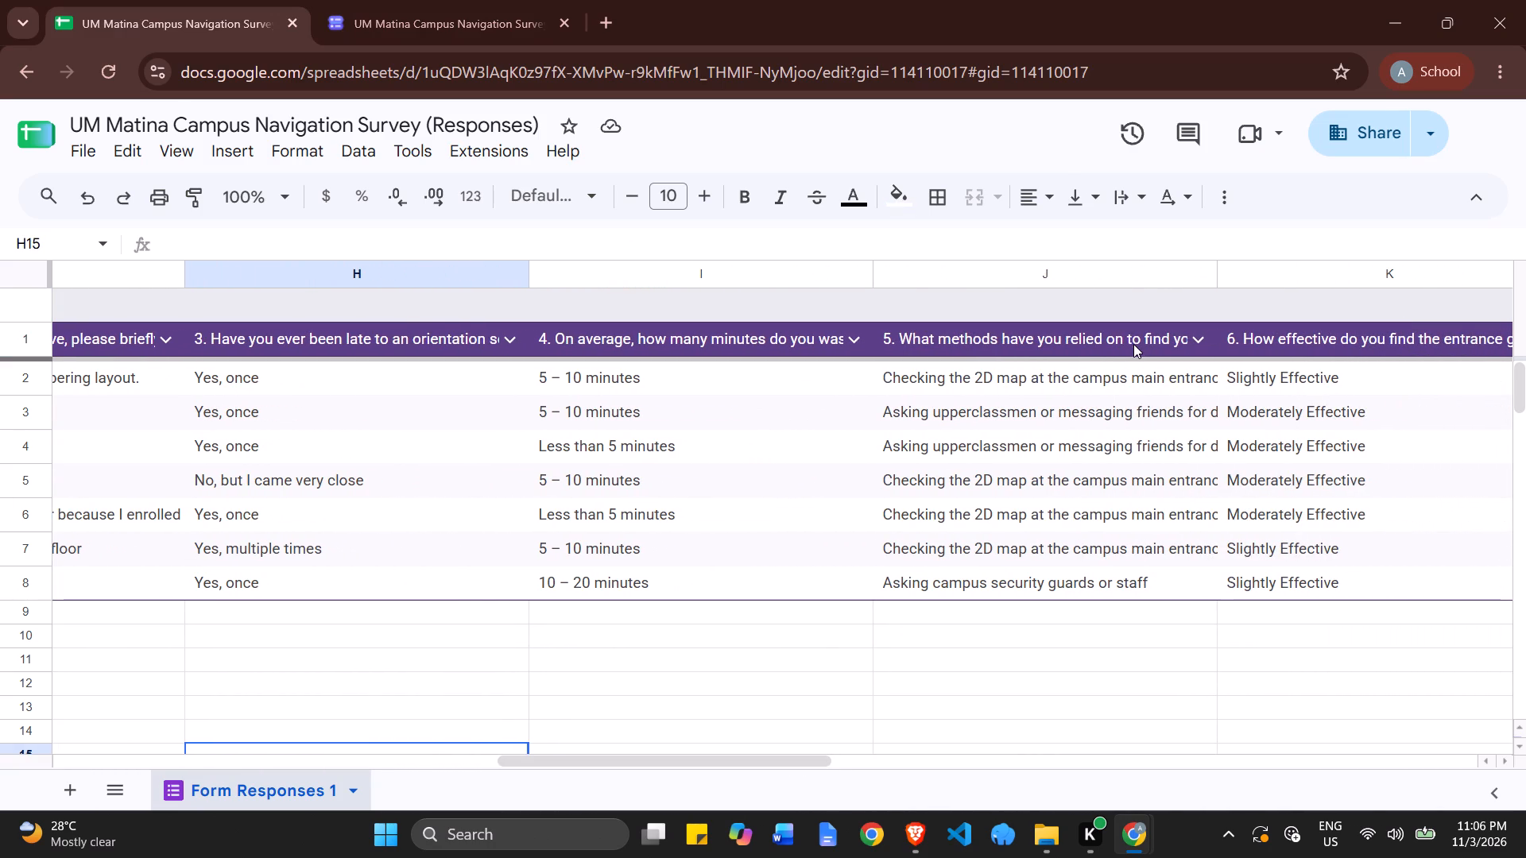
{"action": "double_click", "coordinate": [1133, 344]}
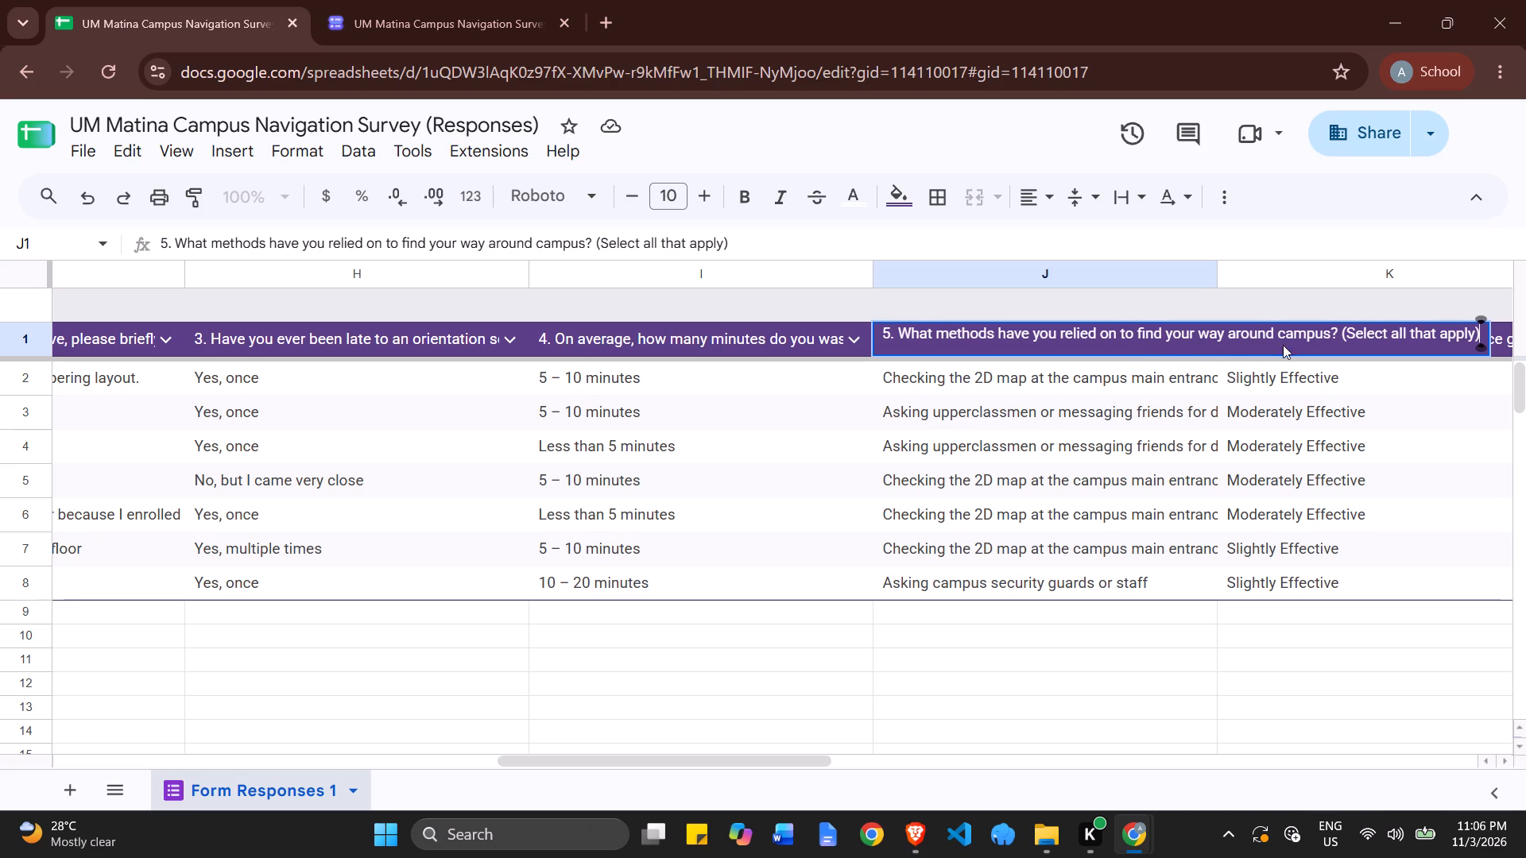
{"action": "key", "text": "alt+Tab"}
{"action": "double_click", "coordinate": [1116, 356]}
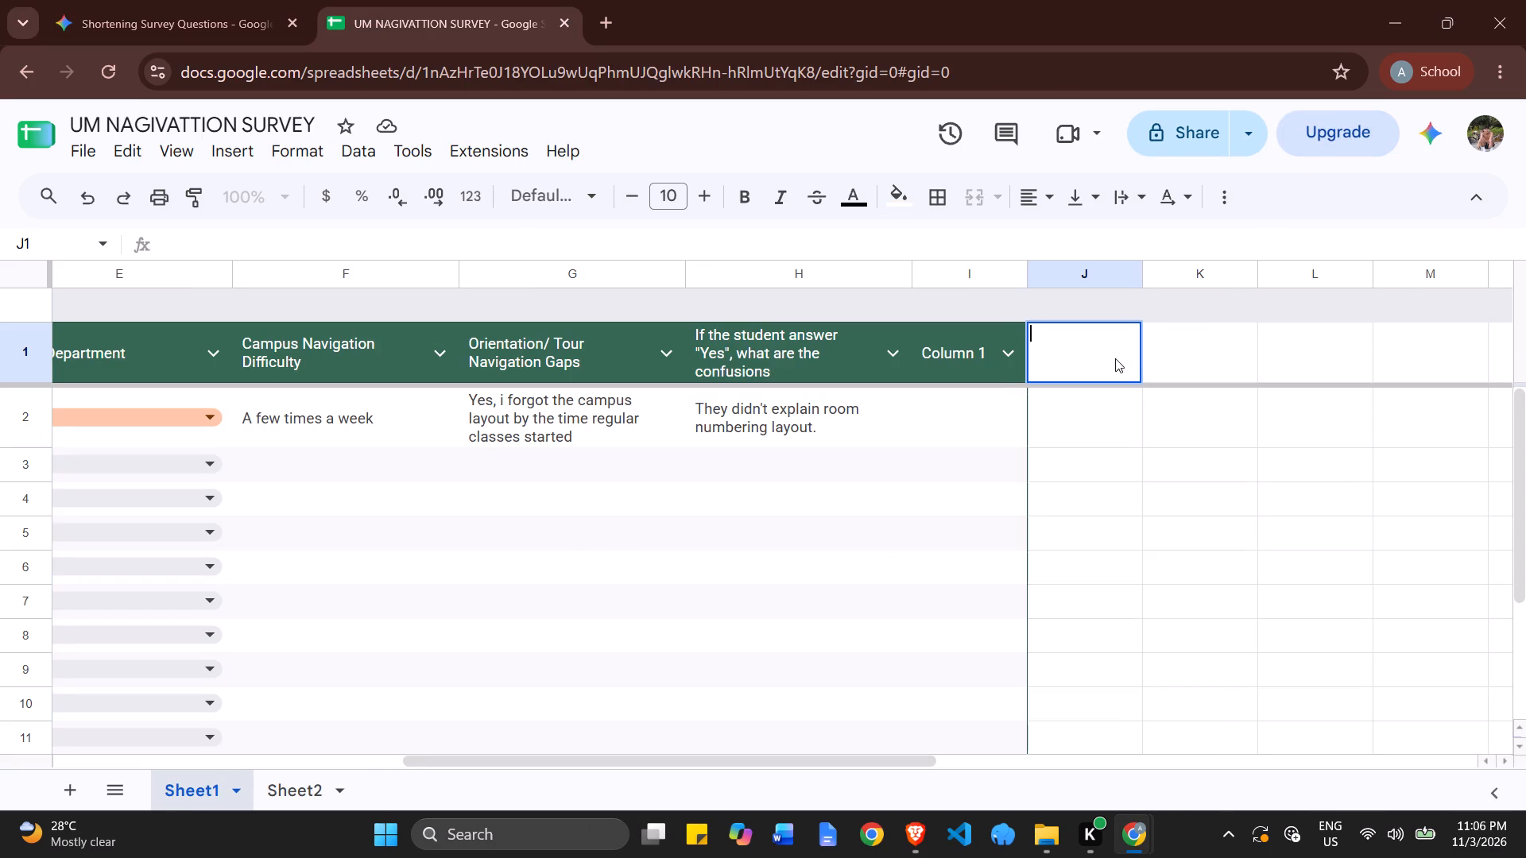
{"action": "left_click", "coordinate": [1007, 337]}
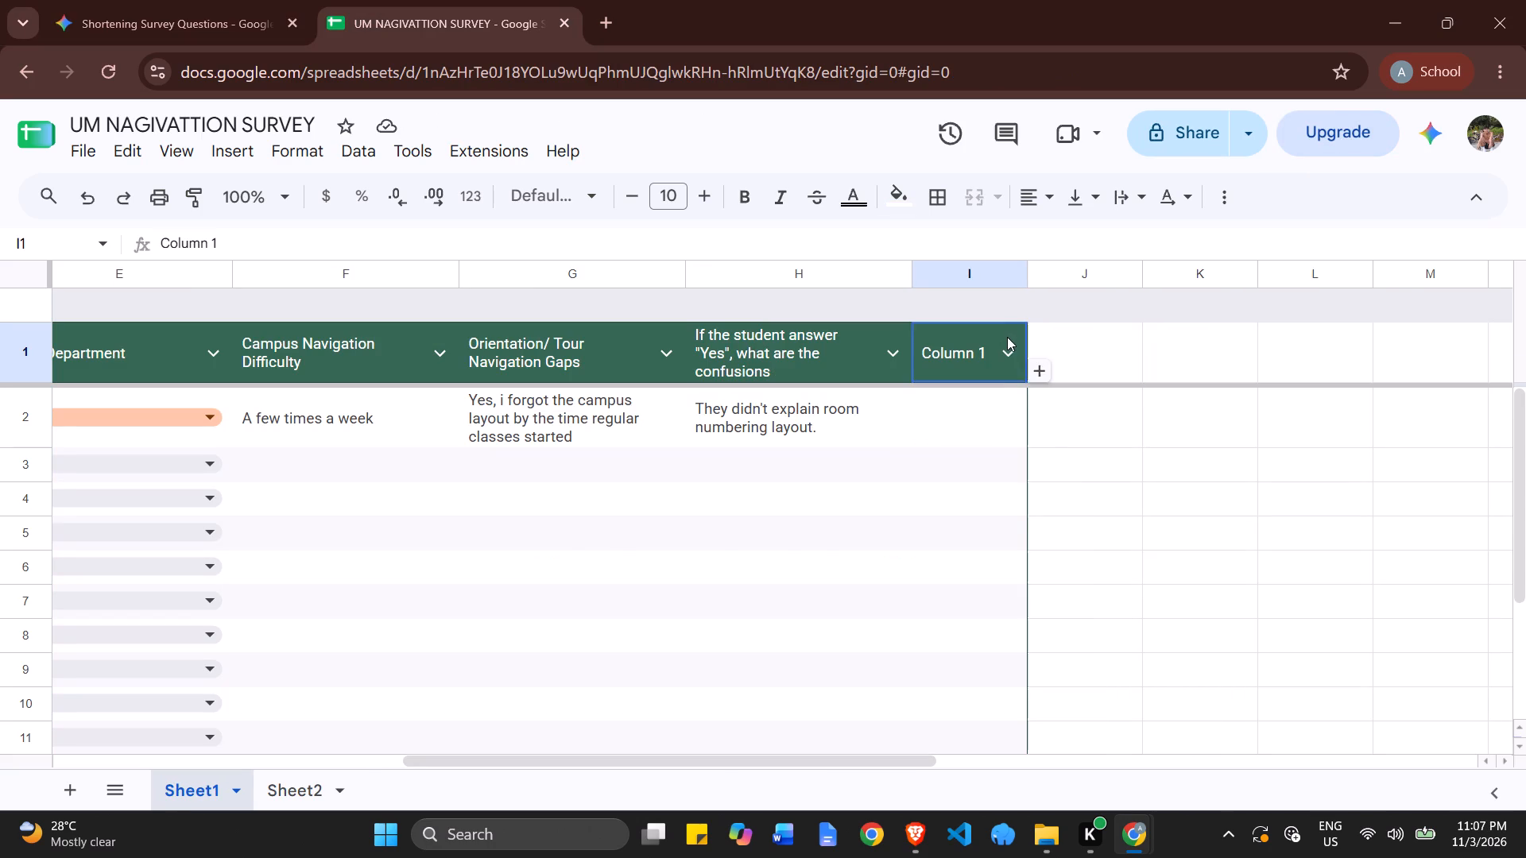
{"action": "left_click", "coordinate": [1038, 372]}
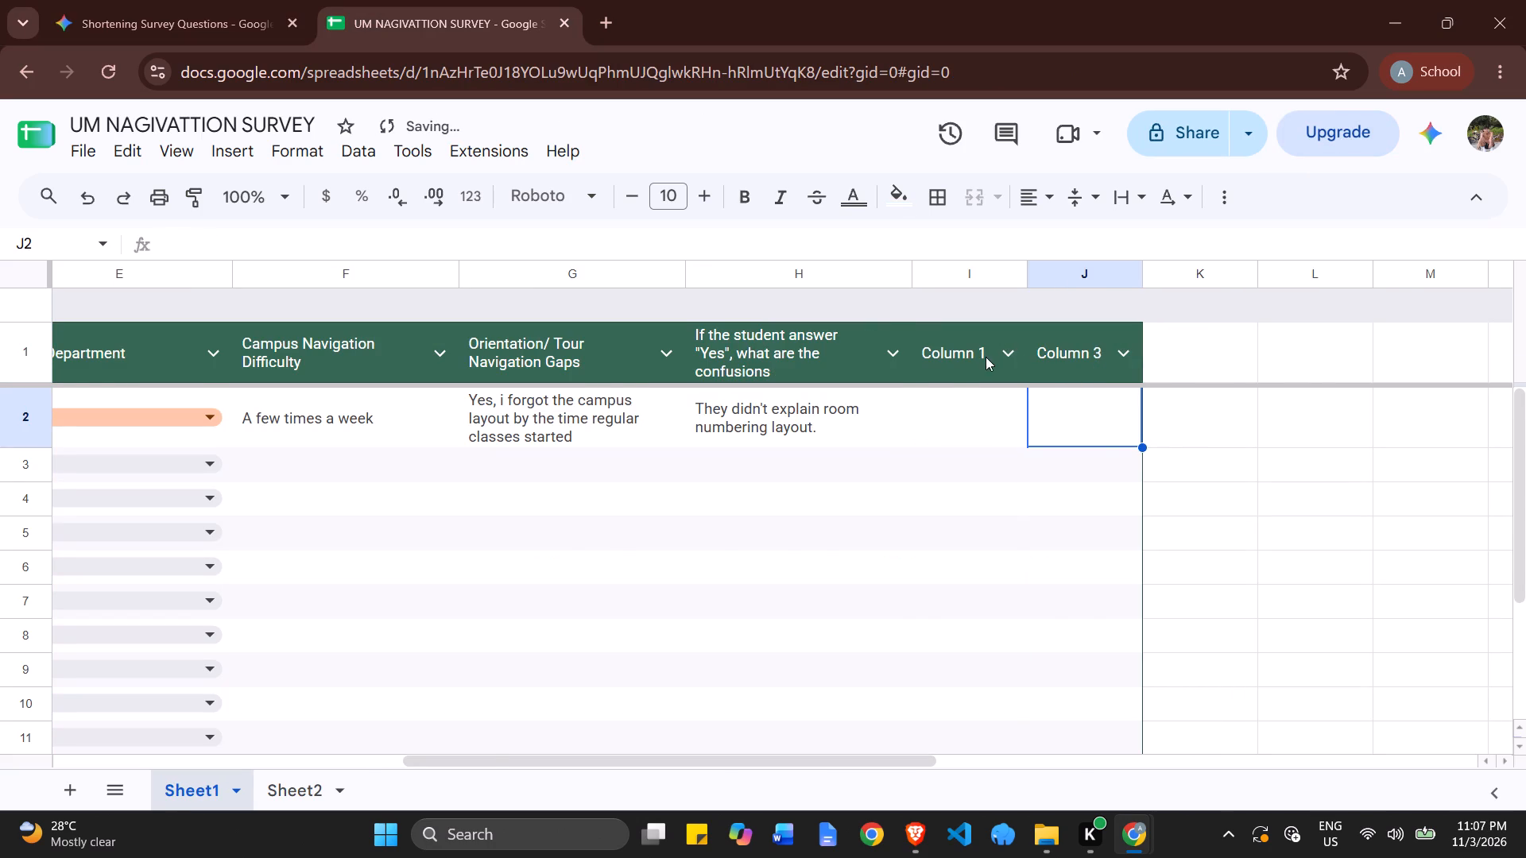
{"action": "key", "text": "alt+Tab"}
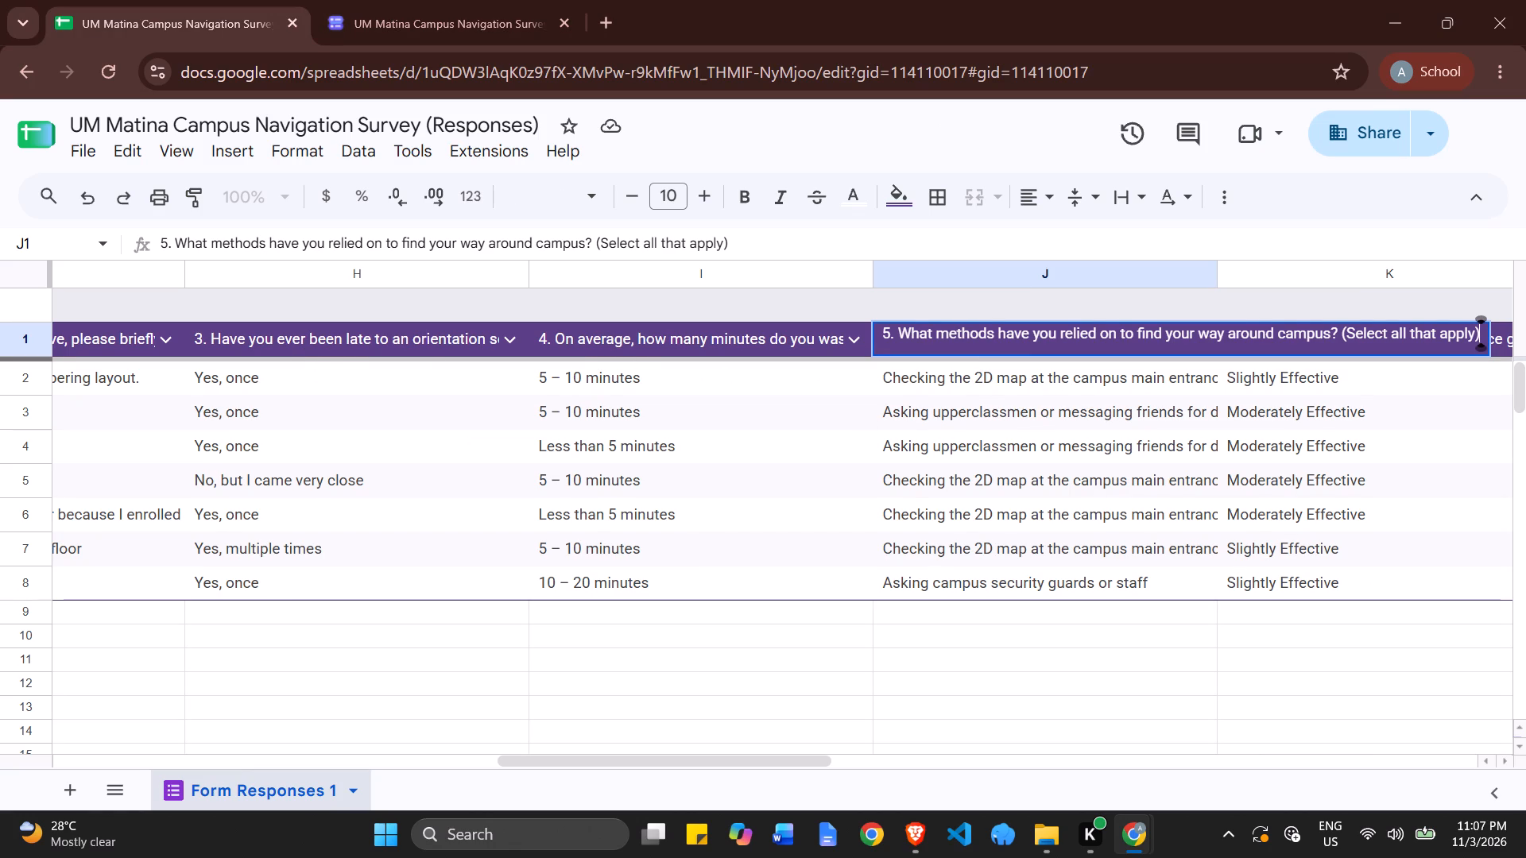
{"action": "double_click", "coordinate": [457, 340]}
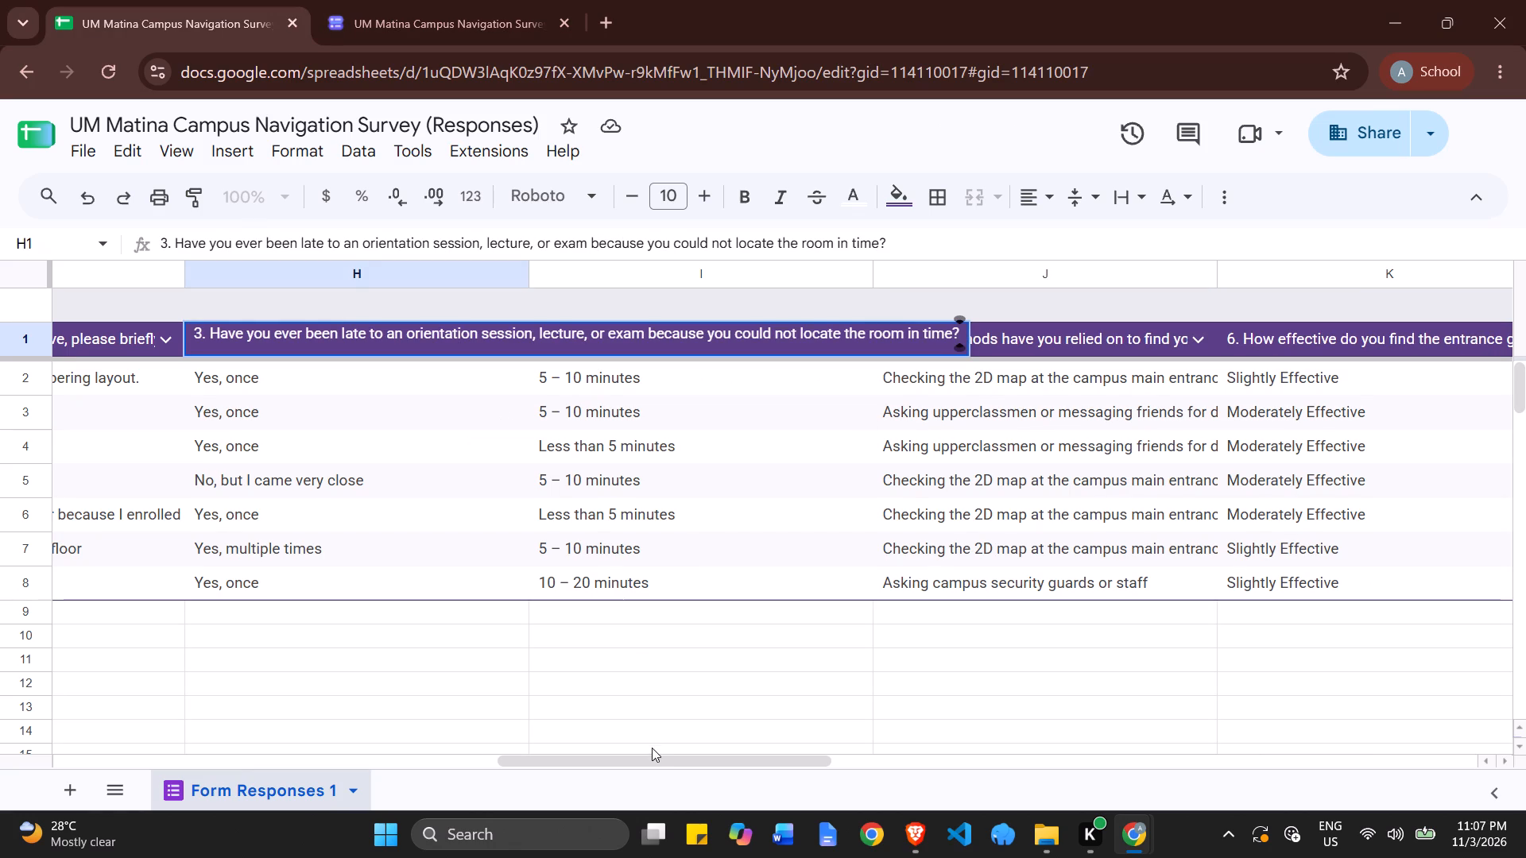
{"action": "left_click_drag", "start_coordinate": [641, 761], "coordinate": [620, 761]}
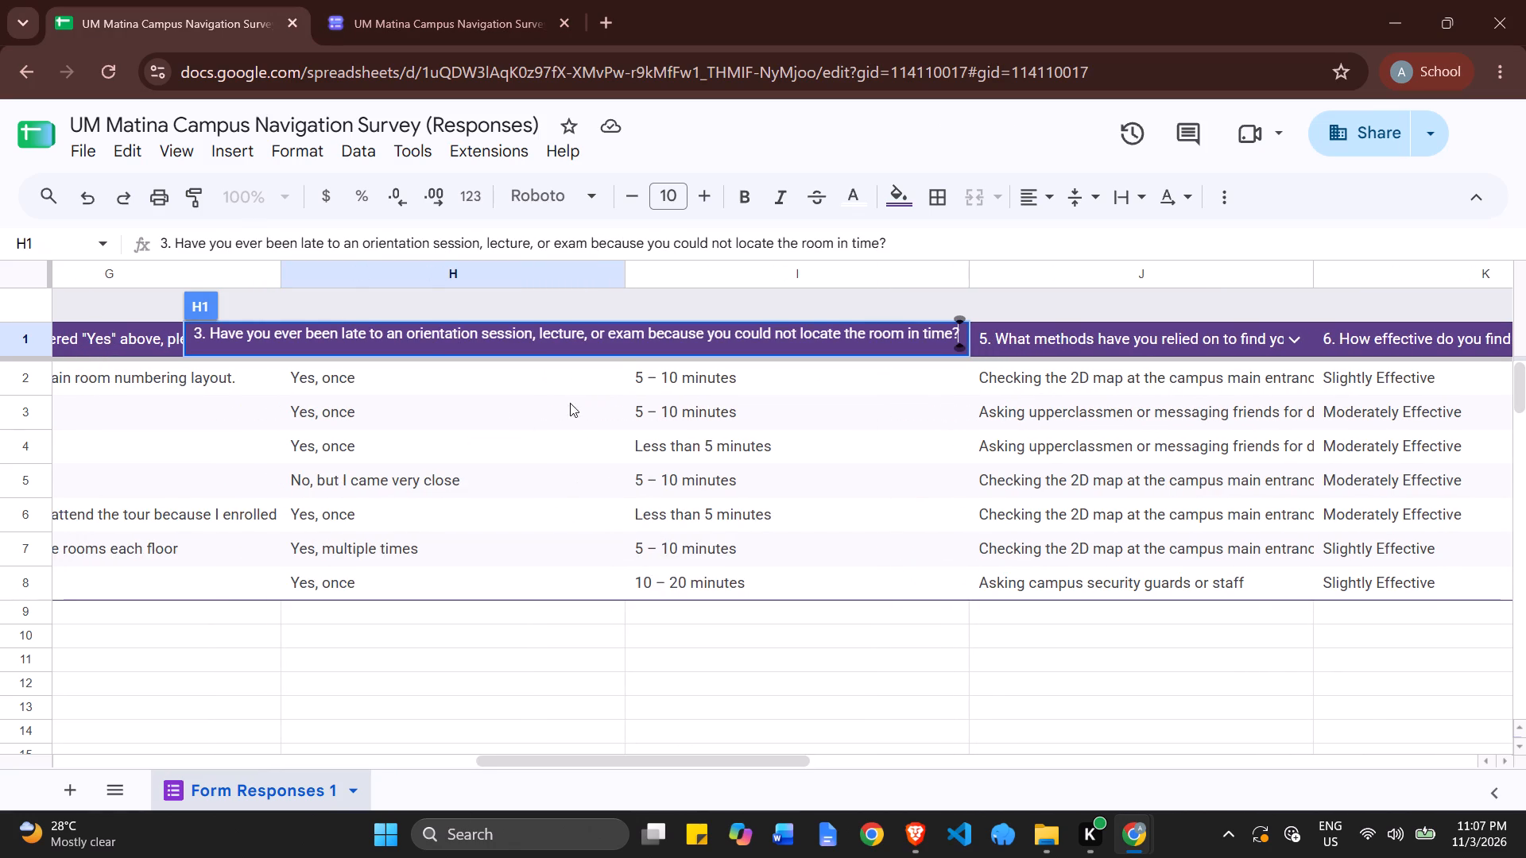
{"action": "key", "text": "alt+Tab"}
{"action": "double_click", "coordinate": [958, 354]}
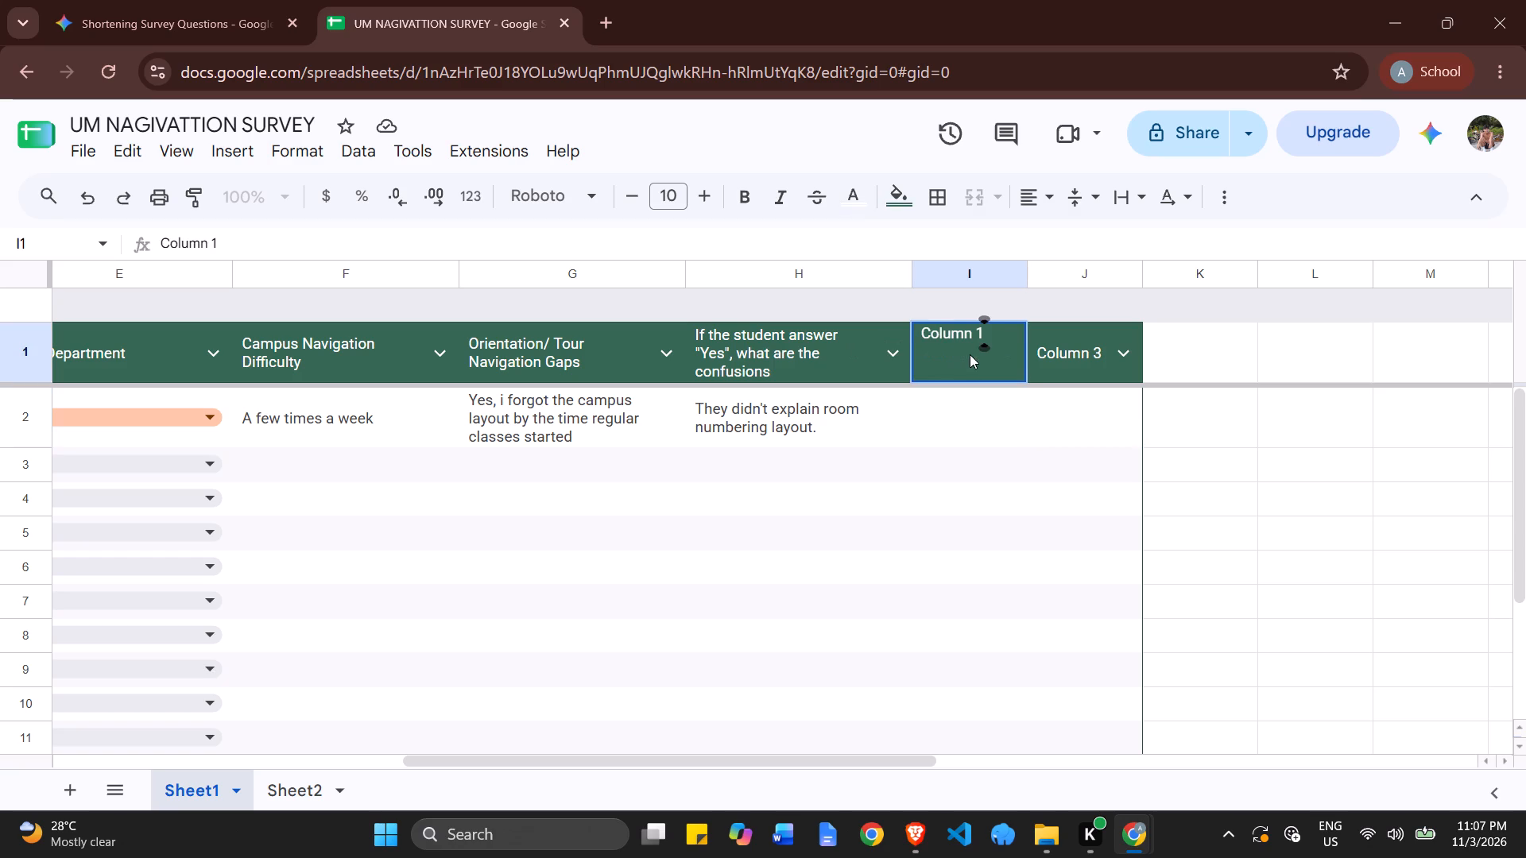
{"action": "key", "text": "alt+Tab"}
{"action": "double_click", "coordinate": [696, 331]}
{"action": "key", "text": "ctrl+a"}
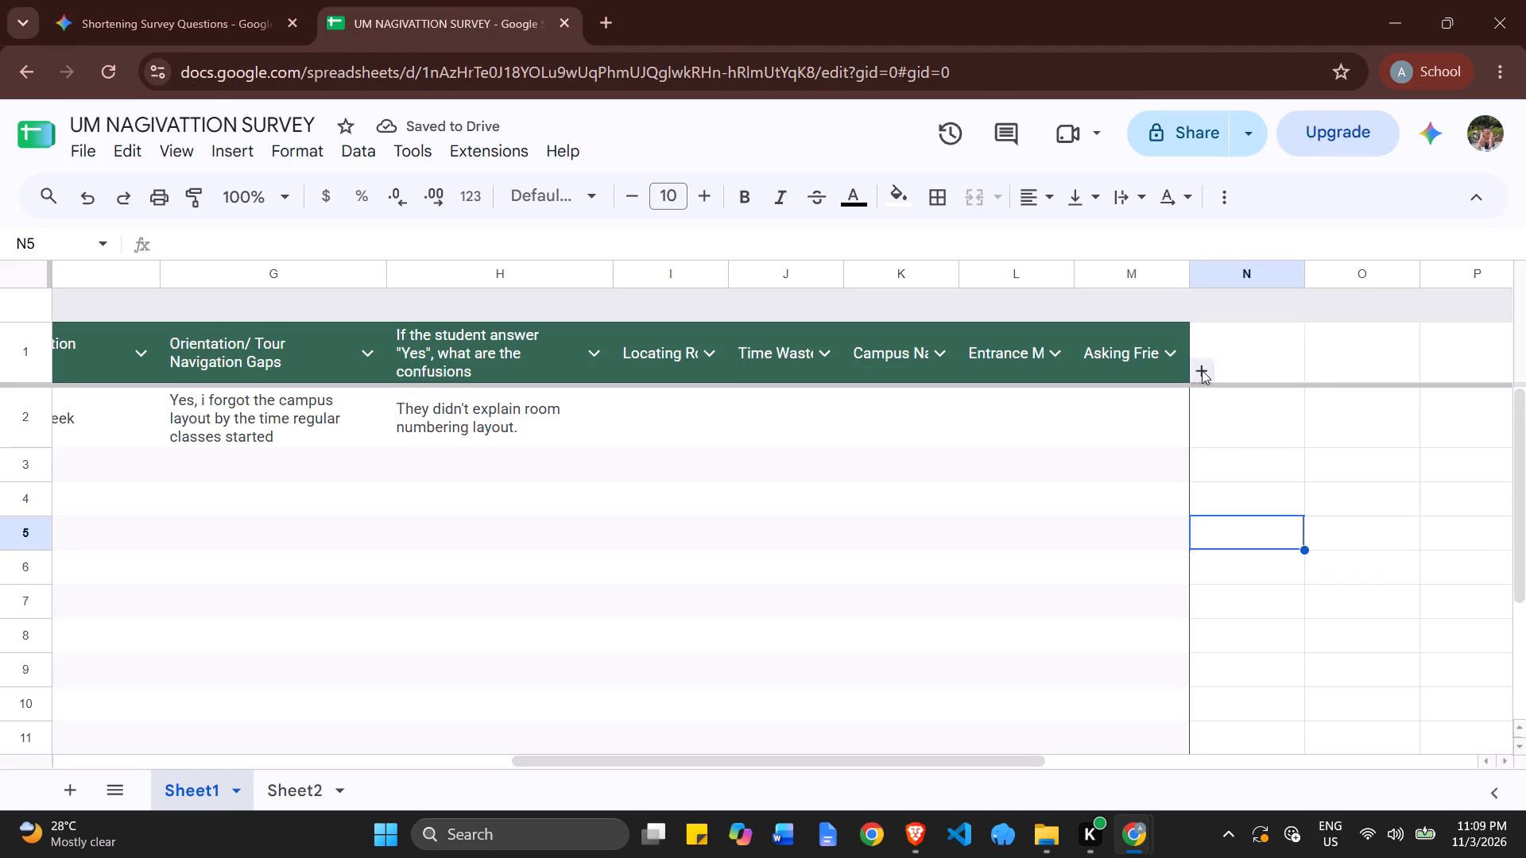
{"action": "double_click", "coordinate": [1252, 345]}
{"action": "key", "text": "ctrl+a"}
{"action": "key", "text": "ctrl+v"}
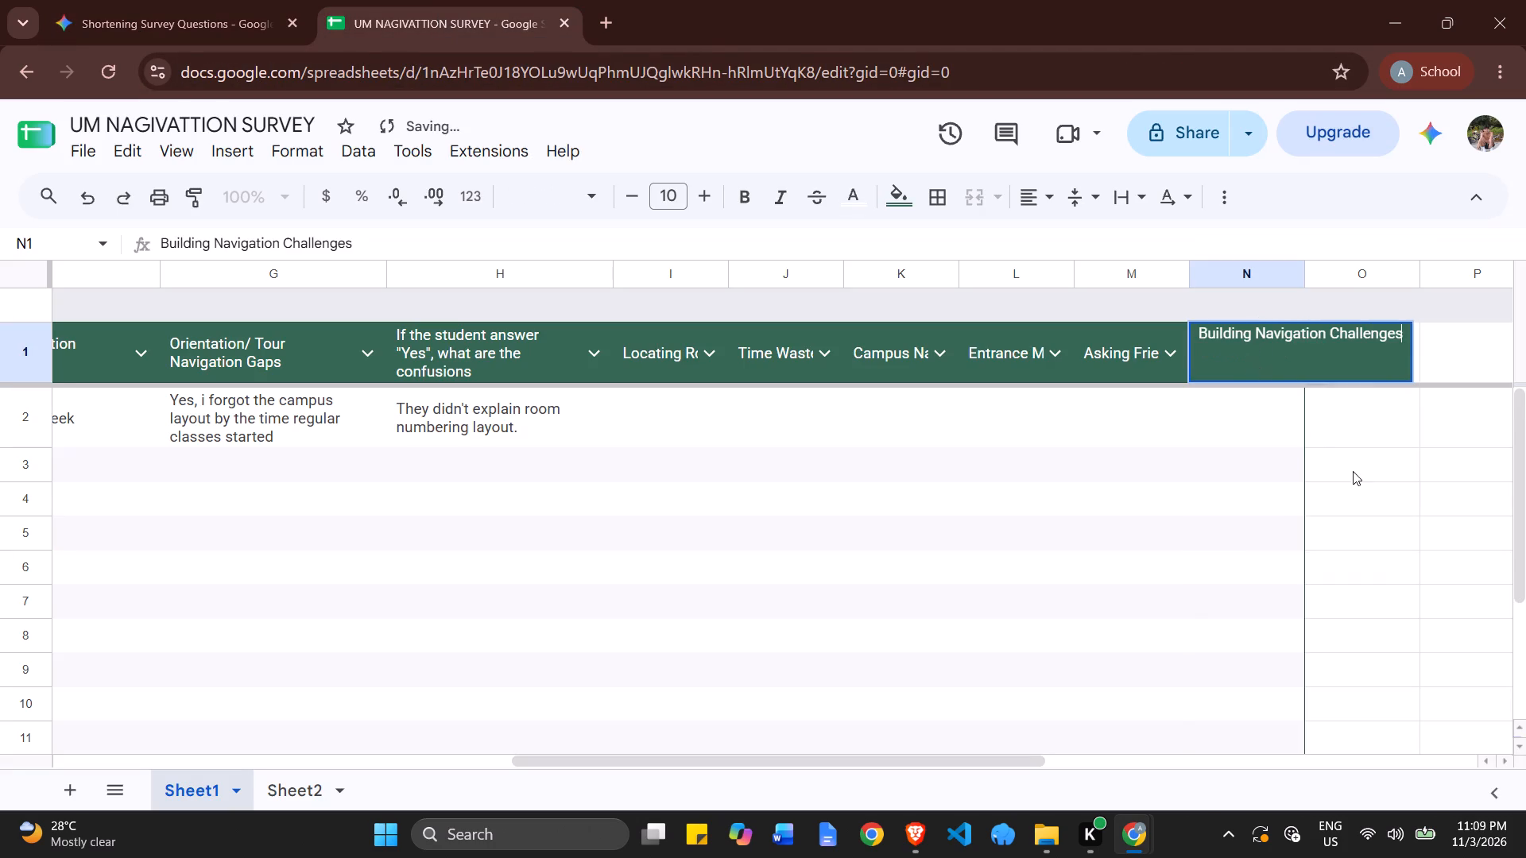
{"action": "left_click", "coordinate": [1396, 485]}
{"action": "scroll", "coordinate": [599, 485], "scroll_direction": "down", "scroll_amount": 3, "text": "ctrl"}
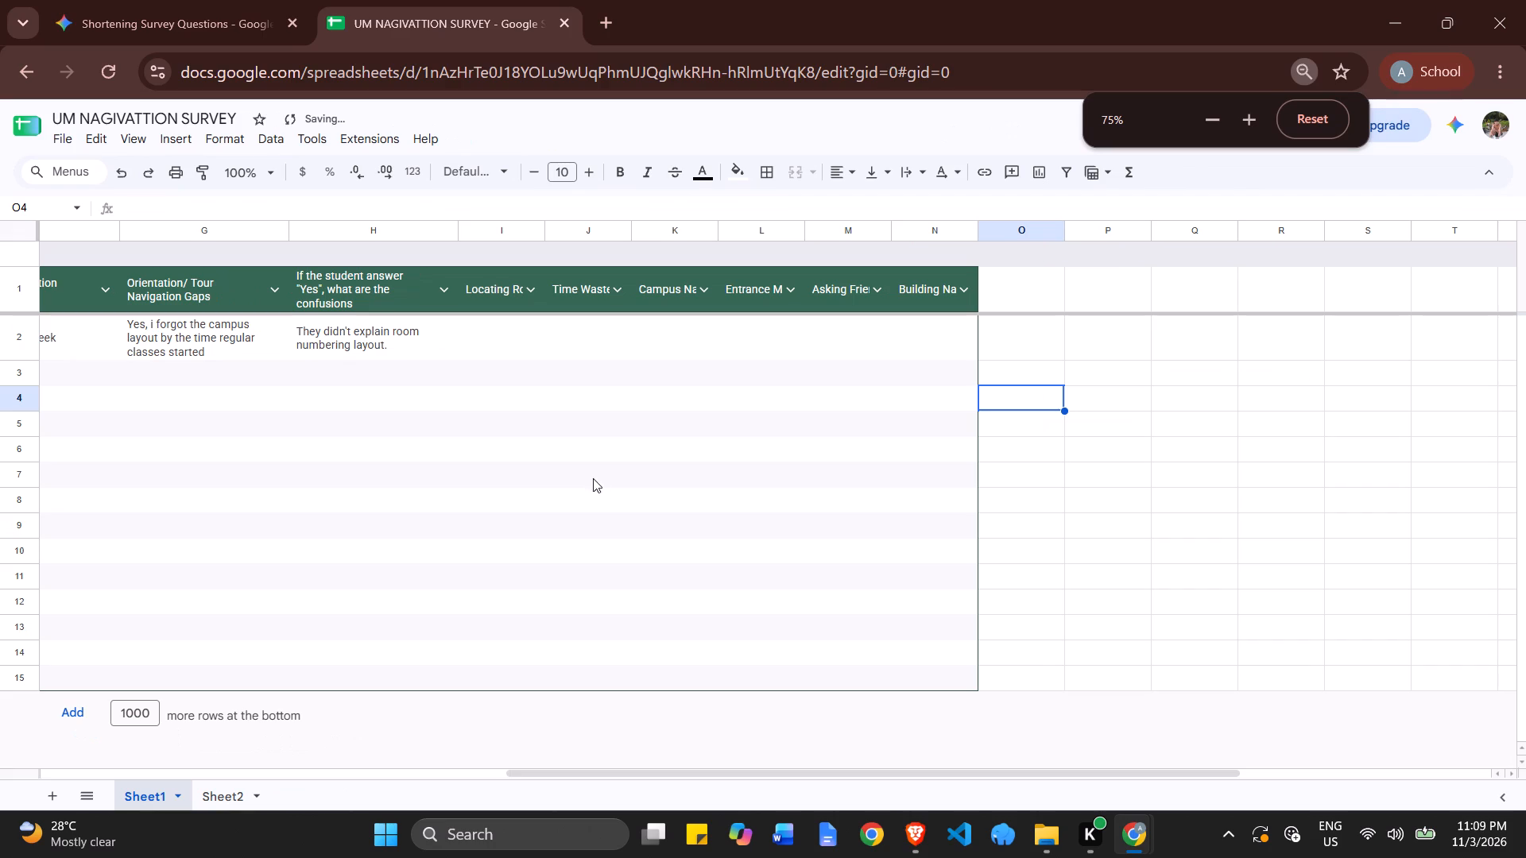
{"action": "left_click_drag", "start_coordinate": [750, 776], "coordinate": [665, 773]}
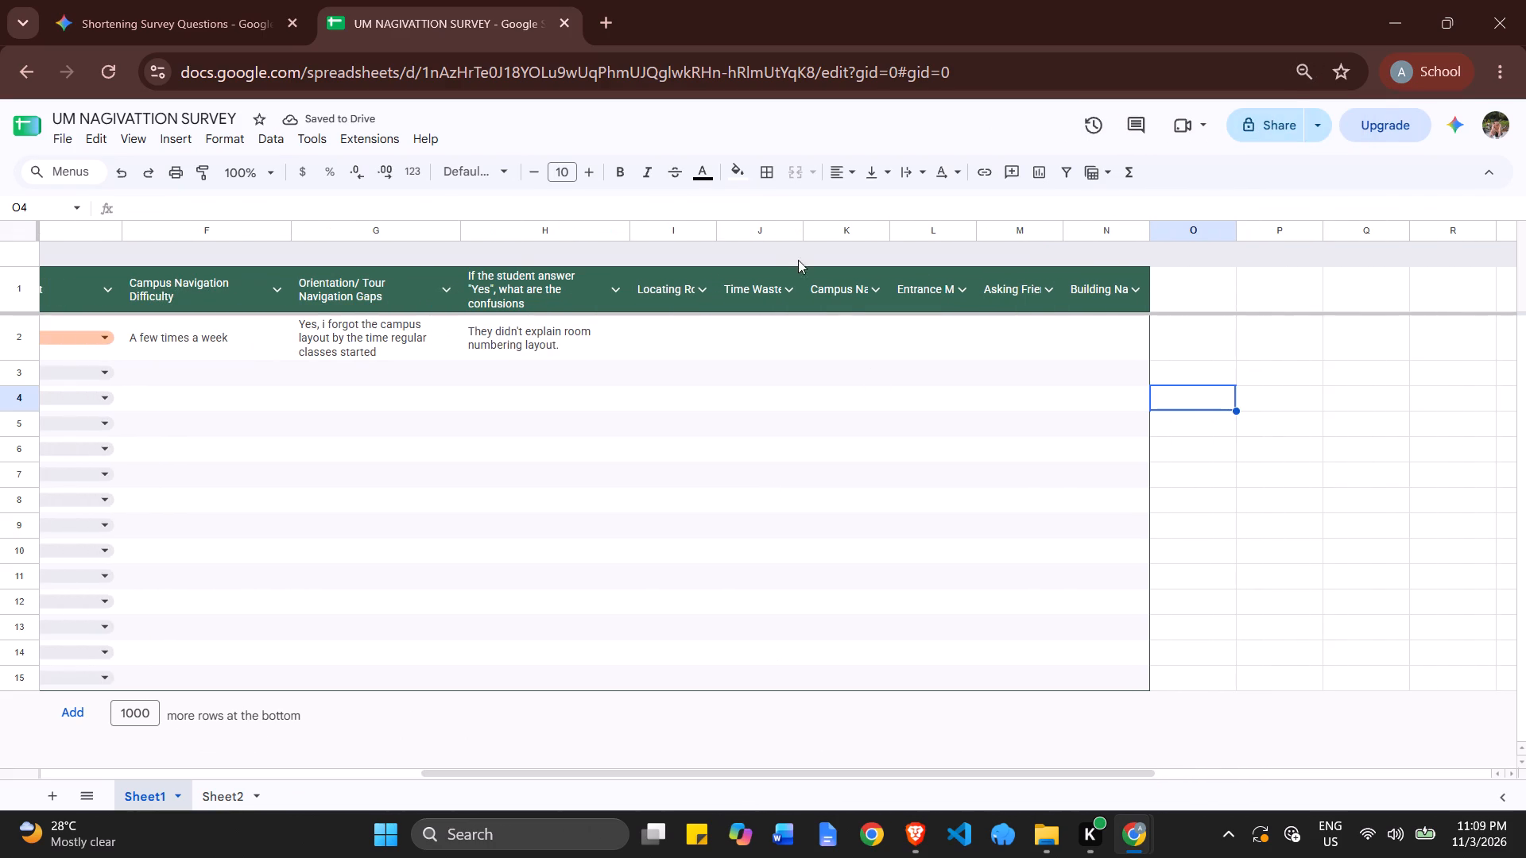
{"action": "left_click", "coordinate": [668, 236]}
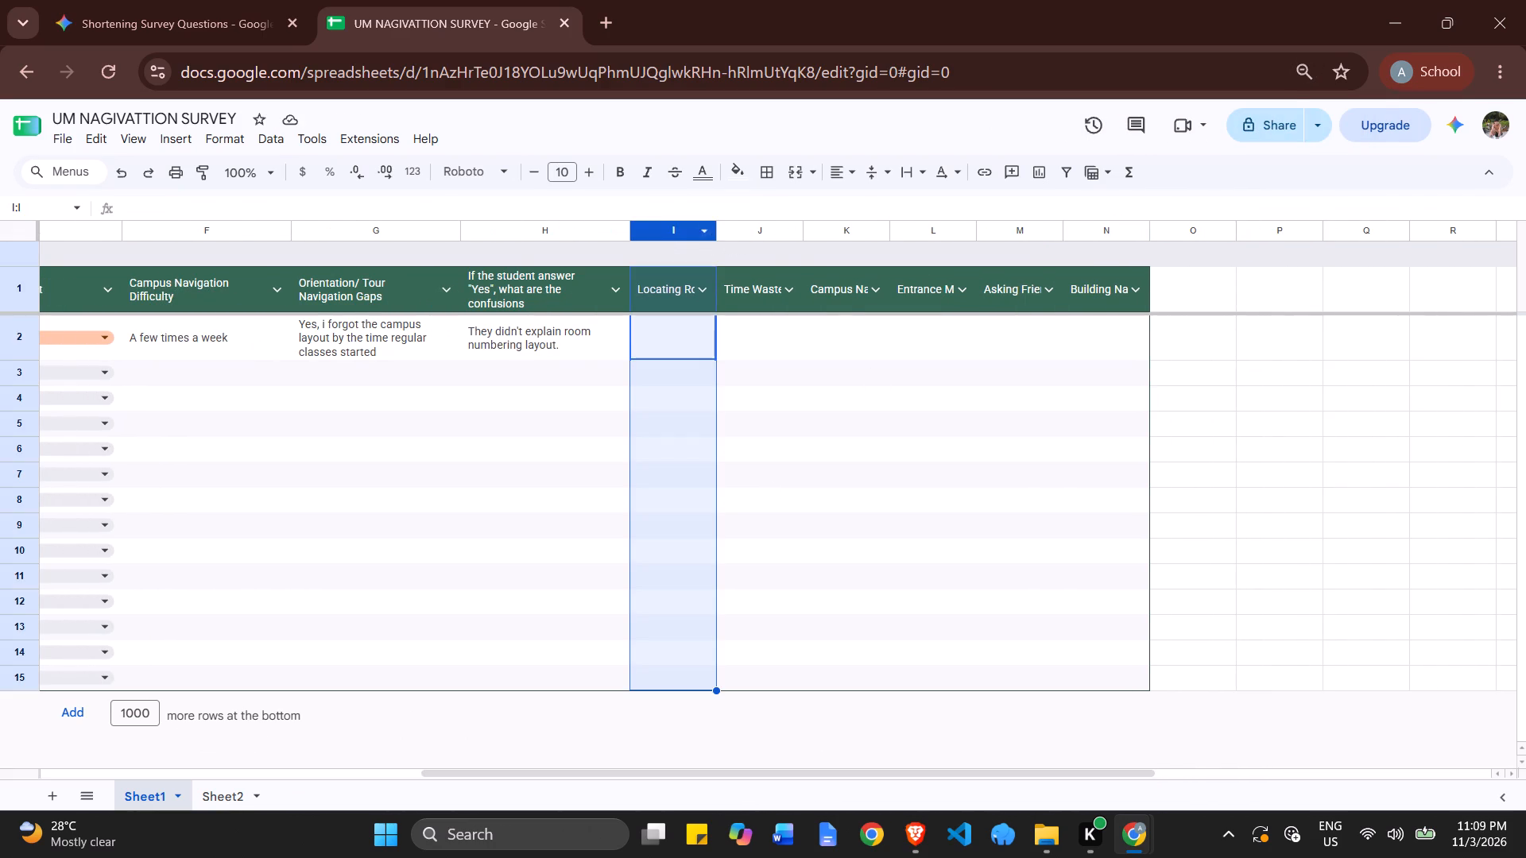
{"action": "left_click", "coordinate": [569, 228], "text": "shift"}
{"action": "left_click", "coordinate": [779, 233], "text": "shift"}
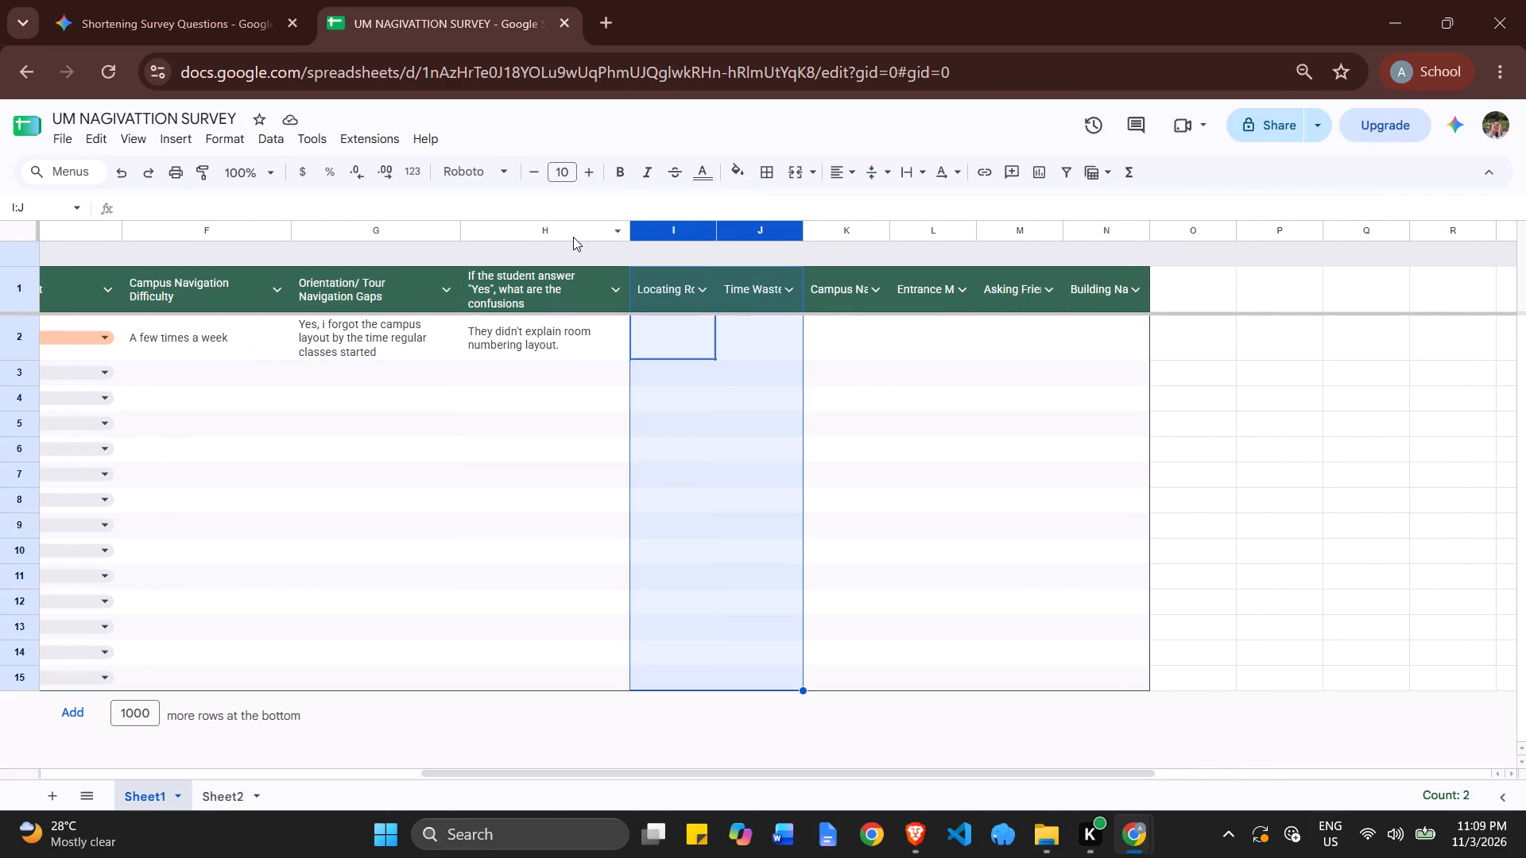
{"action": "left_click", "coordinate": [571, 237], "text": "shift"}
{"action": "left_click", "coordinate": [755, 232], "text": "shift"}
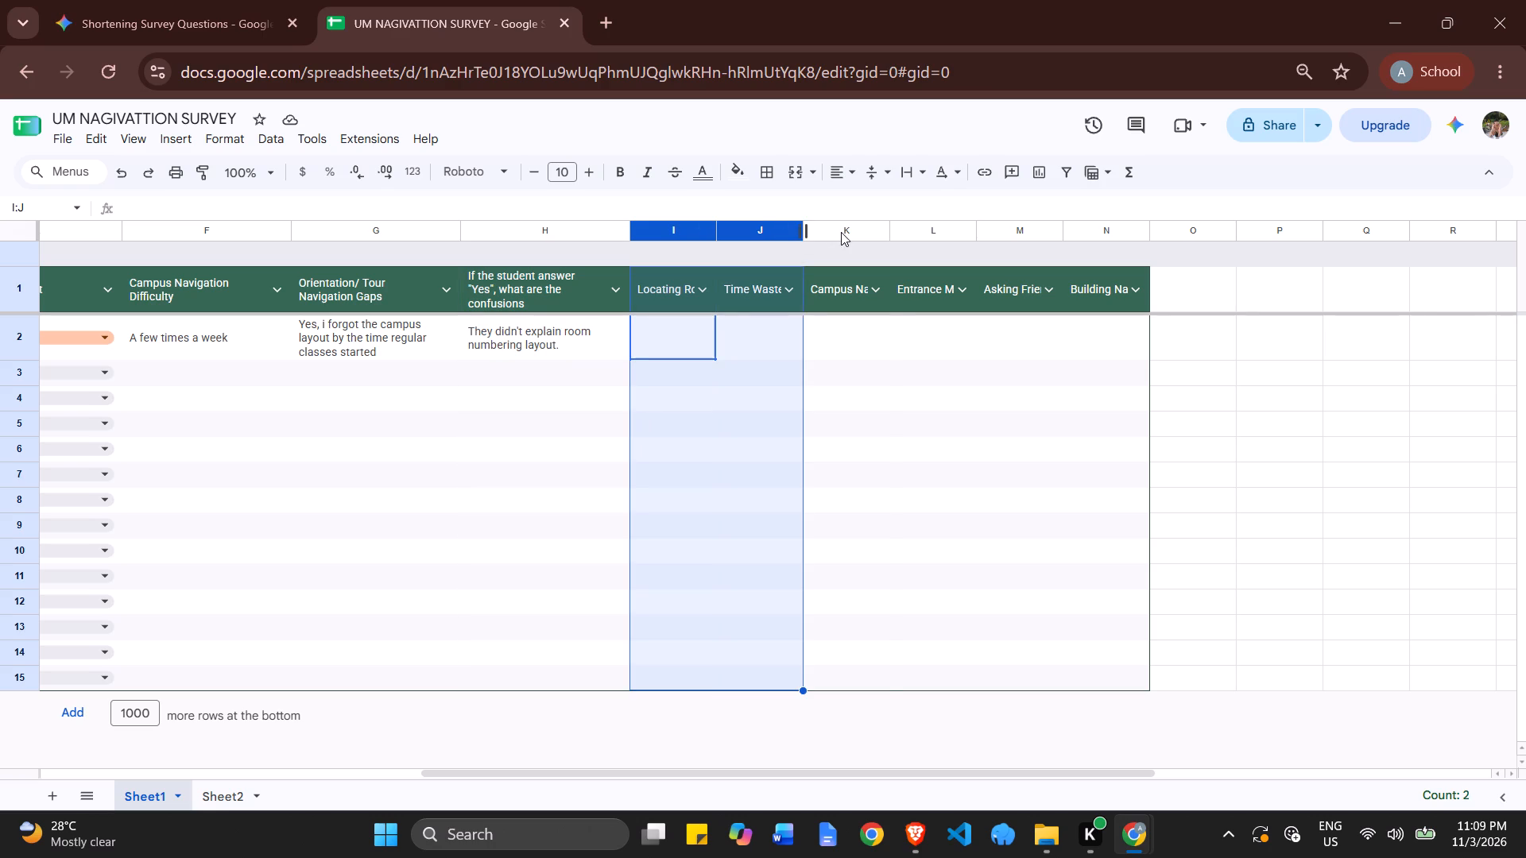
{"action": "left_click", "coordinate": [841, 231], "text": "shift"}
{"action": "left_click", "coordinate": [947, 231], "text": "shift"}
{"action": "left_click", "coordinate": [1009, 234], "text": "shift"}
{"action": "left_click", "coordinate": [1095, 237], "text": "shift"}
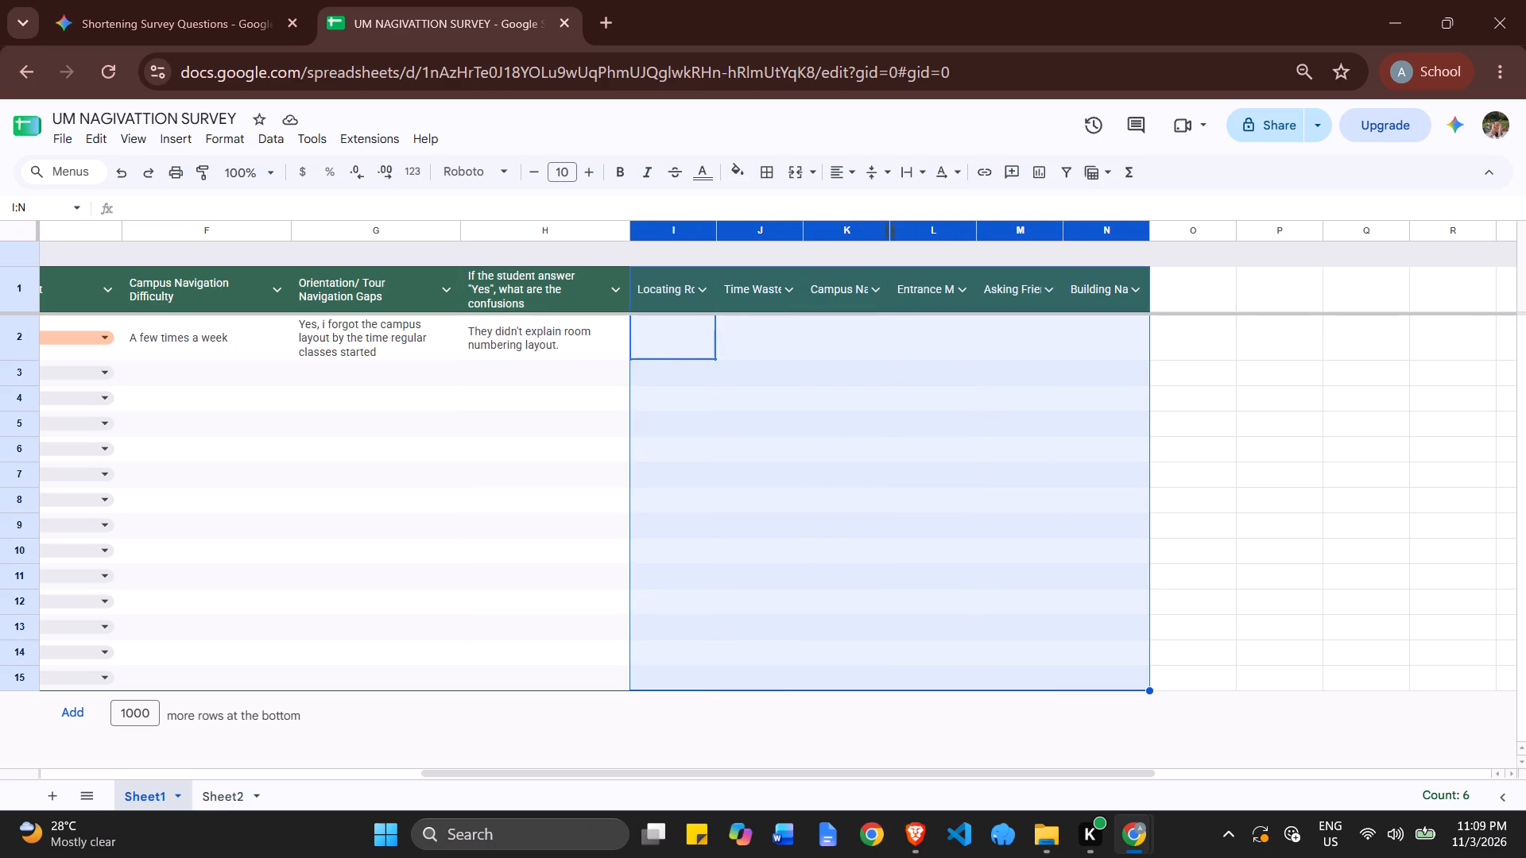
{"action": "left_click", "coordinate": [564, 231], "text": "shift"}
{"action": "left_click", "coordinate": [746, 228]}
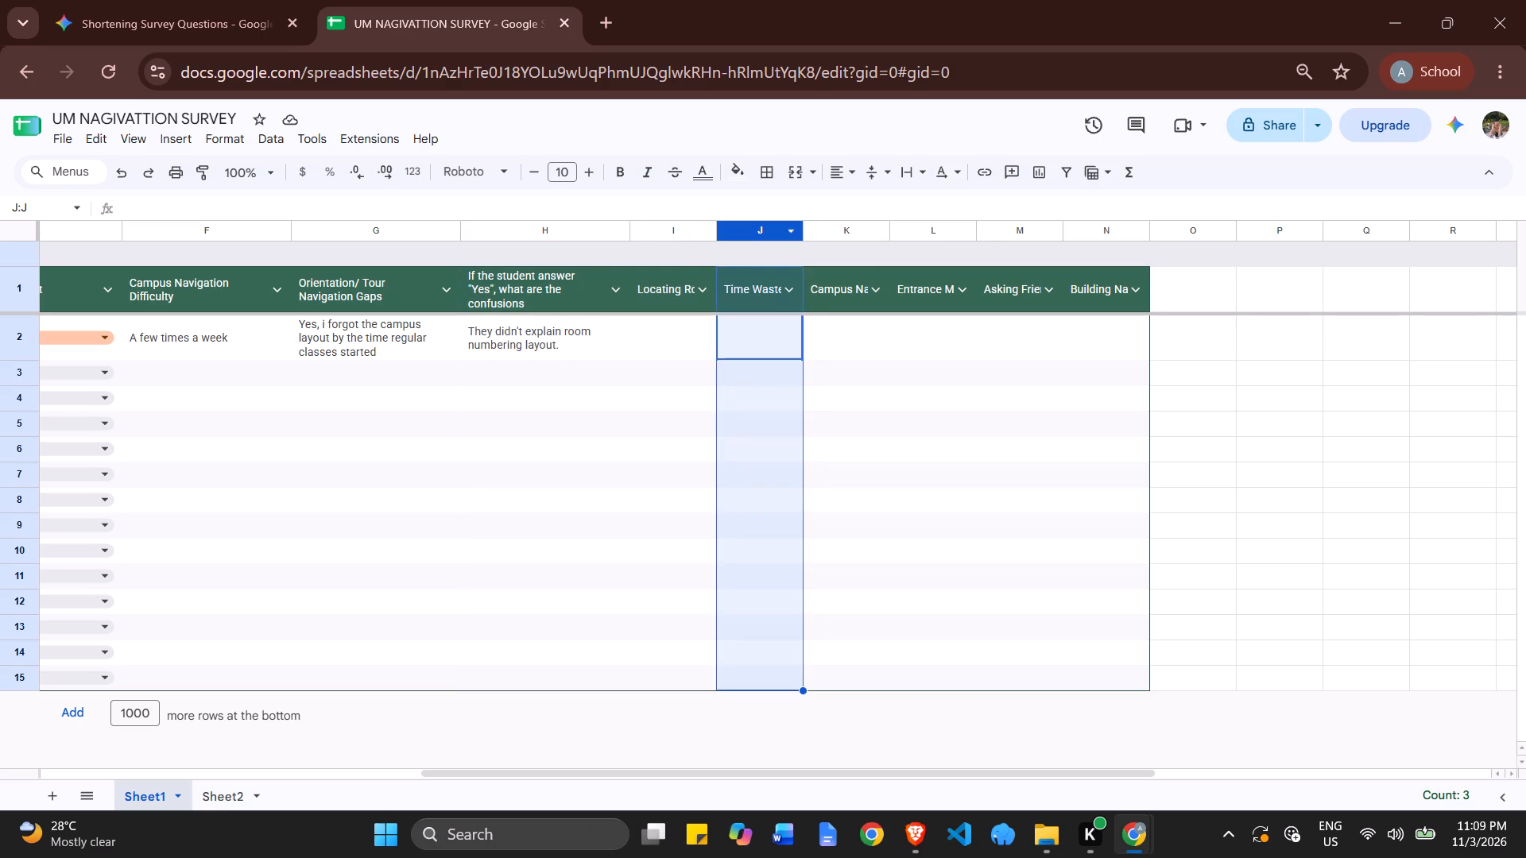
Widen columns I through N together by the same amount, keeping all six equally sized.
{"action": "left_click", "coordinate": [678, 234]}
{"action": "left_click", "coordinate": [757, 231], "text": "shift"}
{"action": "left_click", "coordinate": [839, 230], "text": "shift"}
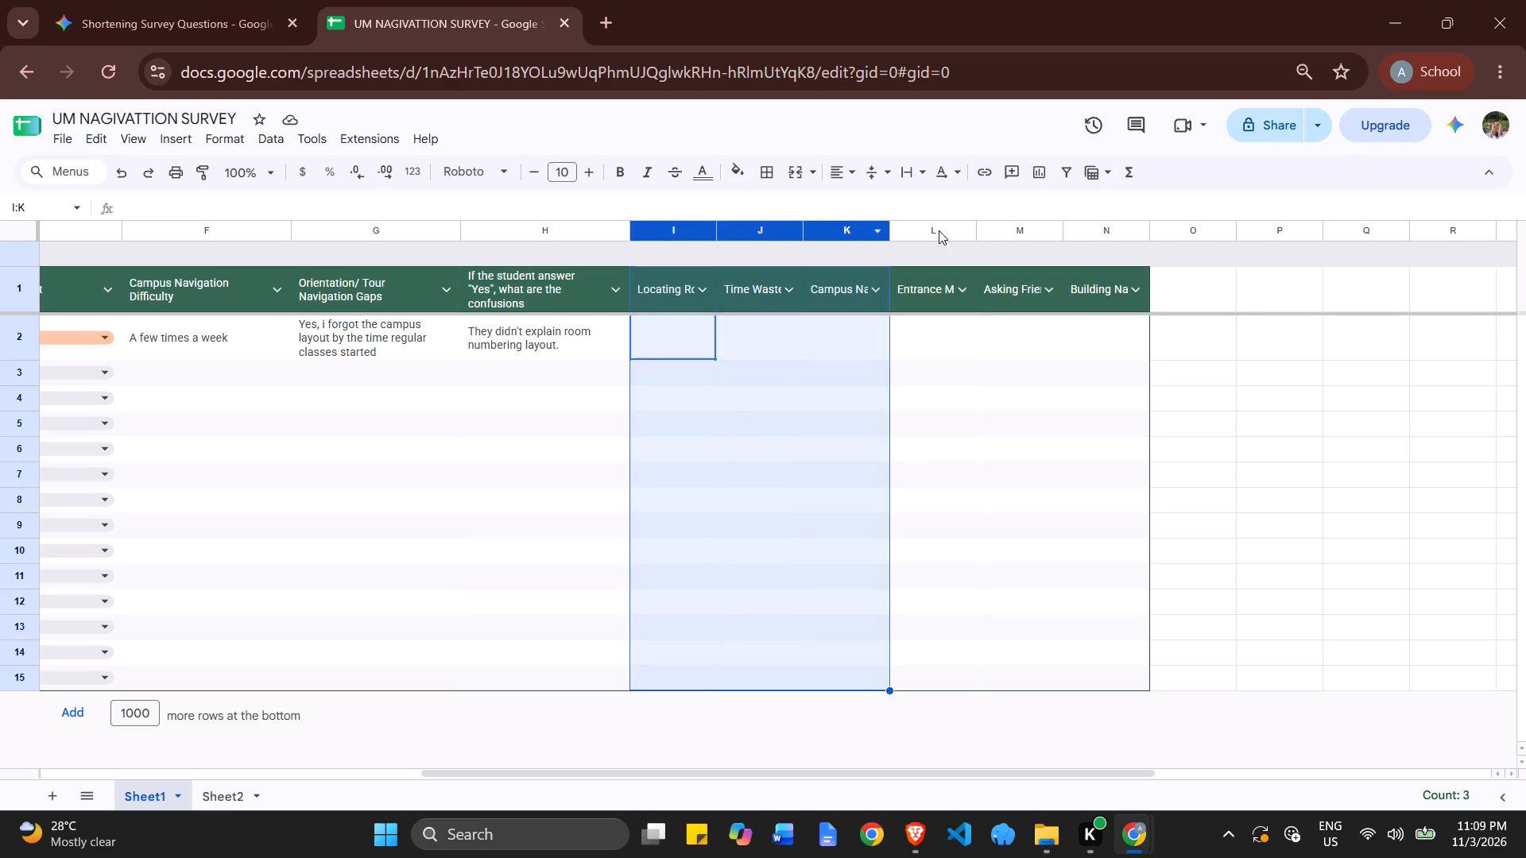
{"action": "left_click", "coordinate": [939, 230], "text": "shift"}
{"action": "left_click", "coordinate": [1009, 235], "text": "shift"}
{"action": "left_click", "coordinate": [1098, 235], "text": "shift"}
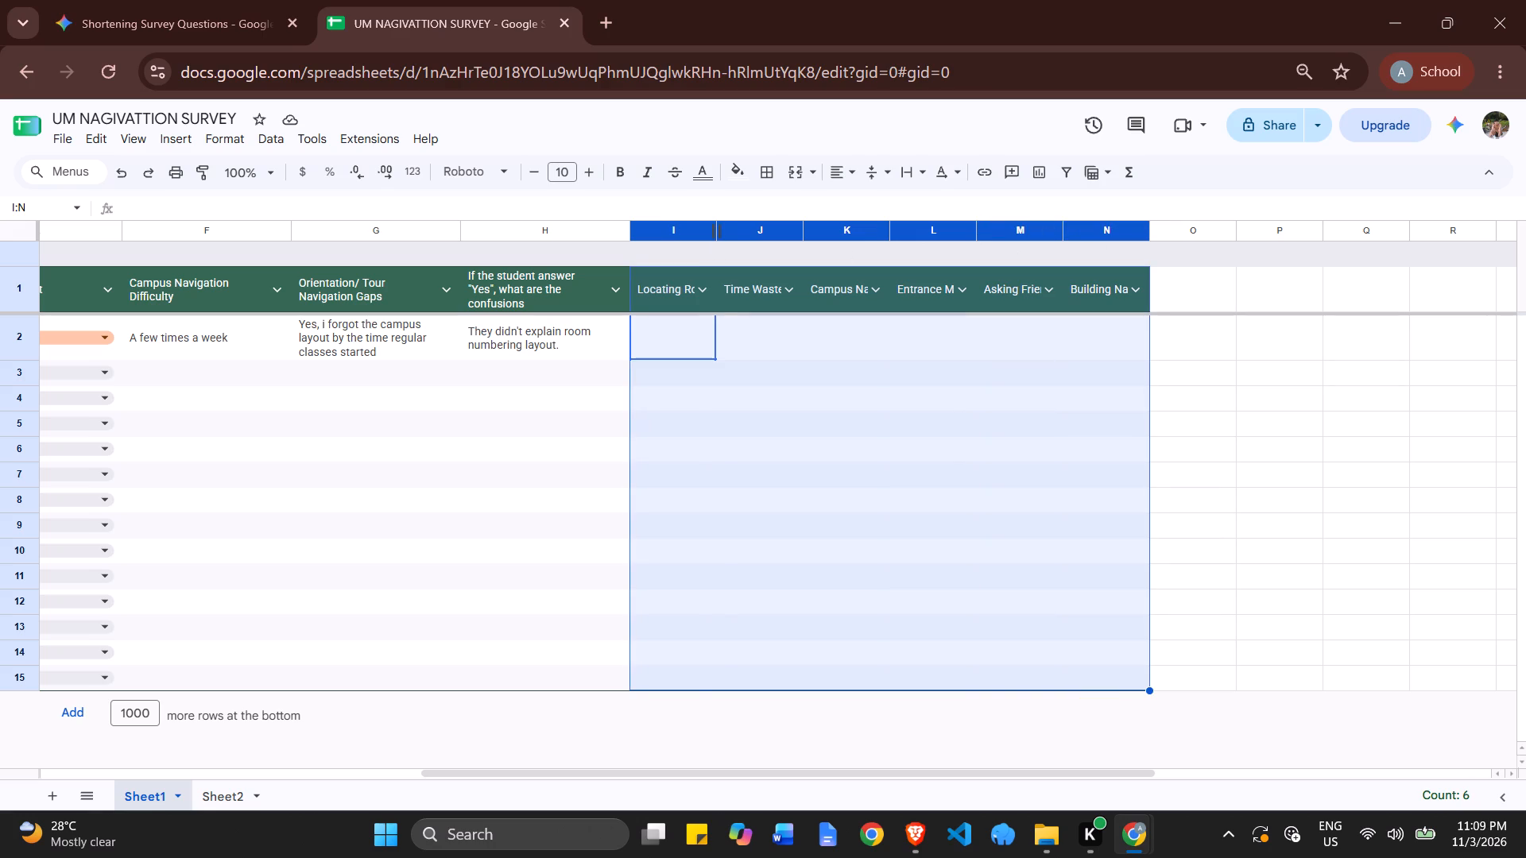
{"action": "left_click_drag", "start_coordinate": [715, 232], "coordinate": [742, 230]}
{"action": "left_click_drag", "start_coordinate": [742, 230], "coordinate": [739, 231]}
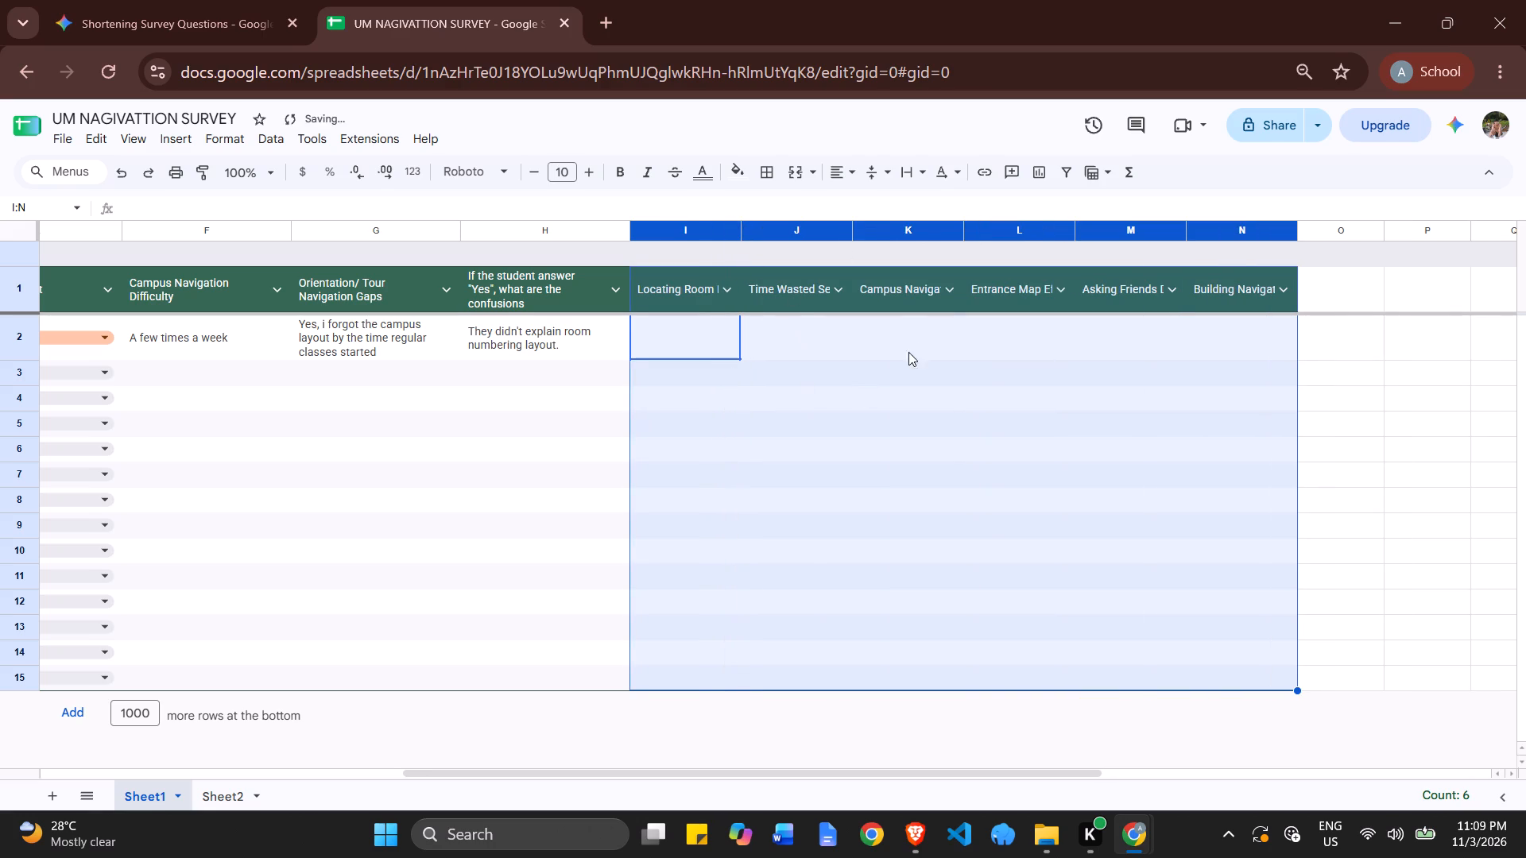
{"action": "left_click", "coordinate": [821, 335]}
Apply text wrapping to columns I through N of the survey table.
{"action": "left_click", "coordinate": [710, 230]}
{"action": "left_click", "coordinate": [810, 236], "text": "shift"}
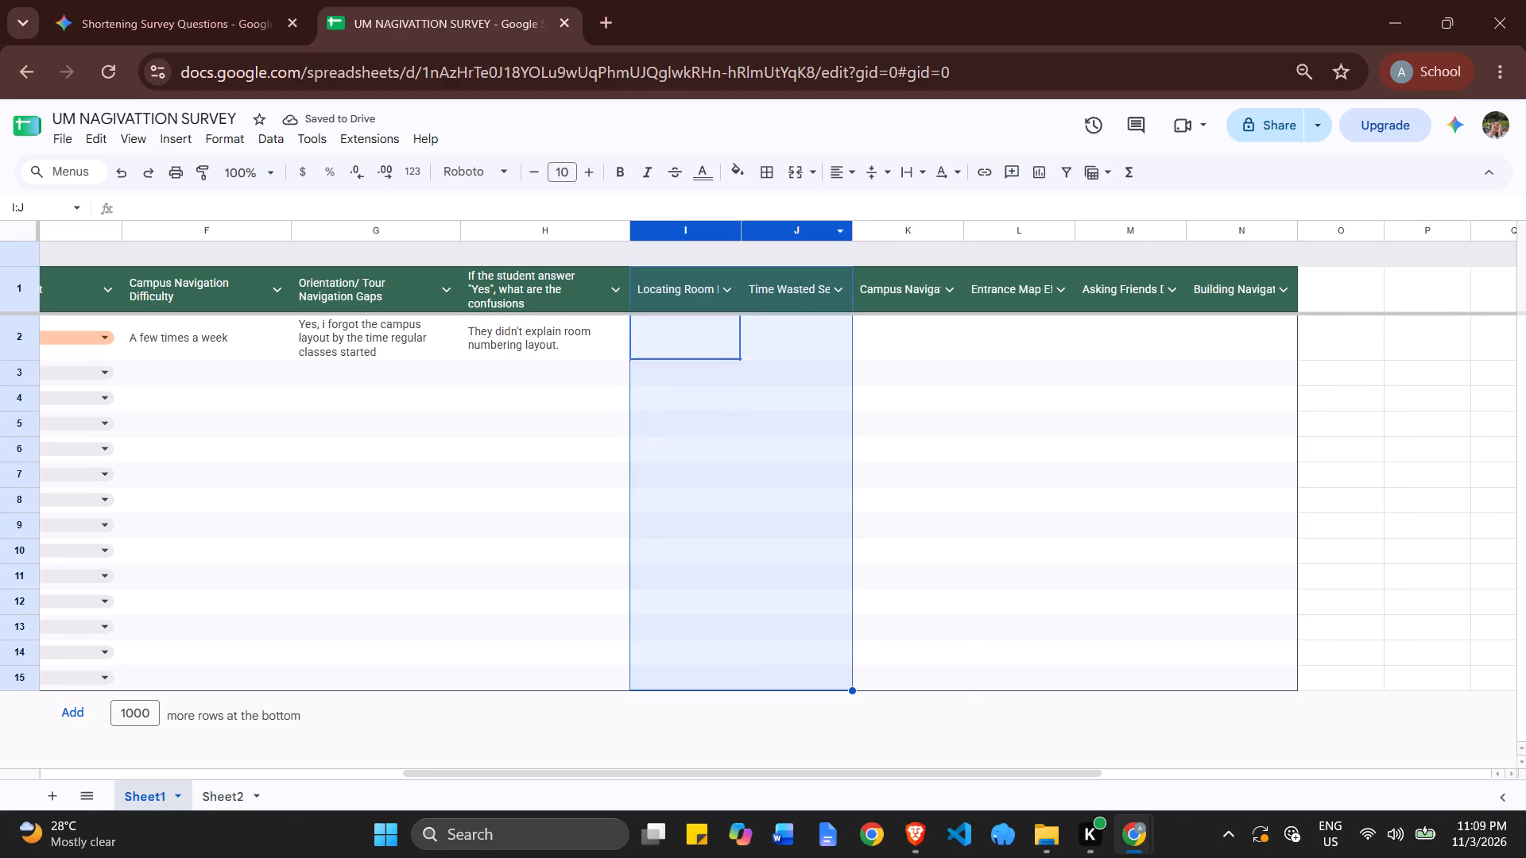
{"action": "left_click", "coordinate": [904, 237], "text": "shift"}
{"action": "left_click", "coordinate": [1003, 234], "text": "shift"}
{"action": "left_click", "coordinate": [1137, 234], "text": "shift"}
{"action": "left_click", "coordinate": [1235, 240], "text": "shift"}
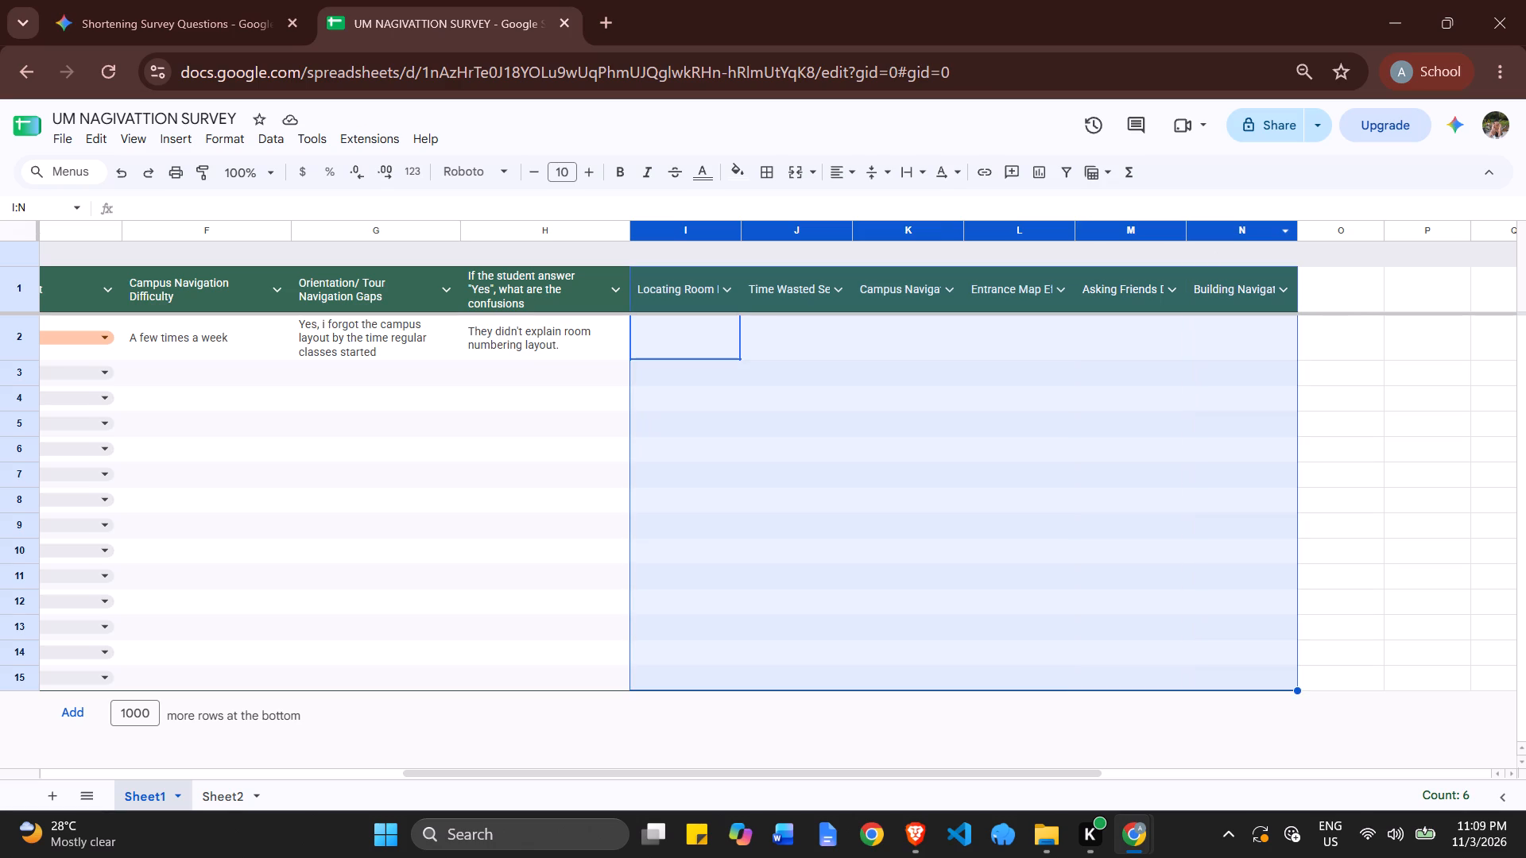
{"action": "left_click", "coordinate": [906, 172]}
{"action": "left_click", "coordinate": [931, 209]}
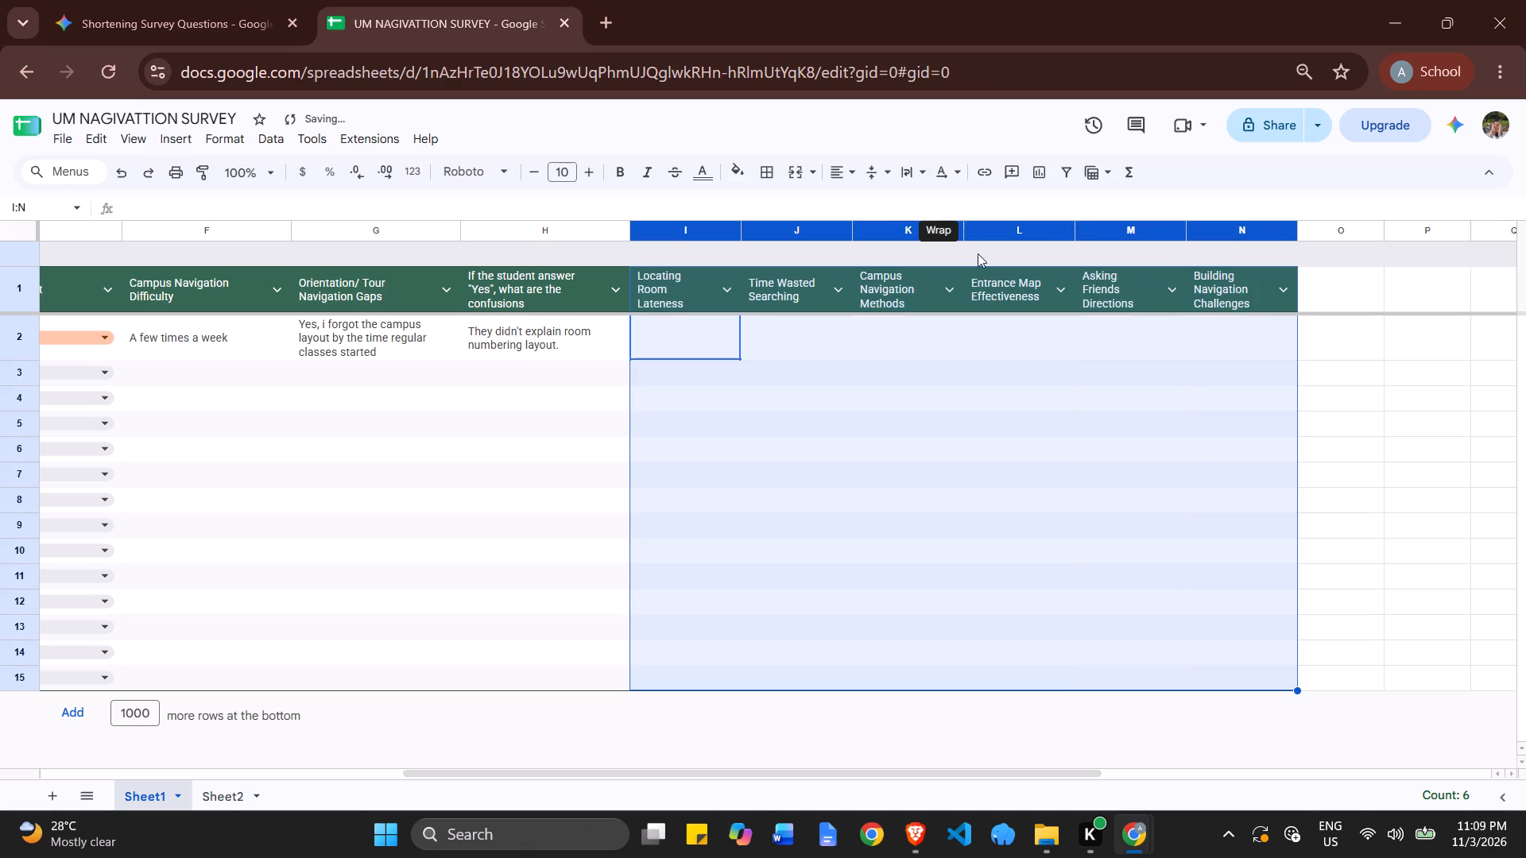
{"action": "left_click", "coordinate": [1301, 203]}
{"action": "left_click", "coordinate": [1206, 186]}
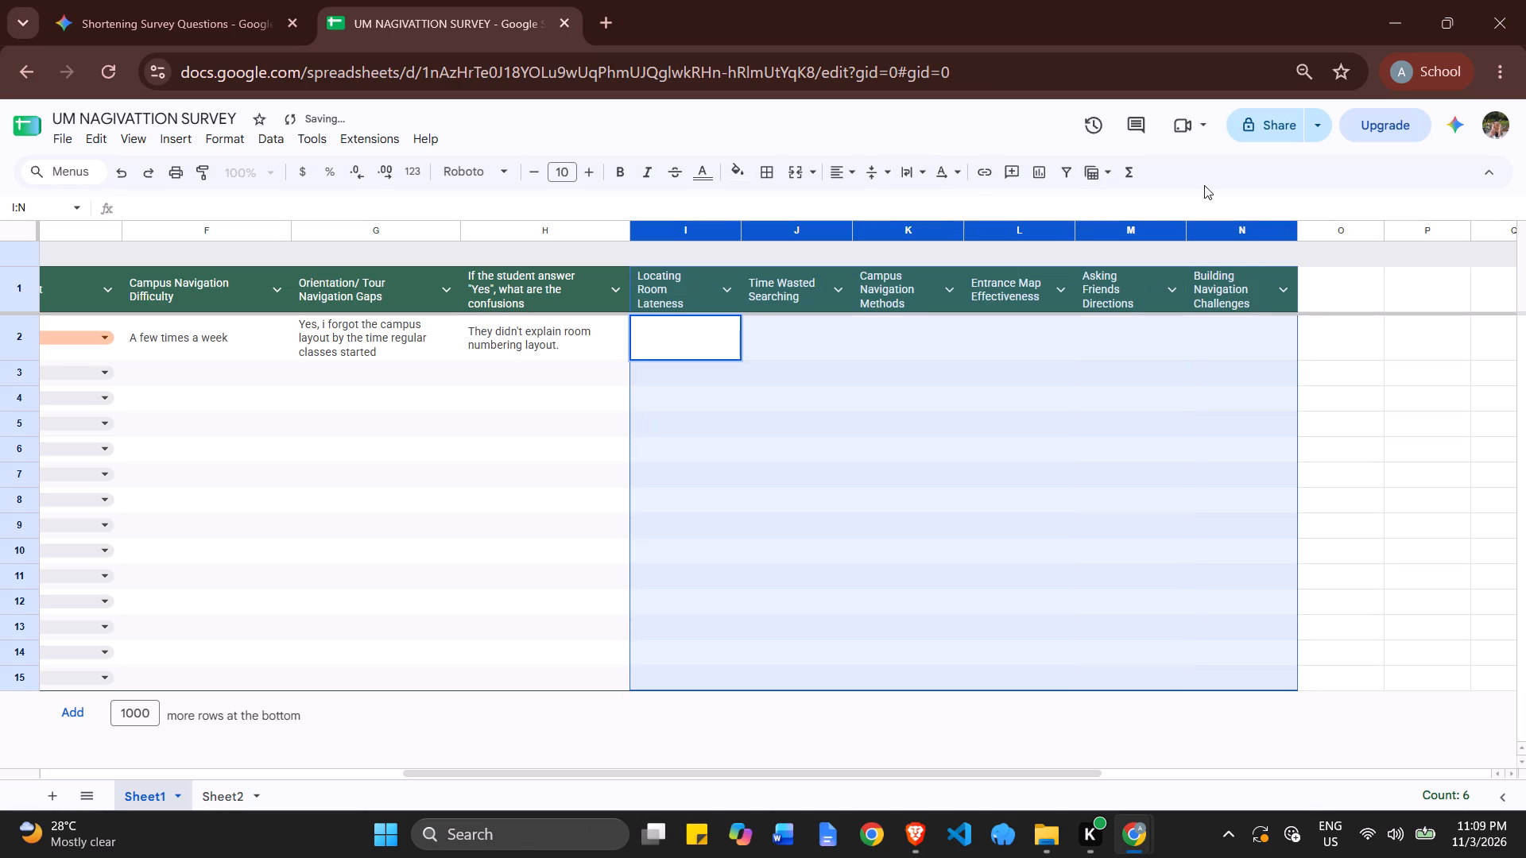
Copy the first respondent's "Yes, once" answer to question 3 from the Responses spreadsheet into I2 of UM NAGIVATTION SURVEY.
{"action": "scroll", "coordinate": [695, 415], "scroll_direction": "up", "scroll_amount": 2, "text": "ctrl"}
{"action": "left_click", "coordinate": [1301, 122]}
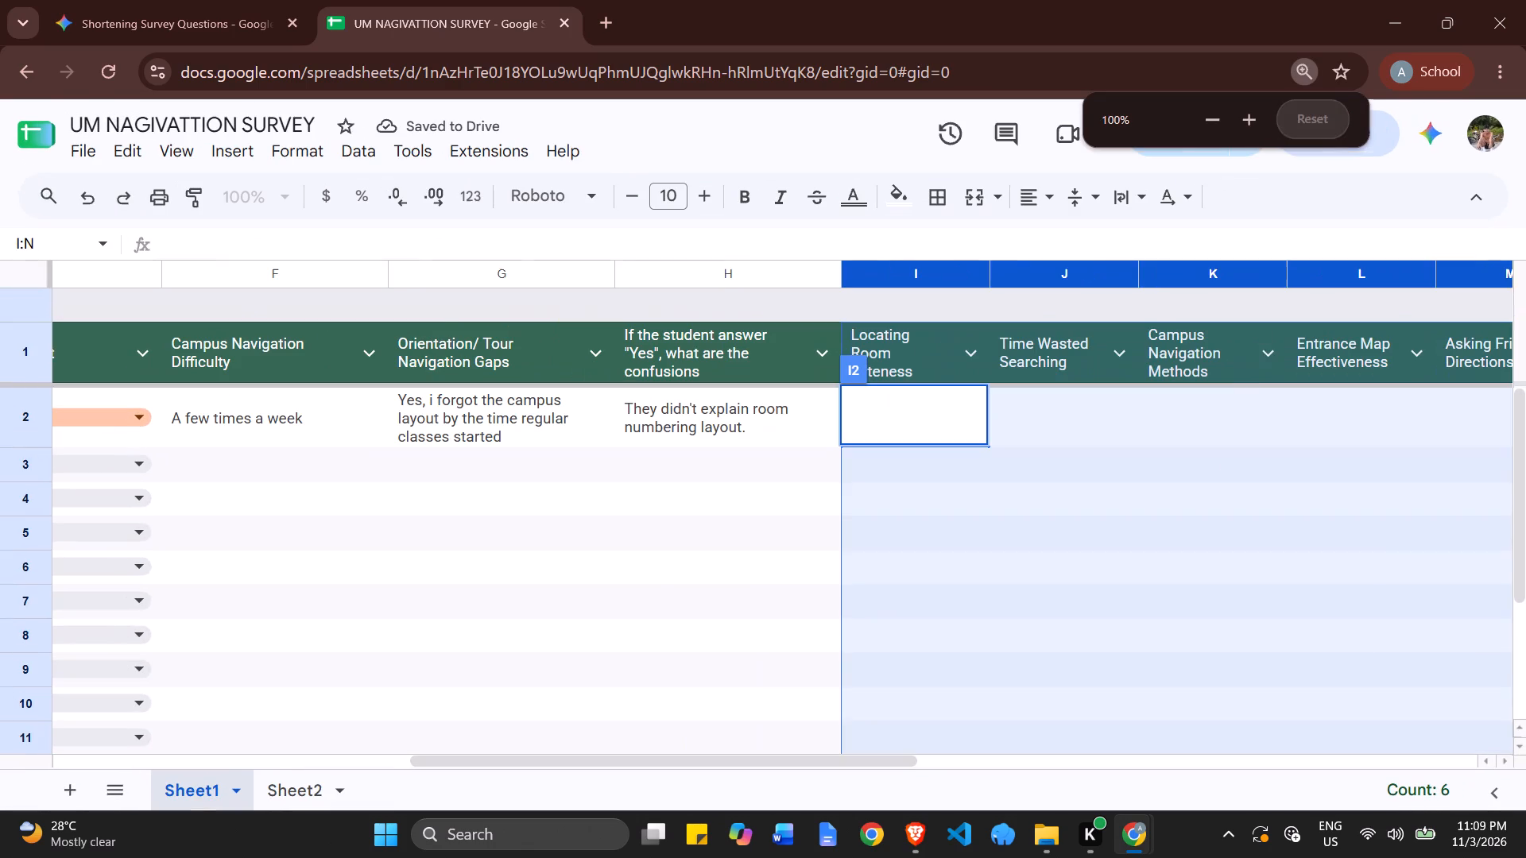
{"action": "left_click", "coordinate": [1136, 467]}
{"action": "left_click_drag", "start_coordinate": [848, 757], "coordinate": [897, 756]}
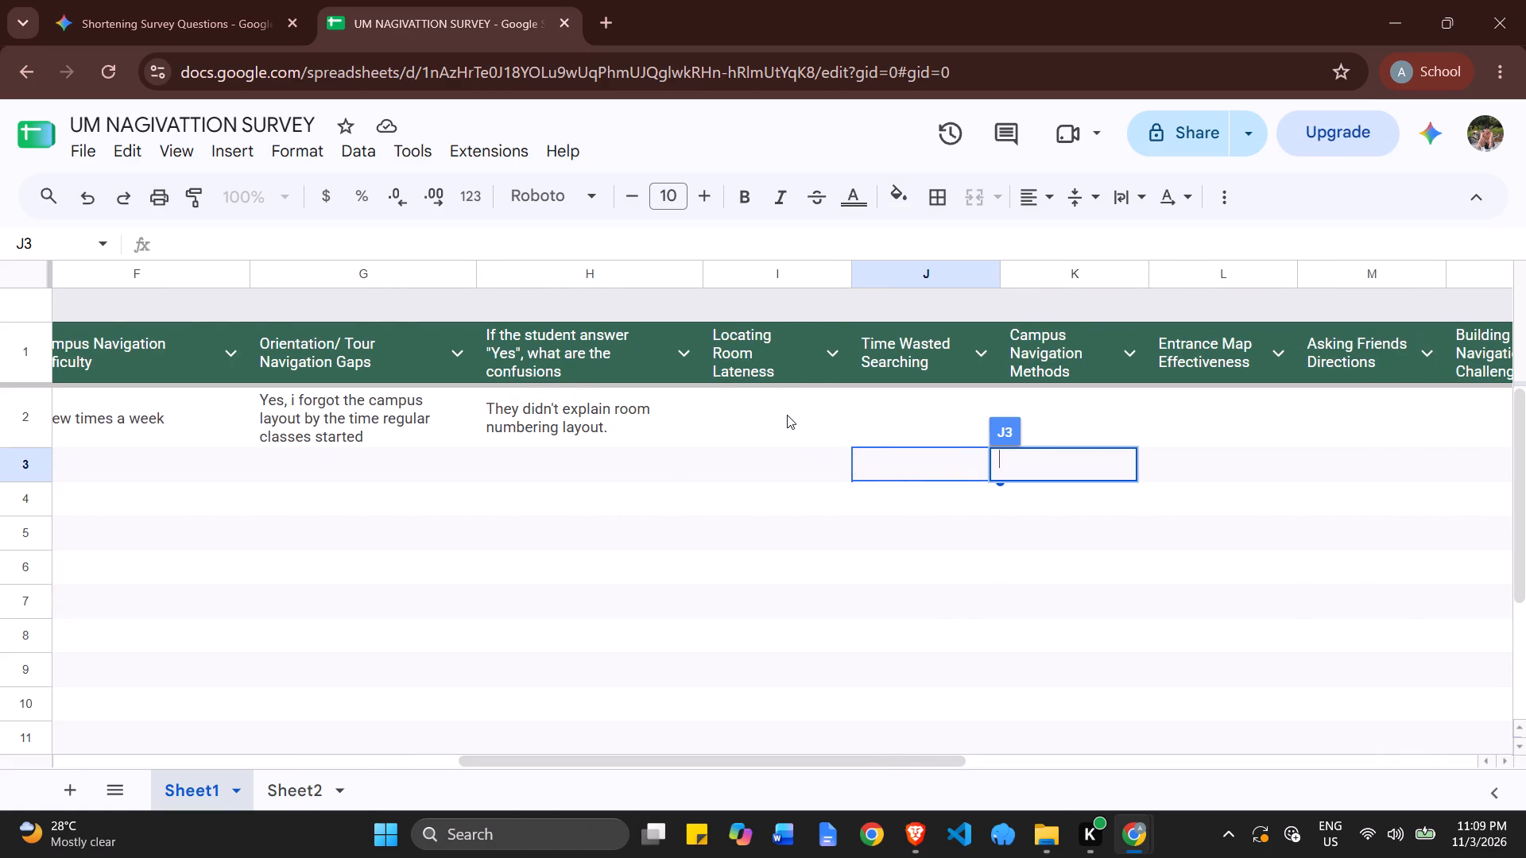
{"action": "key", "text": "alt+Tab"}
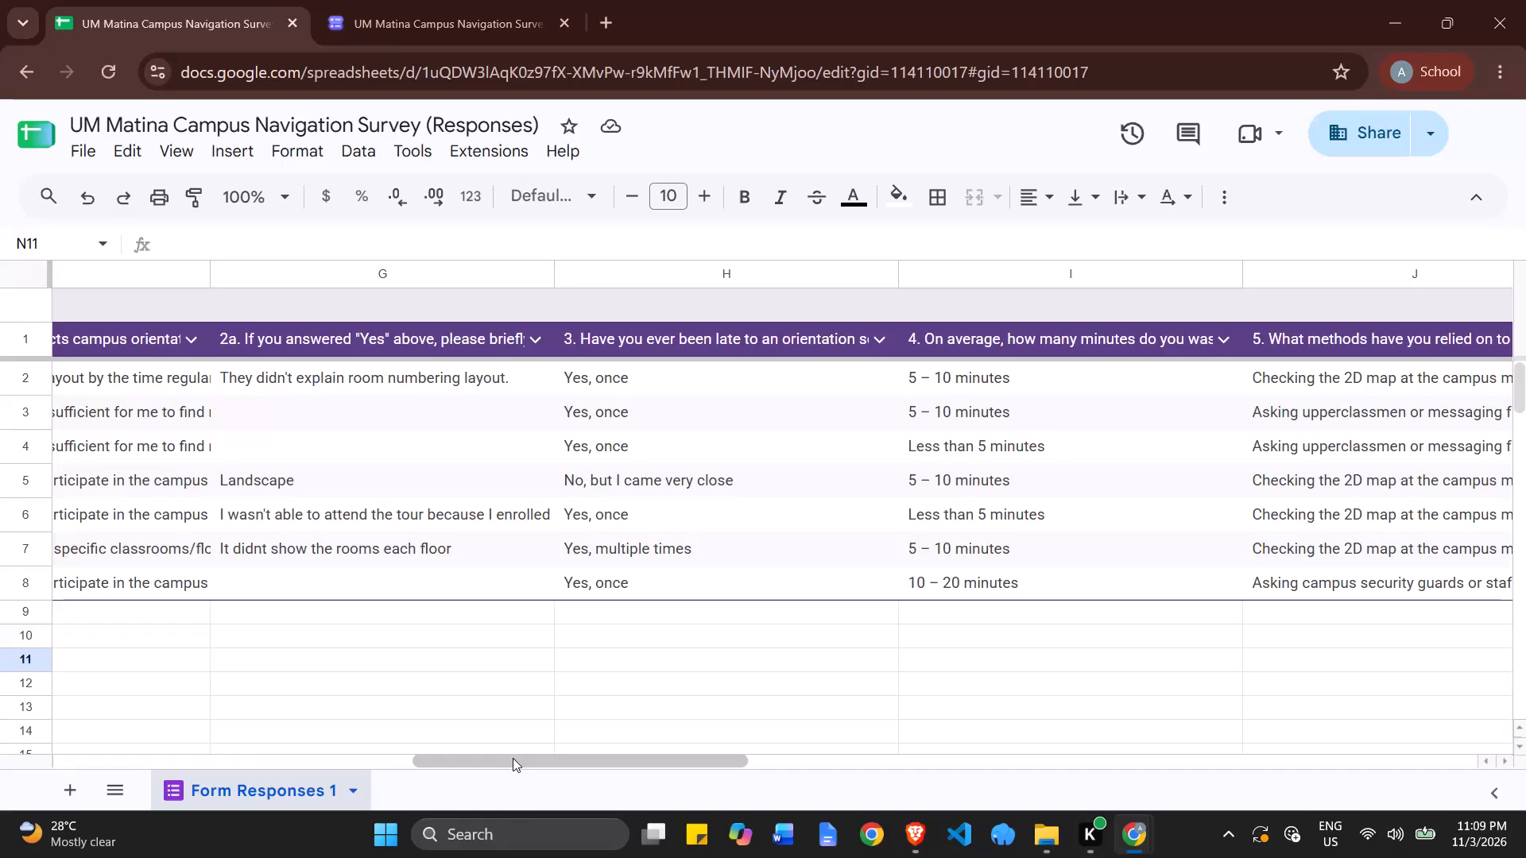
{"action": "left_click_drag", "start_coordinate": [512, 760], "coordinate": [483, 762]}
{"action": "key", "text": "alt+Tab"}
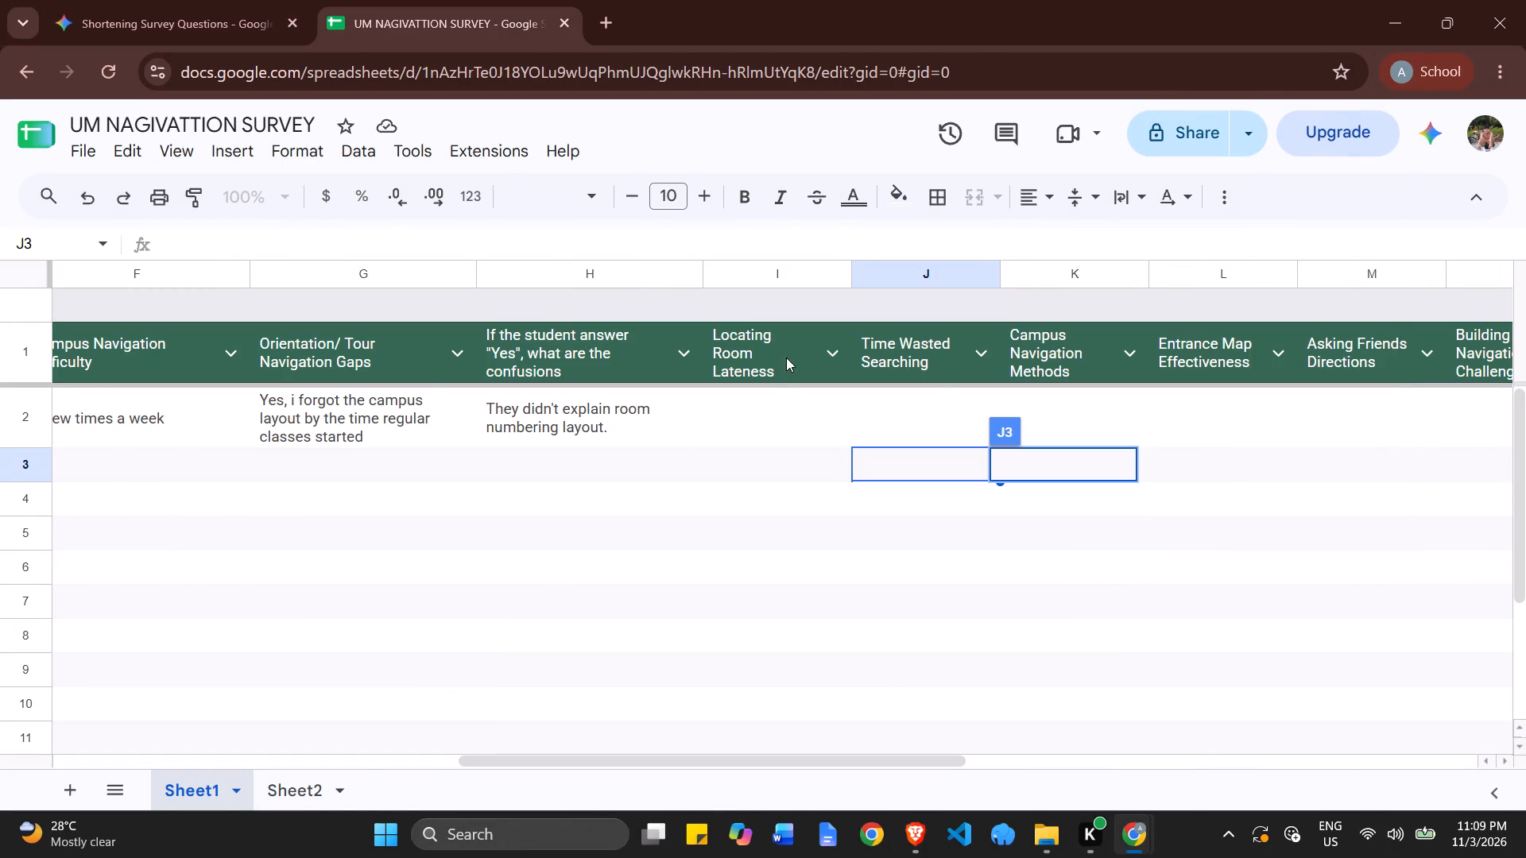
{"action": "key", "text": "alt+Tab"}
{"action": "left_click_drag", "start_coordinate": [784, 382], "coordinate": [742, 385]}
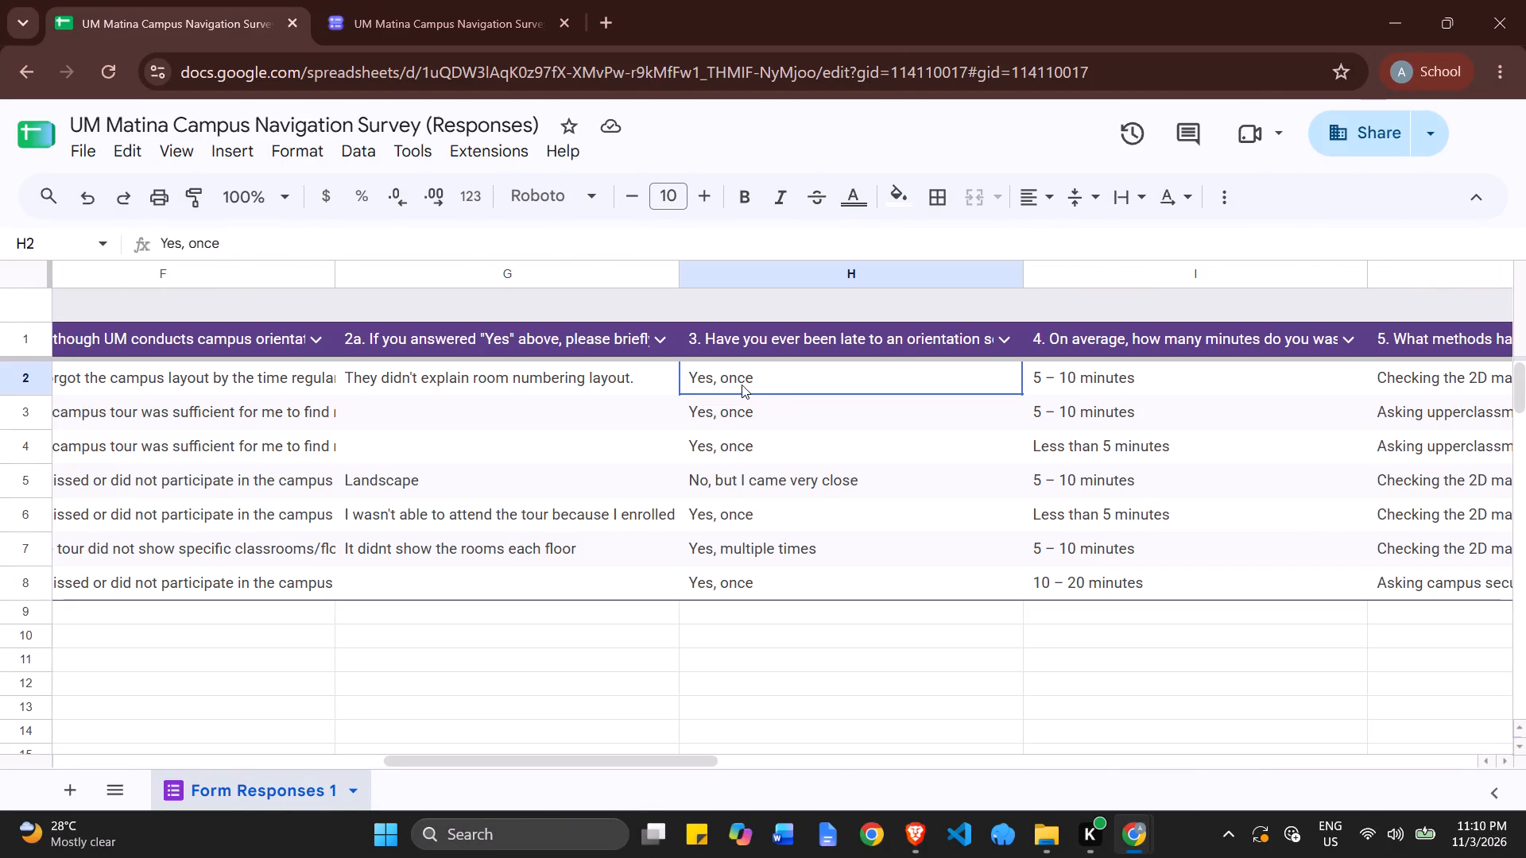
{"action": "left_click_drag", "start_coordinate": [742, 385], "coordinate": [740, 385]}
{"action": "double_click", "coordinate": [753, 381]}
{"action": "key", "text": "ctrl+a"}
{"action": "key", "text": "ctrl+c"}
{"action": "key", "text": "alt+Tab"}
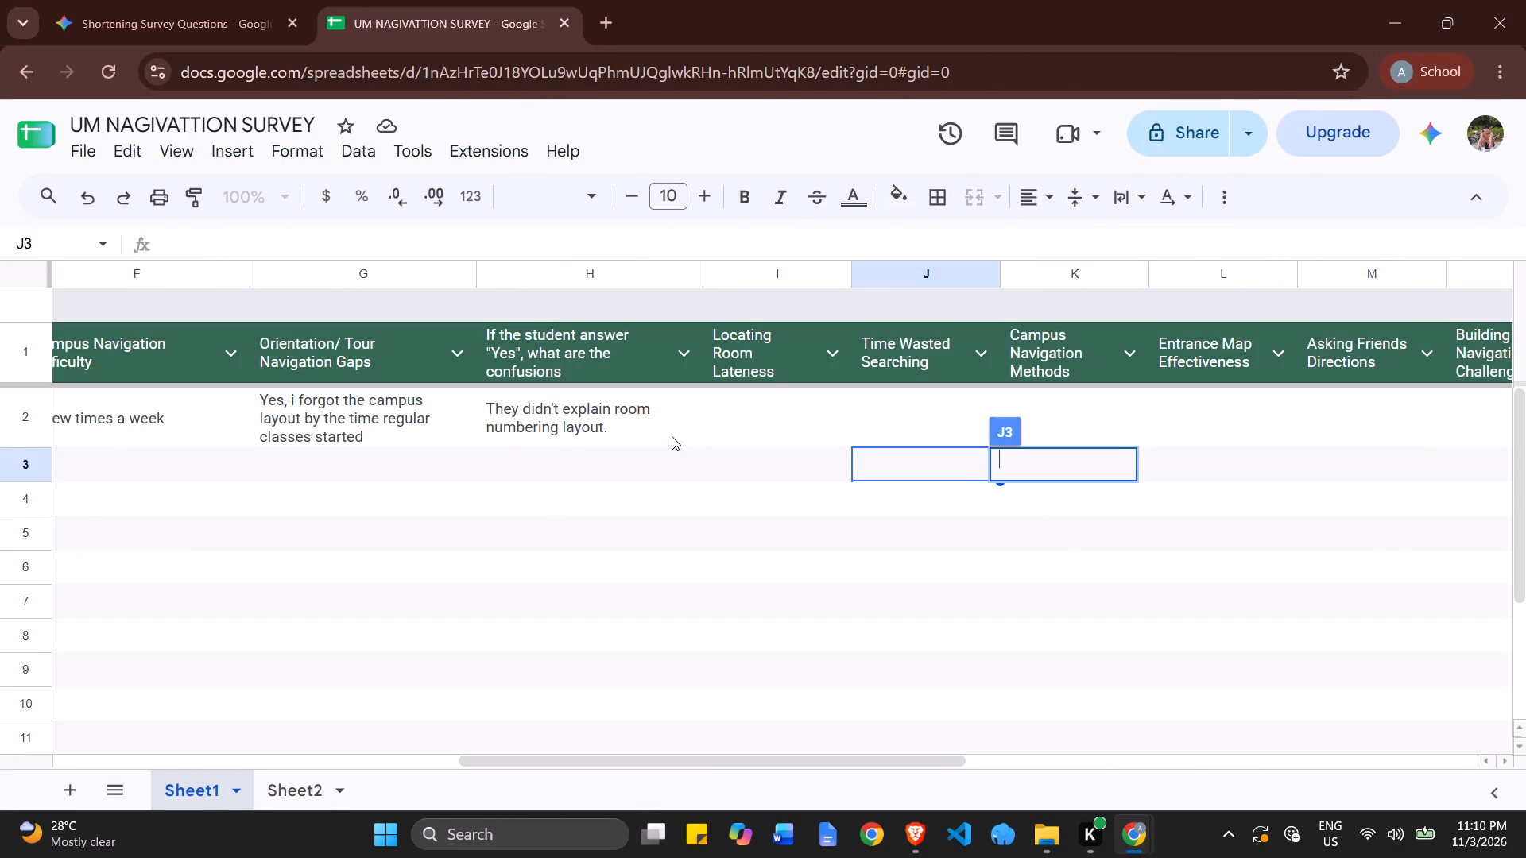
{"action": "double_click", "coordinate": [763, 405]}
{"action": "key", "text": "ctrl+v"}
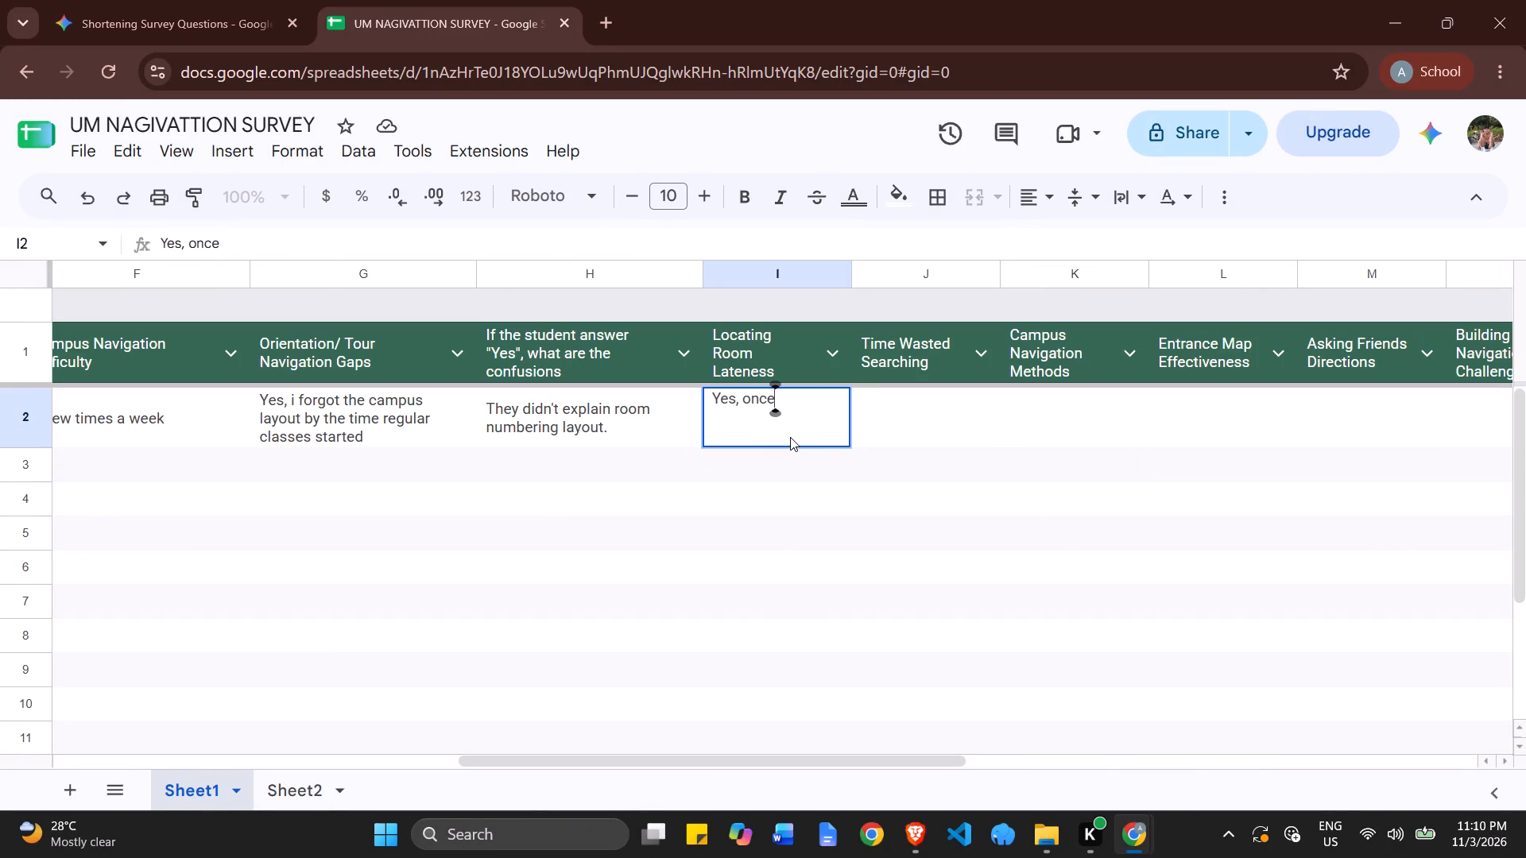
{"action": "left_click", "coordinate": [936, 417]}
Copy the first respondent's "5 – 10 minutes" answer to question 4 from the Responses spreadsheet into J2 of UM NAGIVATTION SURVEY.
{"action": "key", "text": "alt+Tab"}
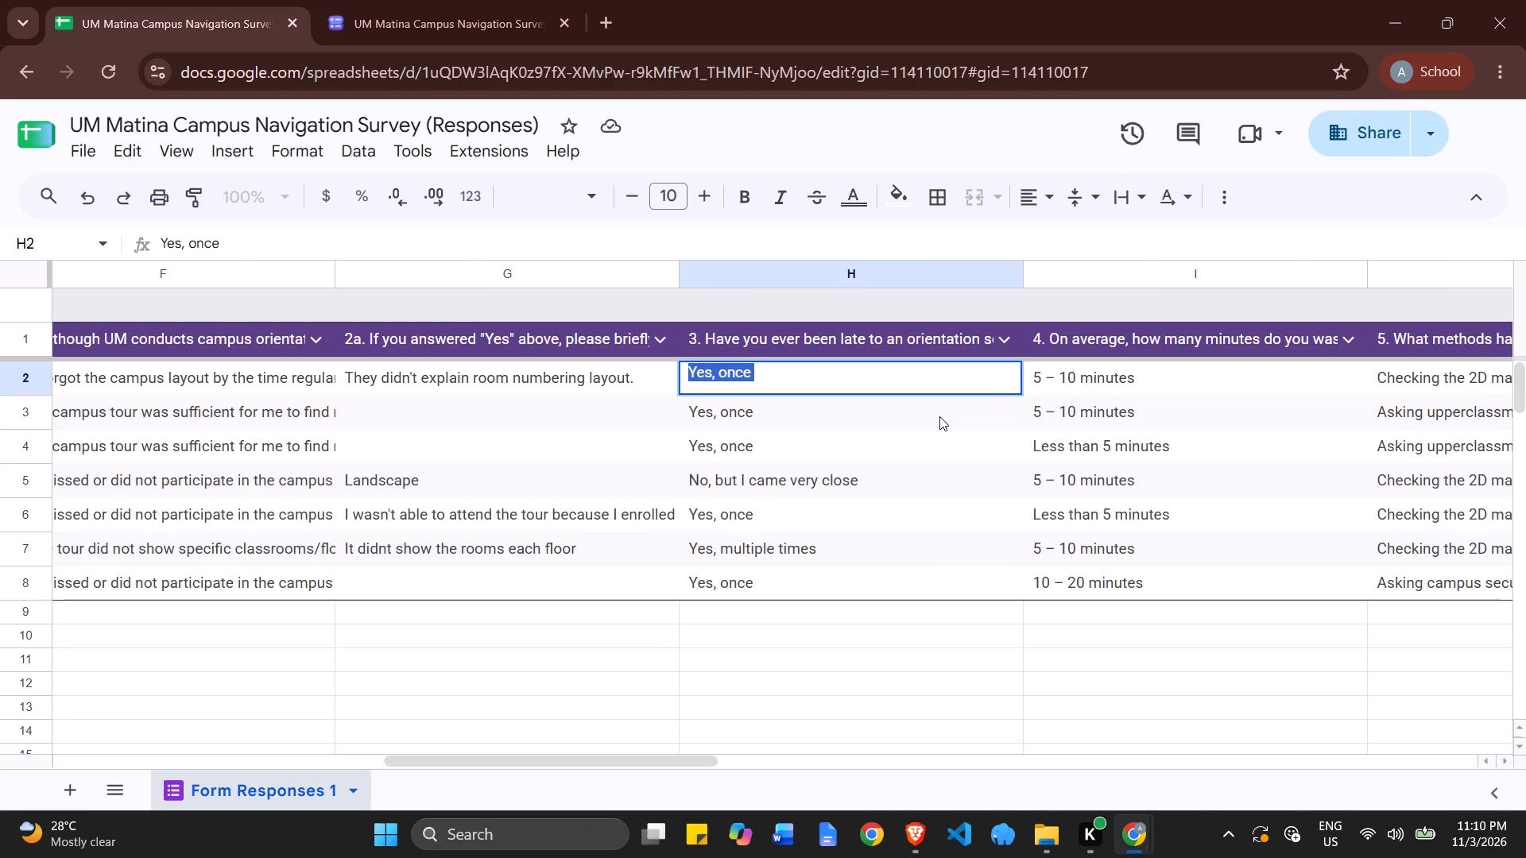
{"action": "double_click", "coordinate": [1145, 371]}
{"action": "key", "text": "ctrl+a"}
{"action": "key", "text": "ctrl+c"}
{"action": "key", "text": "alt+Tab"}
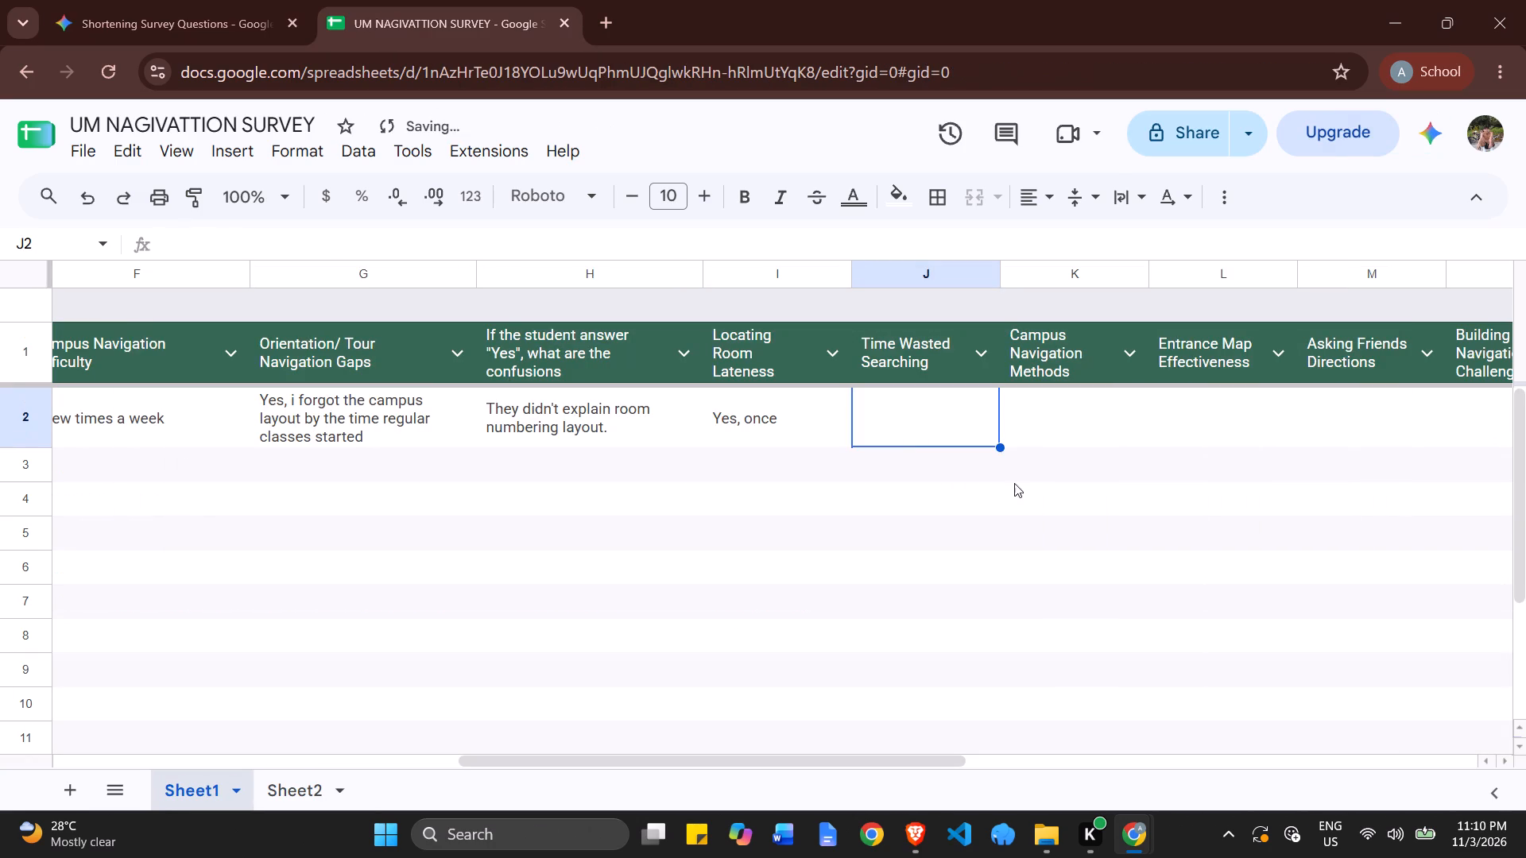
{"action": "double_click", "coordinate": [918, 421]}
{"action": "key", "text": "ctrl+v"}
{"action": "left_click_drag", "start_coordinate": [850, 757], "coordinate": [870, 758]}
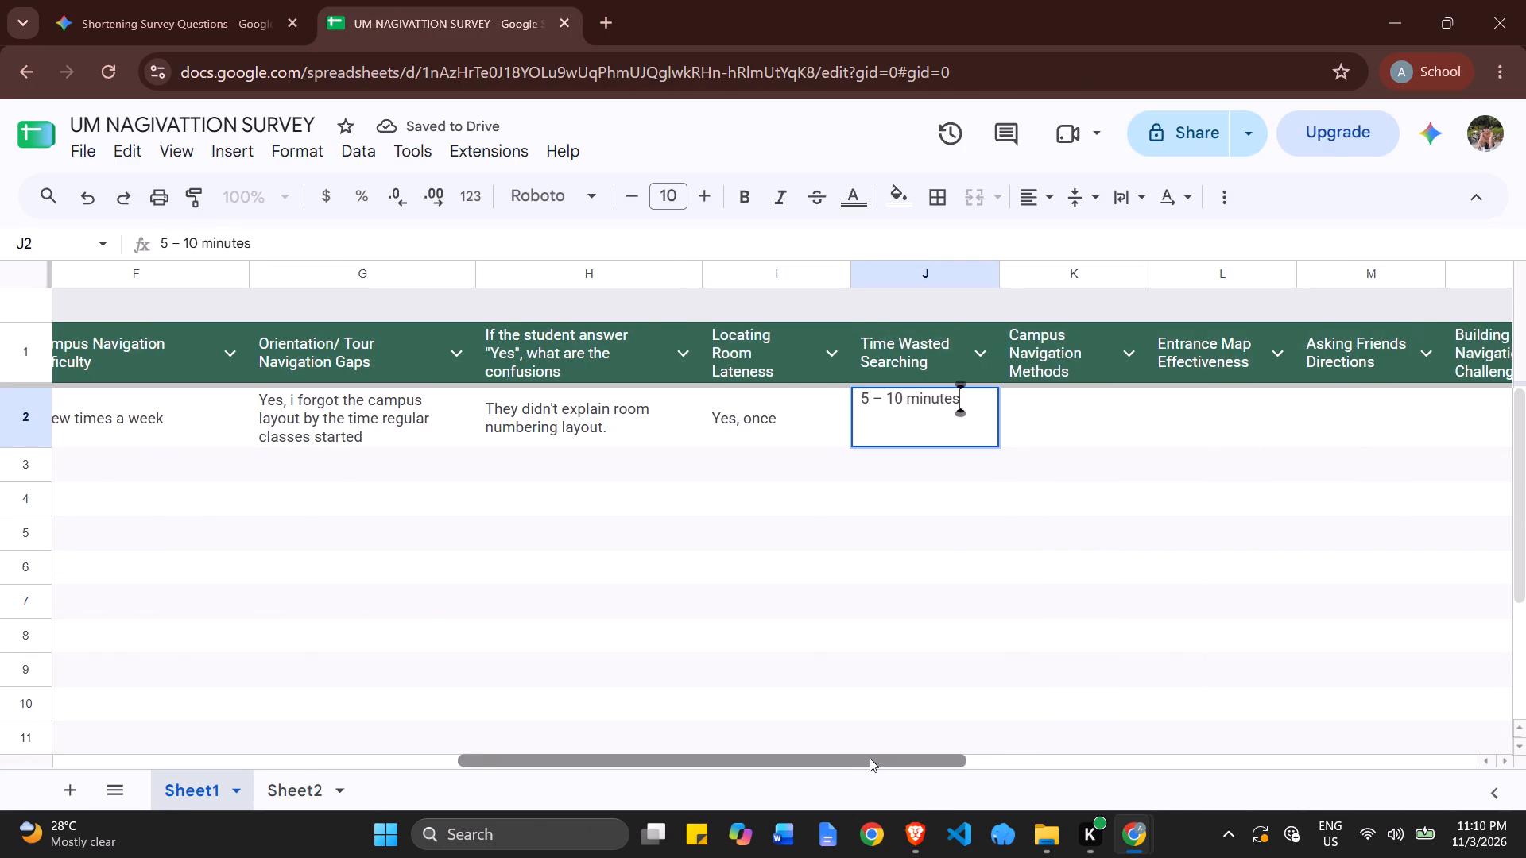
{"action": "left_click_drag", "start_coordinate": [870, 758], "coordinate": [895, 758]}
{"action": "left_click", "coordinate": [1069, 451]}
Copy "Asking upperclassmen or messaging friends for directions" from J3 of the Responses spreadsheet into K2 under Campus Navigation Methods.
{"action": "left_click", "coordinate": [920, 431]}
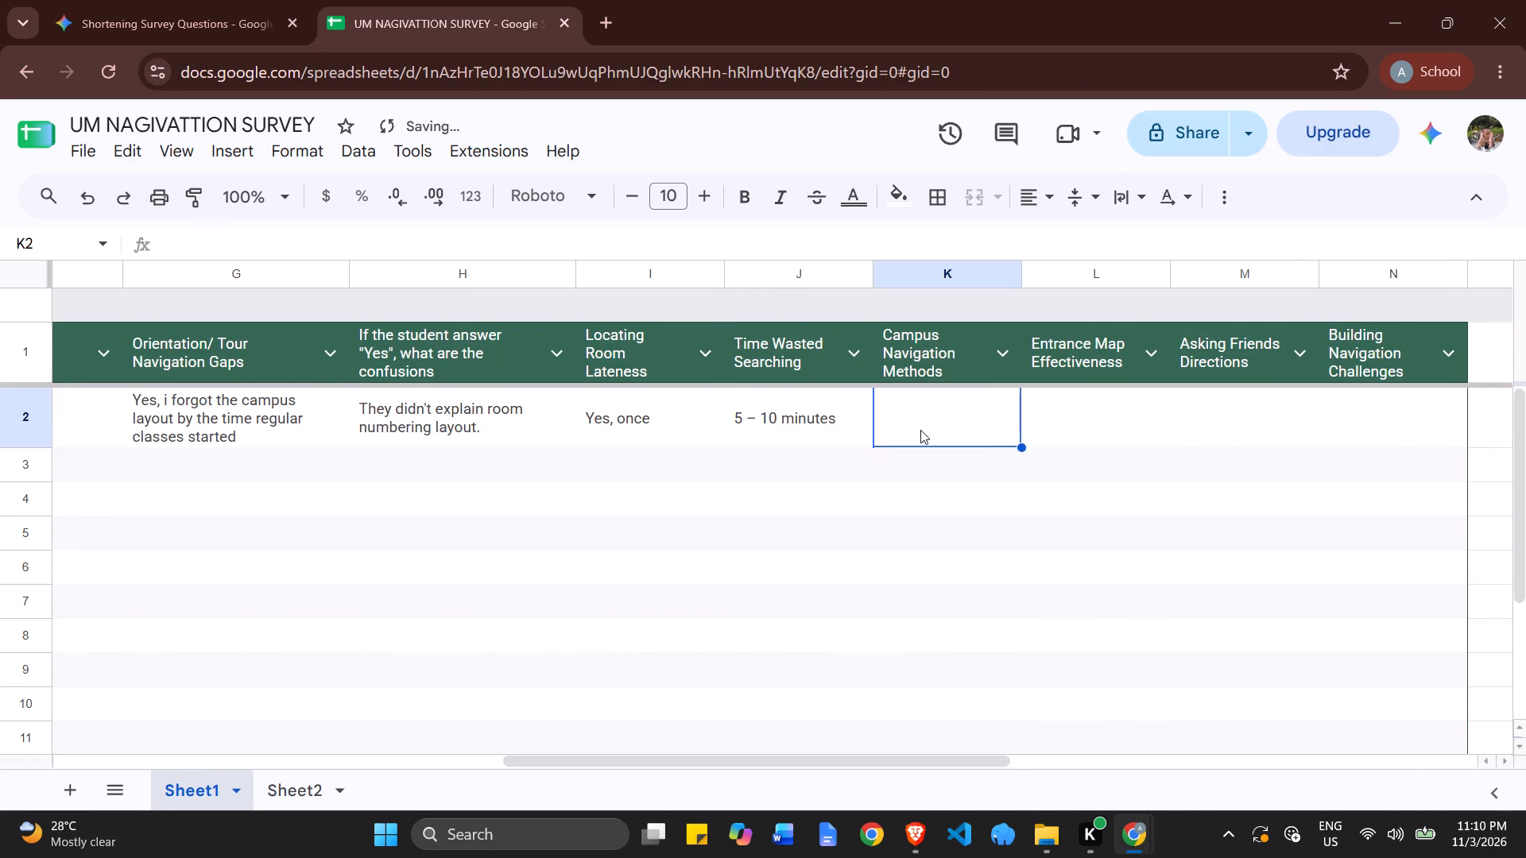
{"action": "key", "text": "alt+Tab"}
{"action": "left_click_drag", "start_coordinate": [703, 754], "coordinate": [704, 754]}
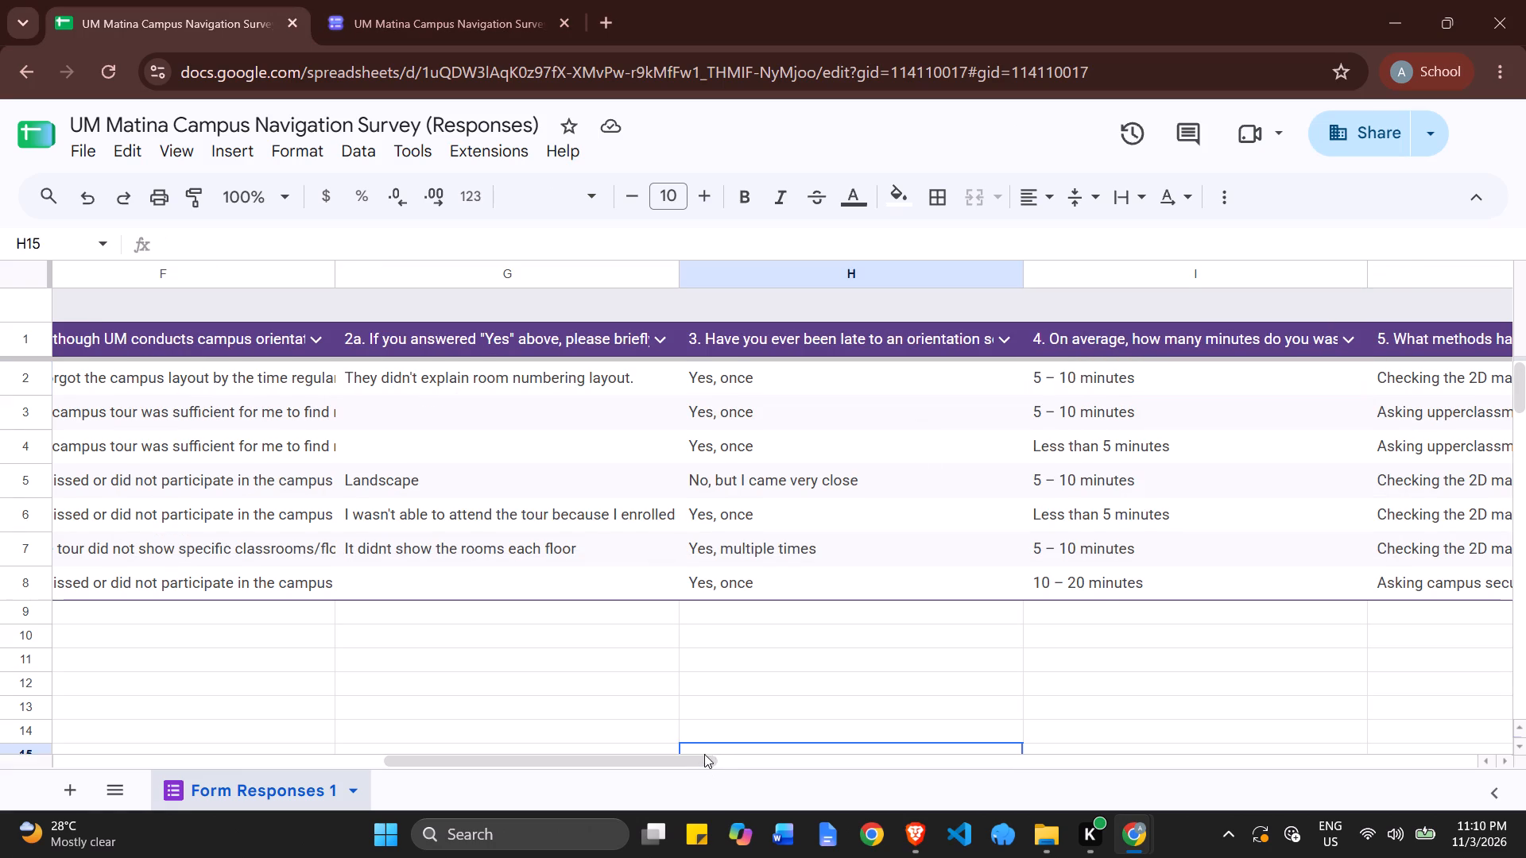
{"action": "left_click_drag", "start_coordinate": [704, 754], "coordinate": [773, 762]}
{"action": "left_click_drag", "start_coordinate": [695, 767], "coordinate": [753, 762]}
{"action": "left_click_drag", "start_coordinate": [706, 762], "coordinate": [815, 759]}
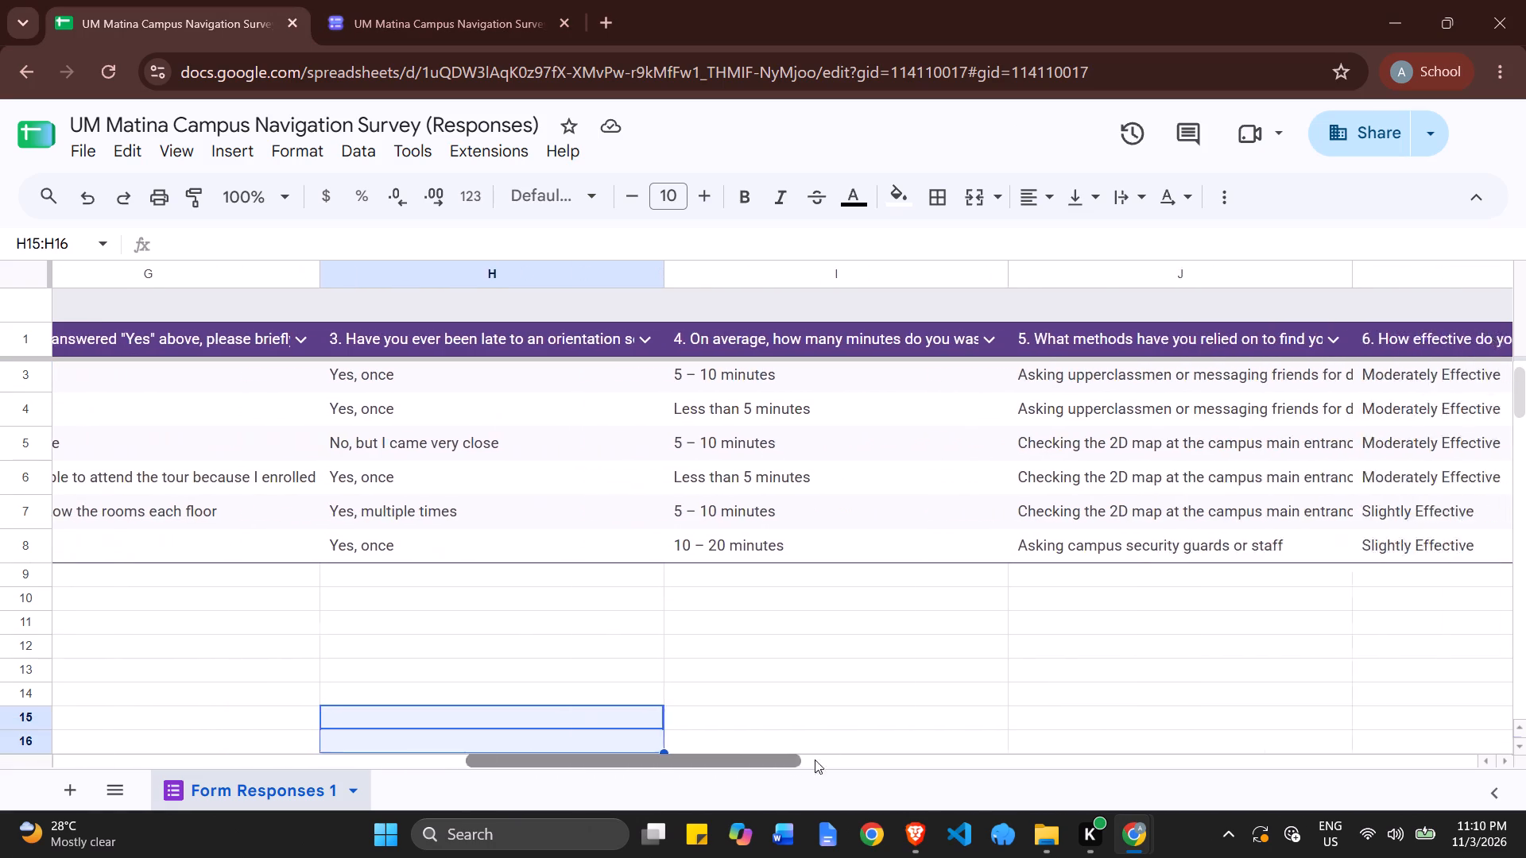
{"action": "left_click_drag", "start_coordinate": [815, 759], "coordinate": [883, 759]}
{"action": "double_click", "coordinate": [890, 365]}
{"action": "key", "text": "ctrl+a"}
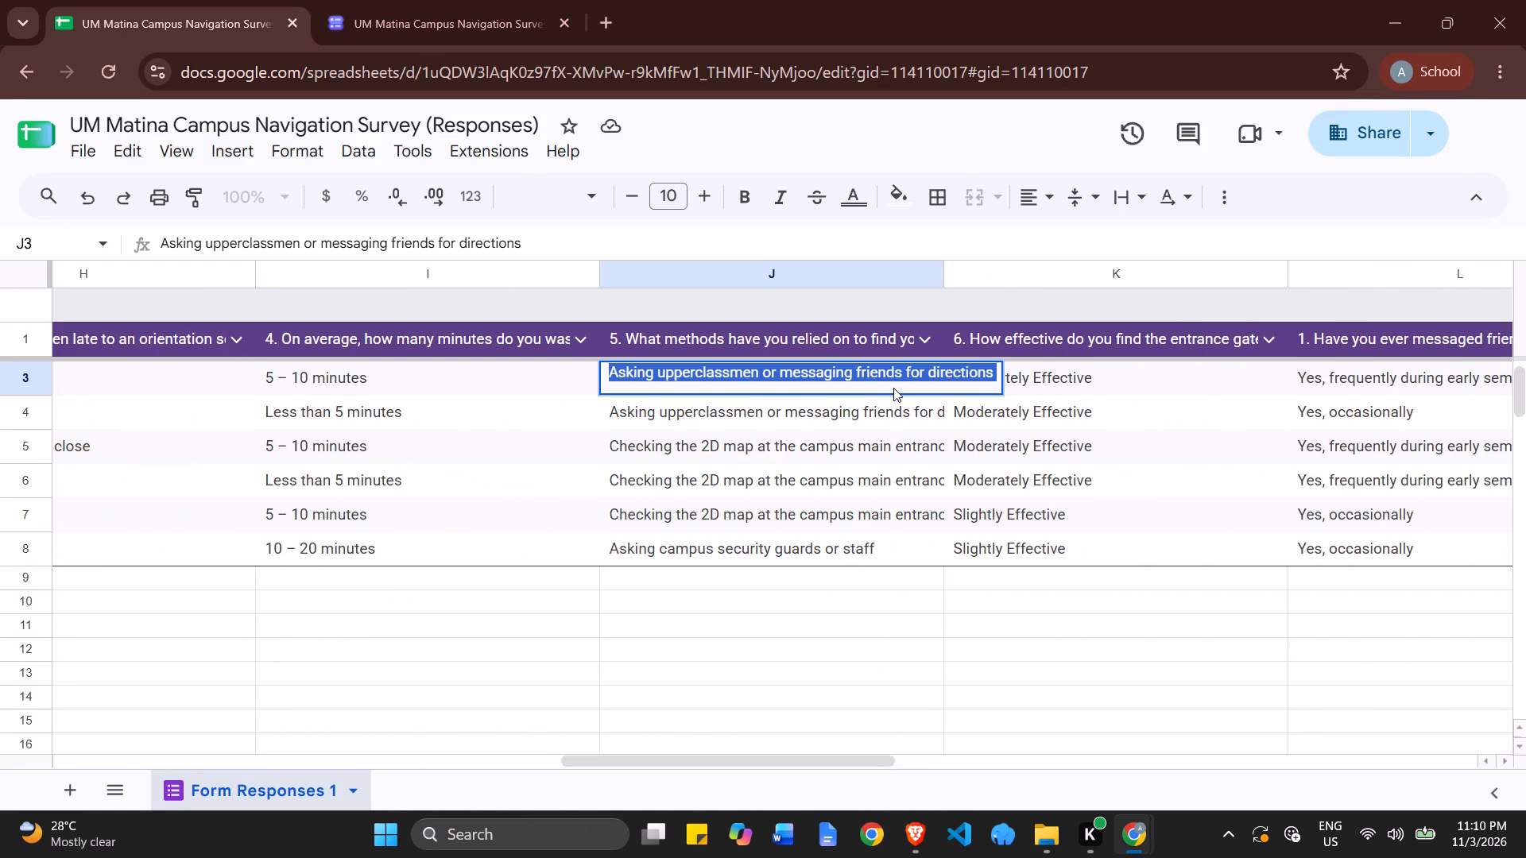
{"action": "key", "text": "ctrl+c"}
{"action": "key", "text": "alt+Tab"}
{"action": "double_click", "coordinate": [945, 423]}
{"action": "key", "text": "ctrl+v"}
{"action": "key", "text": "alt+Tab"}
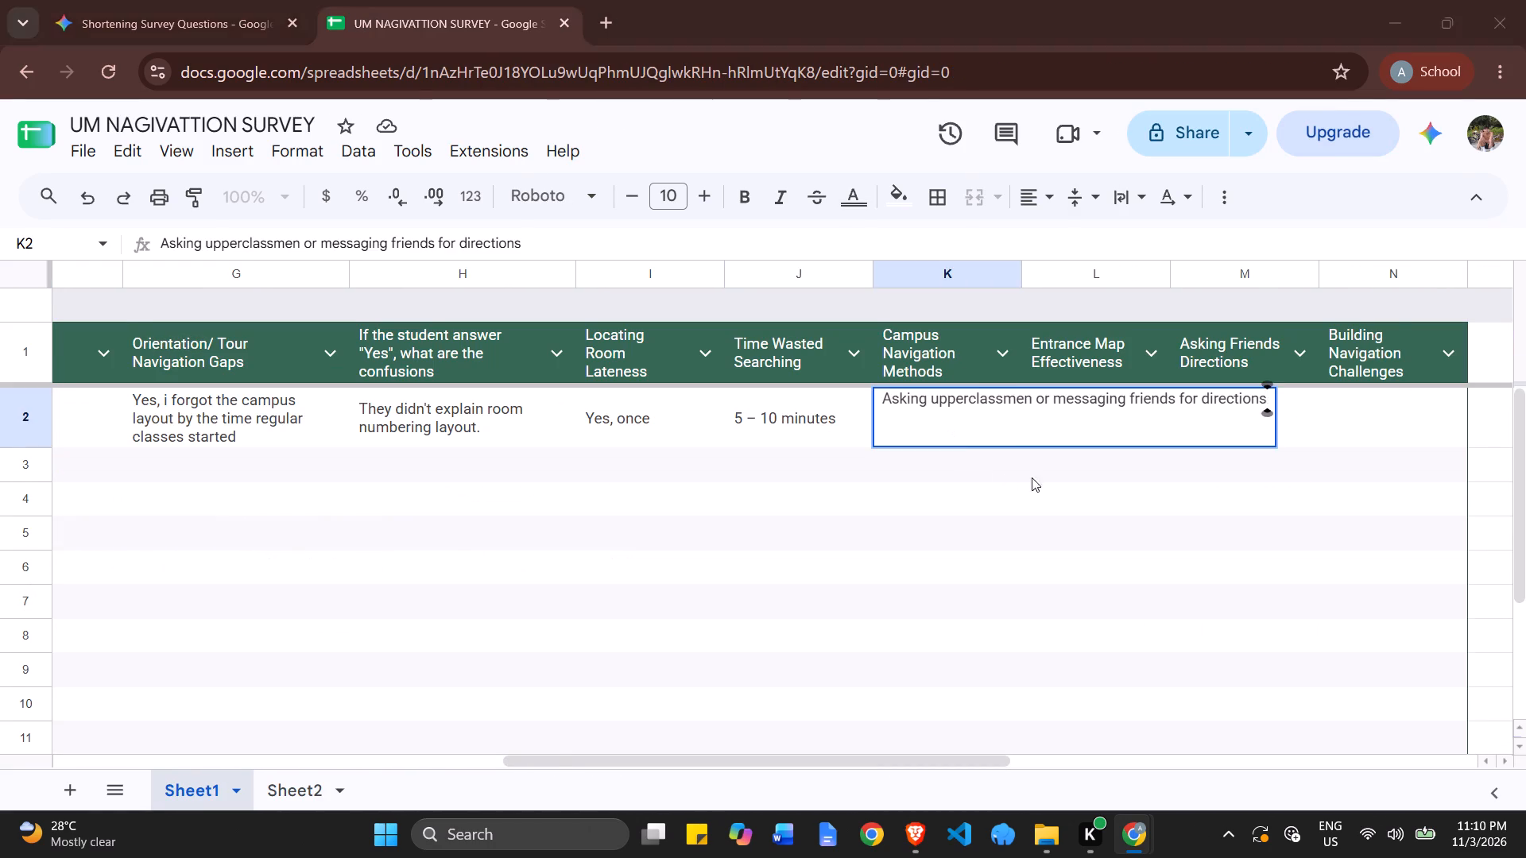
{"action": "key", "text": "alt+Tab"}
{"action": "left_click", "coordinate": [1009, 460]}
Copy "Moderately Effective" from K3 of the Responses spreadsheet into L2 under Entrance Map Effectiveness.
{"action": "left_click", "coordinate": [1065, 411]}
{"action": "key", "text": "alt+Tab"}
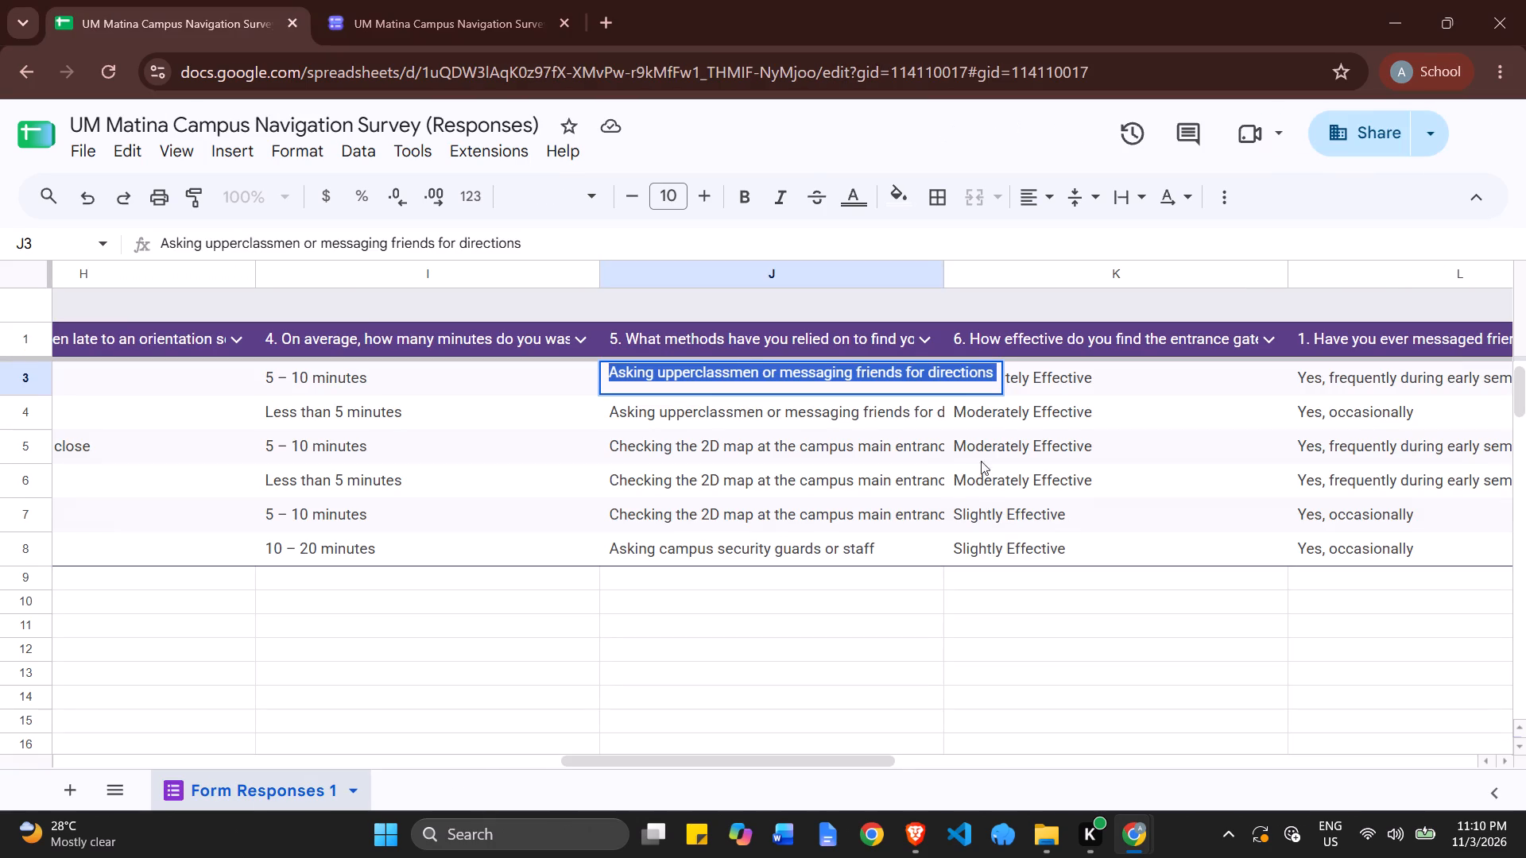
{"action": "left_click", "coordinate": [1058, 381]}
{"action": "double_click", "coordinate": [1059, 381]}
{"action": "key", "text": "ctrl+a"}
{"action": "key", "text": "ctrl+c"}
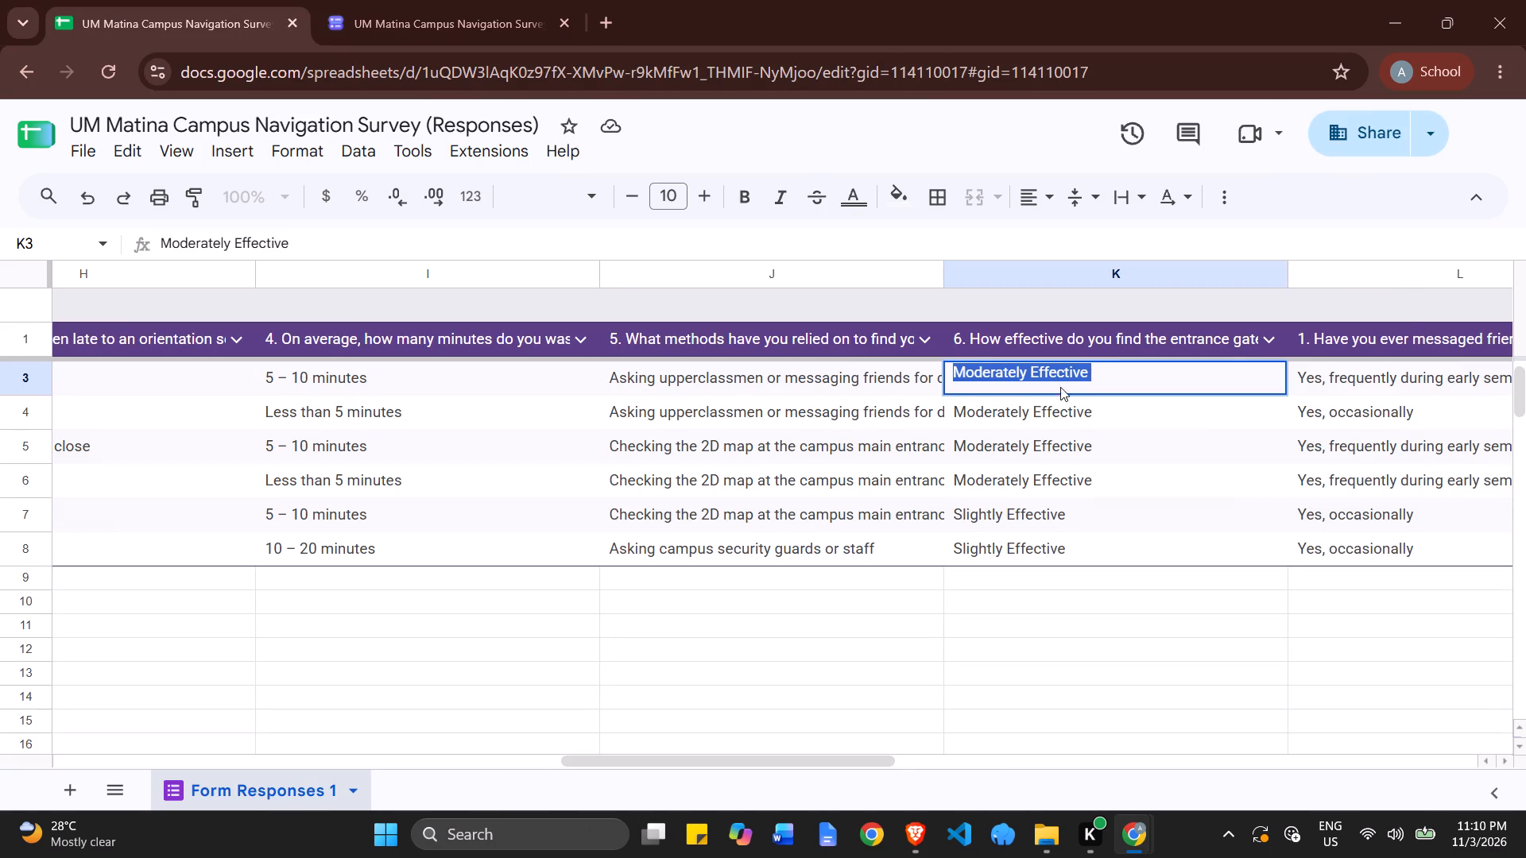
{"action": "key", "text": "alt+Tab"}
{"action": "double_click", "coordinate": [1086, 413]}
{"action": "key", "text": "ctrl+v"}
Copy "Yes, frequently during early semesters" from L3 of the Responses spreadsheet into M2 under Asking Friends Directions.
{"action": "key", "text": "alt+Tab"}
{"action": "double_click", "coordinate": [1379, 380]}
{"action": "key", "text": "ctrl+a"}
{"action": "key", "text": "ctrl+c"}
{"action": "key", "text": "alt+Tab"}
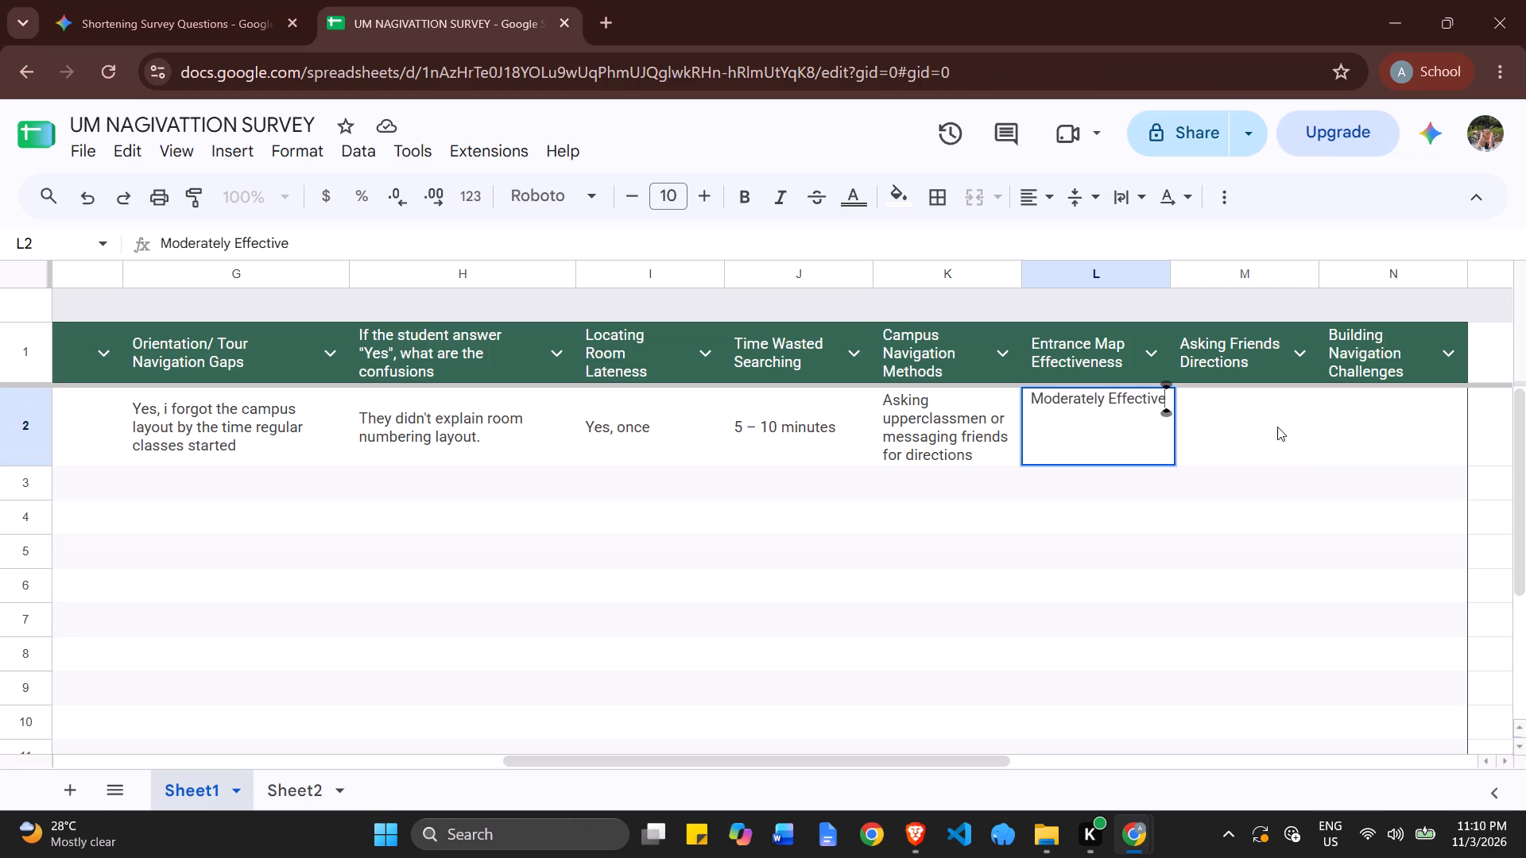
{"action": "double_click", "coordinate": [1230, 418]}
{"action": "key", "text": "ctrl+v"}
{"action": "left_click", "coordinate": [1250, 497]}
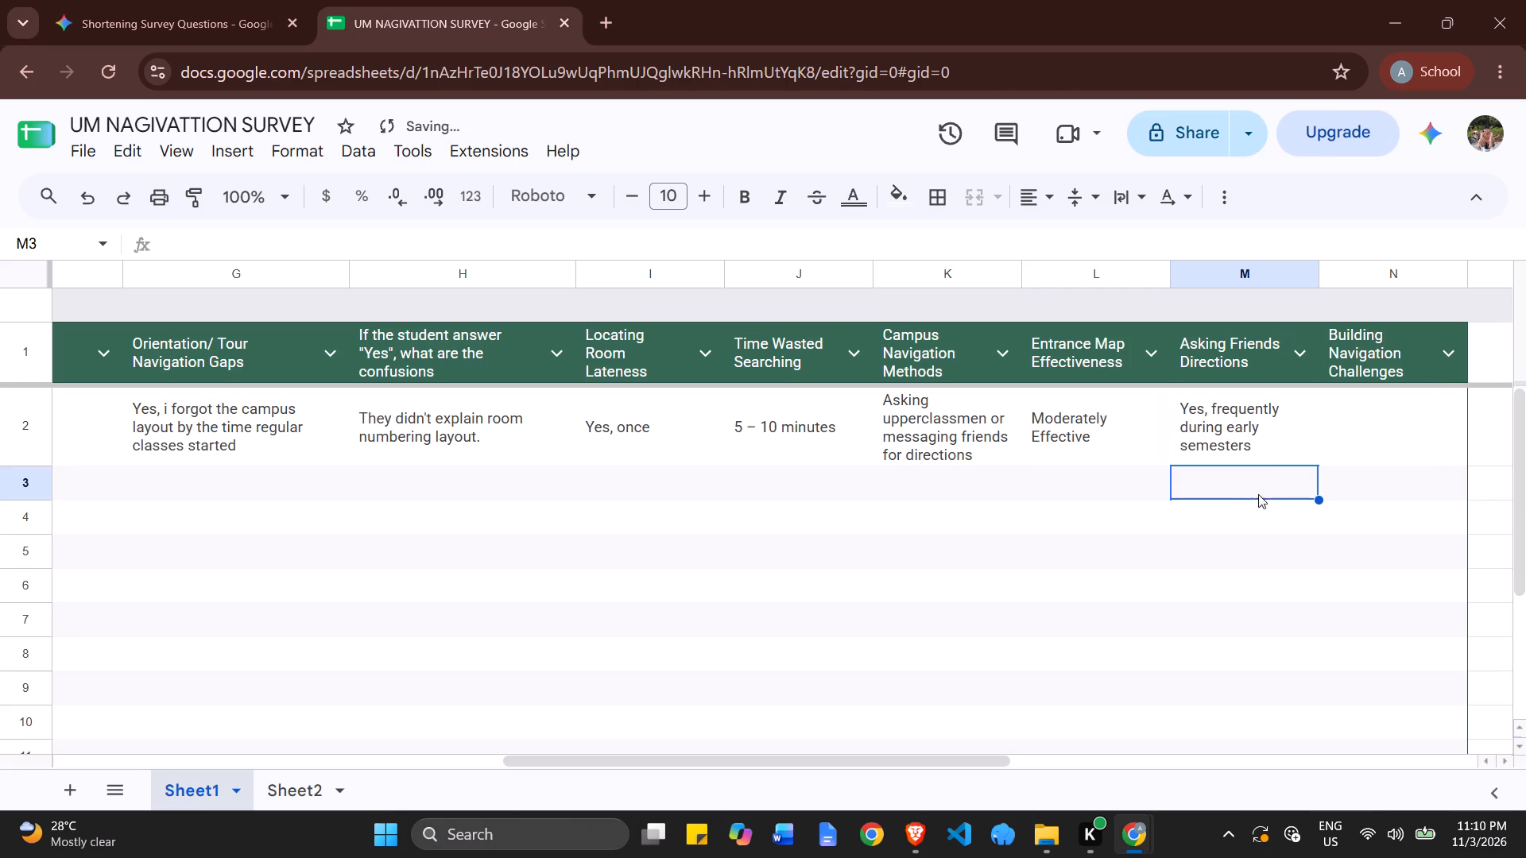
Copy "Building codes on the class schedule do not clearly match building names" from M3 of the Responses spreadsheet into N2 under Building Navigation Challenges.
{"action": "left_click", "coordinate": [1375, 434]}
{"action": "key", "text": "alt+Tab"}
{"action": "left_click_drag", "start_coordinate": [880, 762], "coordinate": [1038, 748]}
{"action": "double_click", "coordinate": [1054, 372]}
{"action": "key", "text": "ctrl+a"}
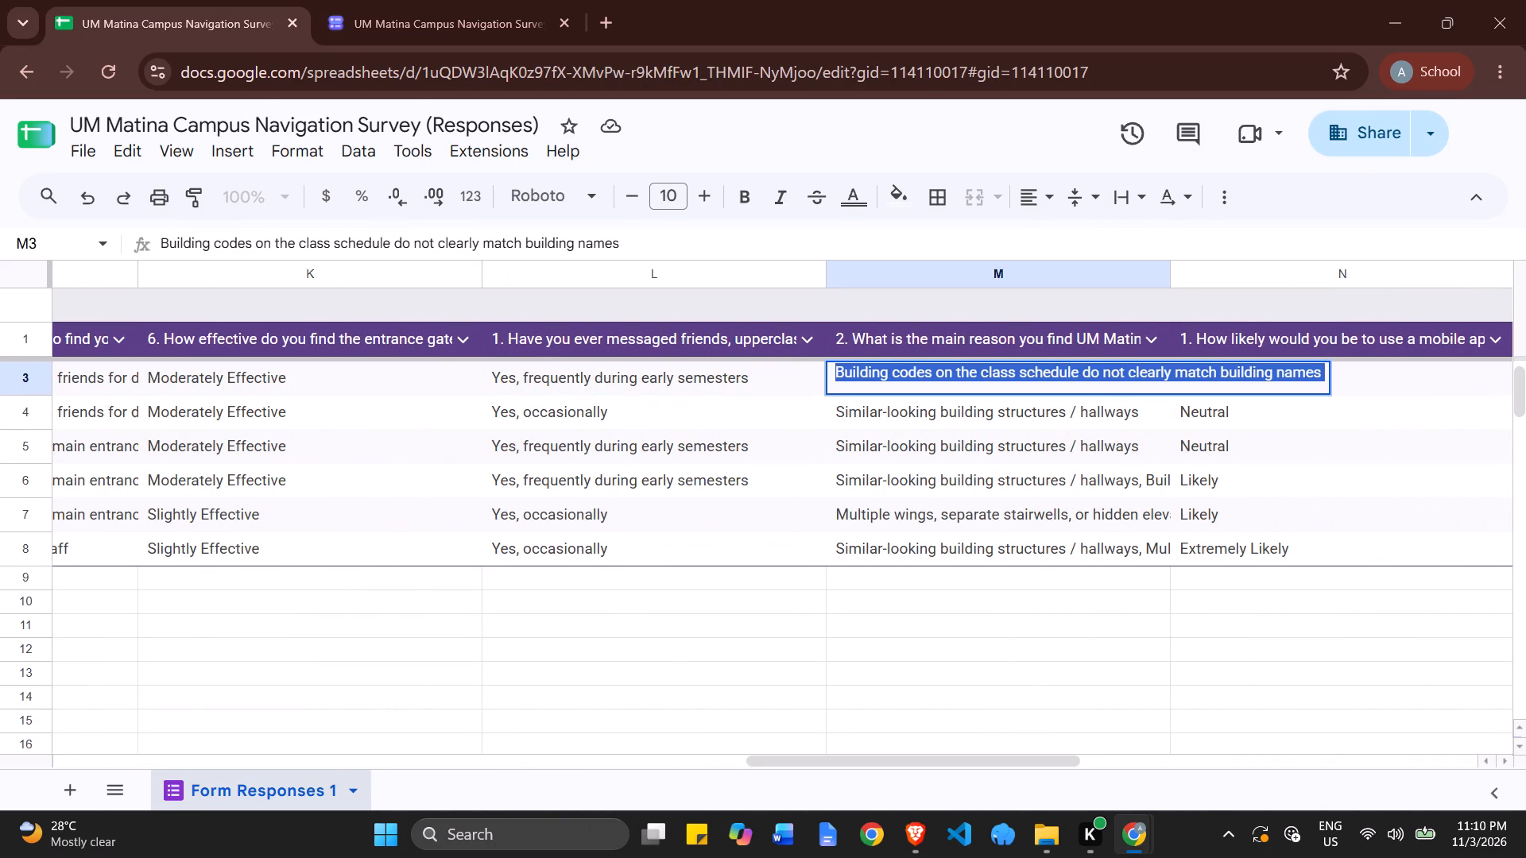
{"action": "key", "text": "ctrl+c"}
{"action": "key", "text": "alt+Tab"}
{"action": "double_click", "coordinate": [1361, 393]}
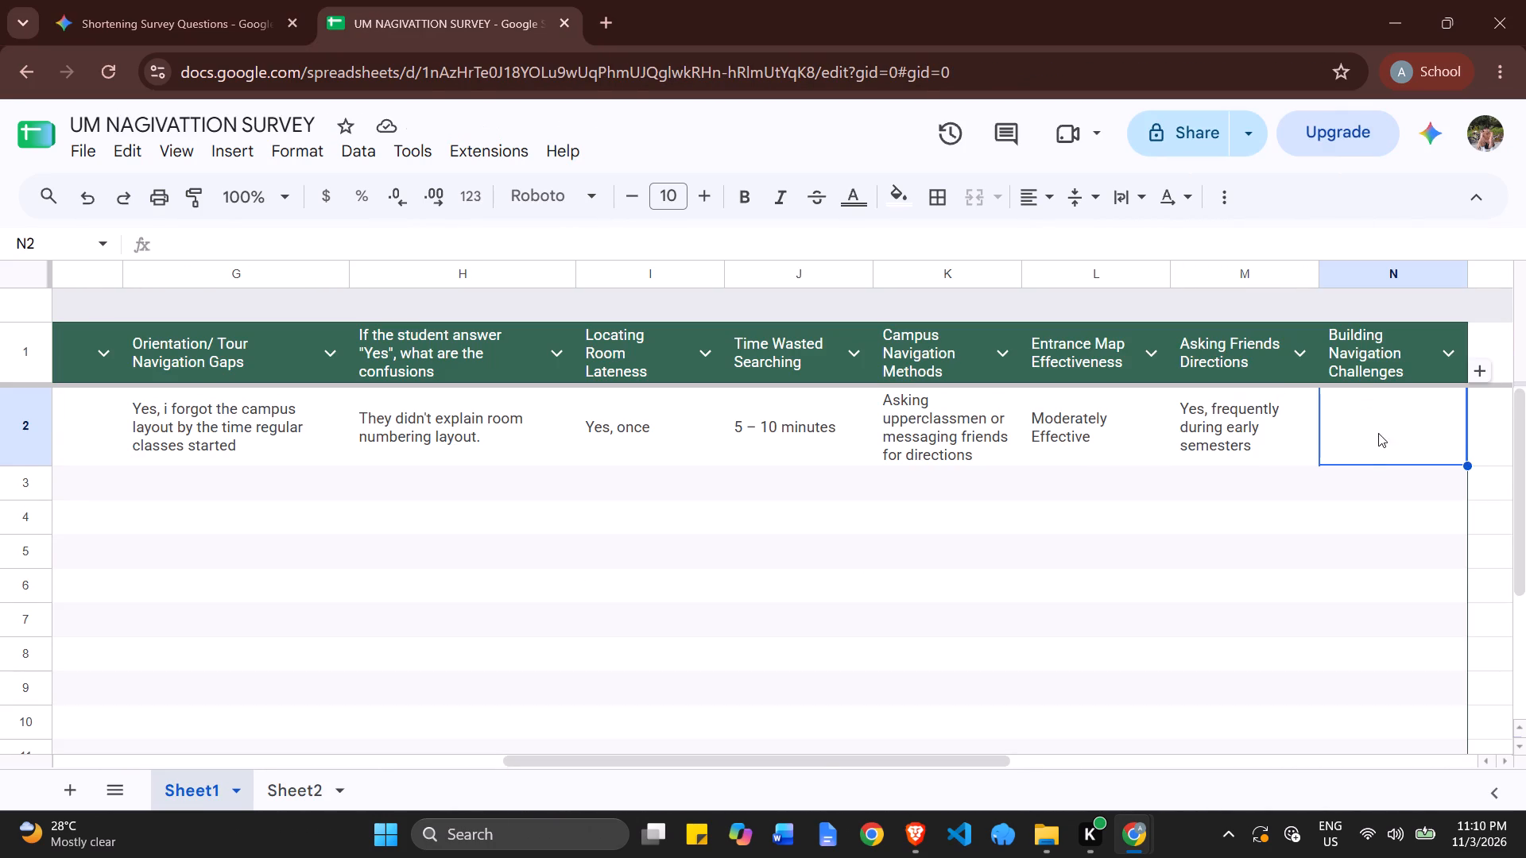
{"action": "key", "text": "ctrl+v"}
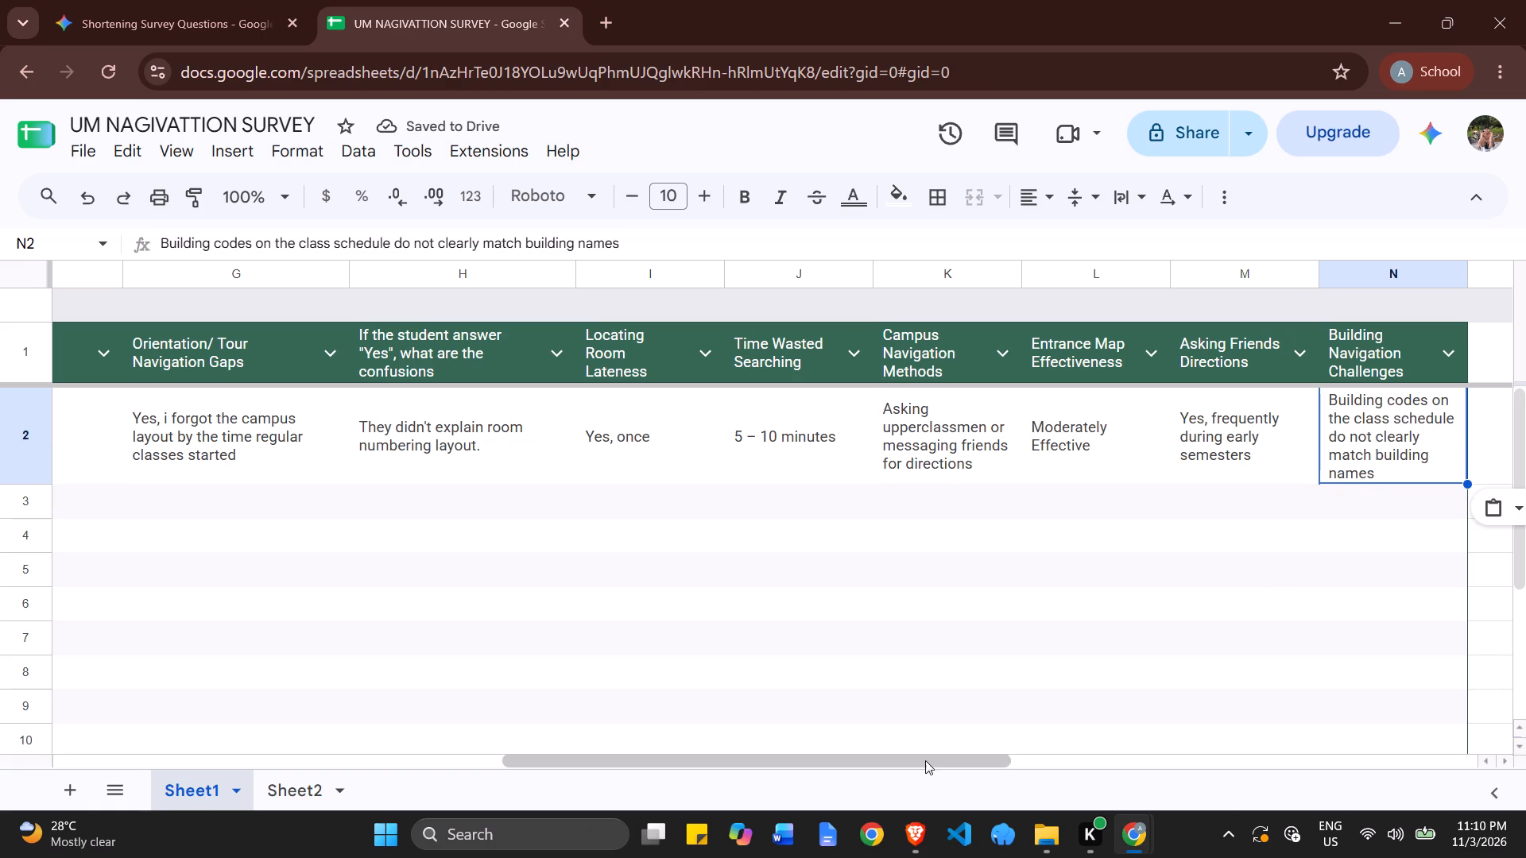
Enter the date 10/10/2026 in the Timestamp cell A3 of the UM NAGIVATTION SURVEY table.
{"action": "left_click_drag", "start_coordinate": [924, 761], "coordinate": [811, 759]}
{"action": "scroll", "coordinate": [813, 578], "scroll_direction": "down", "scroll_amount": 1, "text": "ctrl"}
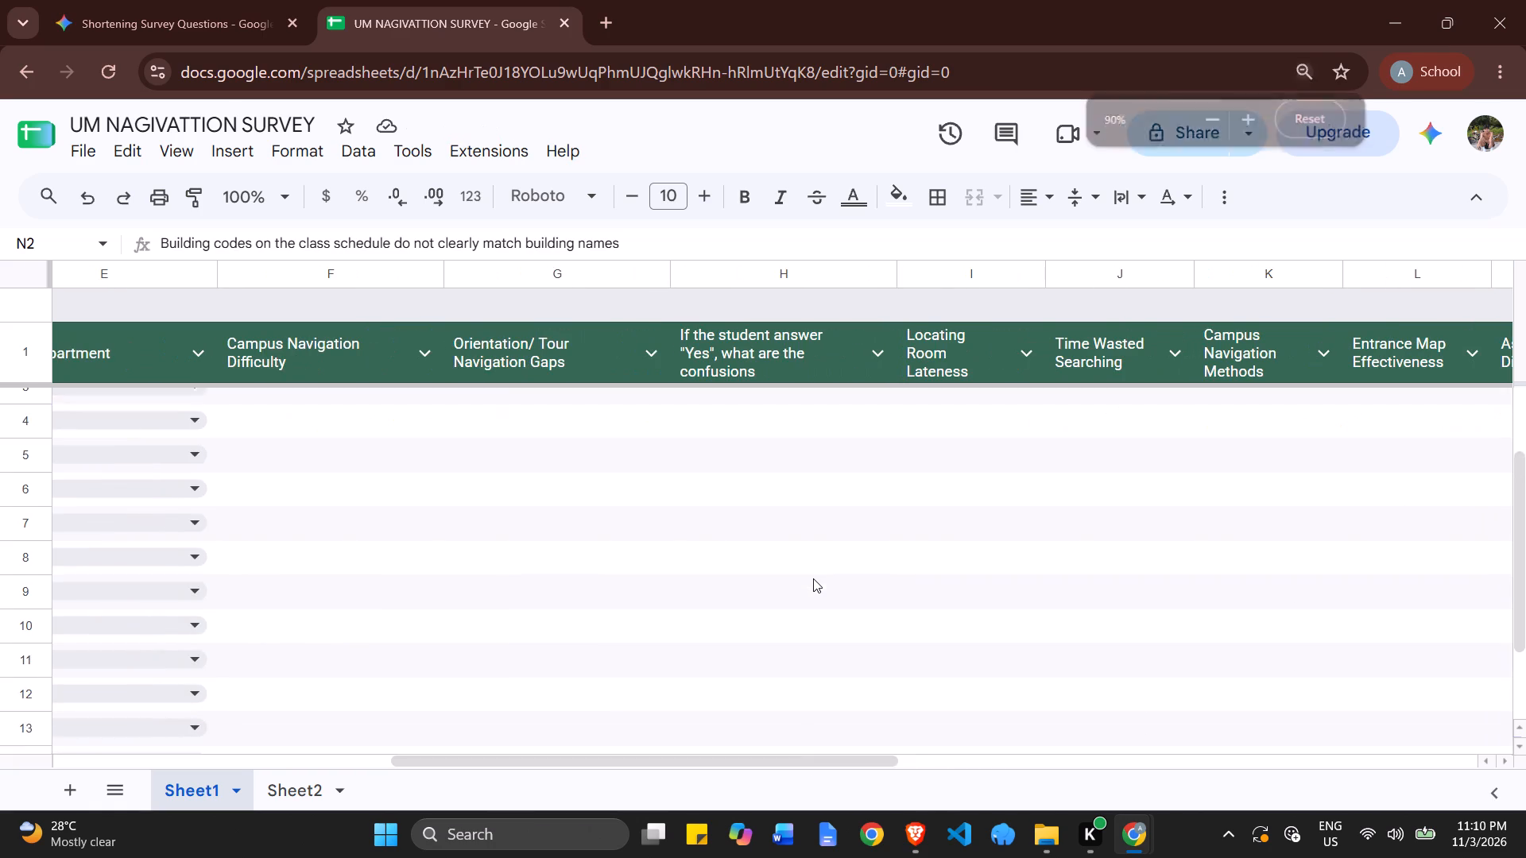
{"action": "scroll", "coordinate": [813, 578], "scroll_direction": "down", "scroll_amount": 1, "text": "ctrl"}
{"action": "scroll", "coordinate": [813, 578], "scroll_direction": "up", "scroll_amount": 1, "text": "ctrl"}
{"action": "left_click", "coordinate": [1299, 125]}
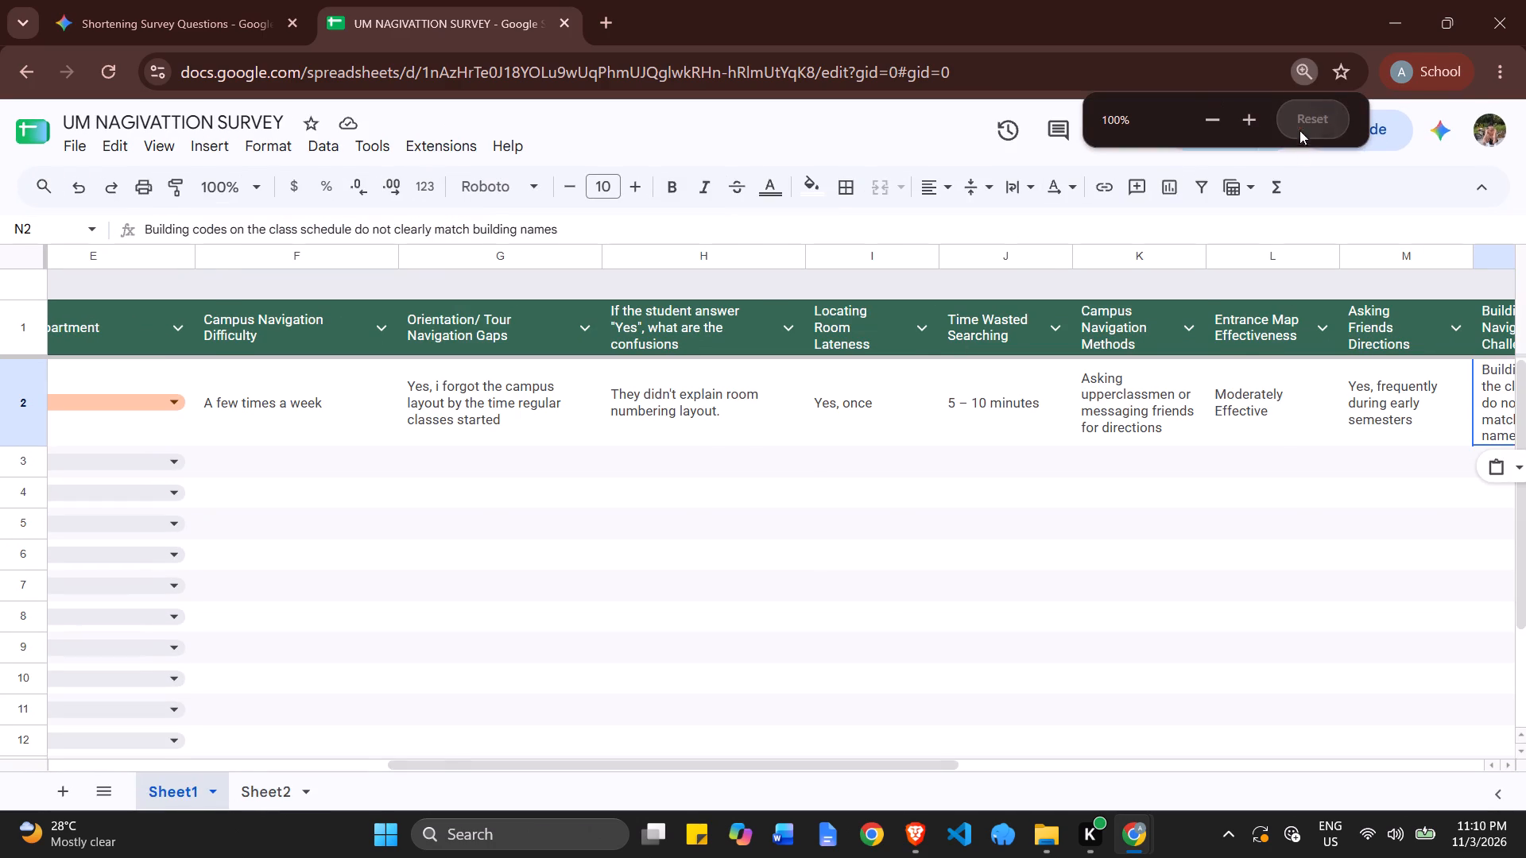
{"action": "left_click_drag", "start_coordinate": [784, 763], "coordinate": [696, 772]}
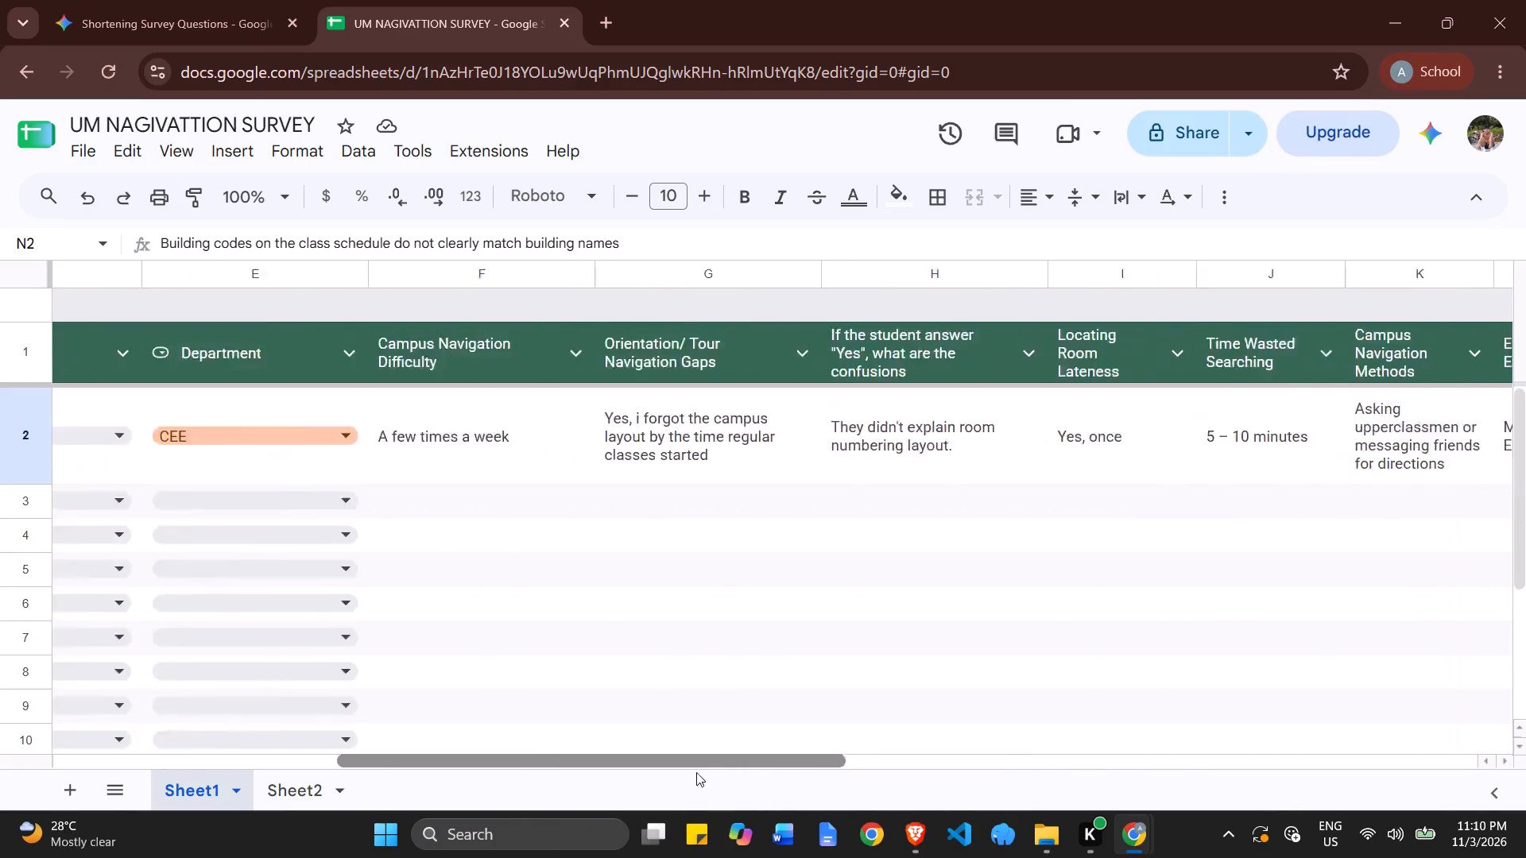
{"action": "left_click_drag", "start_coordinate": [696, 772], "coordinate": [374, 775]}
{"action": "key", "text": "alt+Tab"}
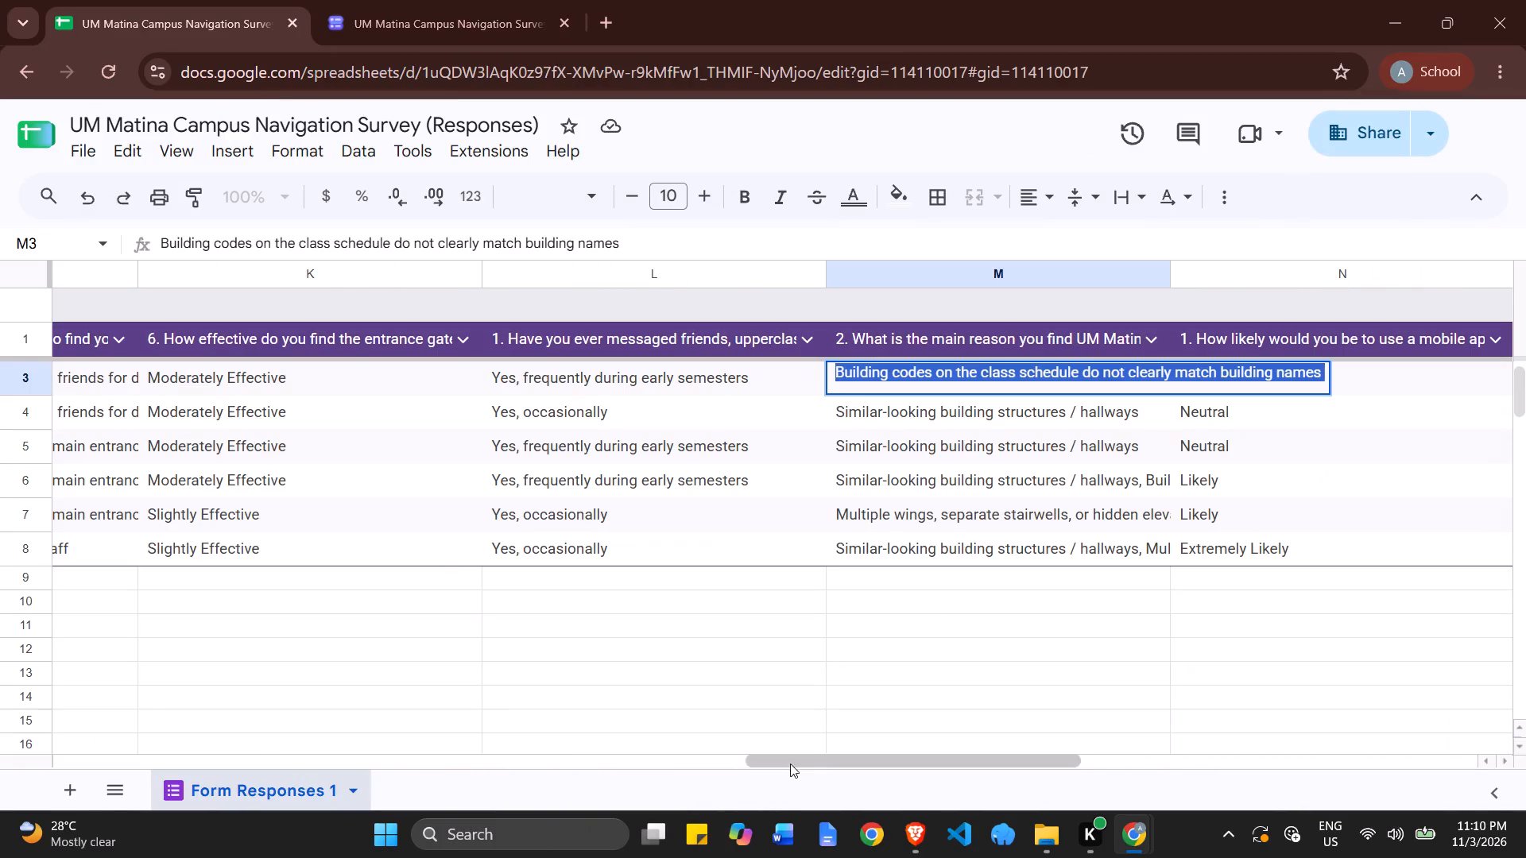
{"action": "left_click_drag", "start_coordinate": [790, 763], "coordinate": [60, 757]}
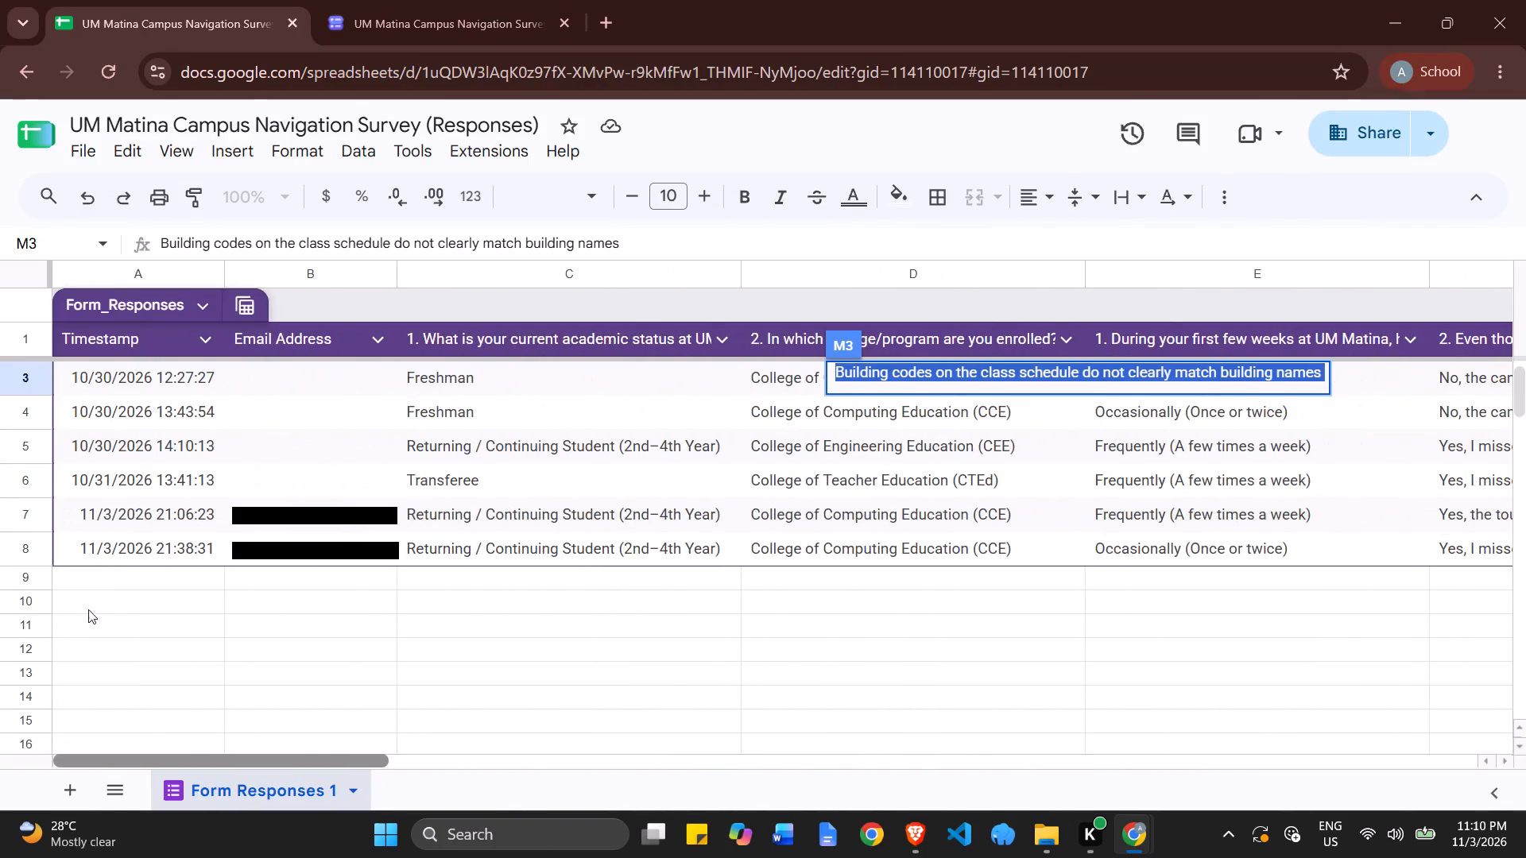
{"action": "left_click", "coordinate": [112, 599]}
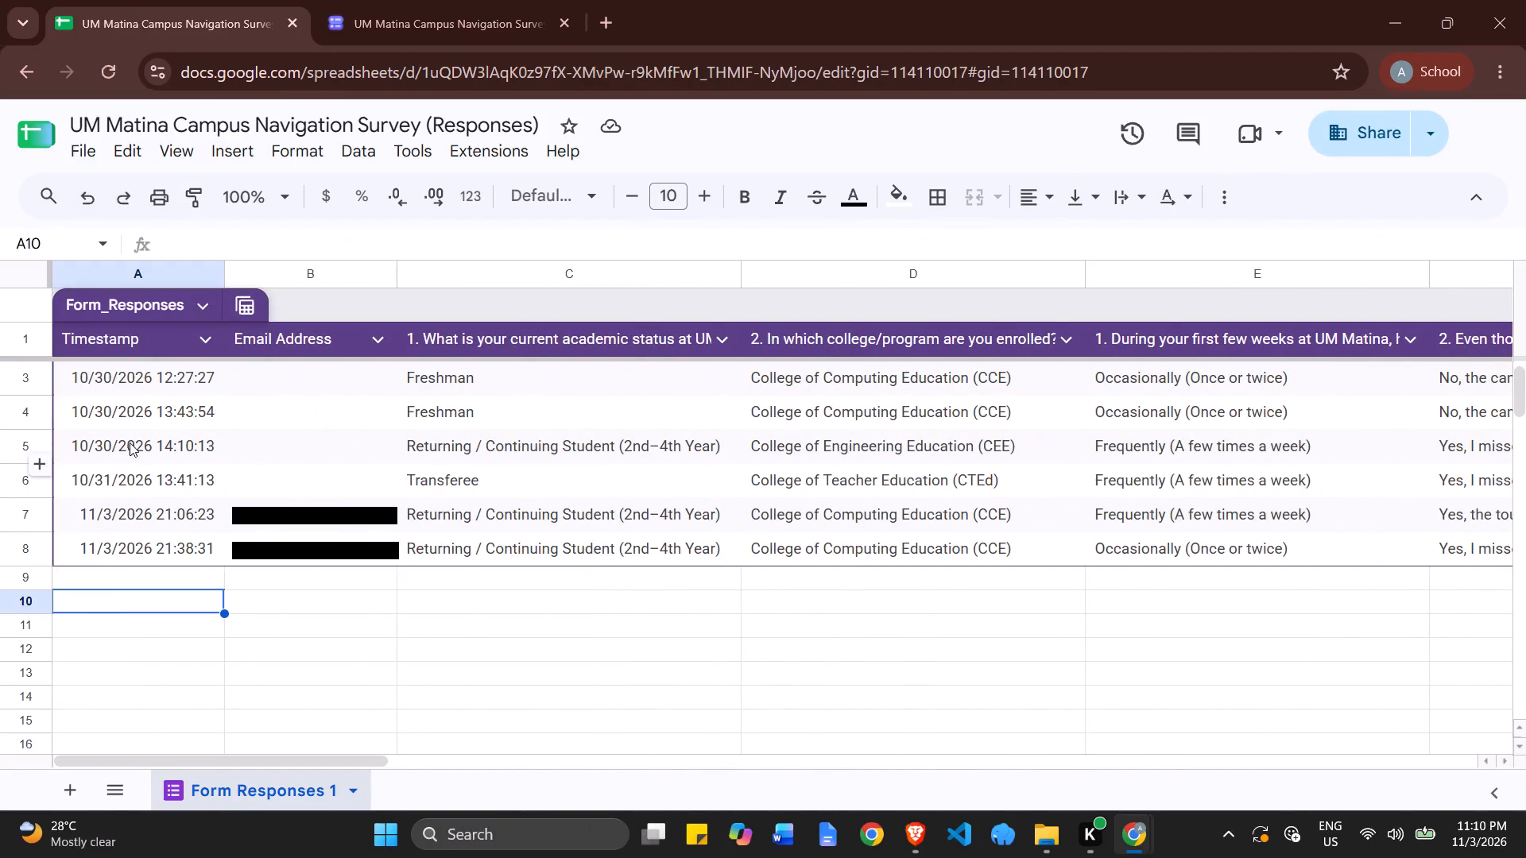
{"action": "key", "text": "alt+Tab"}
{"action": "left_click", "coordinate": [204, 500]}
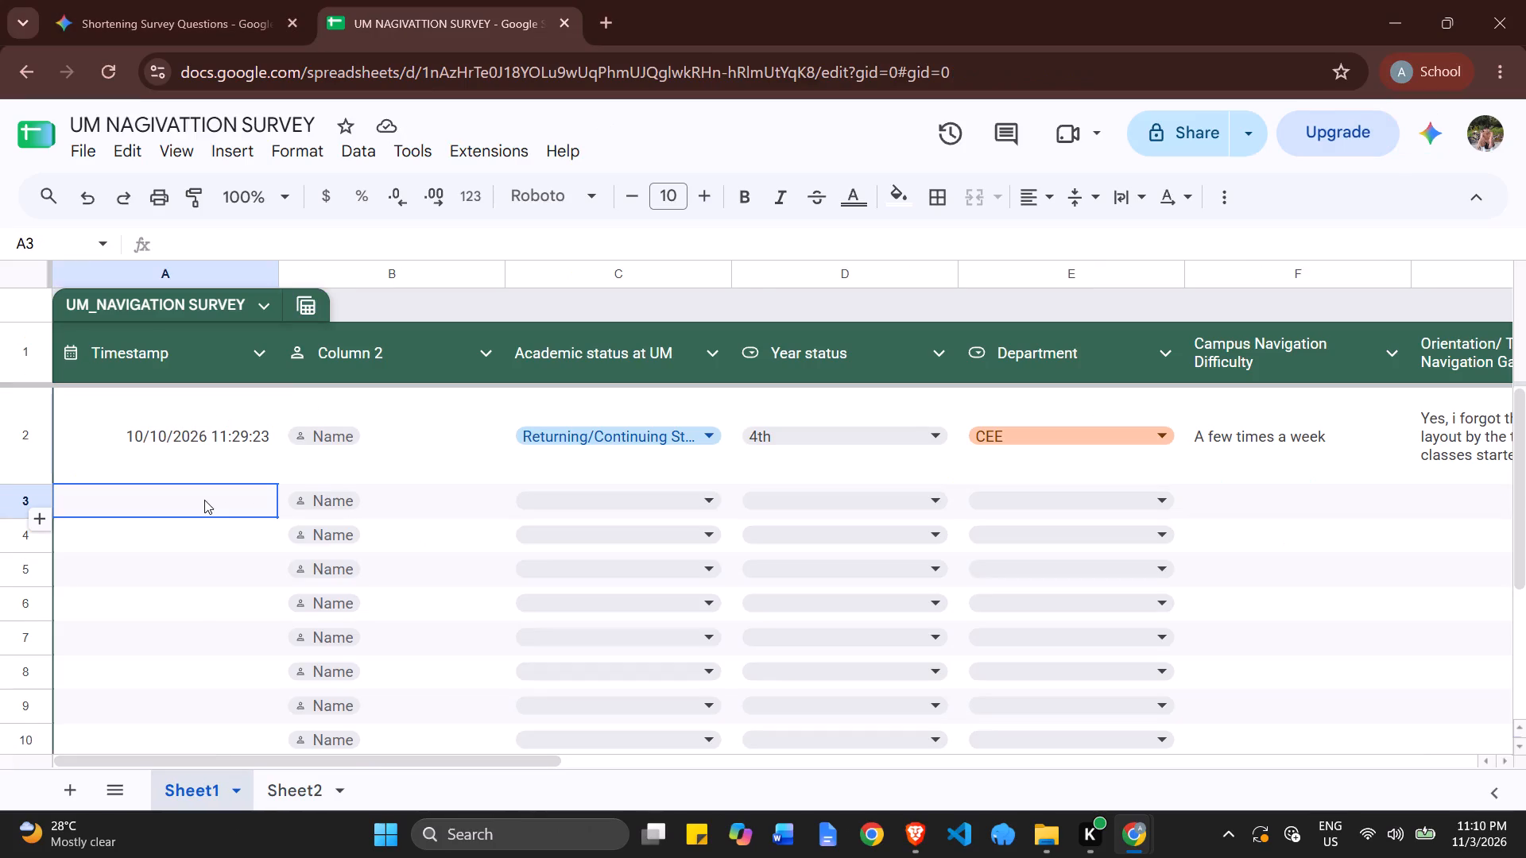
{"action": "double_click", "coordinate": [204, 500]}
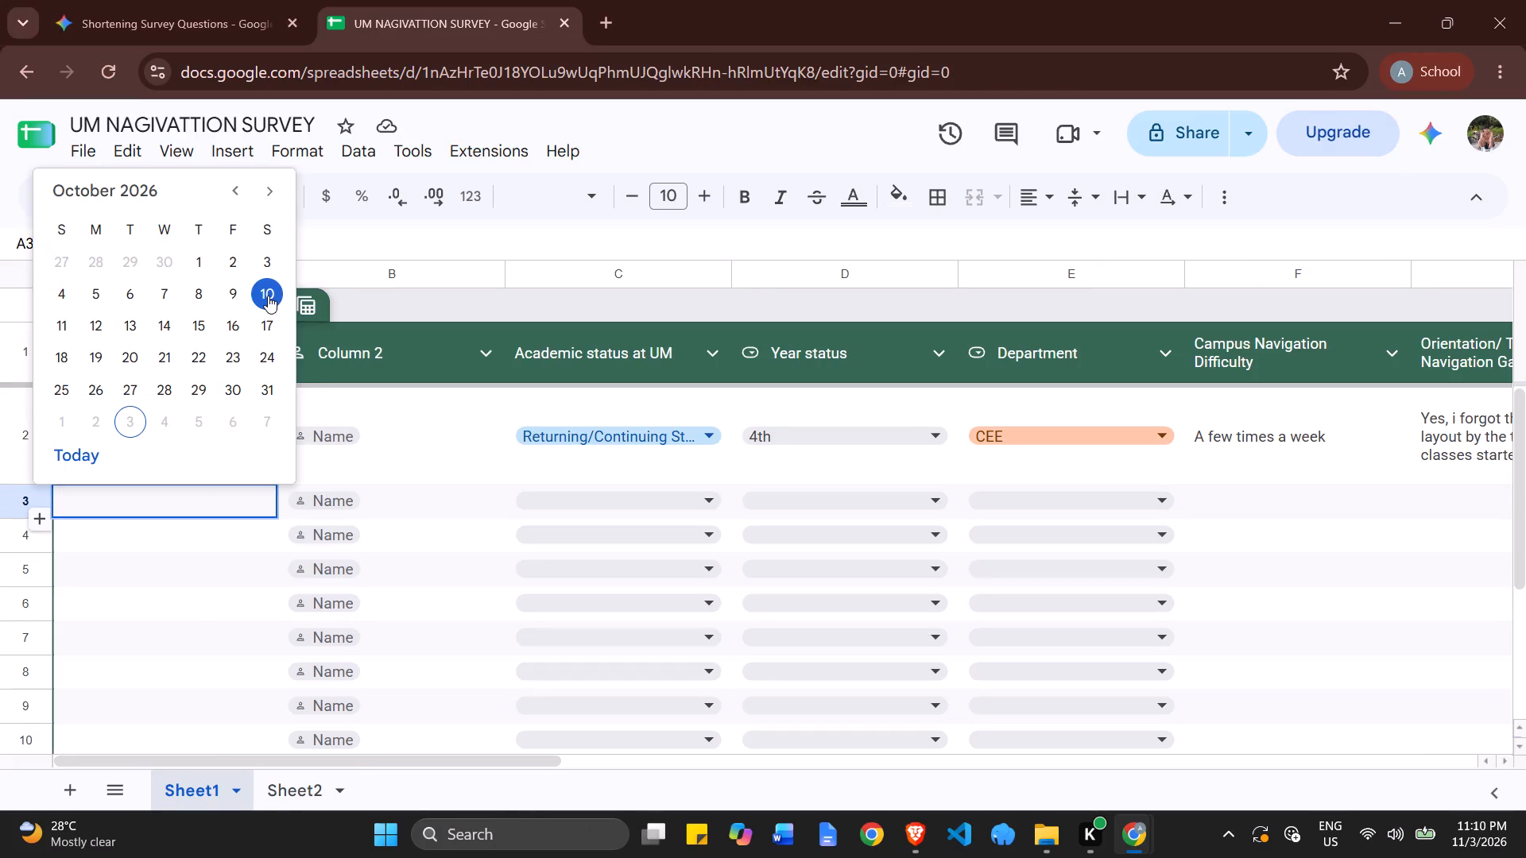
{"action": "left_click", "coordinate": [268, 296]}
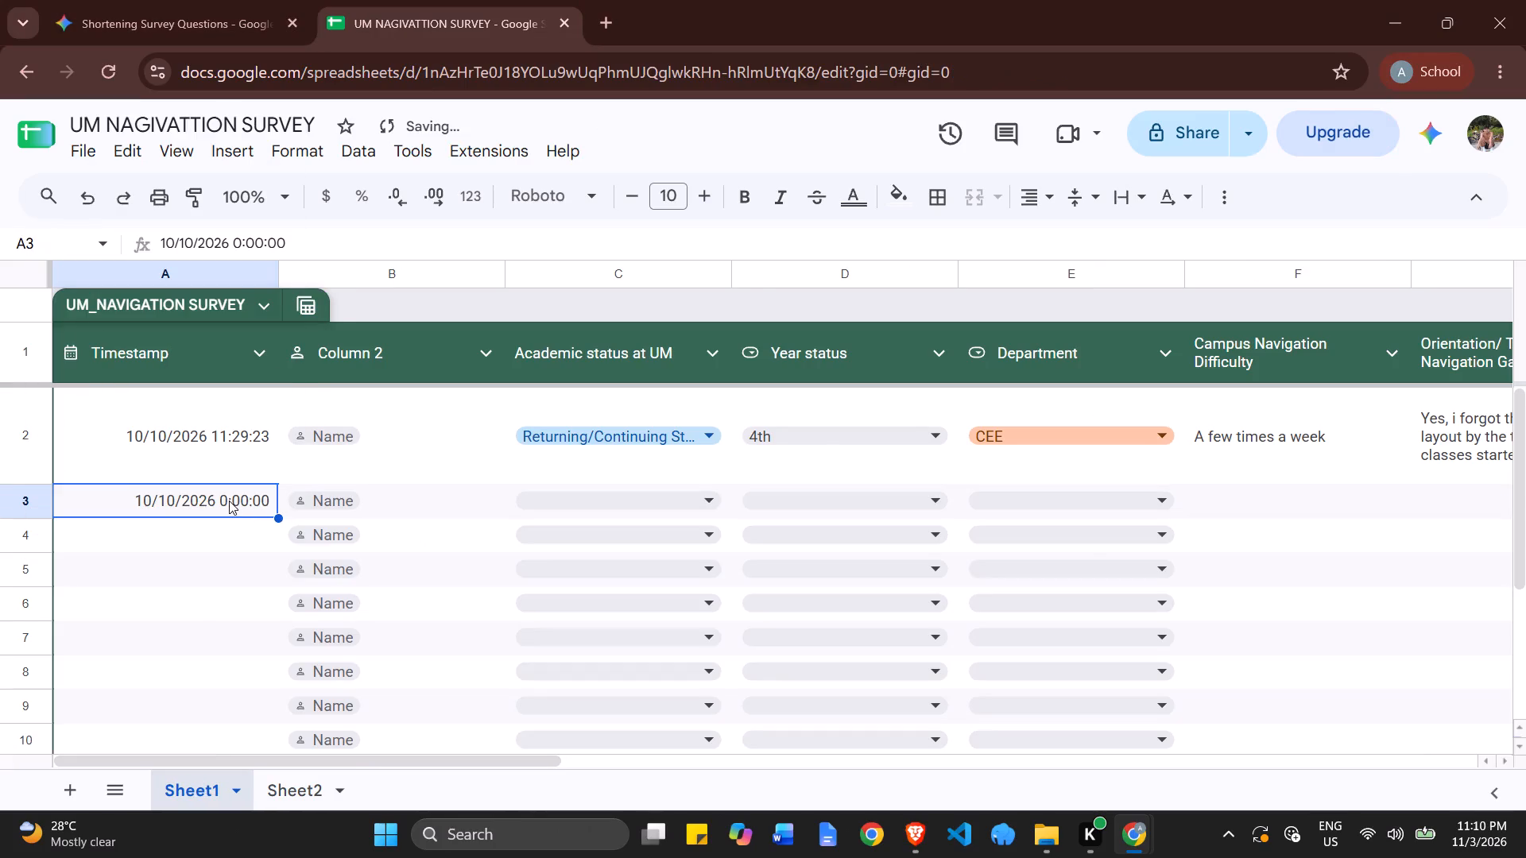
Set the time part of the A3 timestamp to 14:33:34.
{"action": "key", "text": "alt+Tab"}
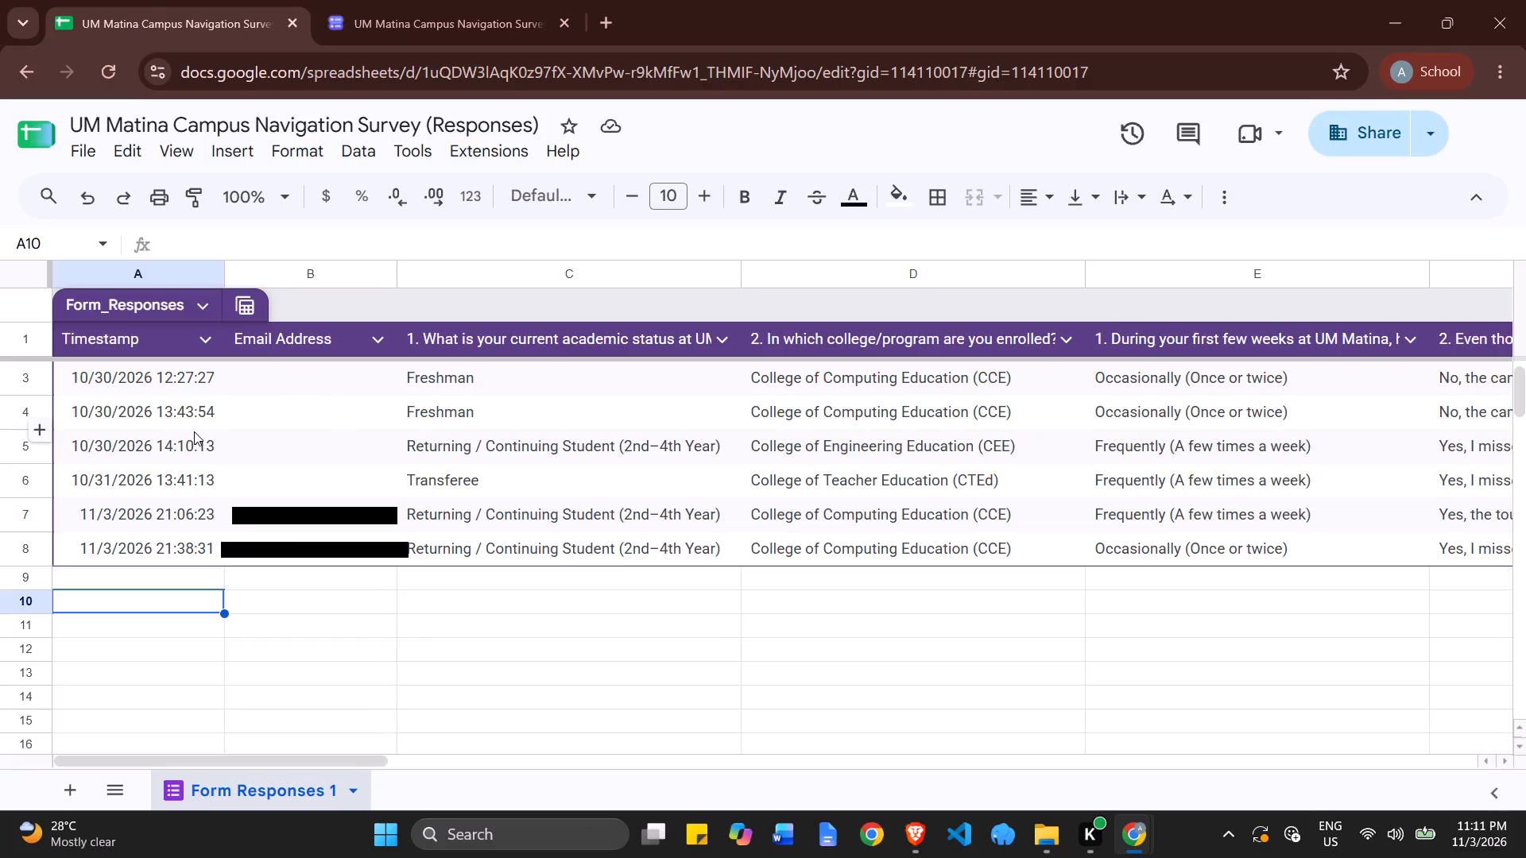
{"action": "key", "text": "alt+Tab"}
{"action": "double_click", "coordinate": [223, 503]}
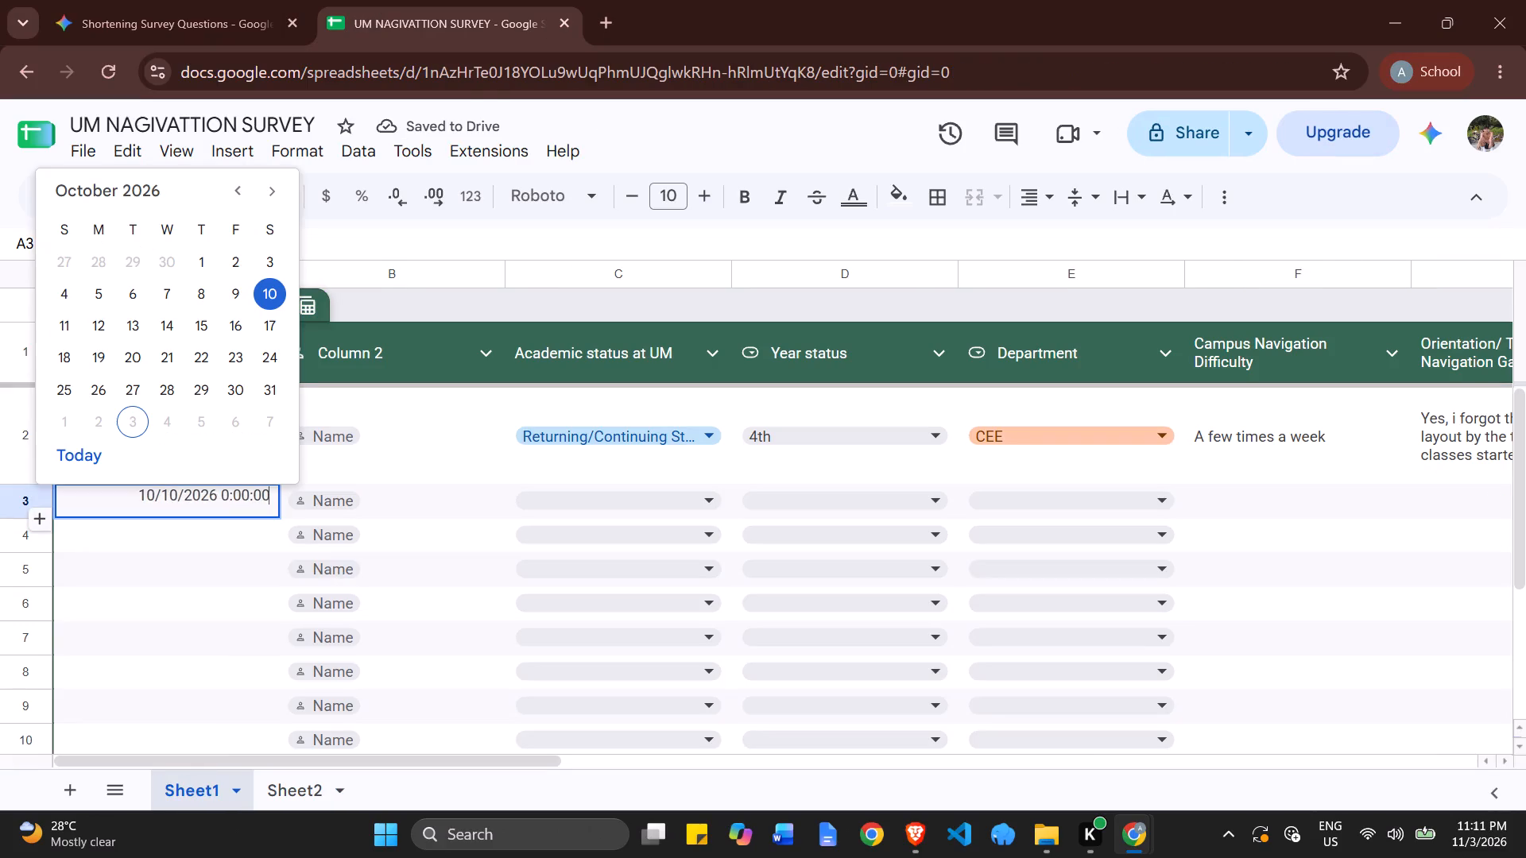
{"action": "left_click", "coordinate": [224, 498]}
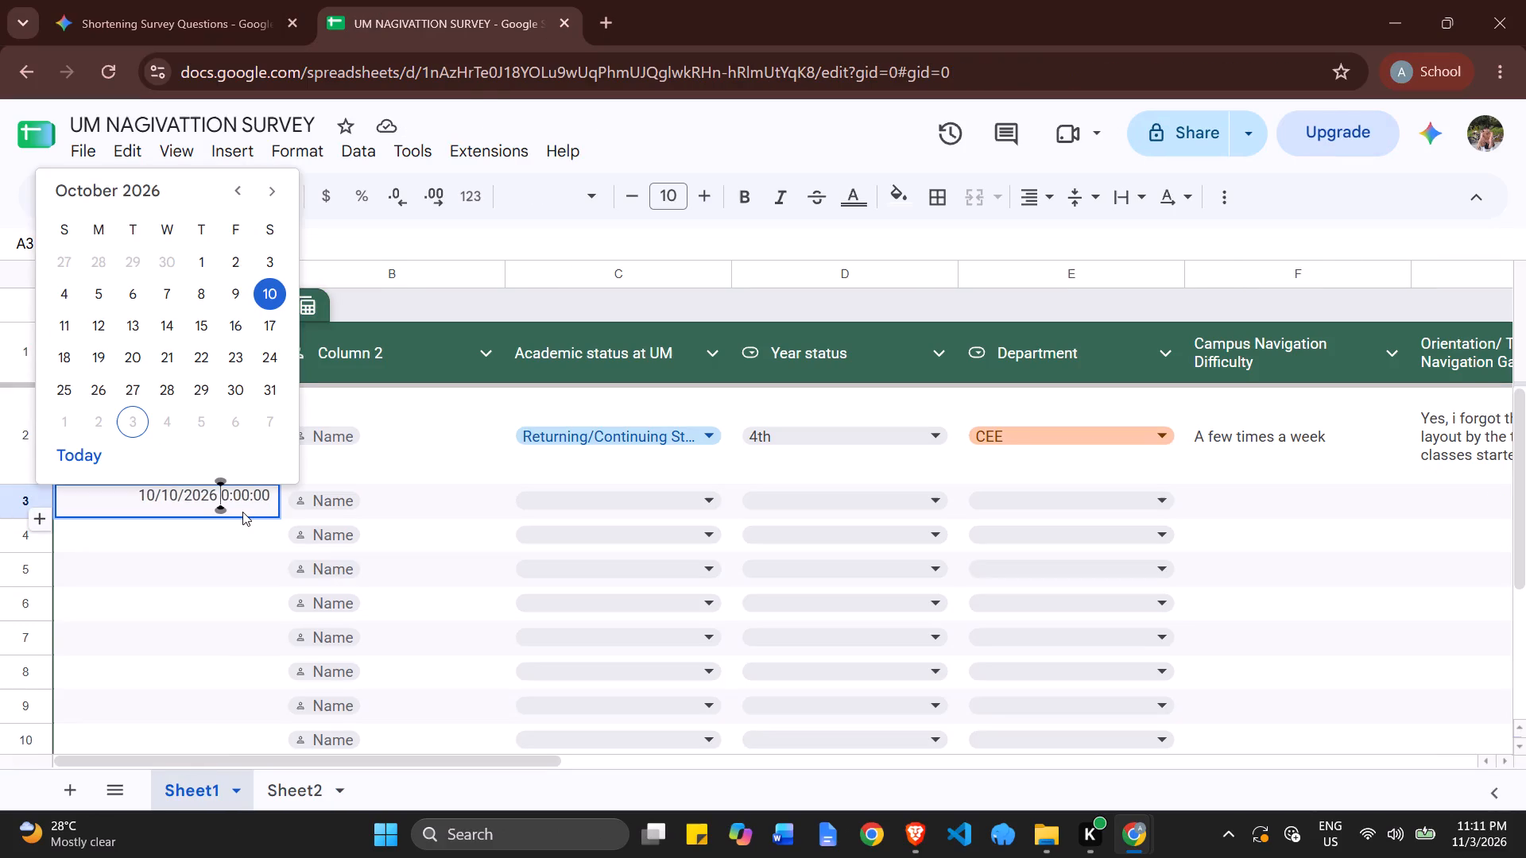
{"action": "key", "text": "Right"}
{"action": "key", "text": "BackSpace"}
{"action": "type", "text": "13"}
{"action": "key", "text": "BackSpace"}
{"action": "key", "text": "4"}
{"action": "key", "text": "Right"}
{"action": "key", "text": "Right"}
{"action": "key", "text": "Right"}
{"action": "key", "text": "BackSpace"}
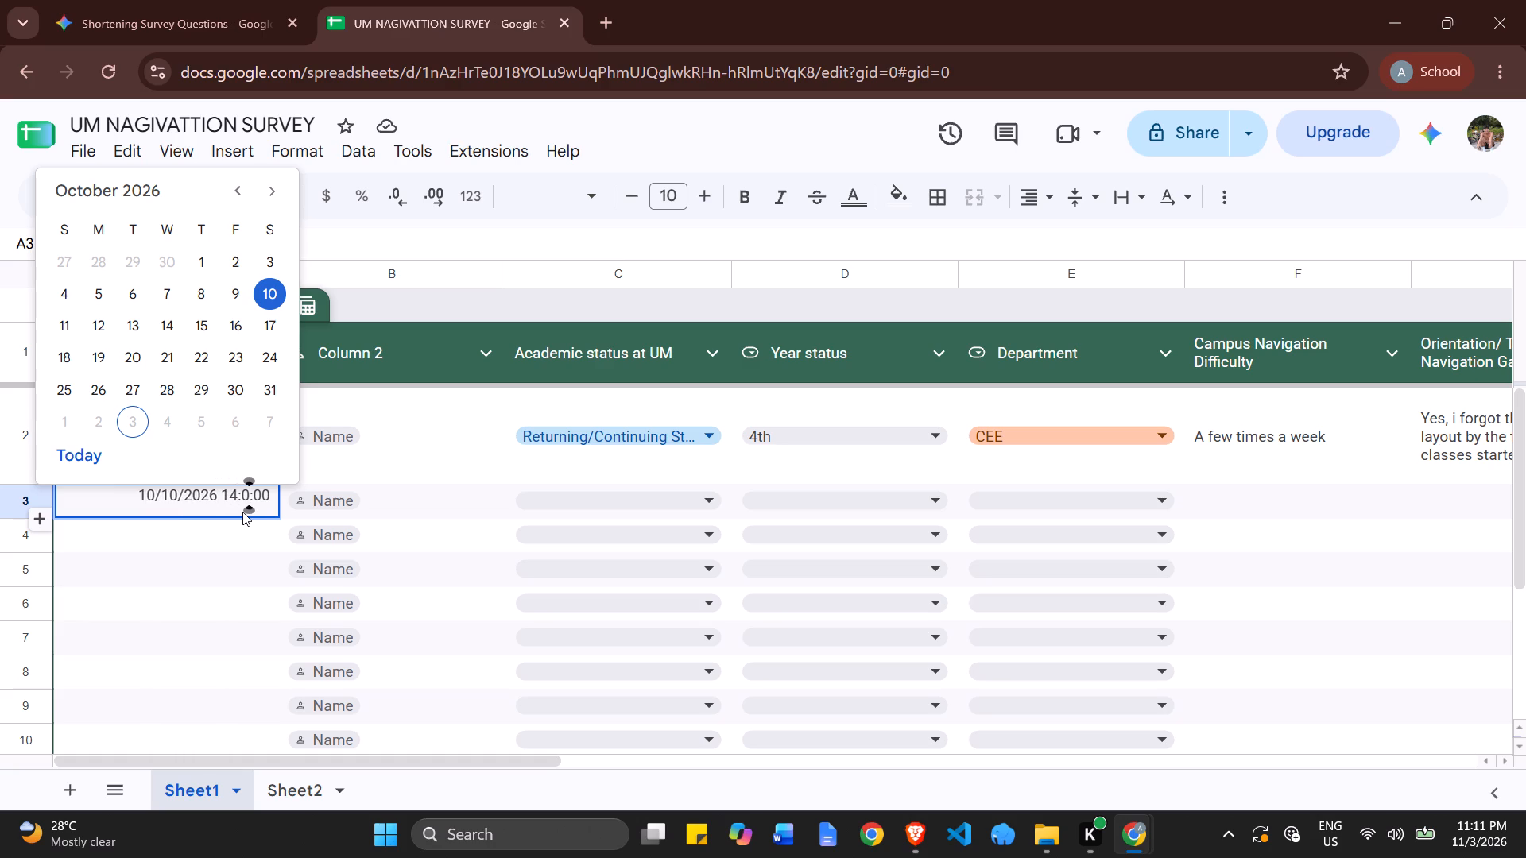
{"action": "key", "text": "BackSpace"}
{"action": "type", "text": "33"}
{"action": "key", "text": "Right"}
{"action": "key", "text": "Right"}
{"action": "key", "text": "Right"}
{"action": "key", "text": "BackSpace"}
{"action": "key", "text": "BackSpace"}
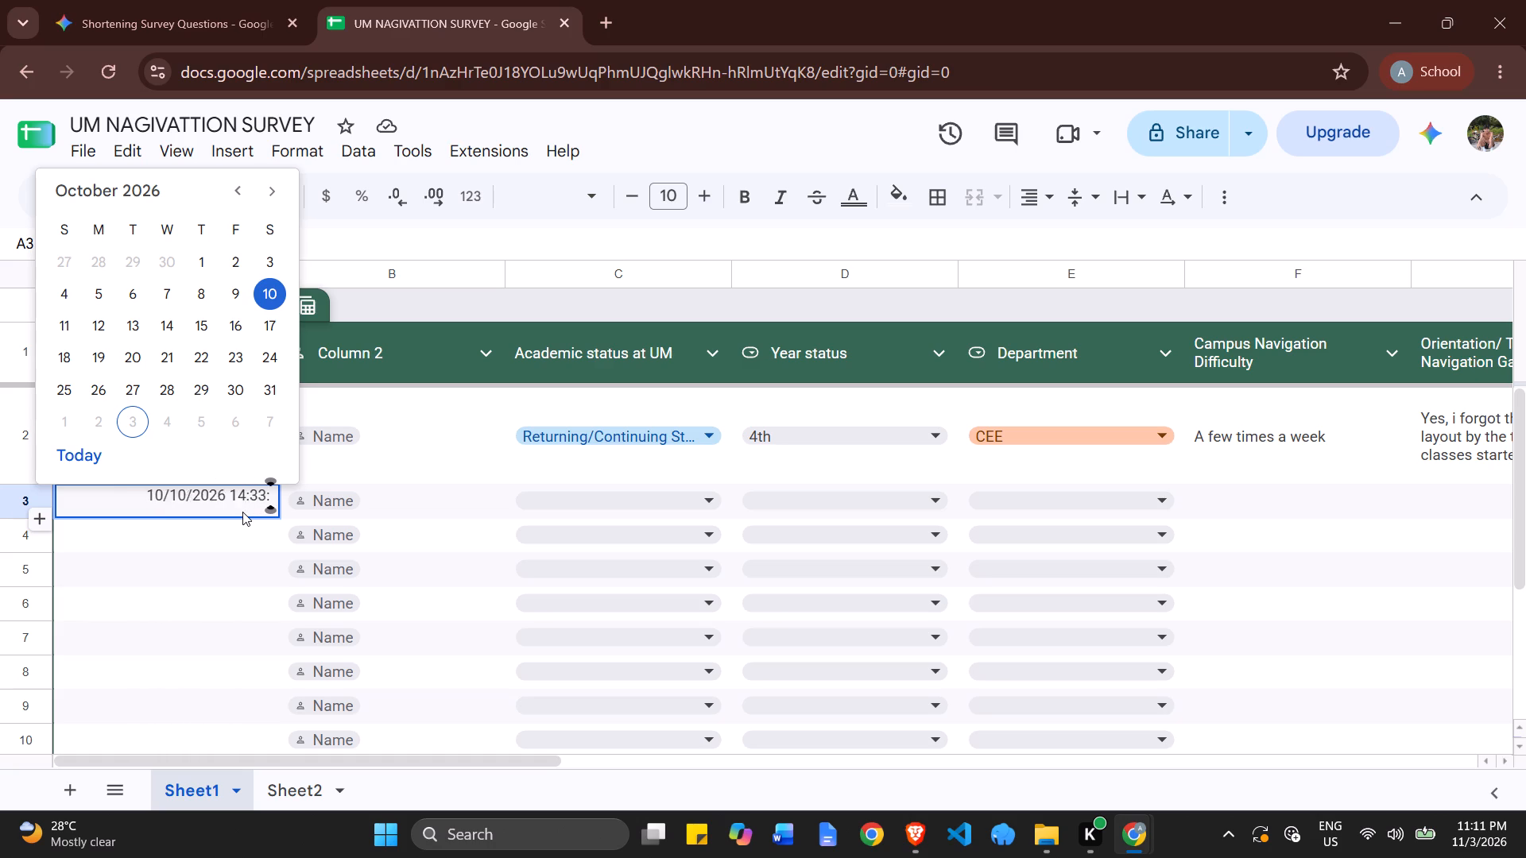
{"action": "type", "text": "34"}
{"action": "key", "text": "Return"}
Change the minutes of the A3 timestamp to 43, making it 10/10/2026 14:43:34.
{"action": "key", "text": "alt+Tab"}
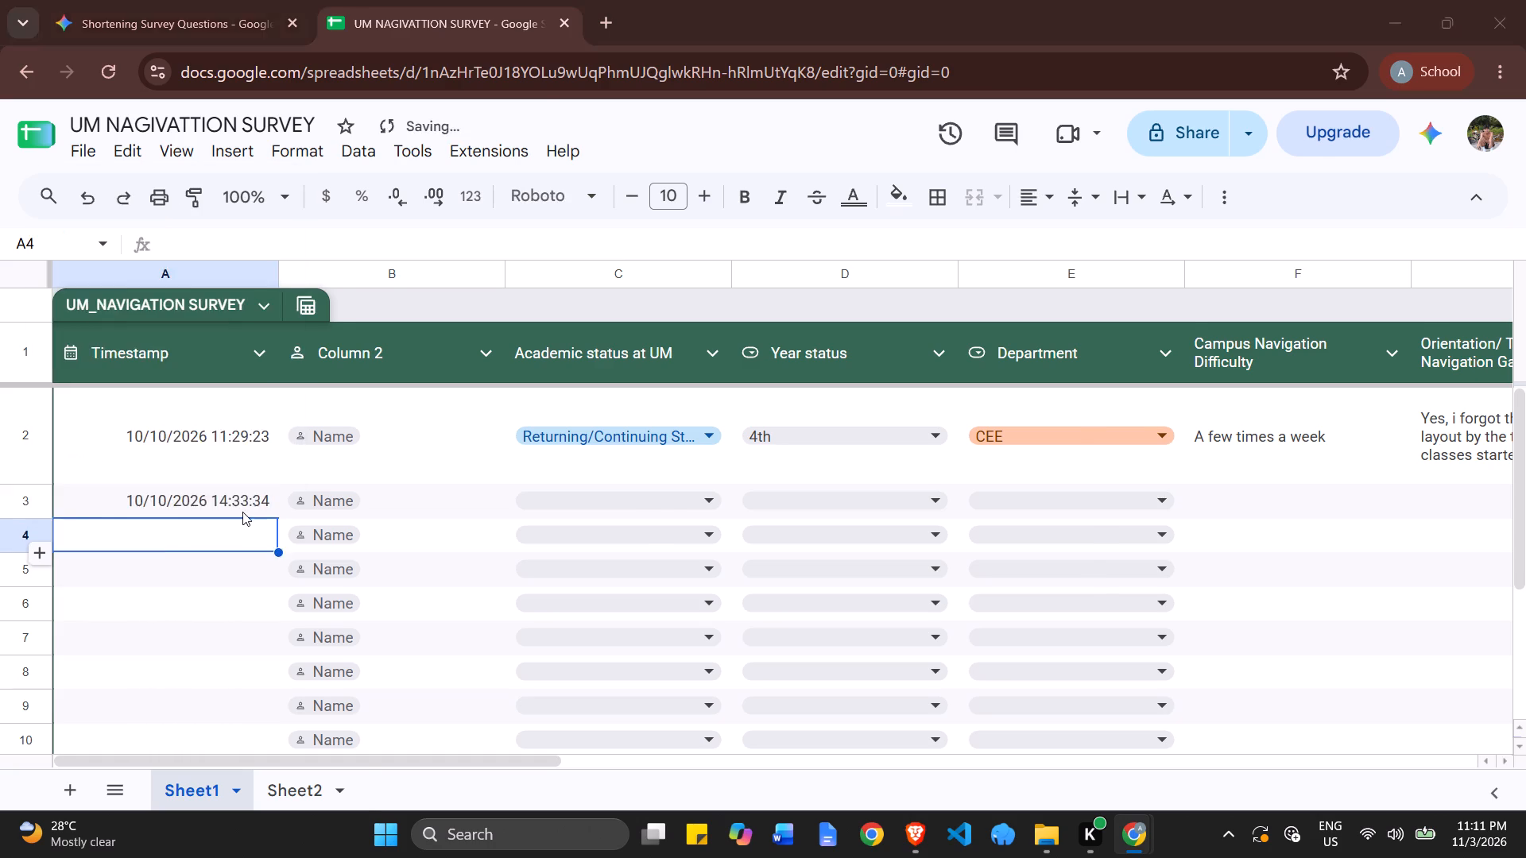
{"action": "key", "text": "alt+Tab"}
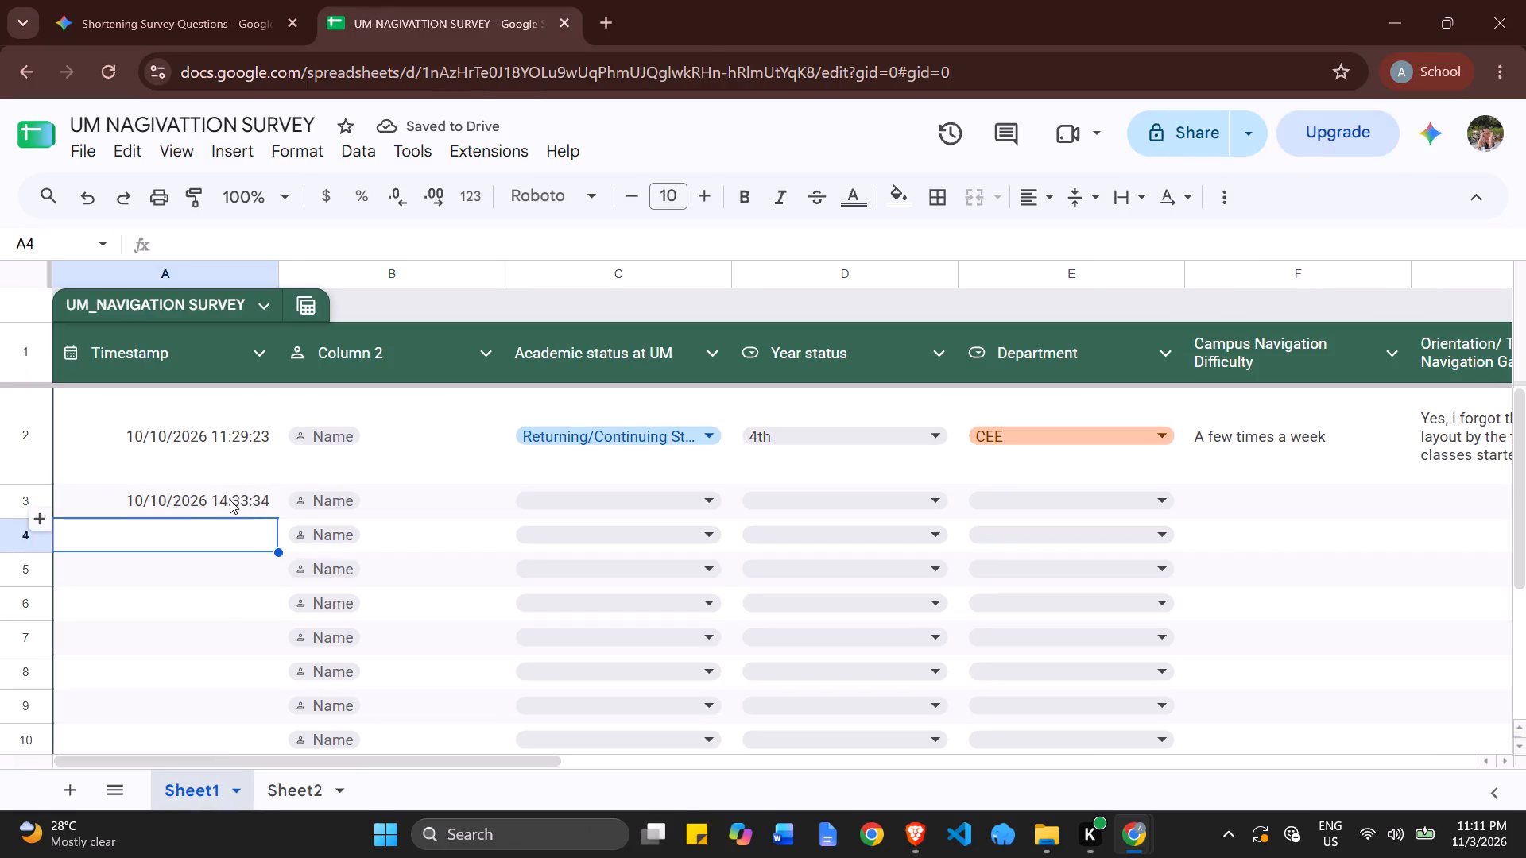
{"action": "double_click", "coordinate": [234, 499]}
{"action": "left_click", "coordinate": [242, 499]}
{"action": "key", "text": "BackSpace"}
{"action": "key", "text": "3"}
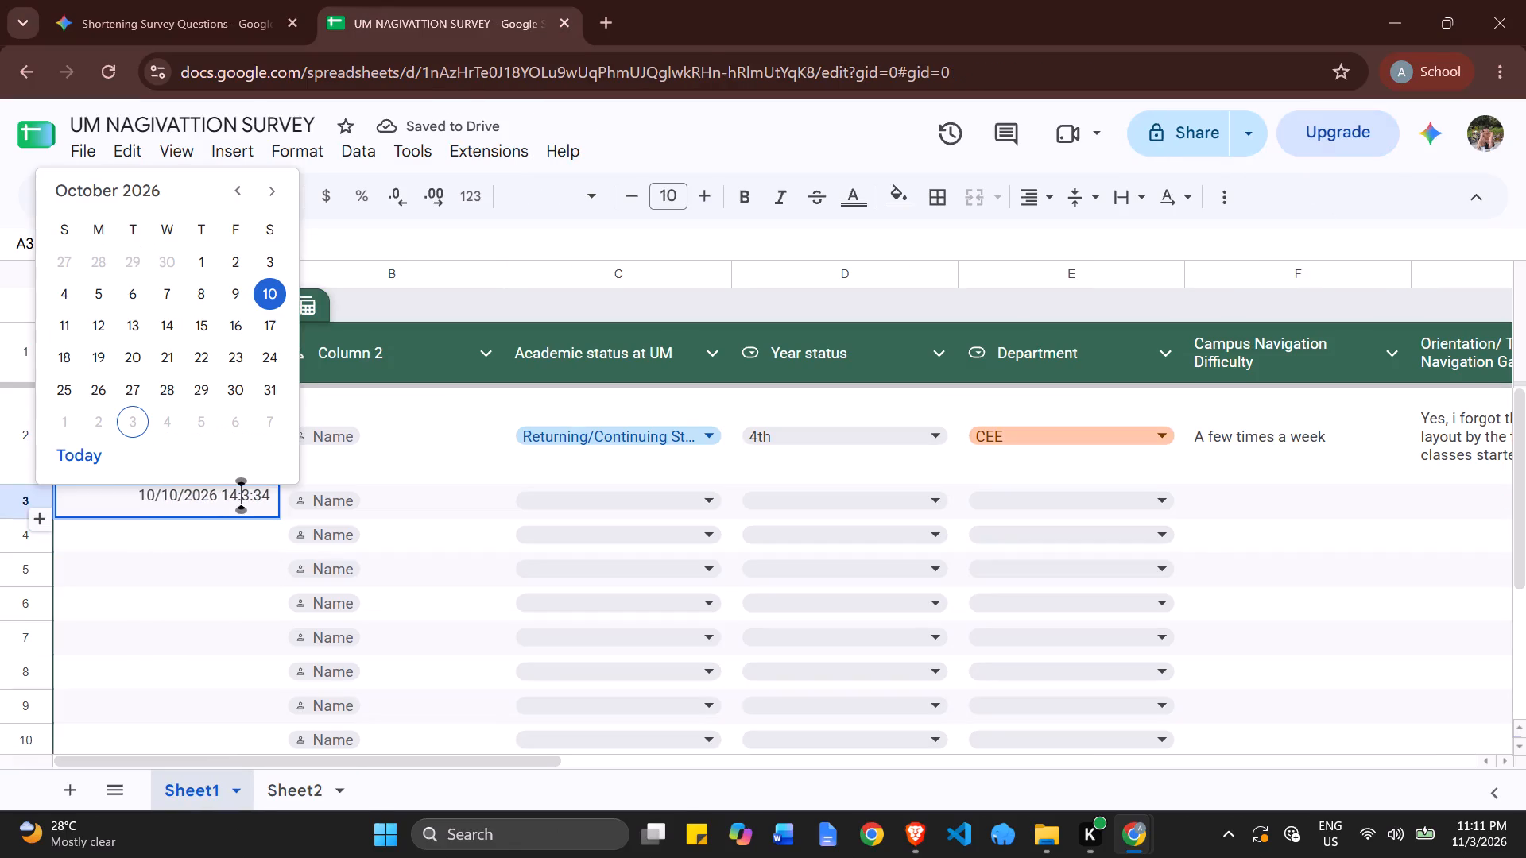
{"action": "key", "text": "BackSpace"}
{"action": "key", "text": "2"}
{"action": "key", "text": "BackSpace"}
{"action": "key", "text": "4"}
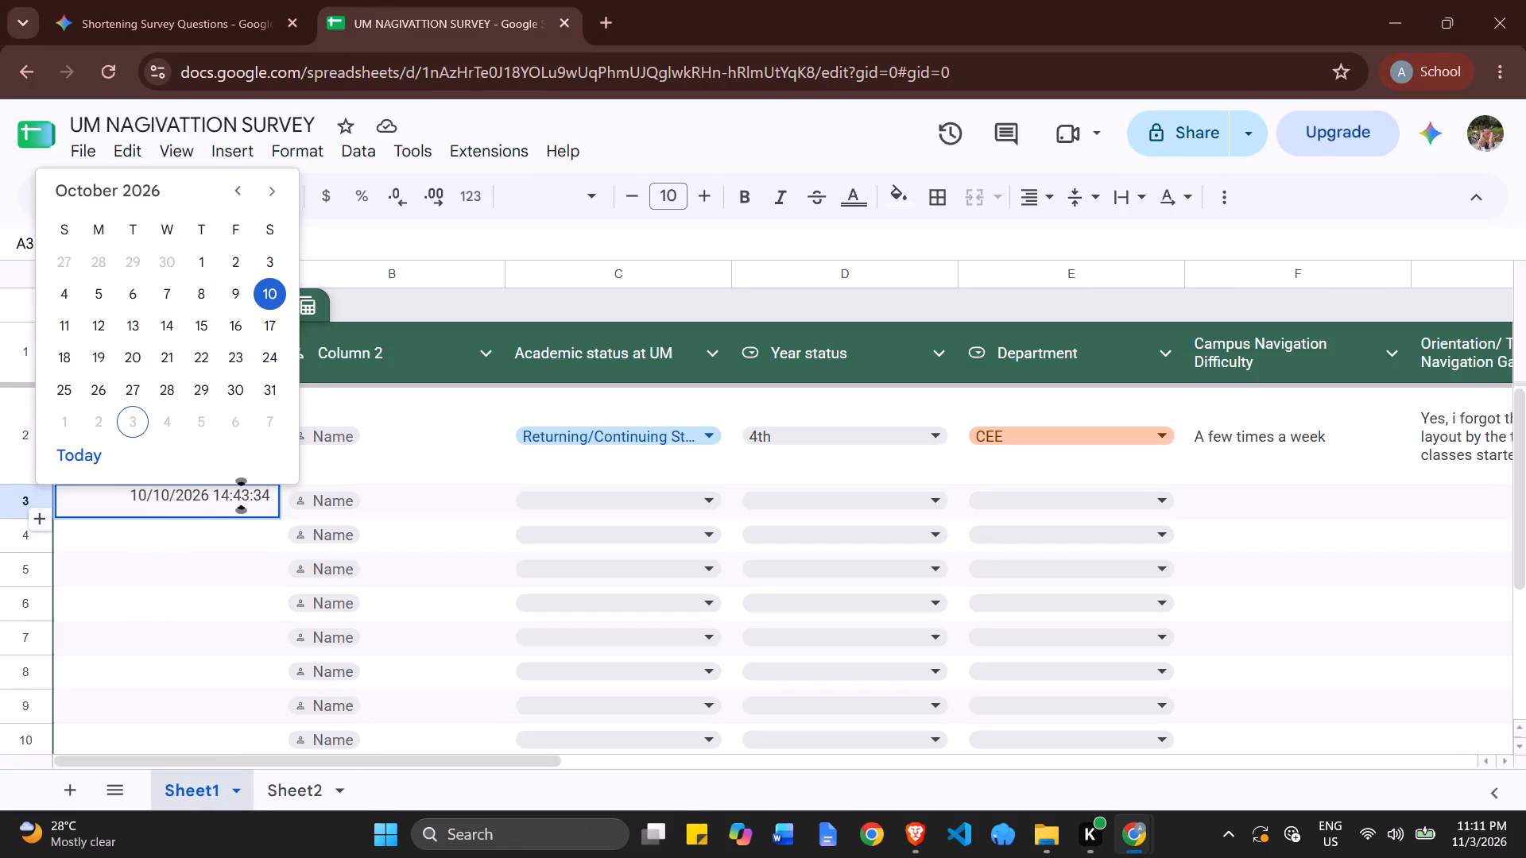
{"action": "key", "text": "Return"}
Set the Academic status at UM in C2 of the UM NAGIVATTION SURVEY table to Freshman.
{"action": "key", "text": "alt+Tab"}
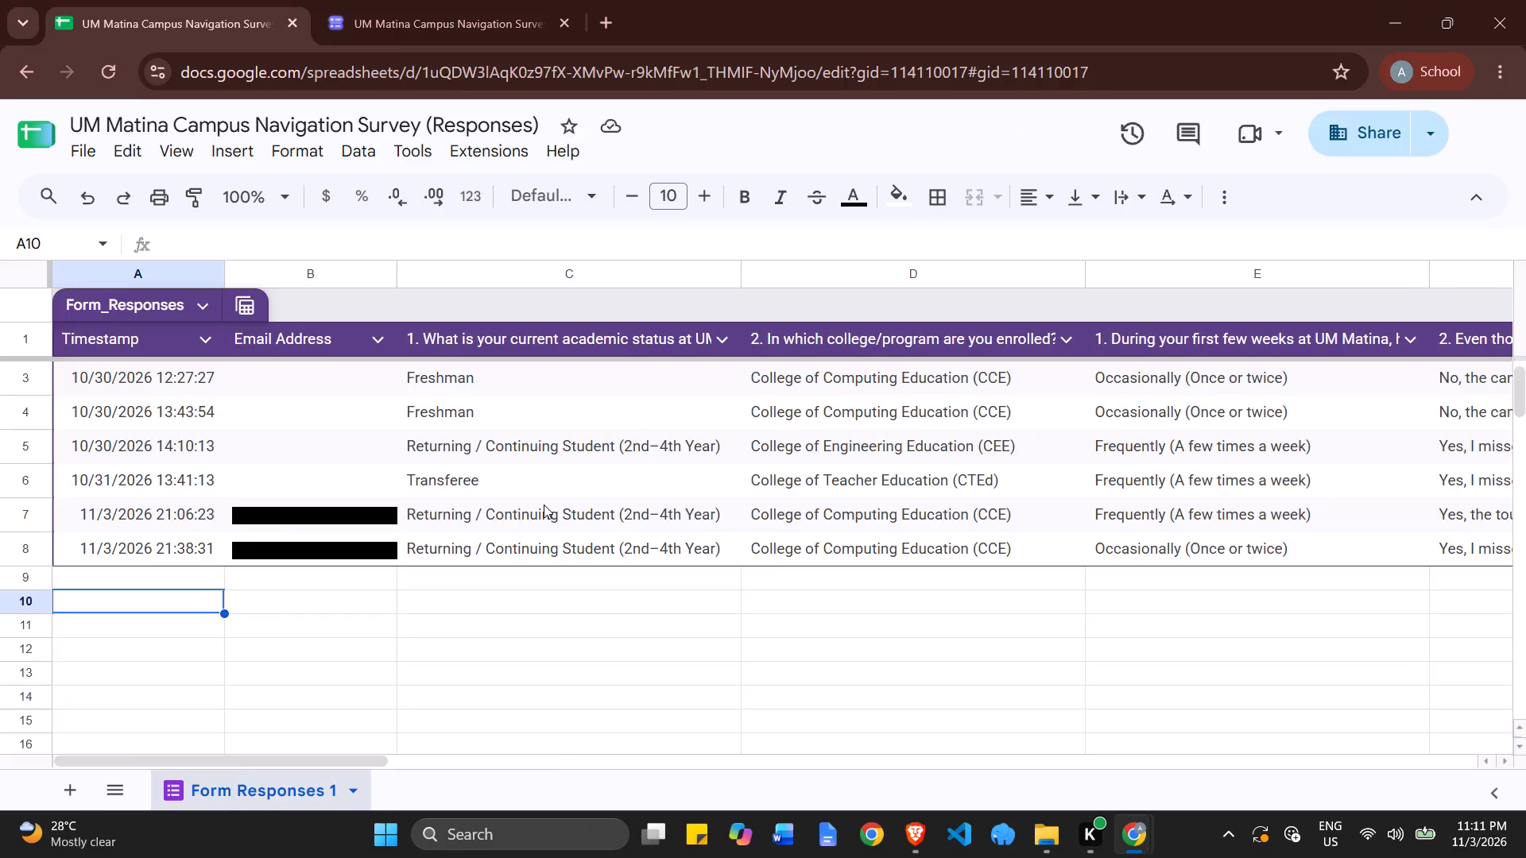
{"action": "key", "text": "alt+Tab"}
{"action": "key", "text": "alt+Tab"}
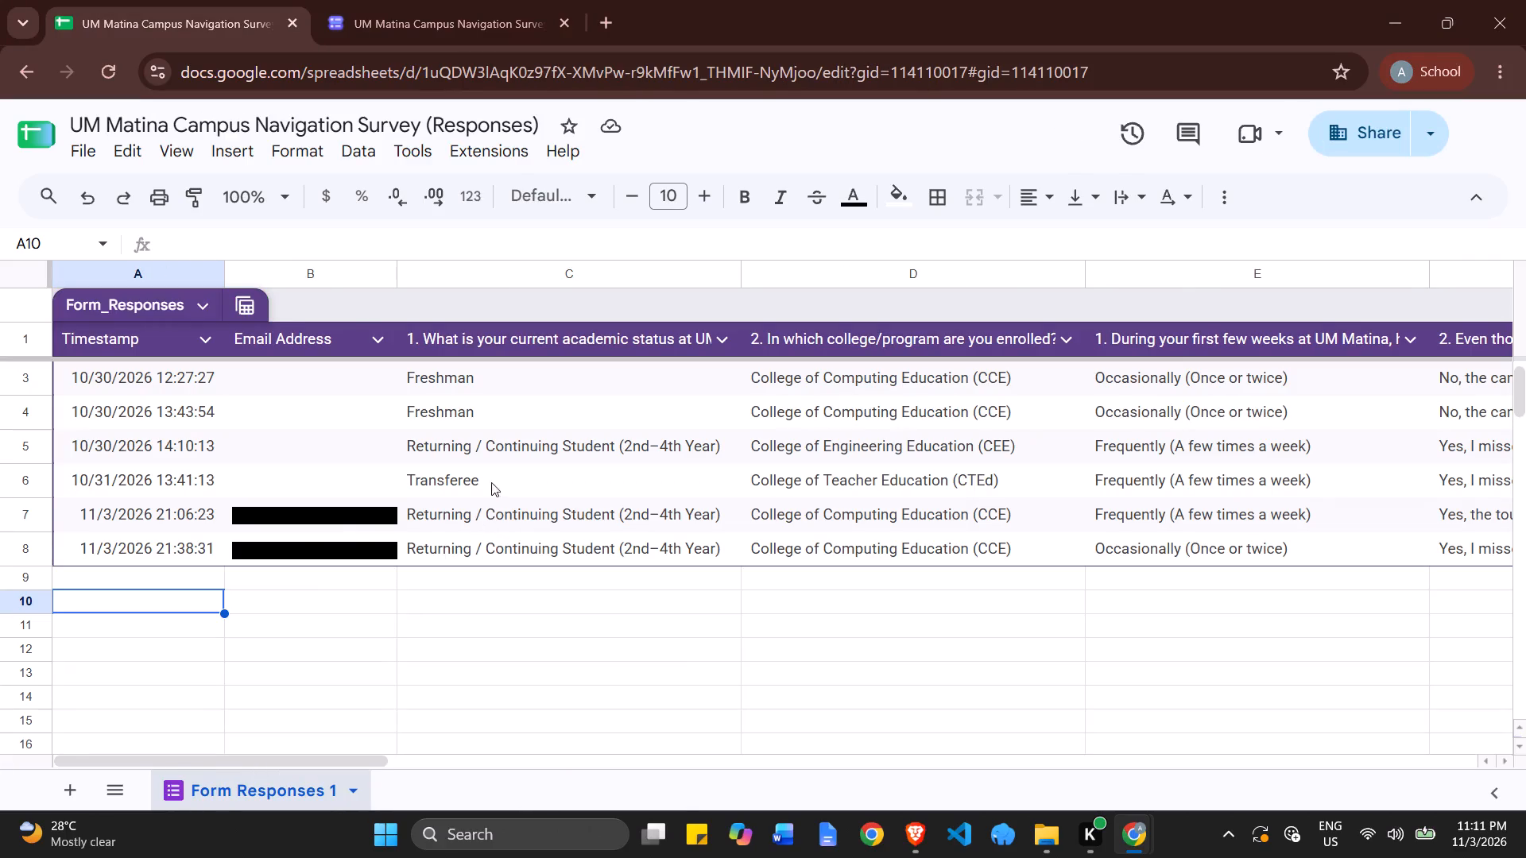
{"action": "key", "text": "alt+Tab"}
{"action": "left_click", "coordinate": [621, 505]}
{"action": "key", "text": "alt+Tab"}
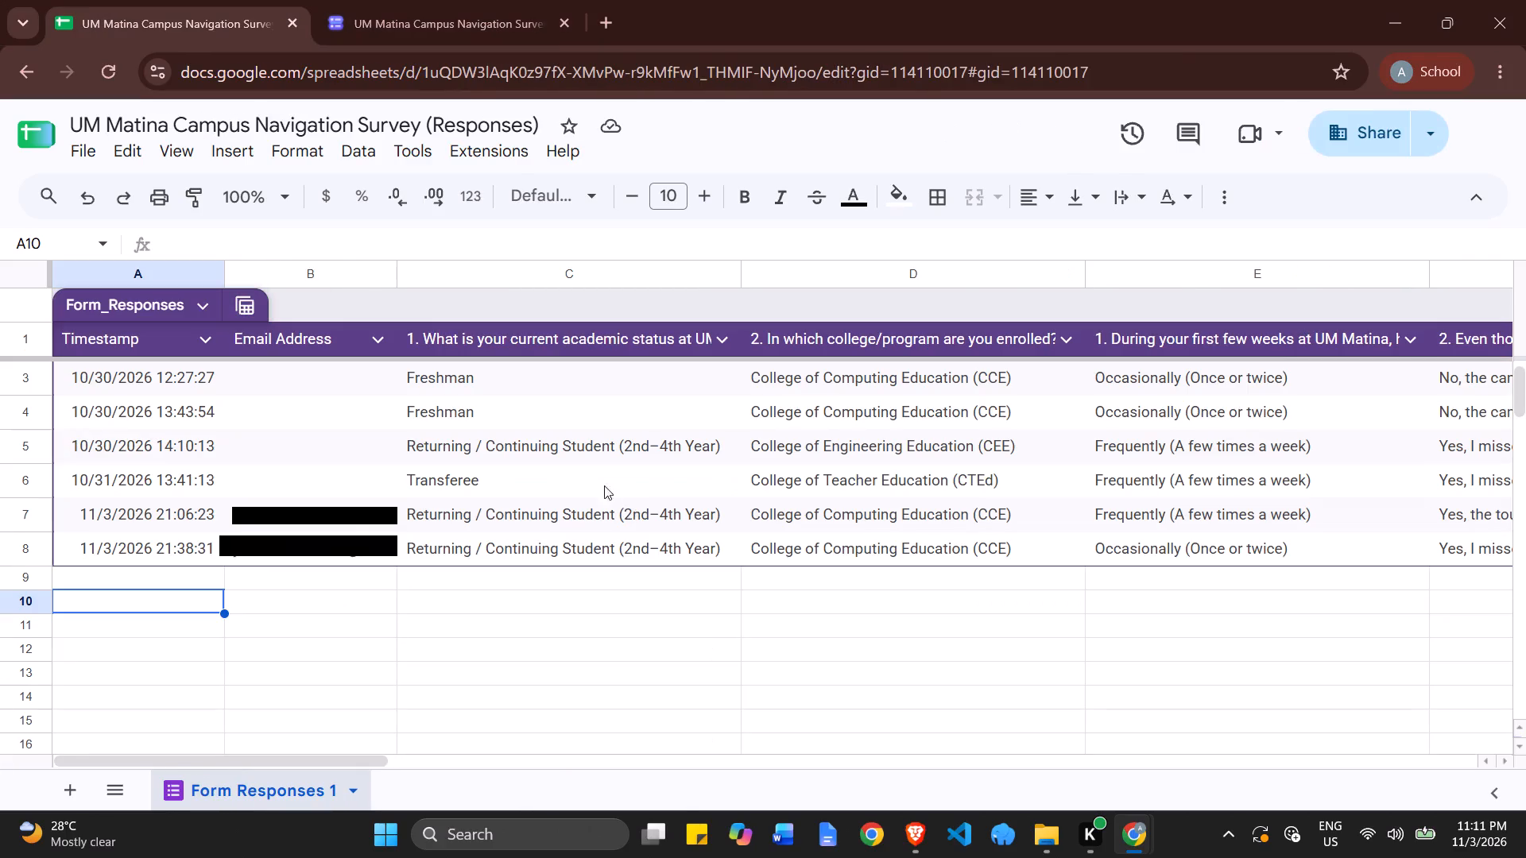
{"action": "key", "text": "alt+Tab"}
{"action": "left_click", "coordinate": [584, 440]}
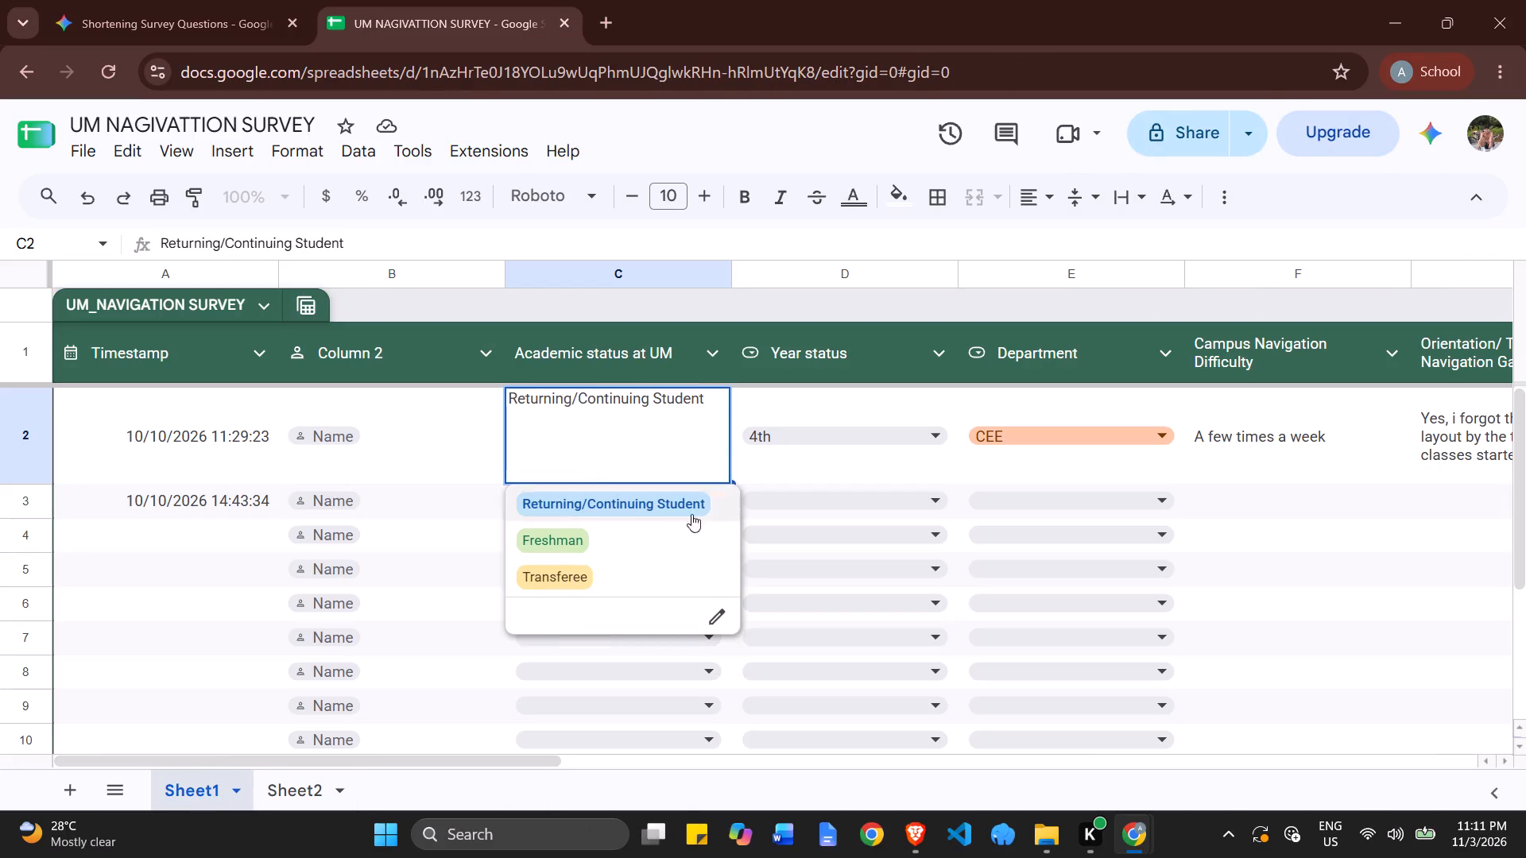
{"action": "left_click", "coordinate": [562, 580]}
{"action": "left_click", "coordinate": [660, 445]}
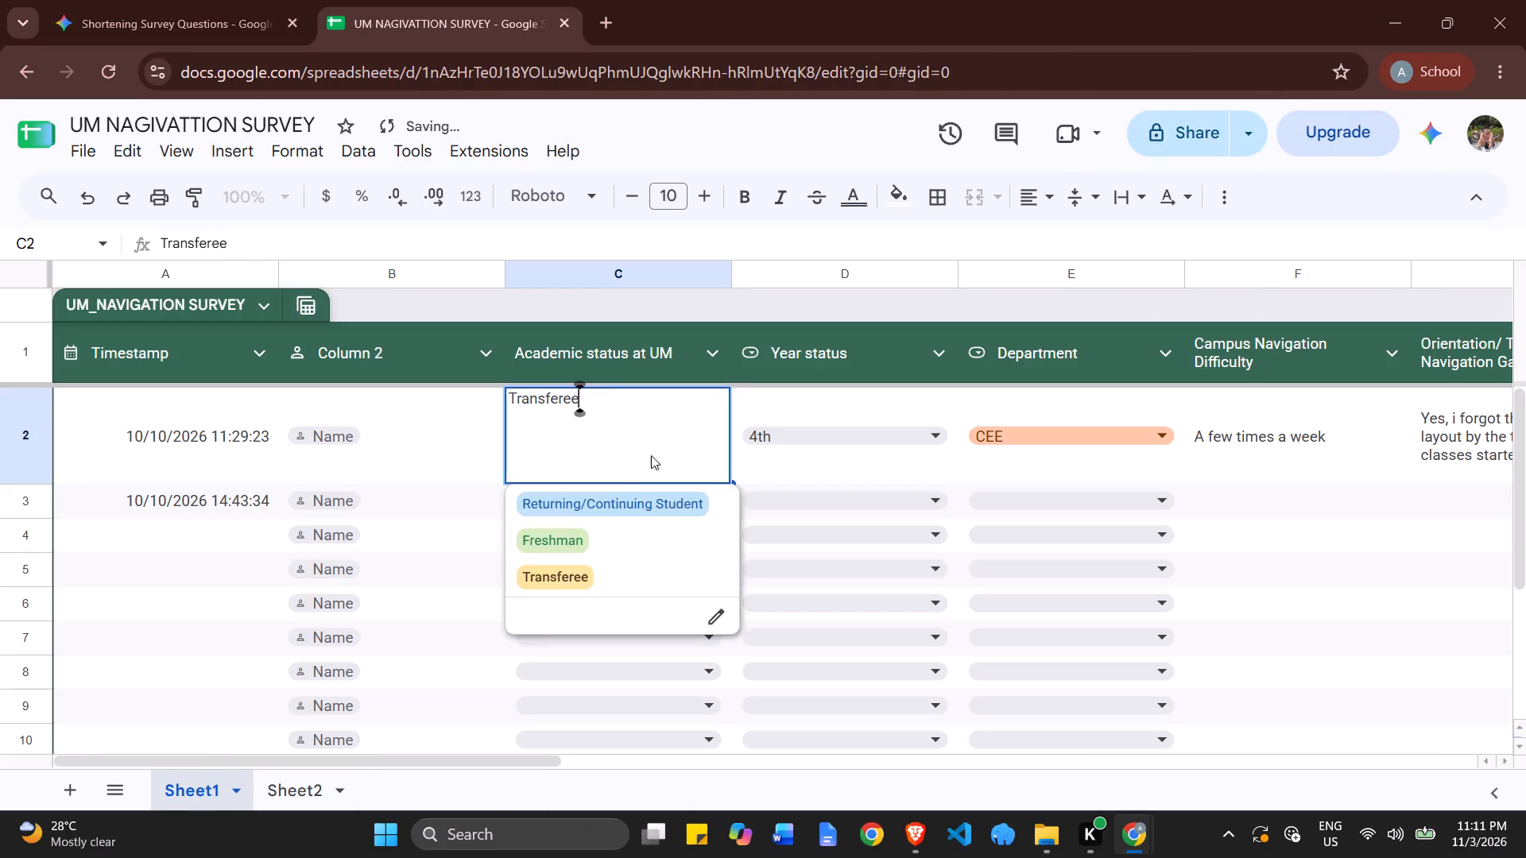
{"action": "left_click", "coordinate": [564, 536]}
Set the Academic status at UM in C3 to Freshman.
{"action": "left_click", "coordinate": [681, 500]}
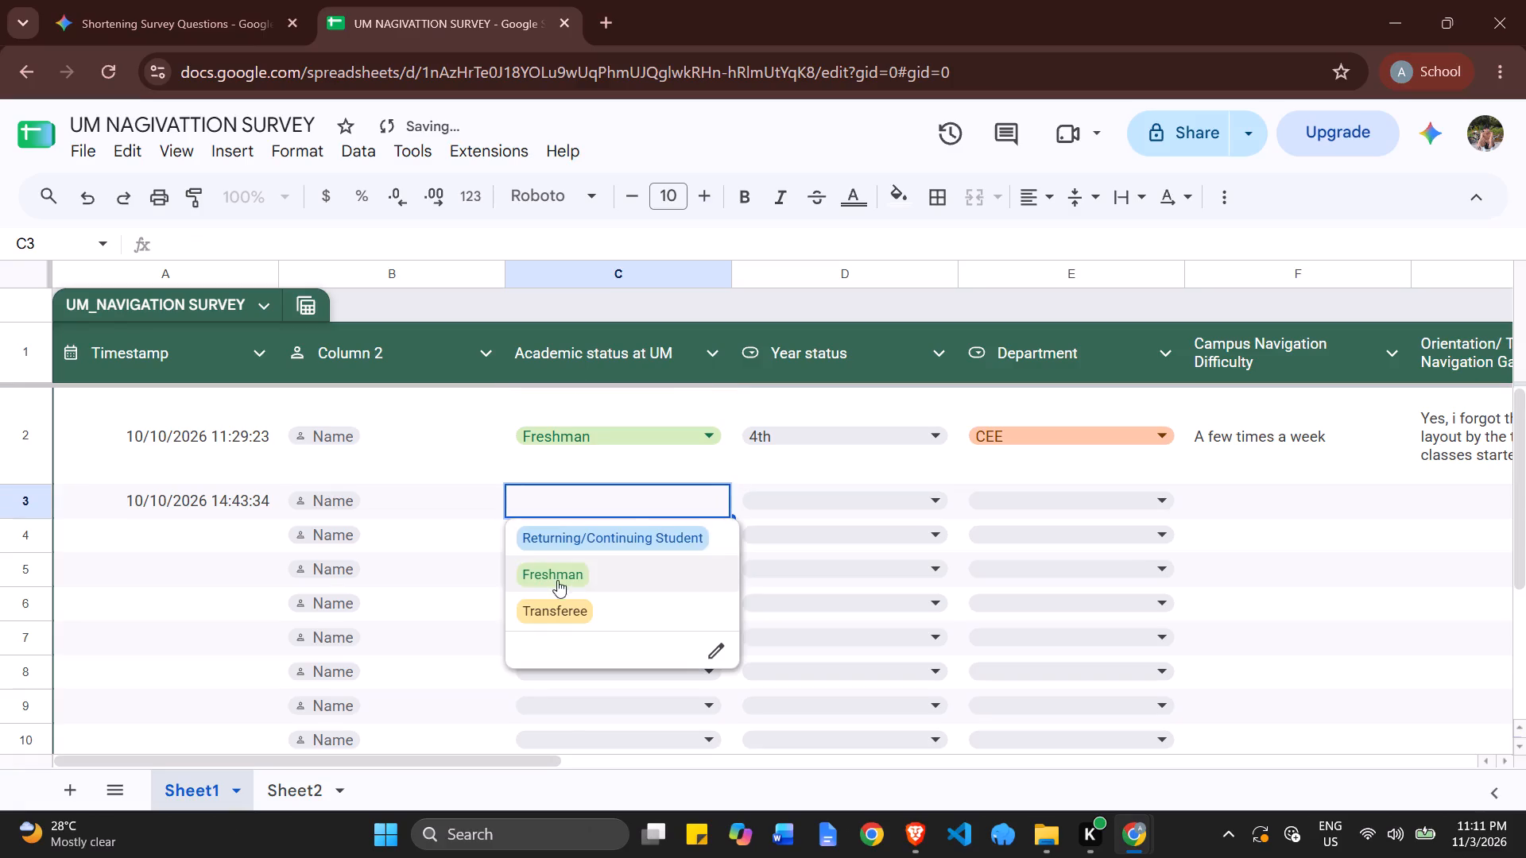
{"action": "left_click", "coordinate": [557, 580]}
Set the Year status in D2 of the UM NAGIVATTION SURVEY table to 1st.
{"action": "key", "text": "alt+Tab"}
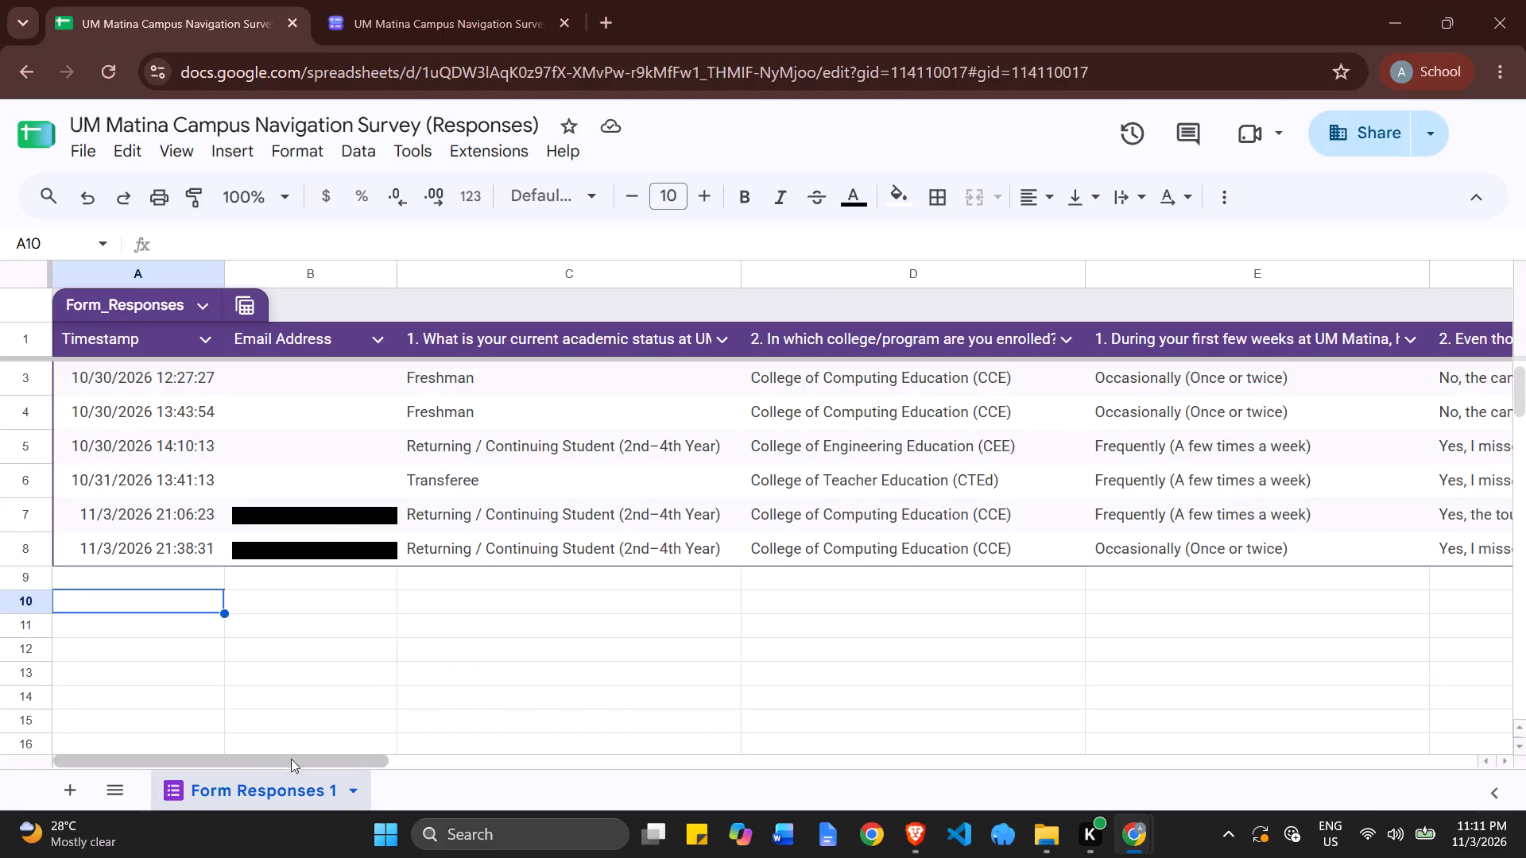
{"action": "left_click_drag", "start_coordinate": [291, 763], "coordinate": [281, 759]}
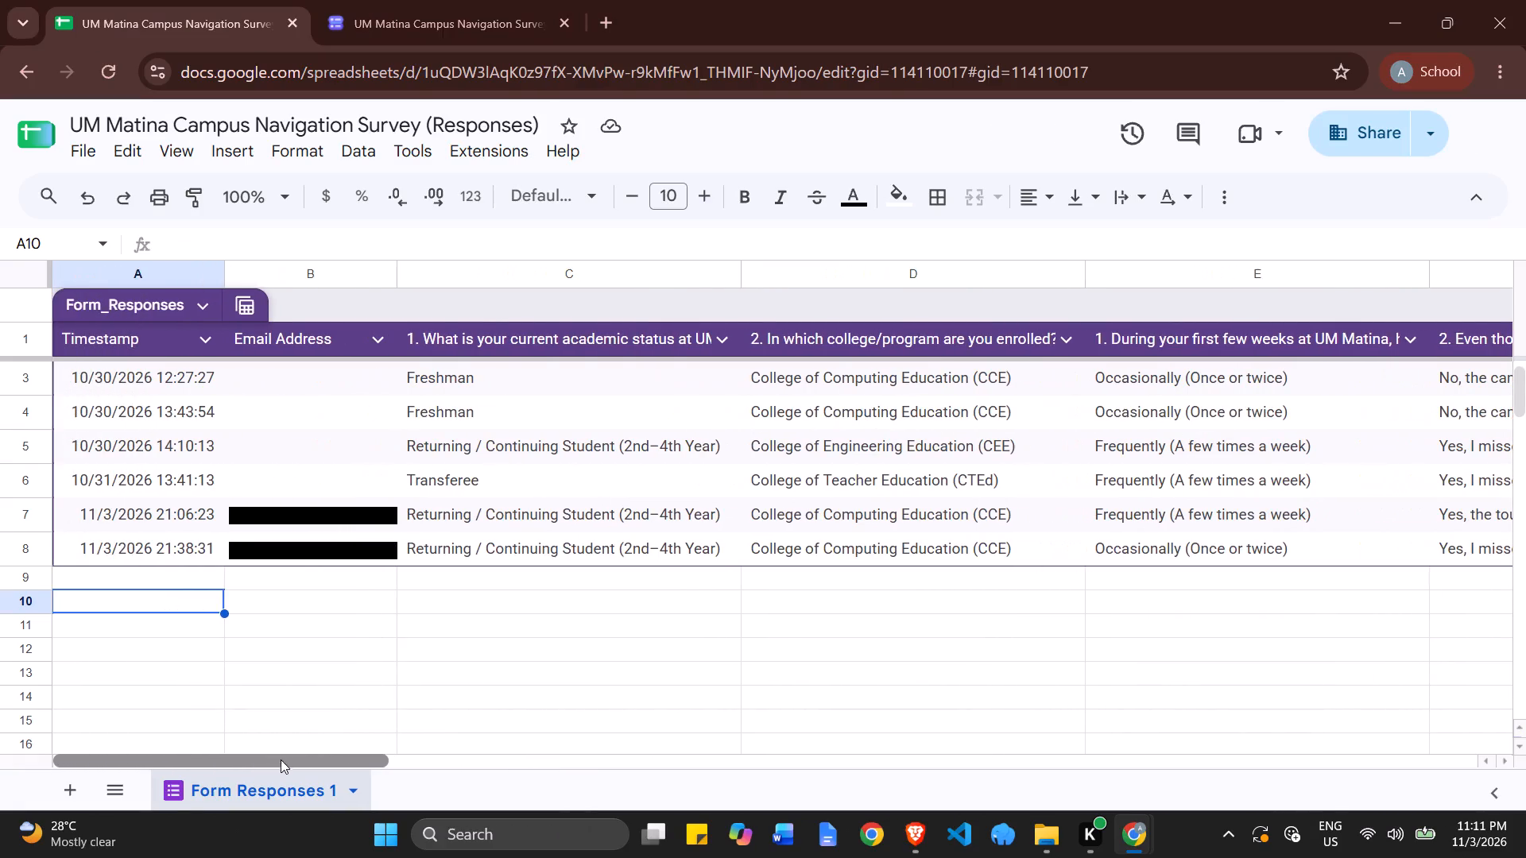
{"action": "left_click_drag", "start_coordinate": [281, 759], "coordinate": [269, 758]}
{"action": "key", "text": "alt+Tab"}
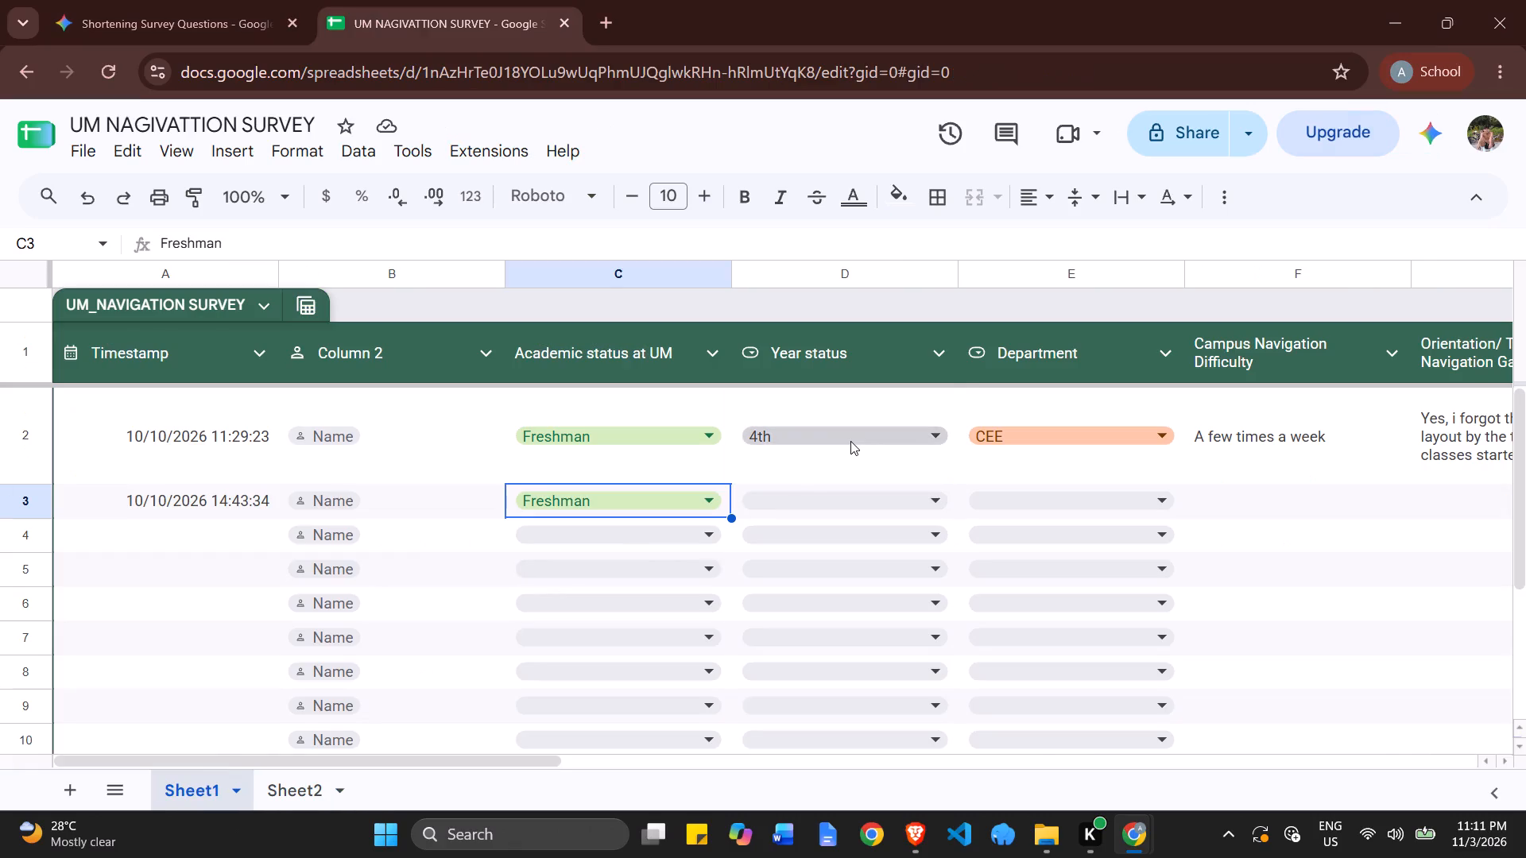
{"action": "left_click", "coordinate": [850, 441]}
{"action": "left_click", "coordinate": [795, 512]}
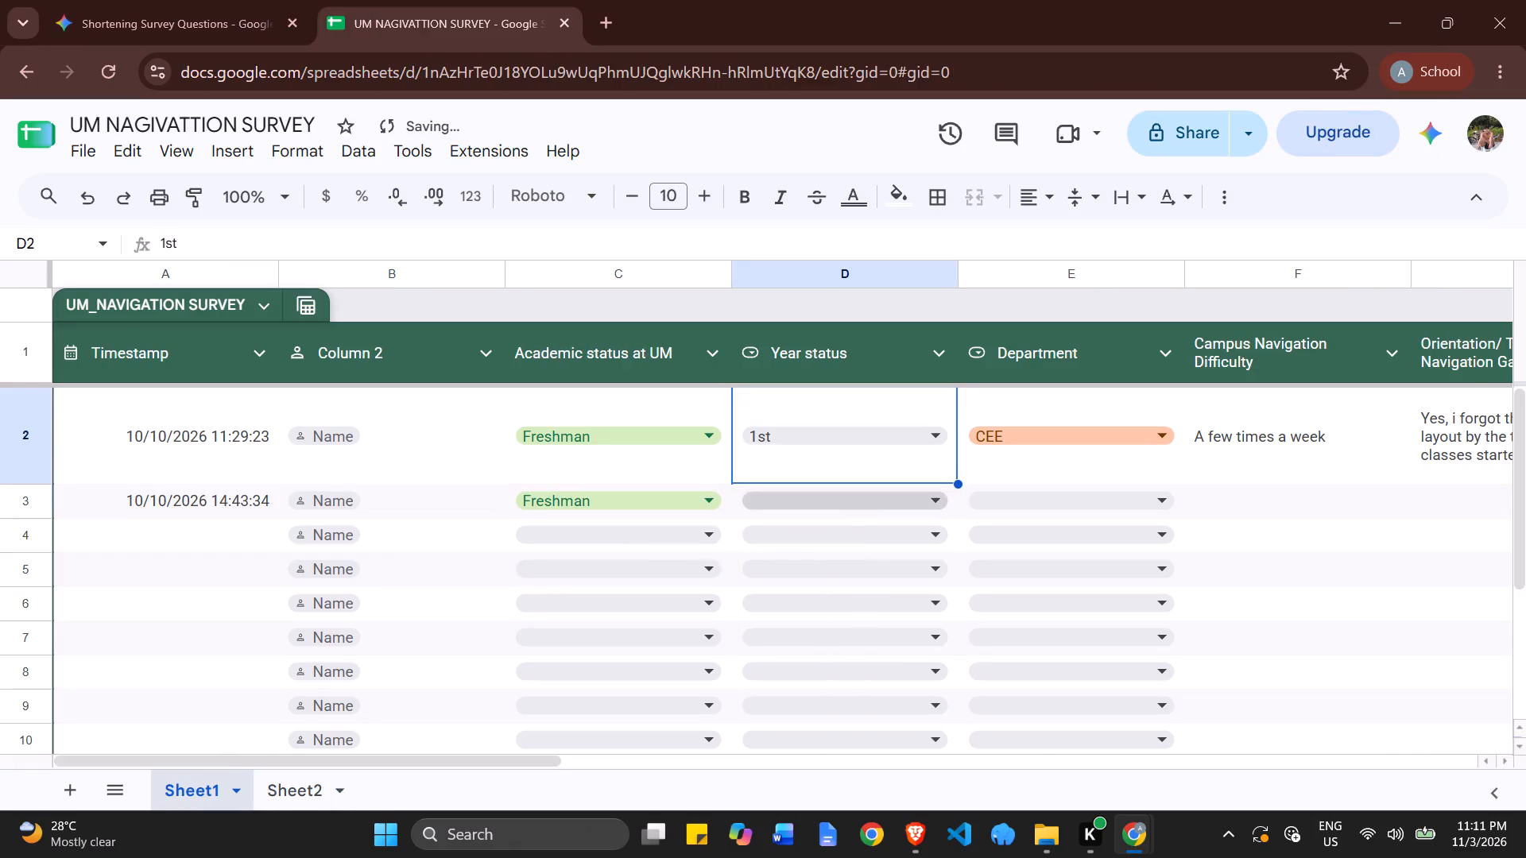
Set the Year status in D3 to 1st.
{"action": "left_click", "coordinate": [858, 503]}
{"action": "left_click", "coordinate": [827, 531]}
Set the Department in E3 to CCE, checking the respondent's college in the Responses spreadsheet.
{"action": "left_click_drag", "start_coordinate": [537, 756], "coordinate": [596, 756]}
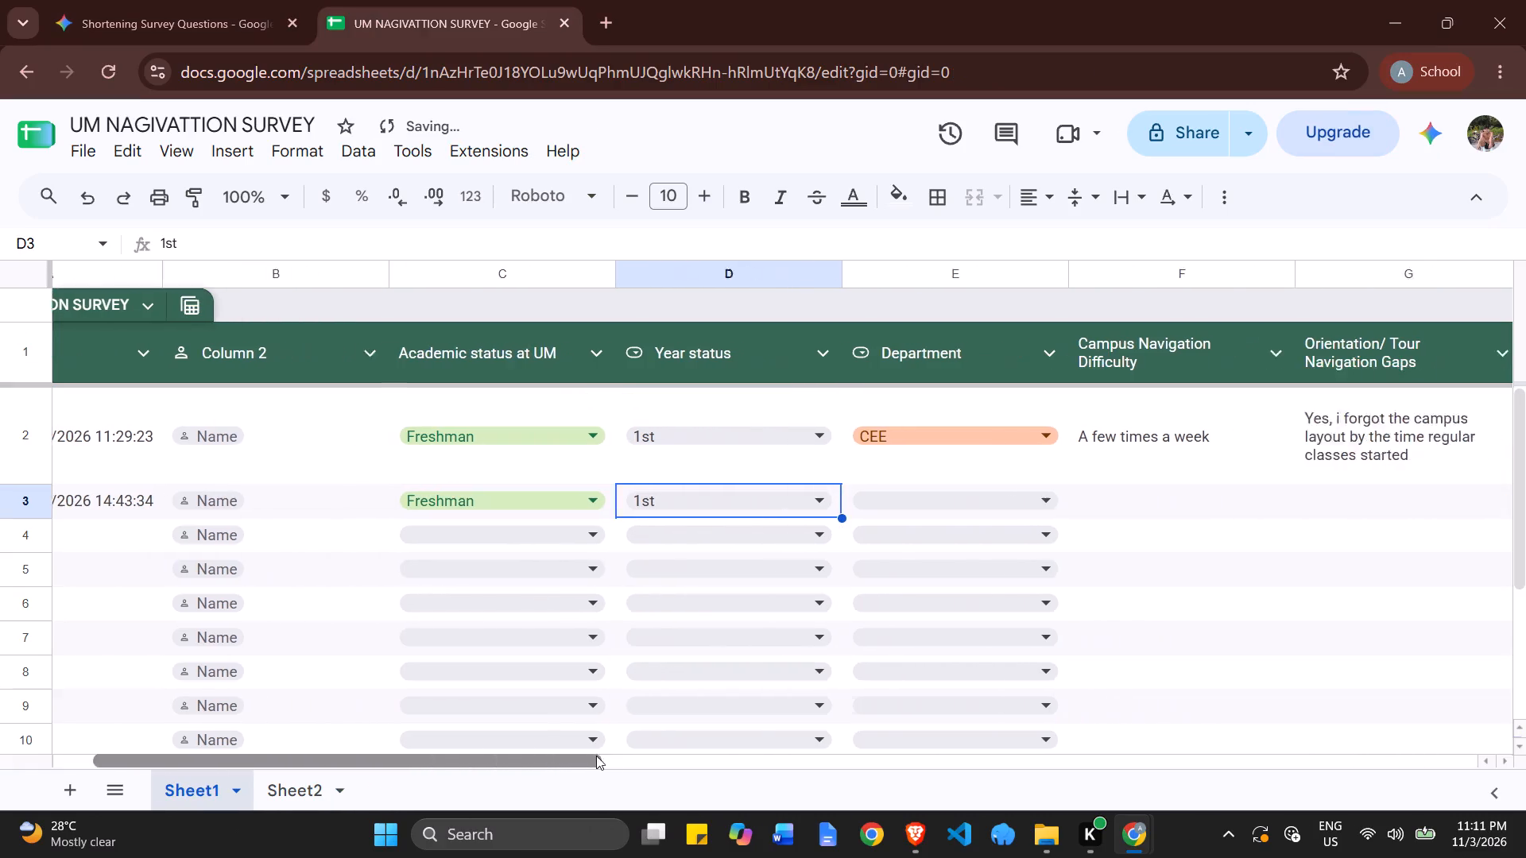
{"action": "left_click_drag", "start_coordinate": [596, 756], "coordinate": [657, 753]}
{"action": "key", "text": "alt+Tab"}
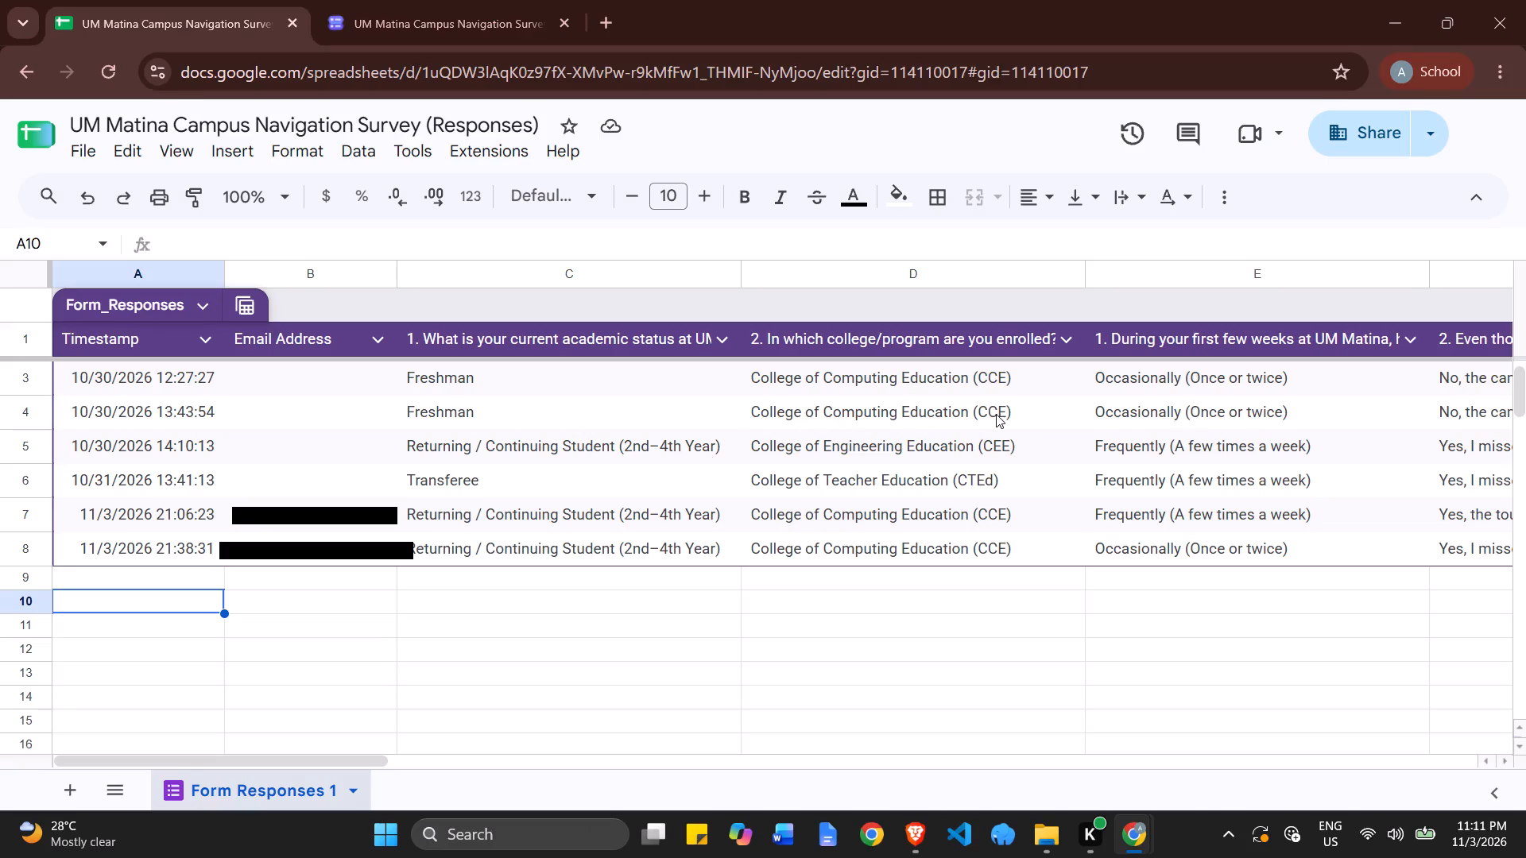
{"action": "key", "text": "alt+Tab"}
{"action": "left_click", "coordinate": [769, 507]}
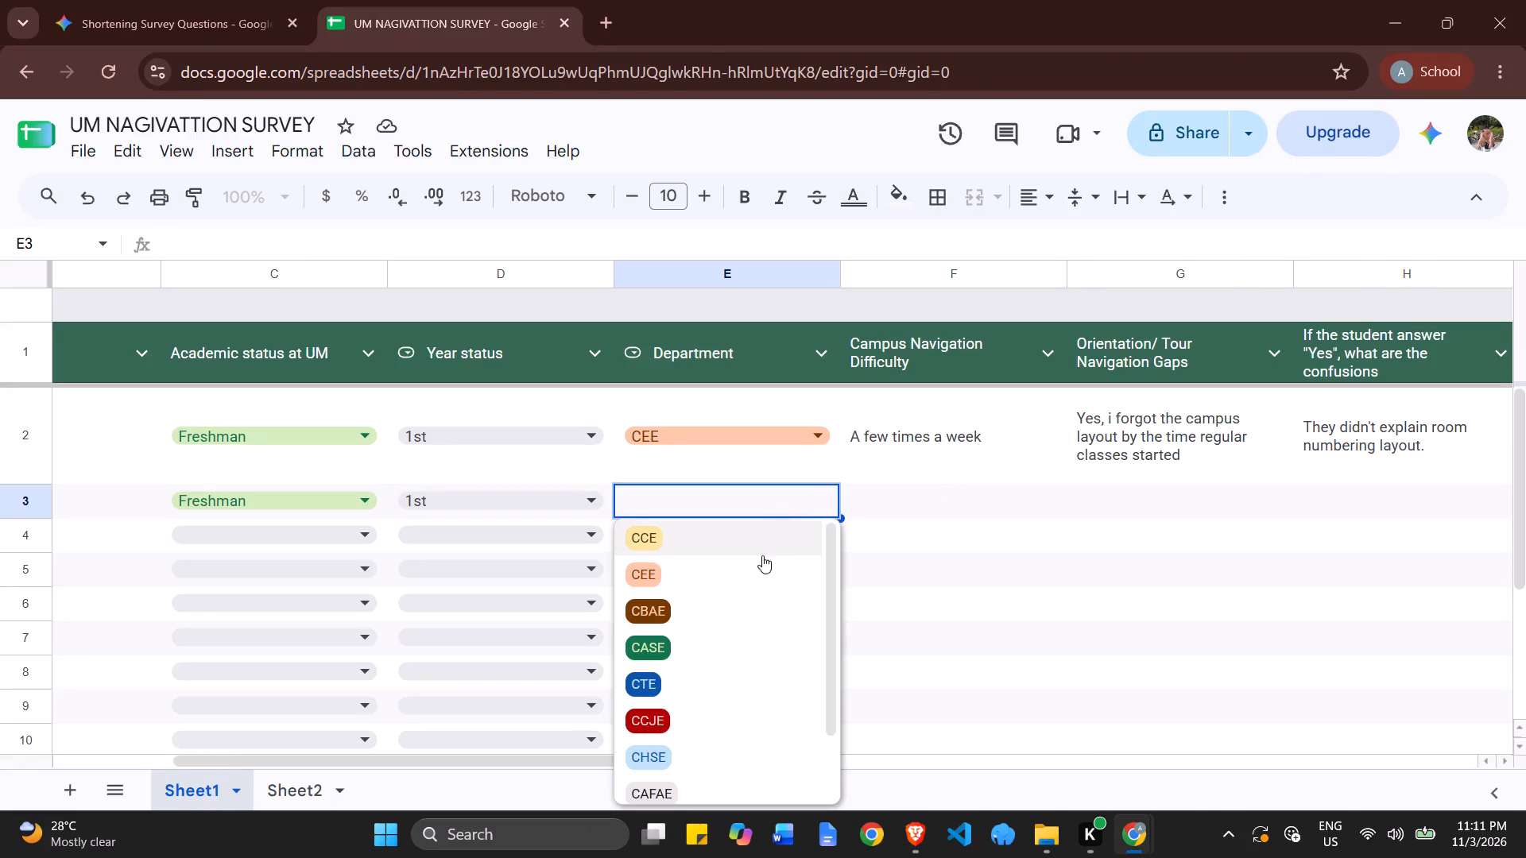
{"action": "left_click", "coordinate": [749, 578]}
{"action": "key", "text": "alt+Tab"}
{"action": "key", "text": "alt+Tab"}
{"action": "key", "text": "alt+Tab"}
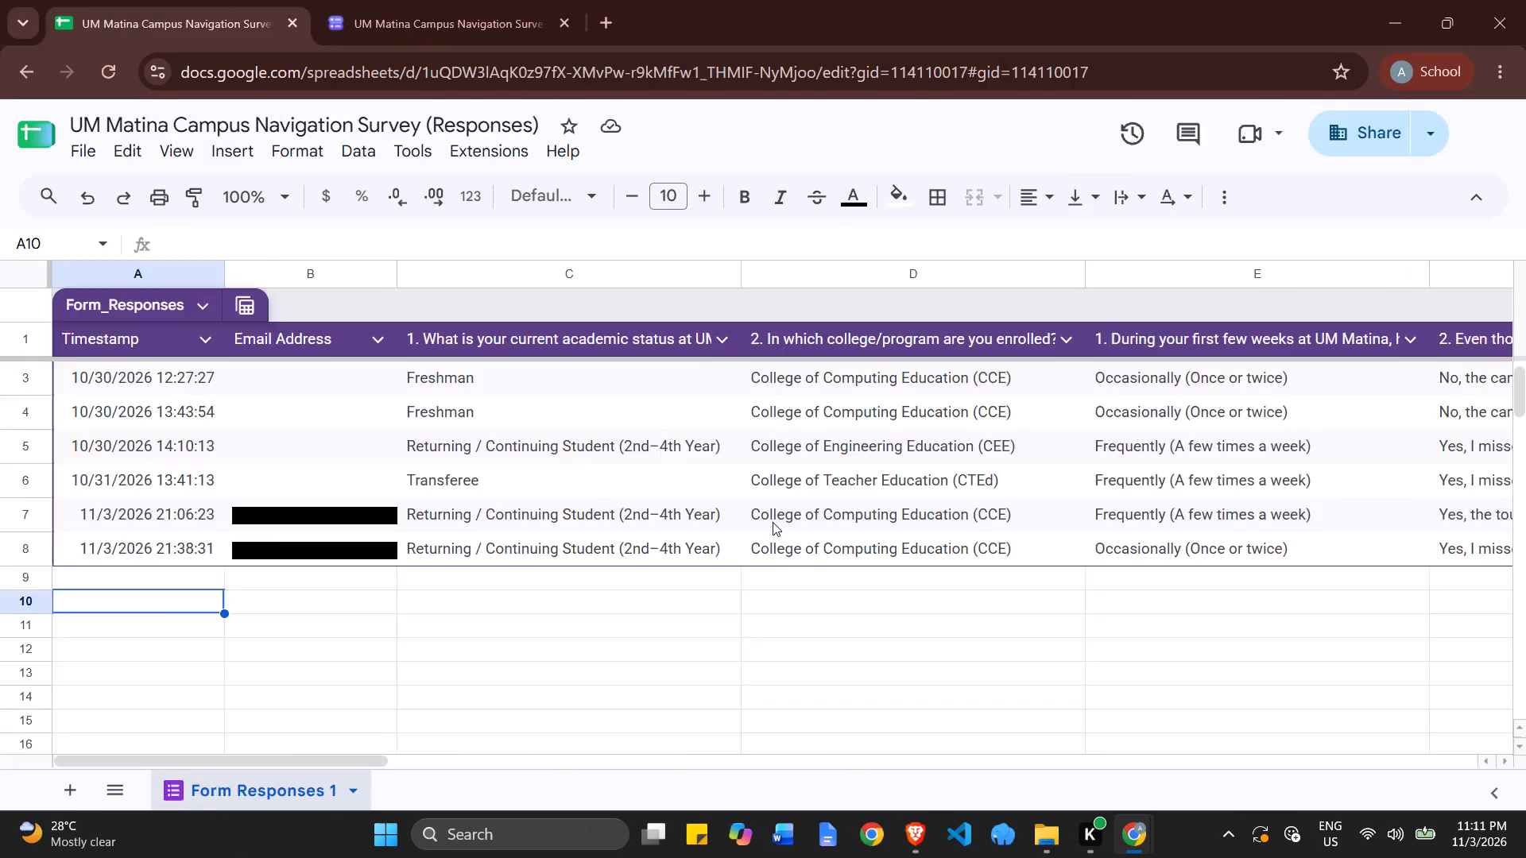
{"action": "key", "text": "alt+Tab"}
{"action": "left_click", "coordinate": [769, 508]}
{"action": "left_click", "coordinate": [707, 541]}
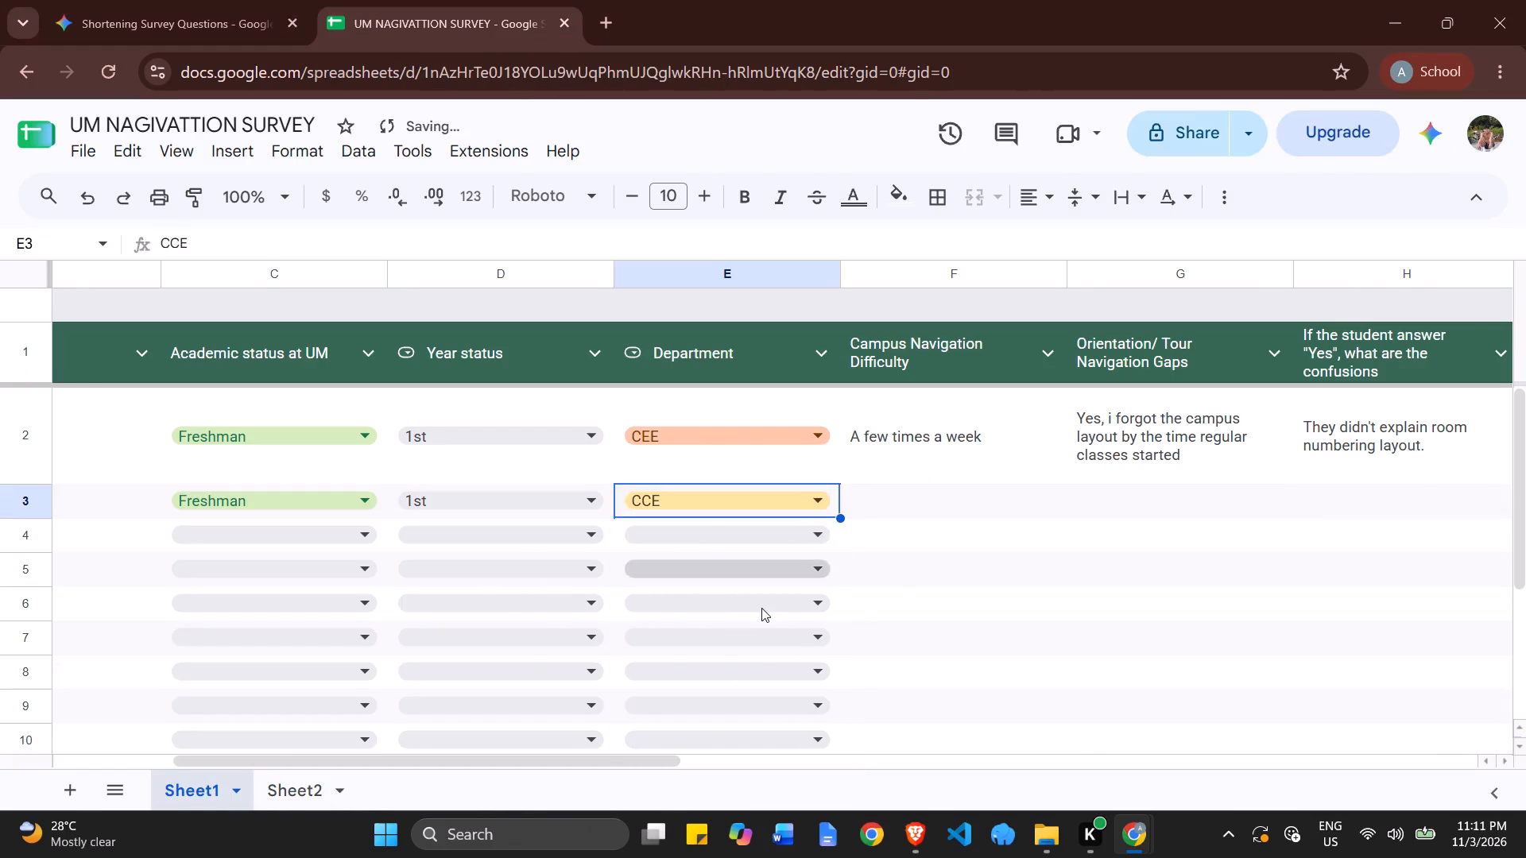
Arrange the Responses spreadsheet and the UM NAGIVATTION SURVEY spreadsheet side by side.
{"action": "key", "text": "alt+Tab"}
{"action": "key", "text": "alt+Tab"}
{"action": "left_click_drag", "start_coordinate": [602, 772], "coordinate": [642, 771]}
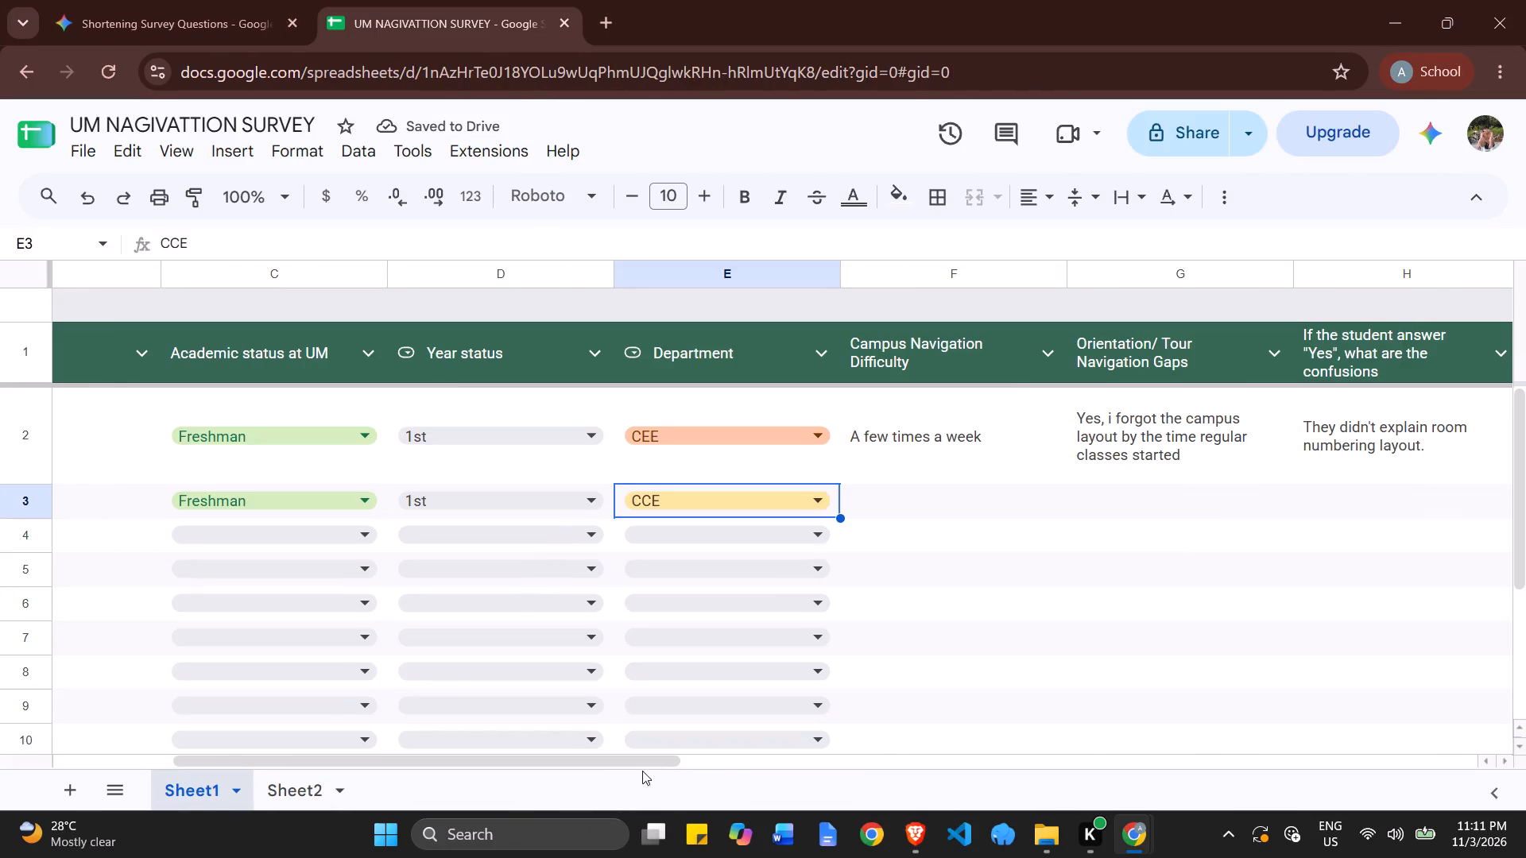
{"action": "left_click_drag", "start_coordinate": [642, 771], "coordinate": [651, 771]}
{"action": "left_click_drag", "start_coordinate": [655, 762], "coordinate": [766, 759]}
{"action": "key", "text": "alt+Tab"}
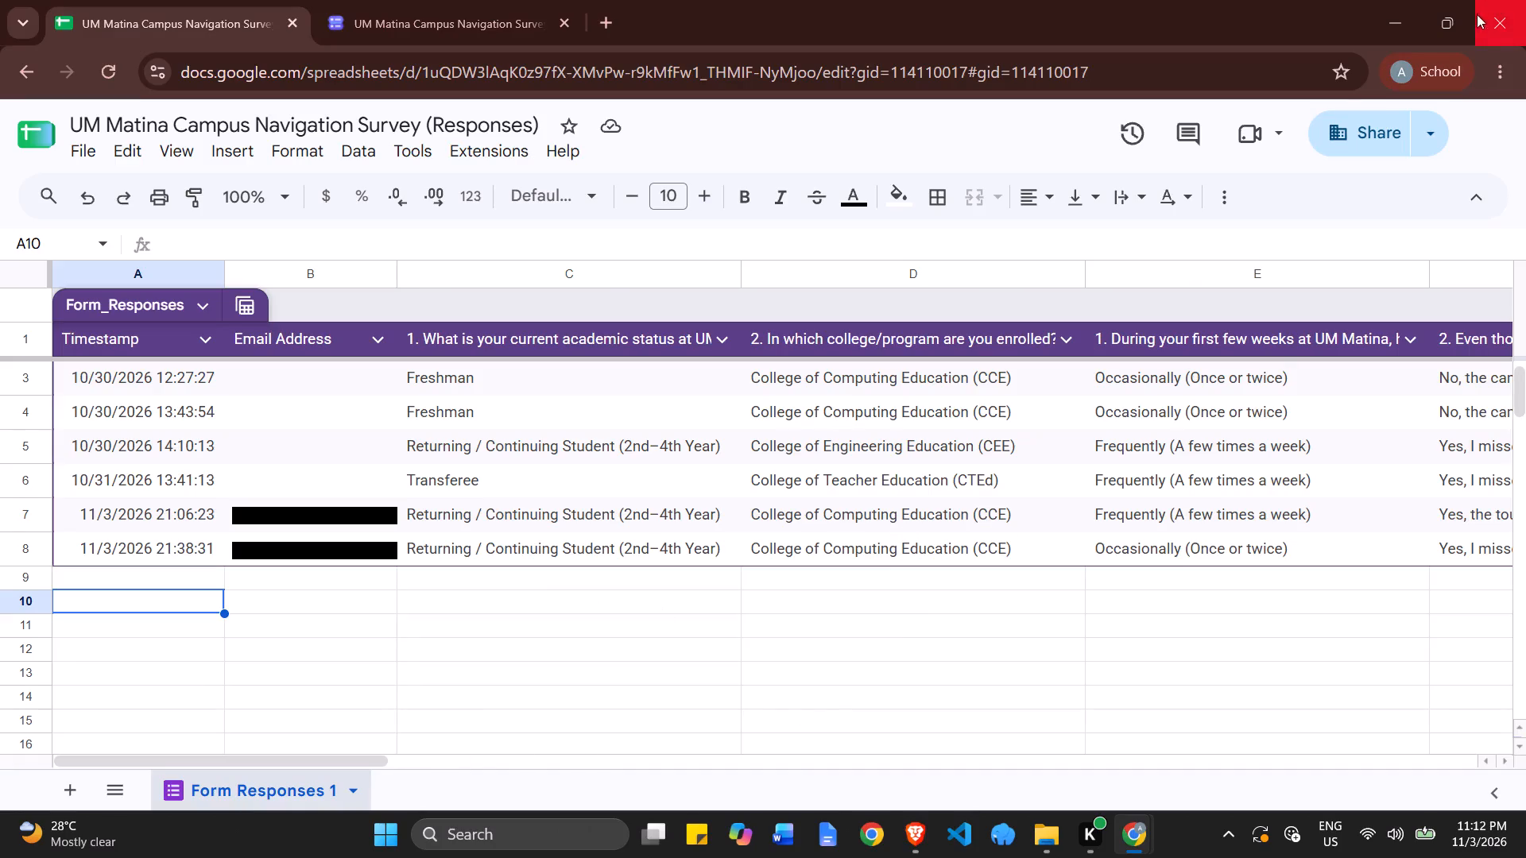
{"action": "left_click", "coordinate": [1384, 68]}
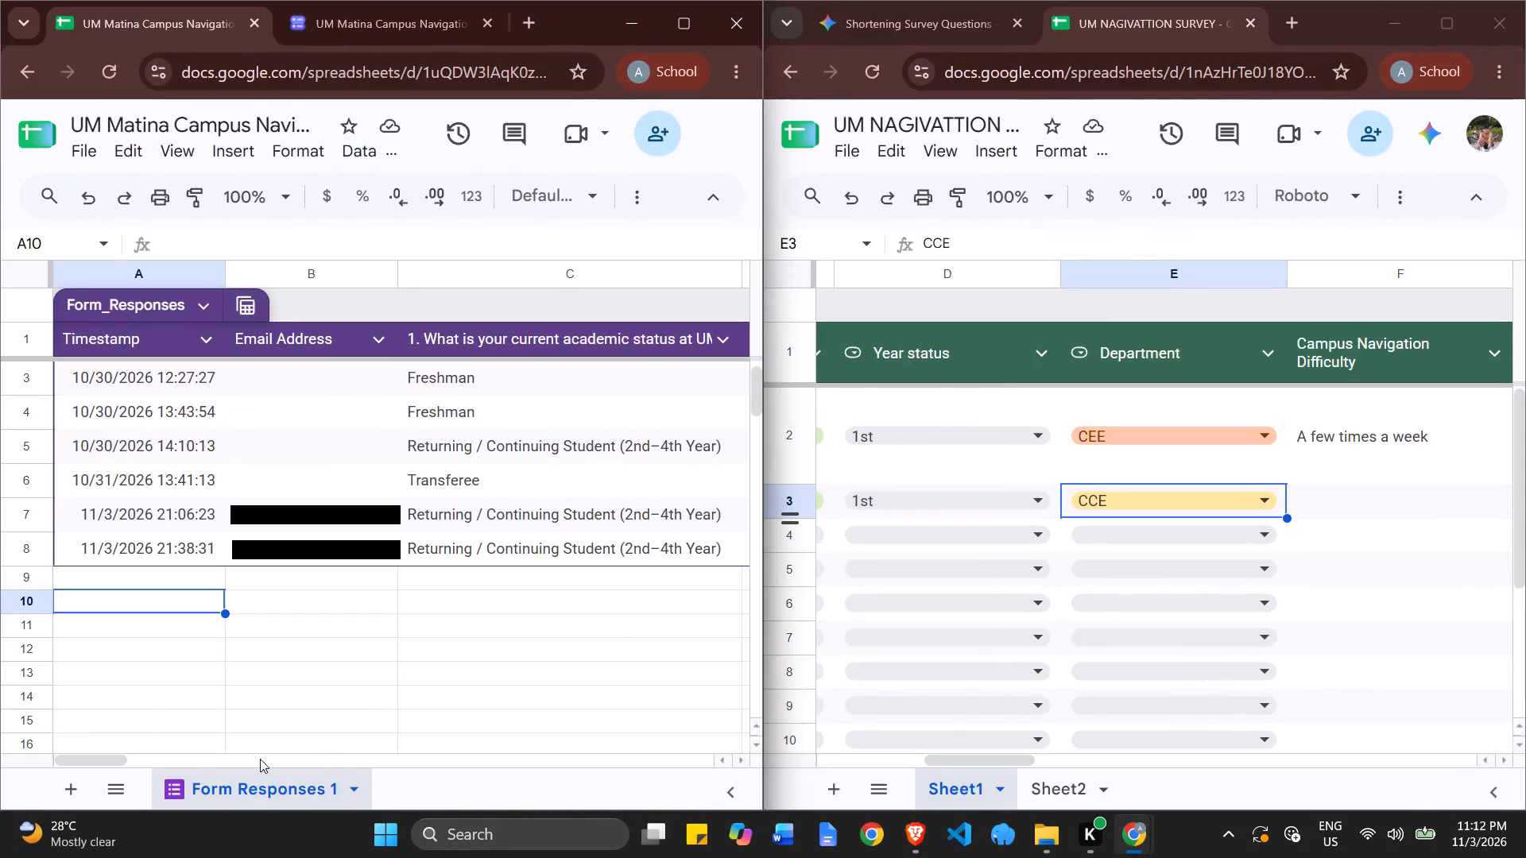
Compare the navigation difficulty and campus tour answers in the Responses spreadsheet with the matching columns of the survey table.
{"action": "left_click_drag", "start_coordinate": [119, 758], "coordinate": [193, 761]}
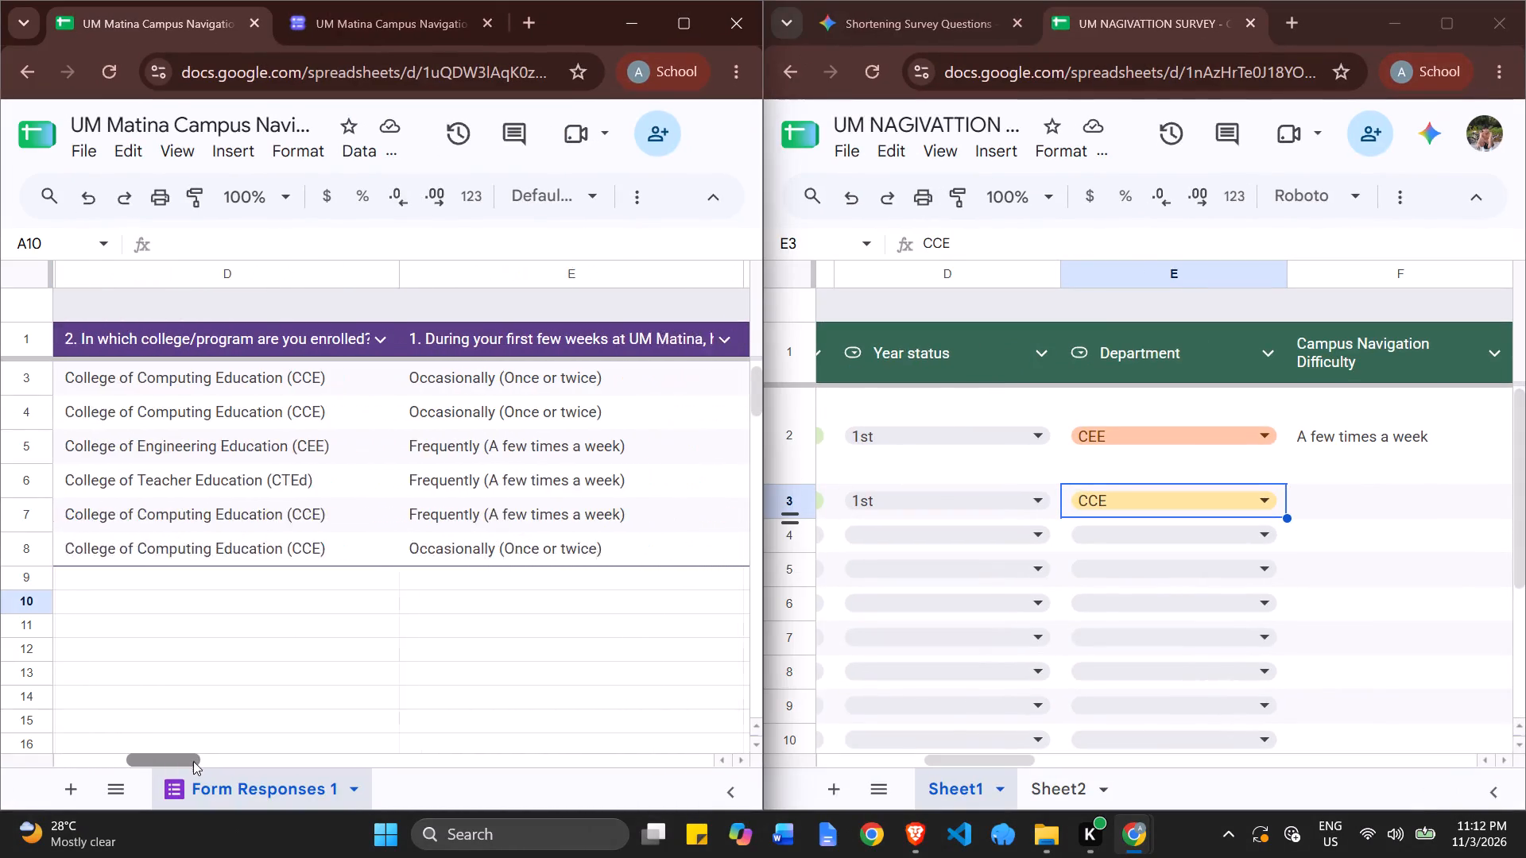
{"action": "left_click_drag", "start_coordinate": [193, 761], "coordinate": [214, 761]}
{"action": "left_click_drag", "start_coordinate": [982, 762], "coordinate": [1005, 761]}
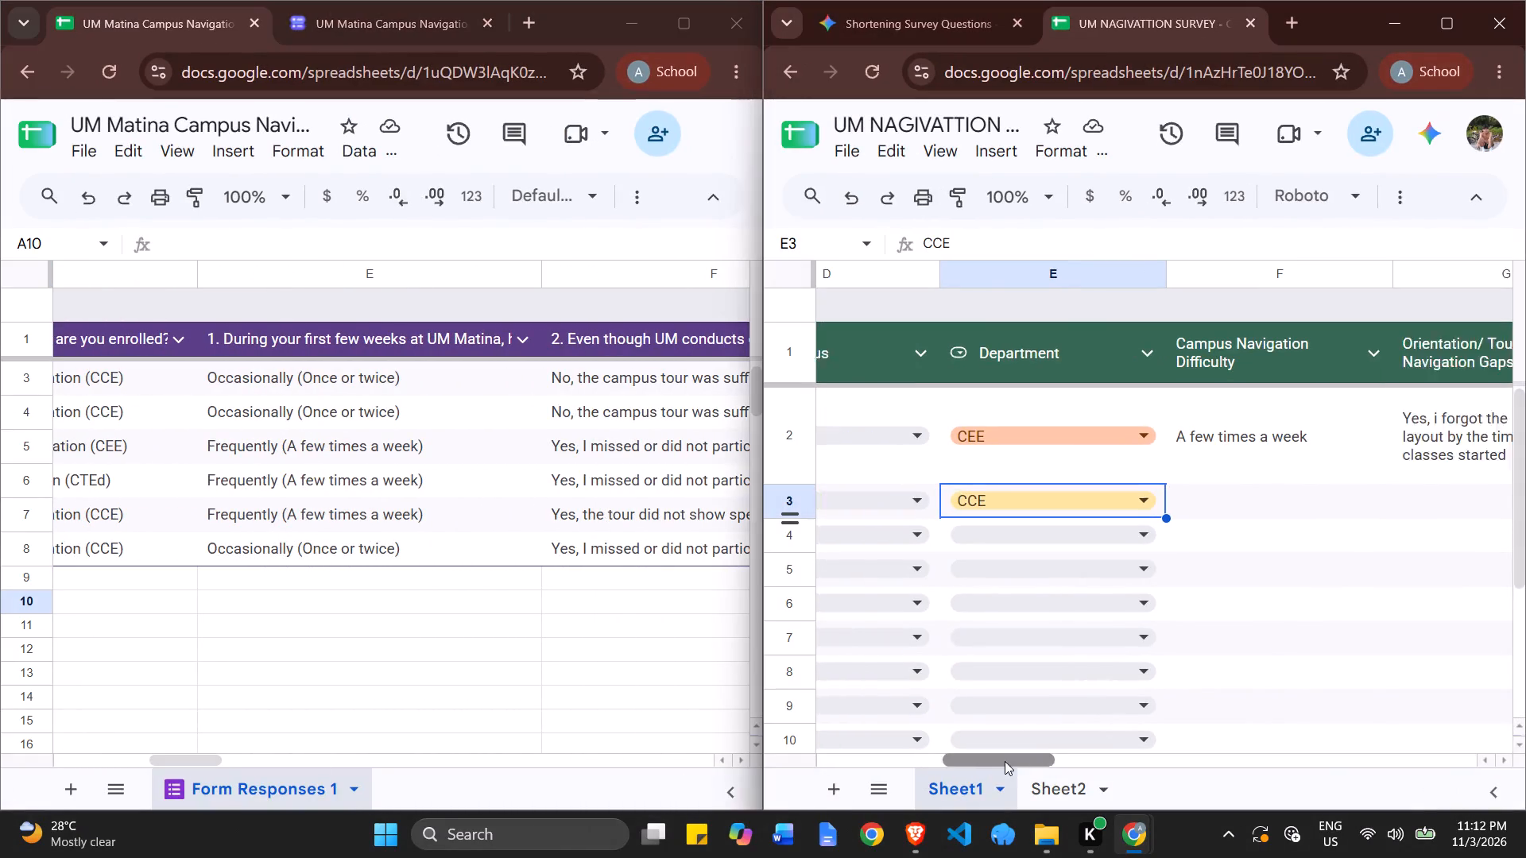
{"action": "left_click_drag", "start_coordinate": [1005, 761], "coordinate": [1029, 758]}
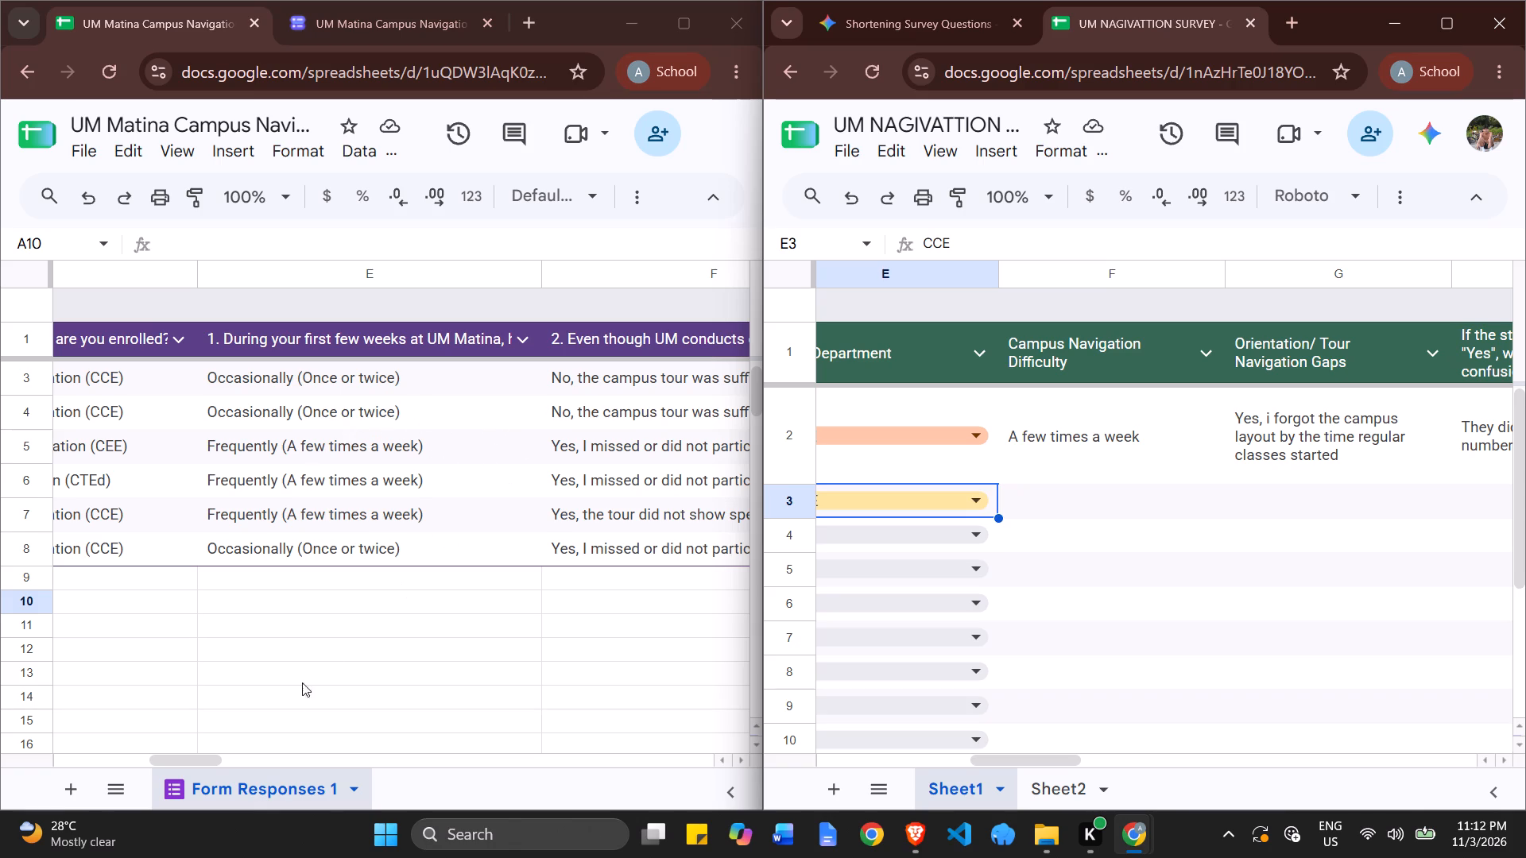
{"action": "left_click", "coordinate": [206, 763]}
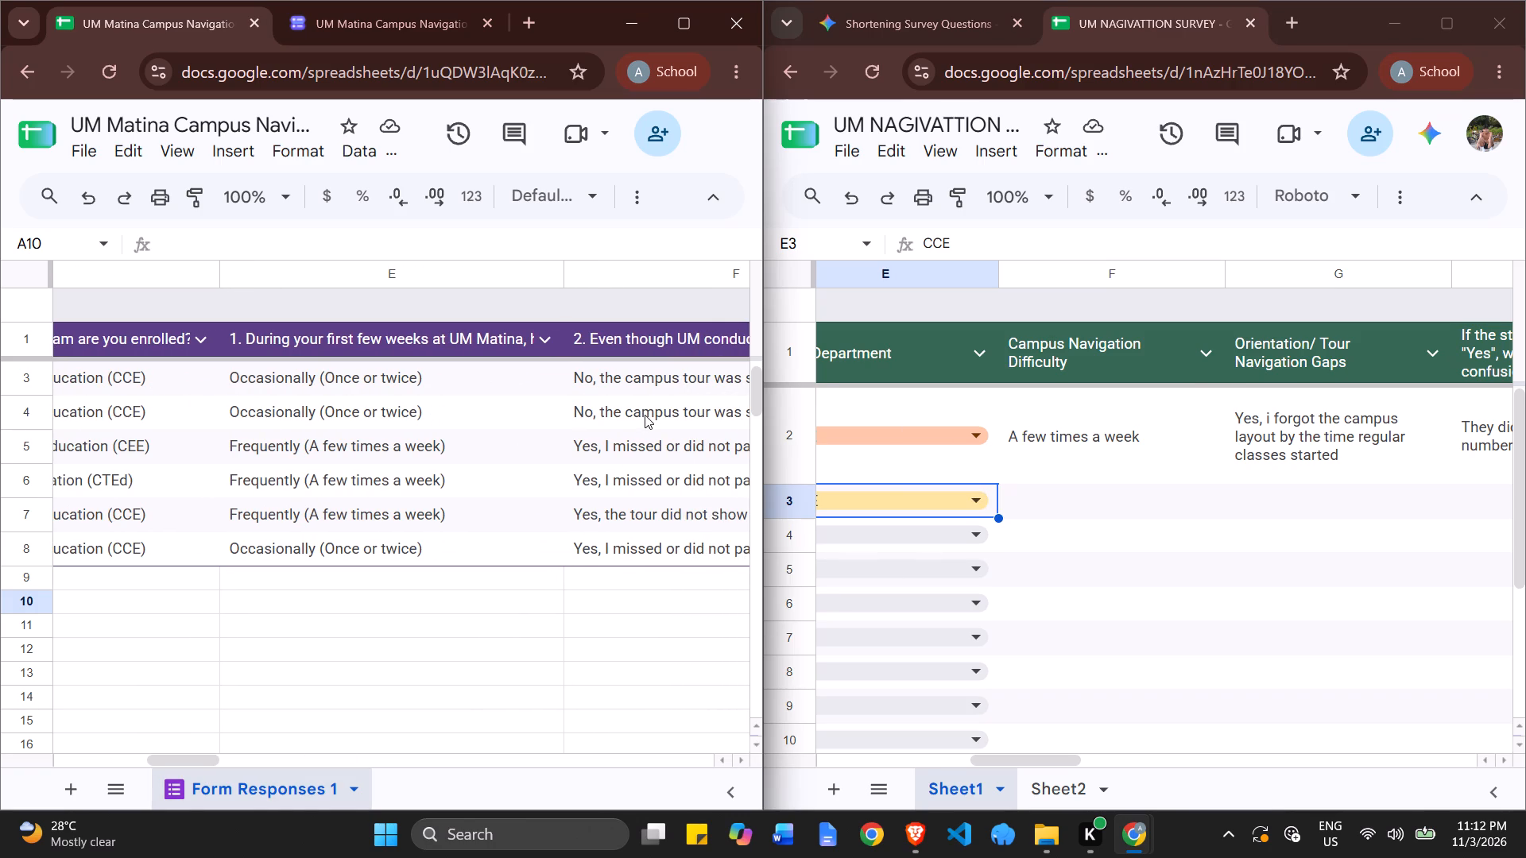
{"action": "scroll", "coordinate": [591, 472], "scroll_direction": "up", "scroll_amount": 6}
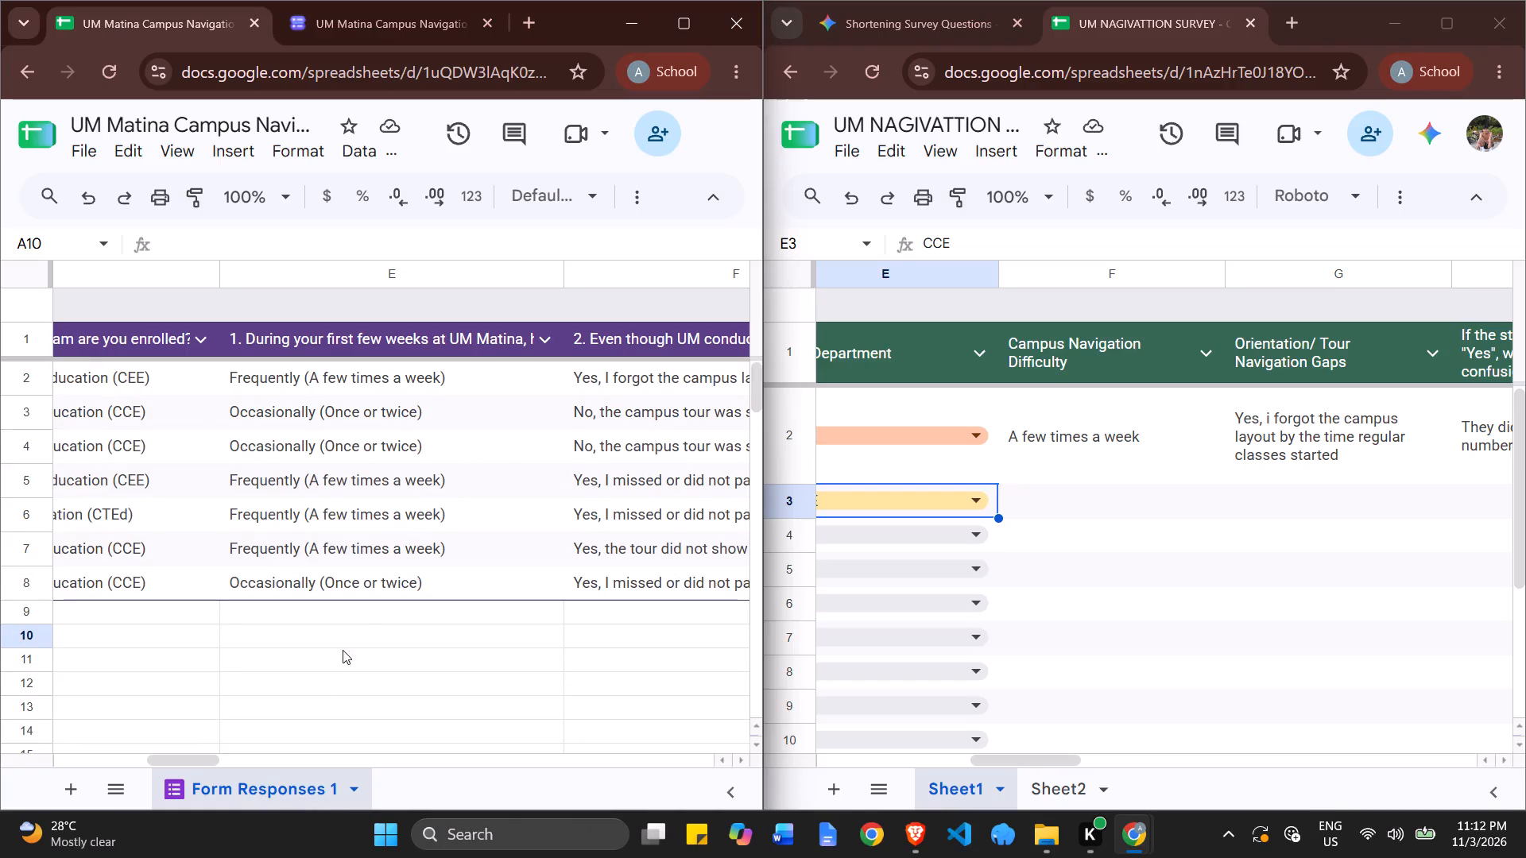
Set the Year status in D2 of the survey table to 4th, checking the academic status in the Responses spreadsheet.
{"action": "left_click_drag", "start_coordinate": [207, 763], "coordinate": [121, 763]}
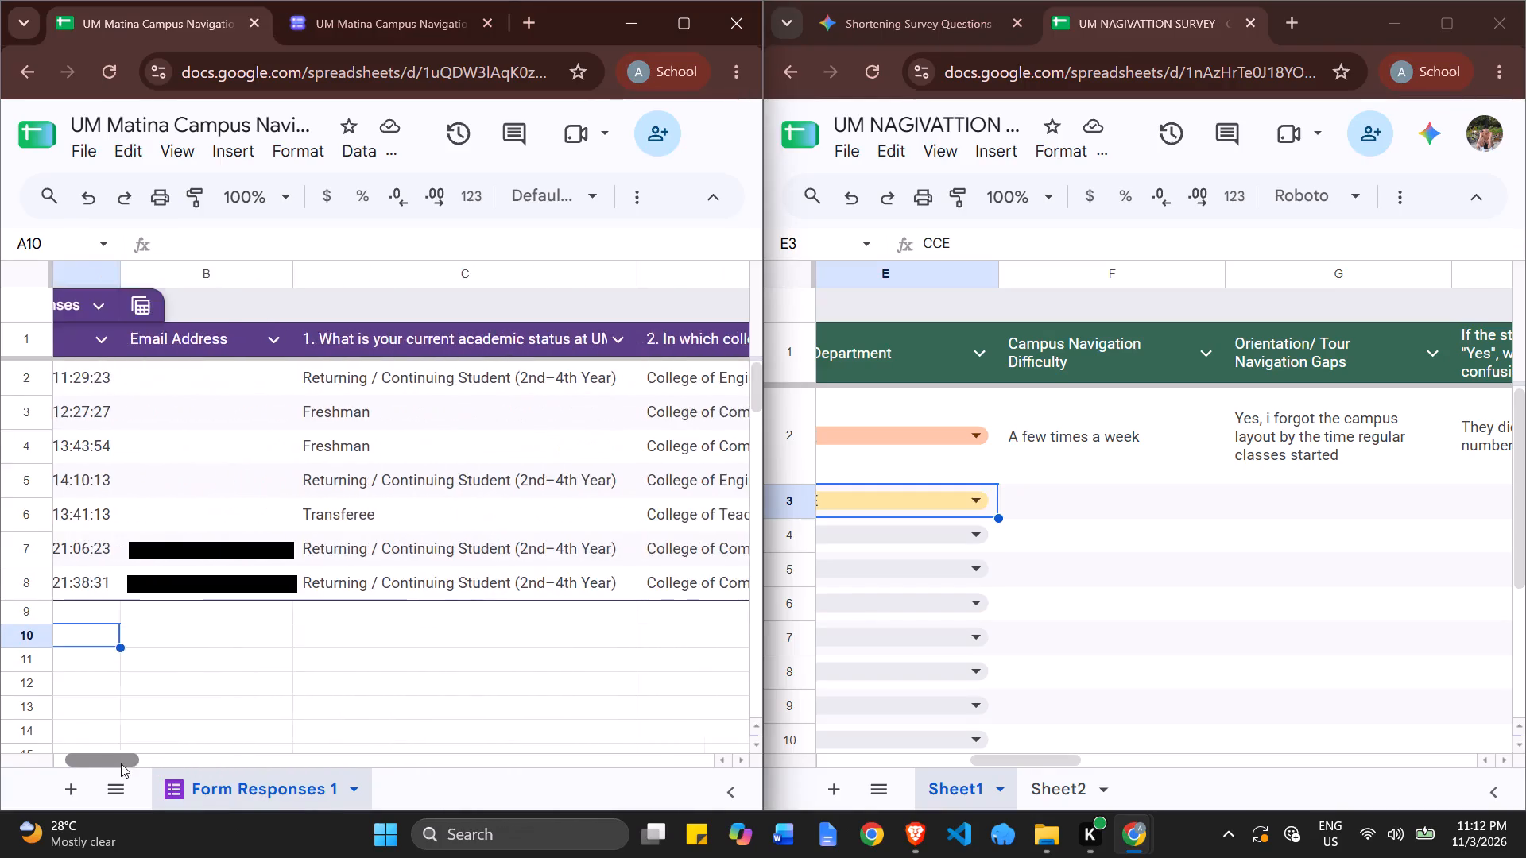
{"action": "left_click_drag", "start_coordinate": [121, 763], "coordinate": [84, 763]}
{"action": "left_click_drag", "start_coordinate": [1006, 765], "coordinate": [978, 766]}
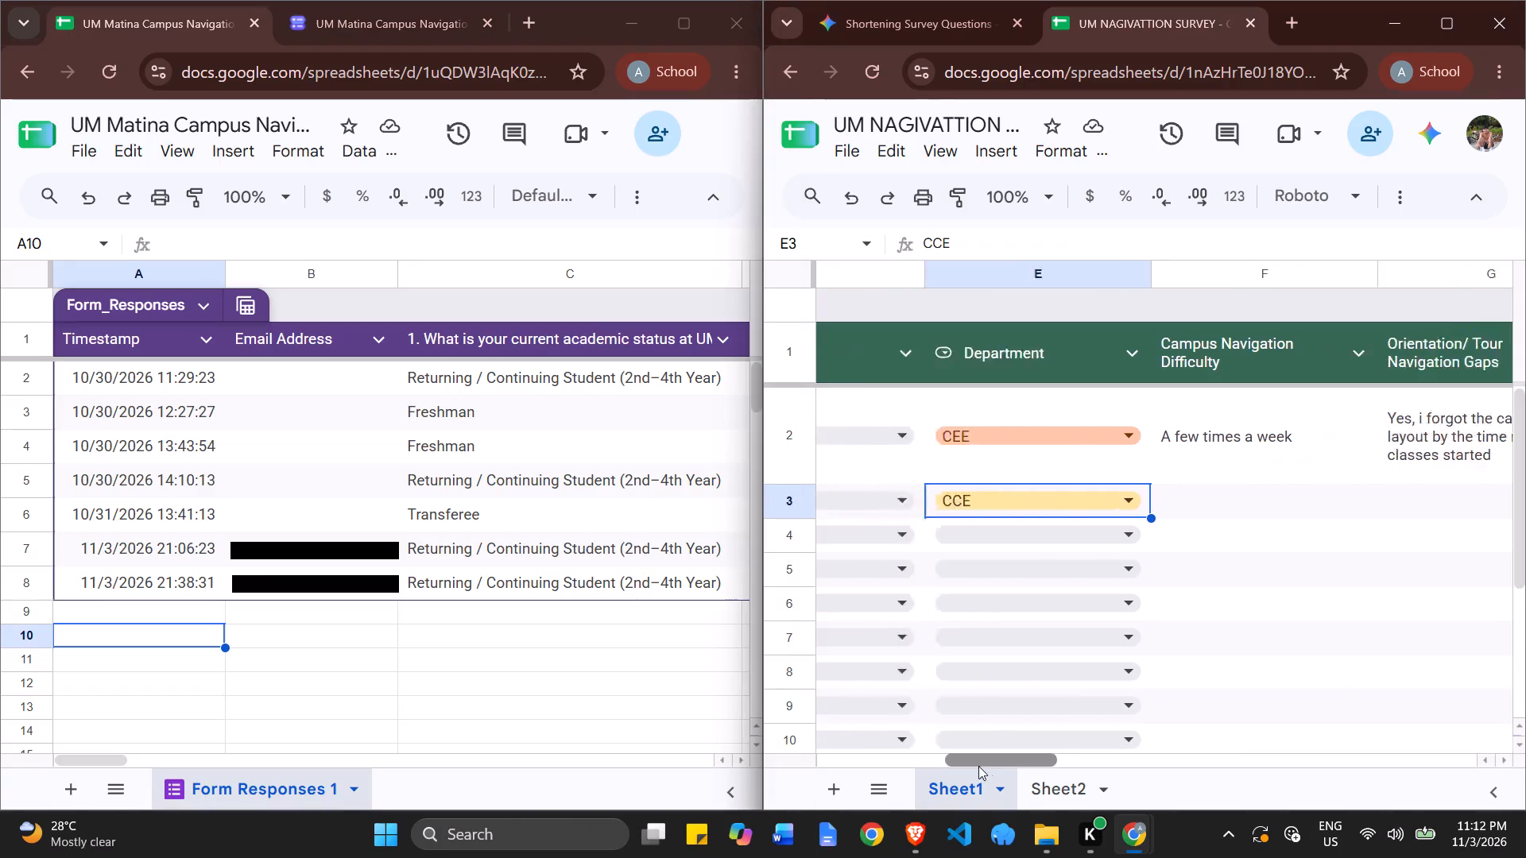
{"action": "left_click_drag", "start_coordinate": [978, 766], "coordinate": [939, 767]}
{"action": "left_click", "coordinate": [1055, 438]}
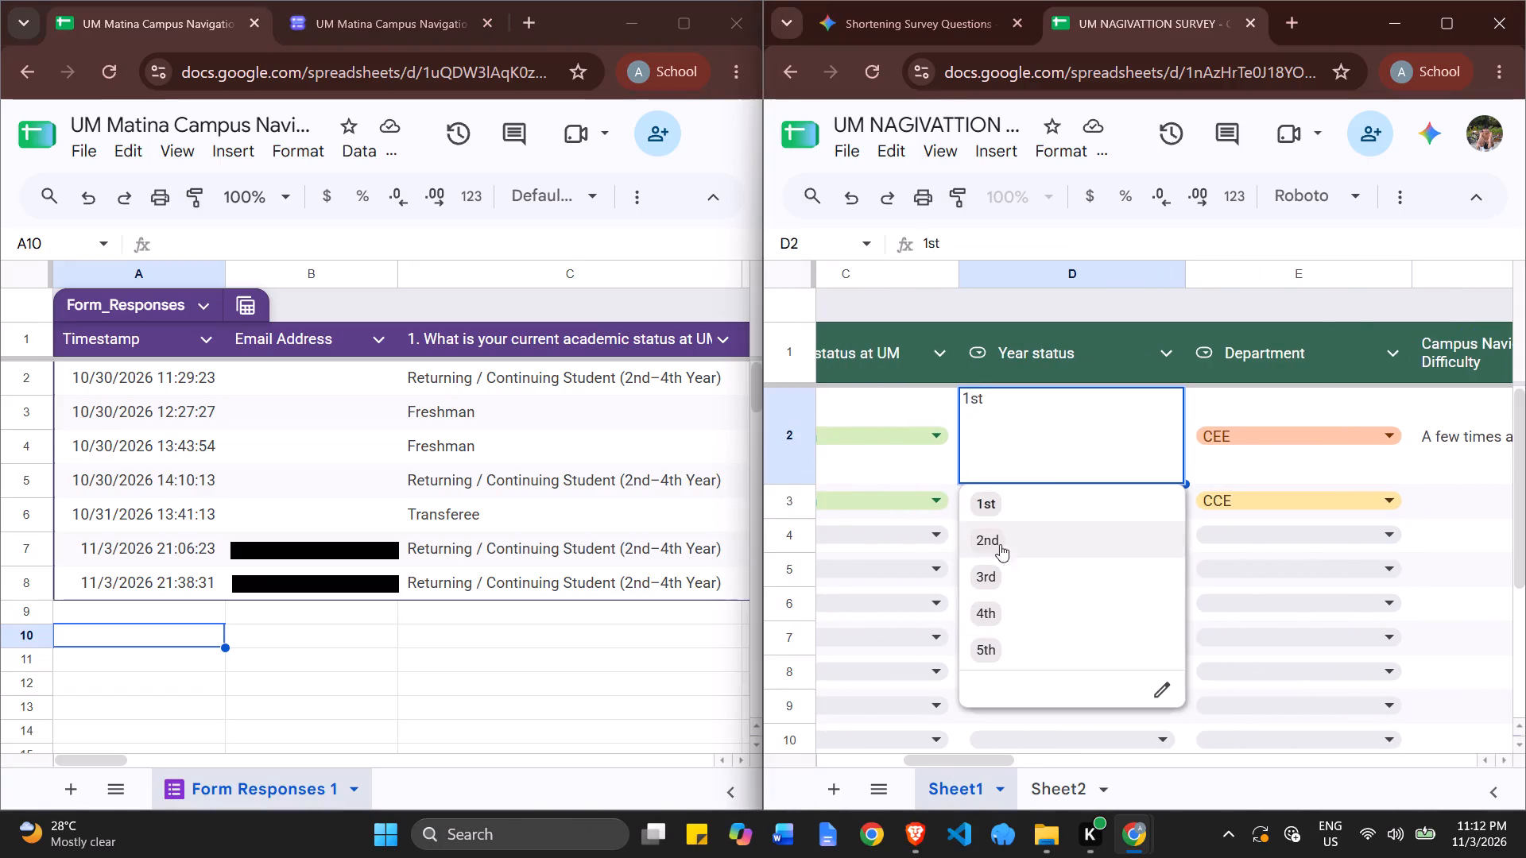
{"action": "left_click", "coordinate": [989, 620]}
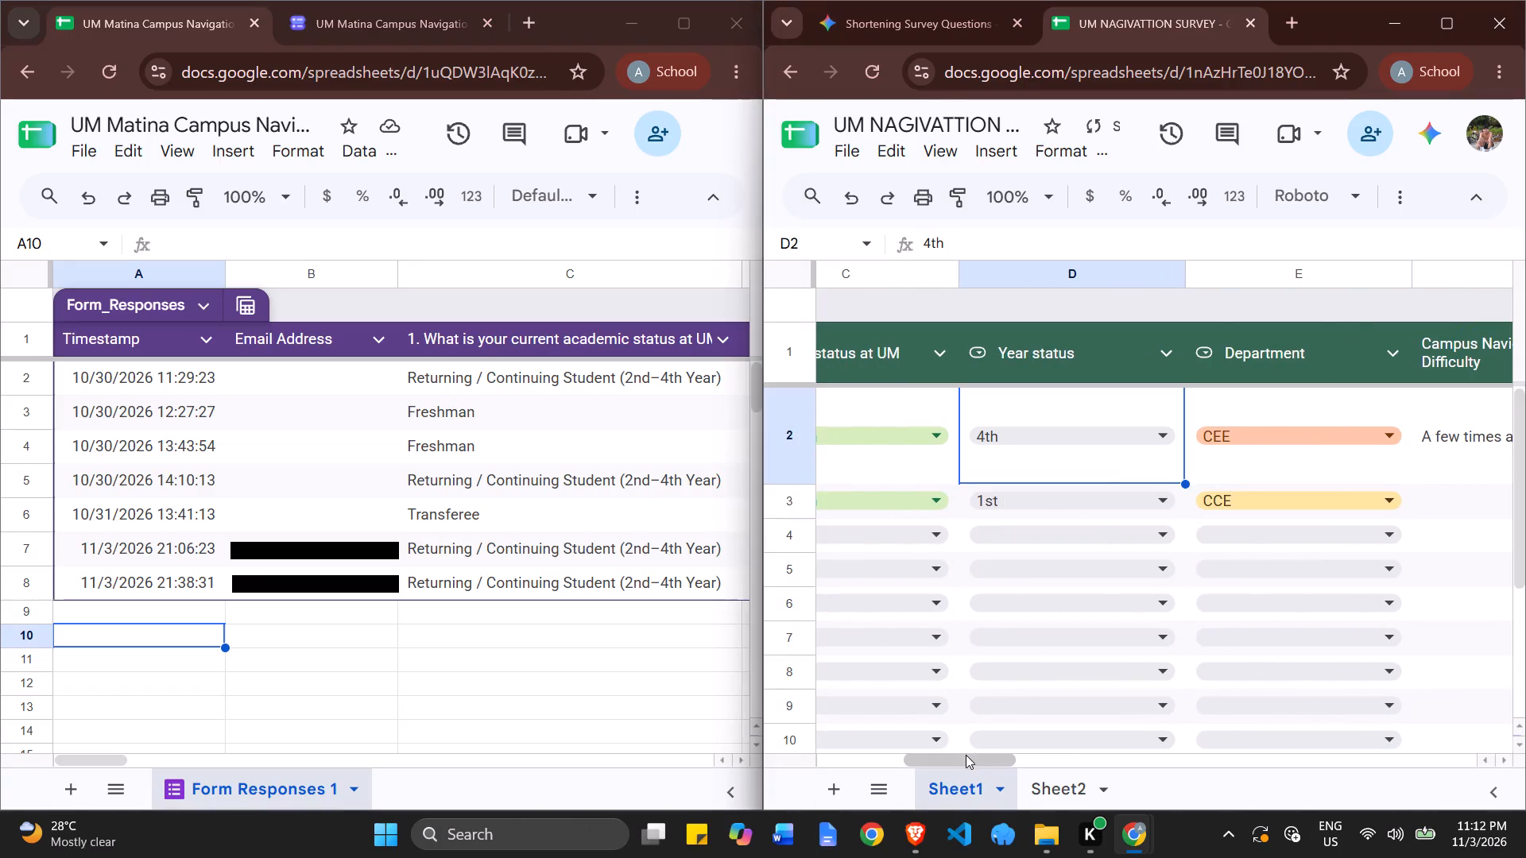
Enter "Once or twice" as the Campus Navigation Difficulty in F3 of the survey table, following the respondent's answer in the Responses spreadsheet.
{"action": "left_click_drag", "start_coordinate": [963, 759], "coordinate": [1050, 759]}
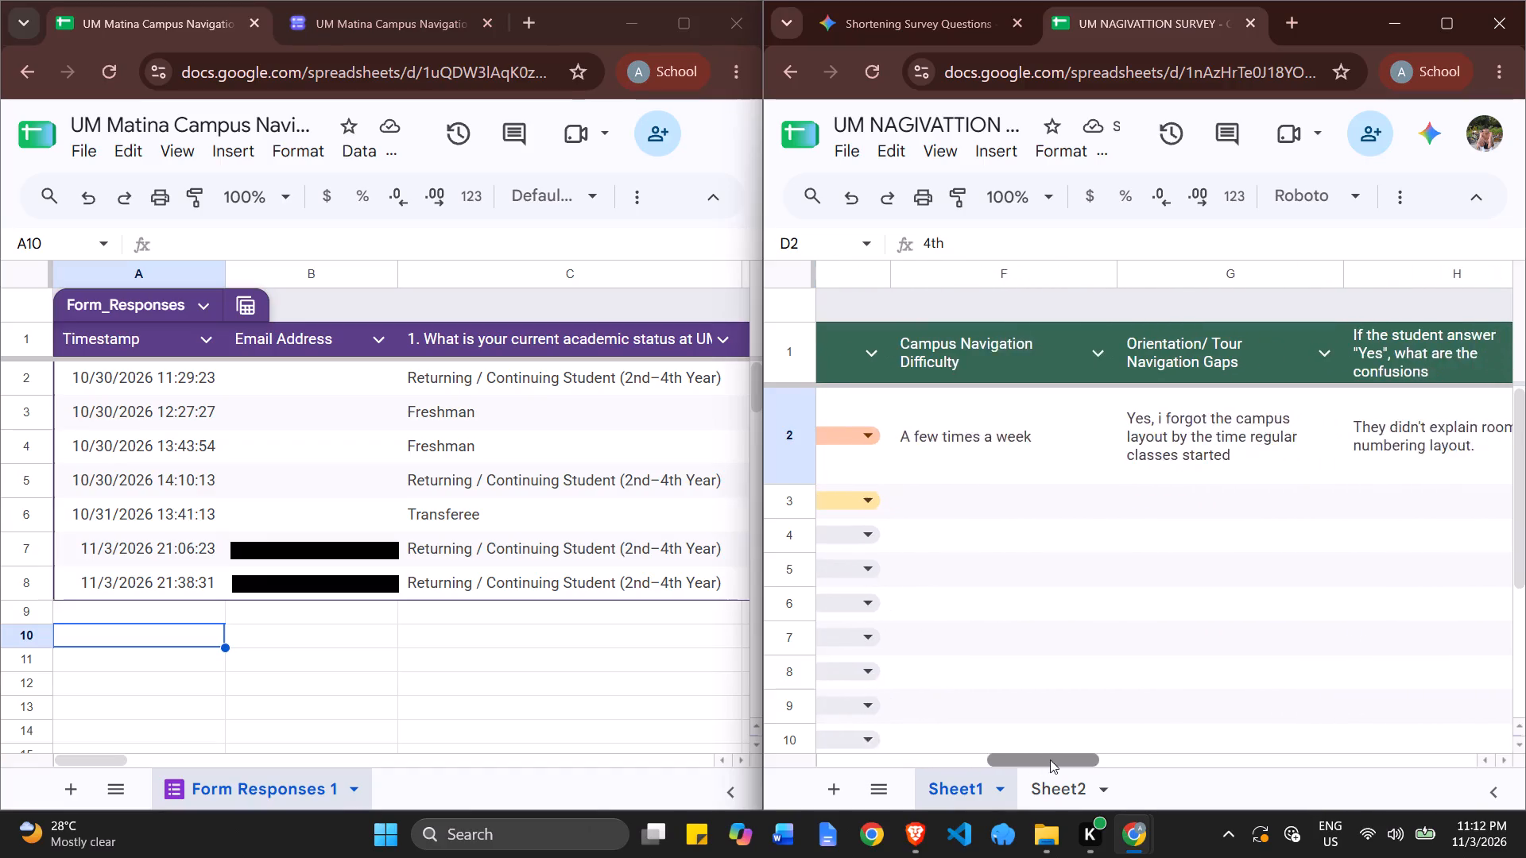
{"action": "left_click_drag", "start_coordinate": [1050, 759], "coordinate": [1053, 759]}
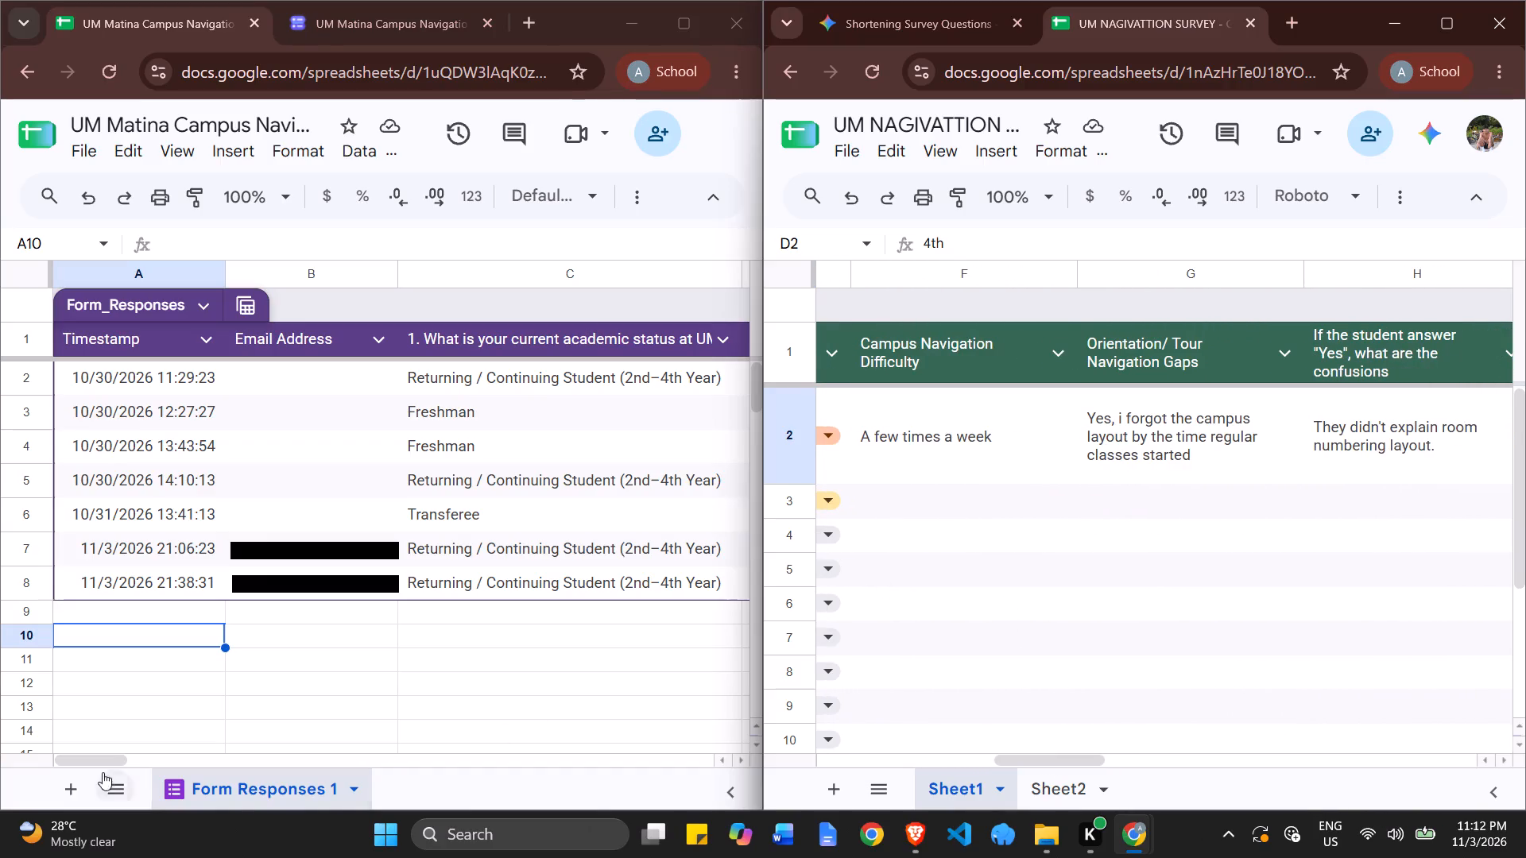
{"action": "left_click_drag", "start_coordinate": [110, 760], "coordinate": [131, 761]}
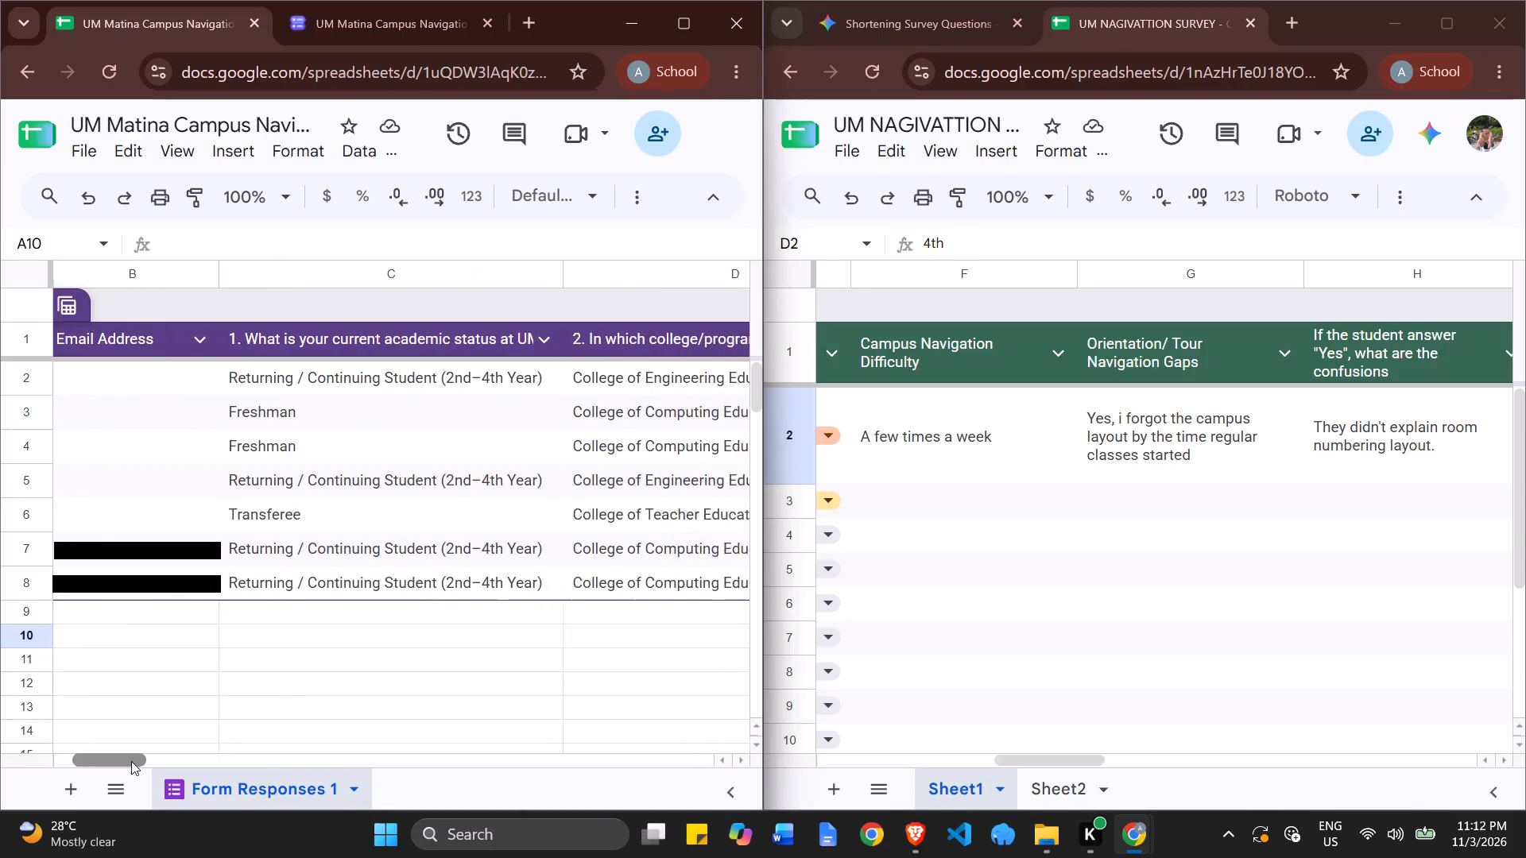
{"action": "left_click_drag", "start_coordinate": [131, 761], "coordinate": [156, 763]}
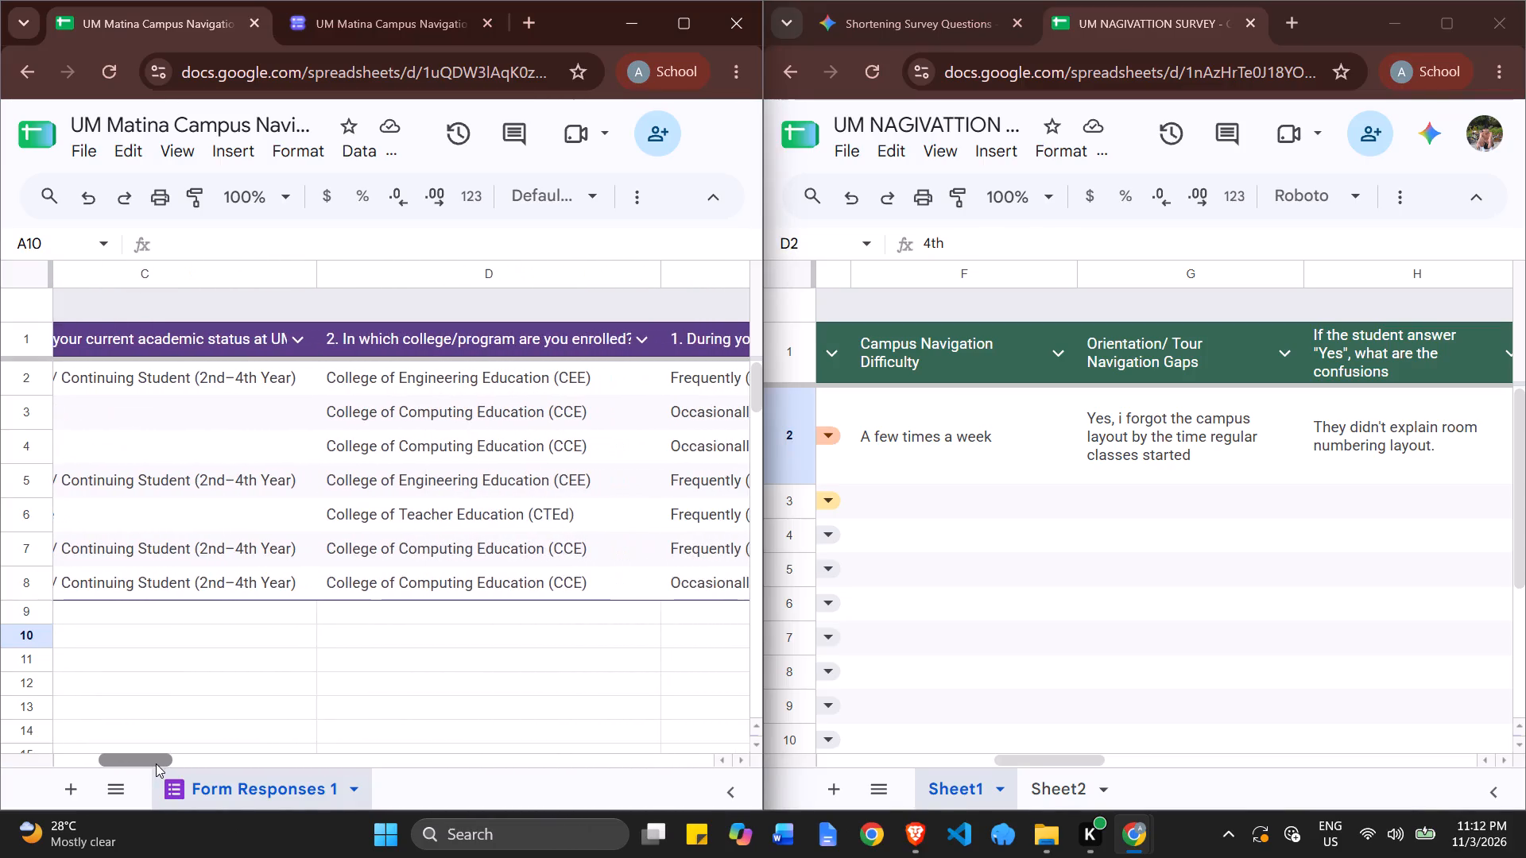
{"action": "left_click_drag", "start_coordinate": [156, 763], "coordinate": [180, 760]}
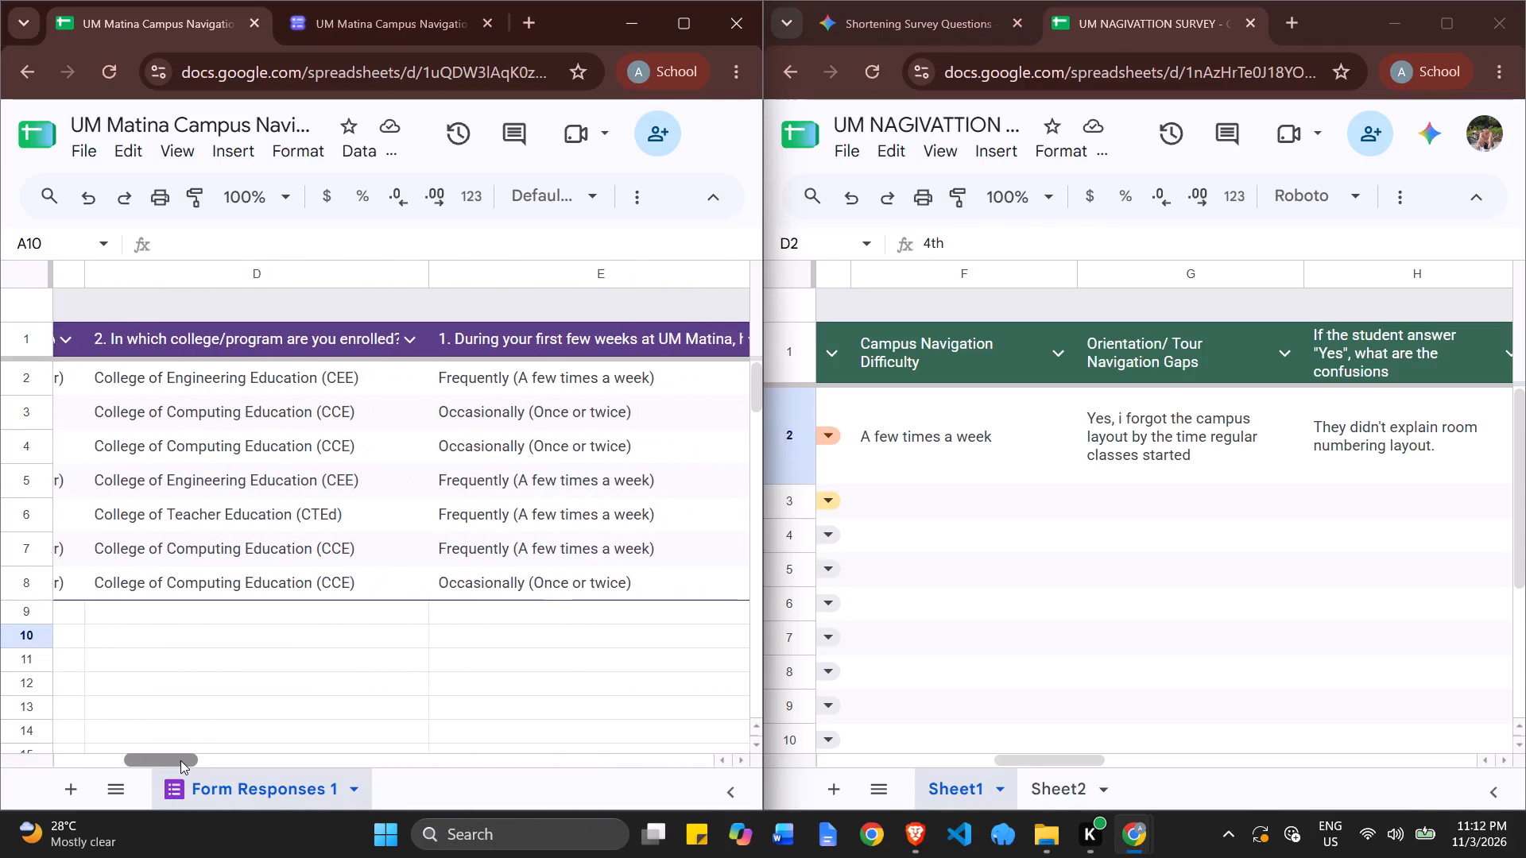
{"action": "left_click_drag", "start_coordinate": [180, 760], "coordinate": [190, 759]}
{"action": "left_click", "coordinate": [966, 512]}
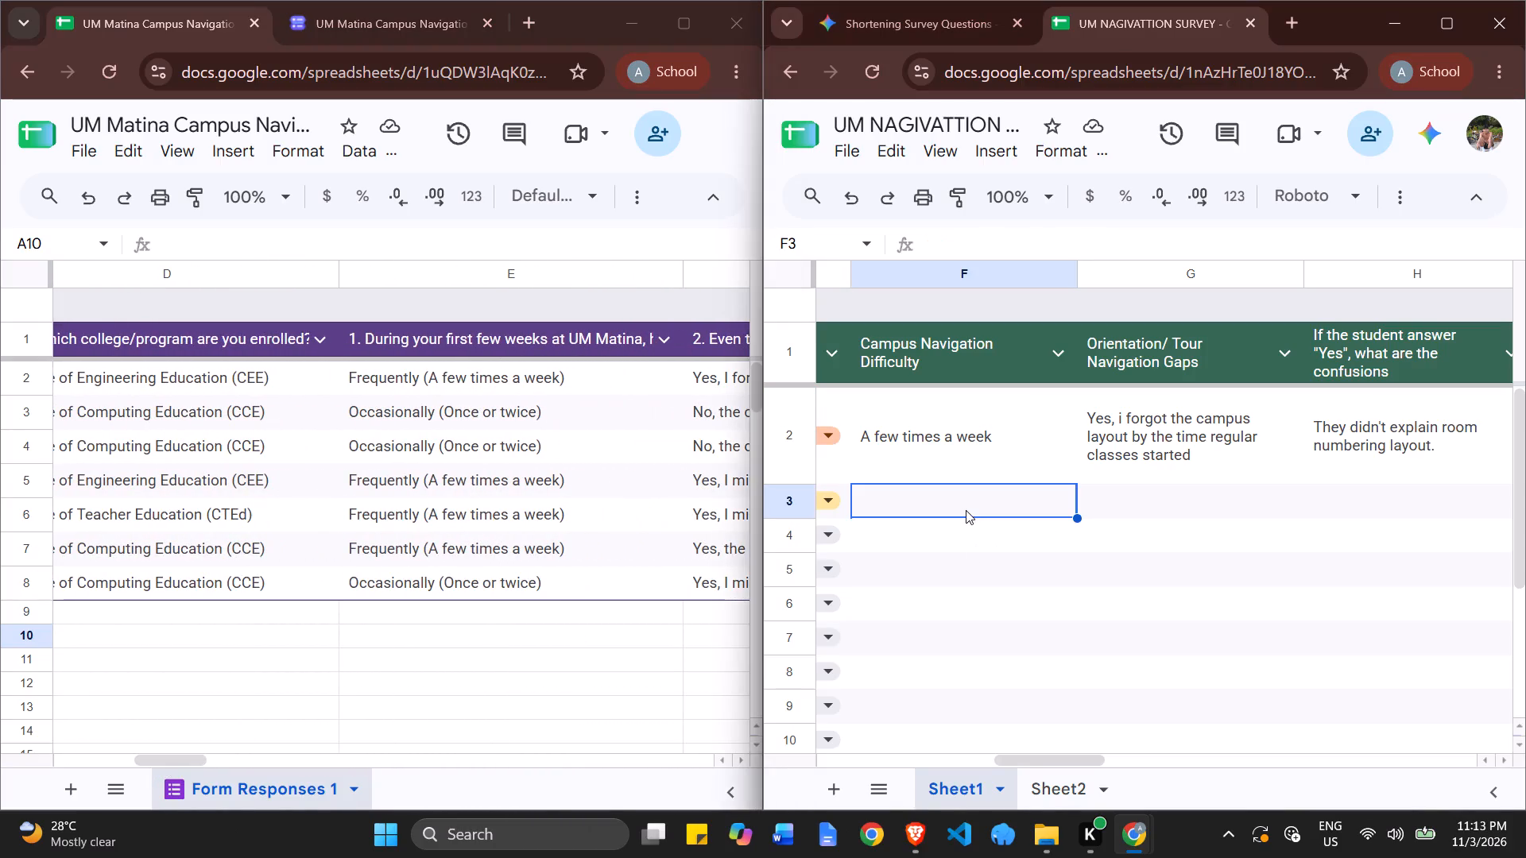
{"action": "double_click", "coordinate": [966, 510]}
{"action": "type", "text": "One"}
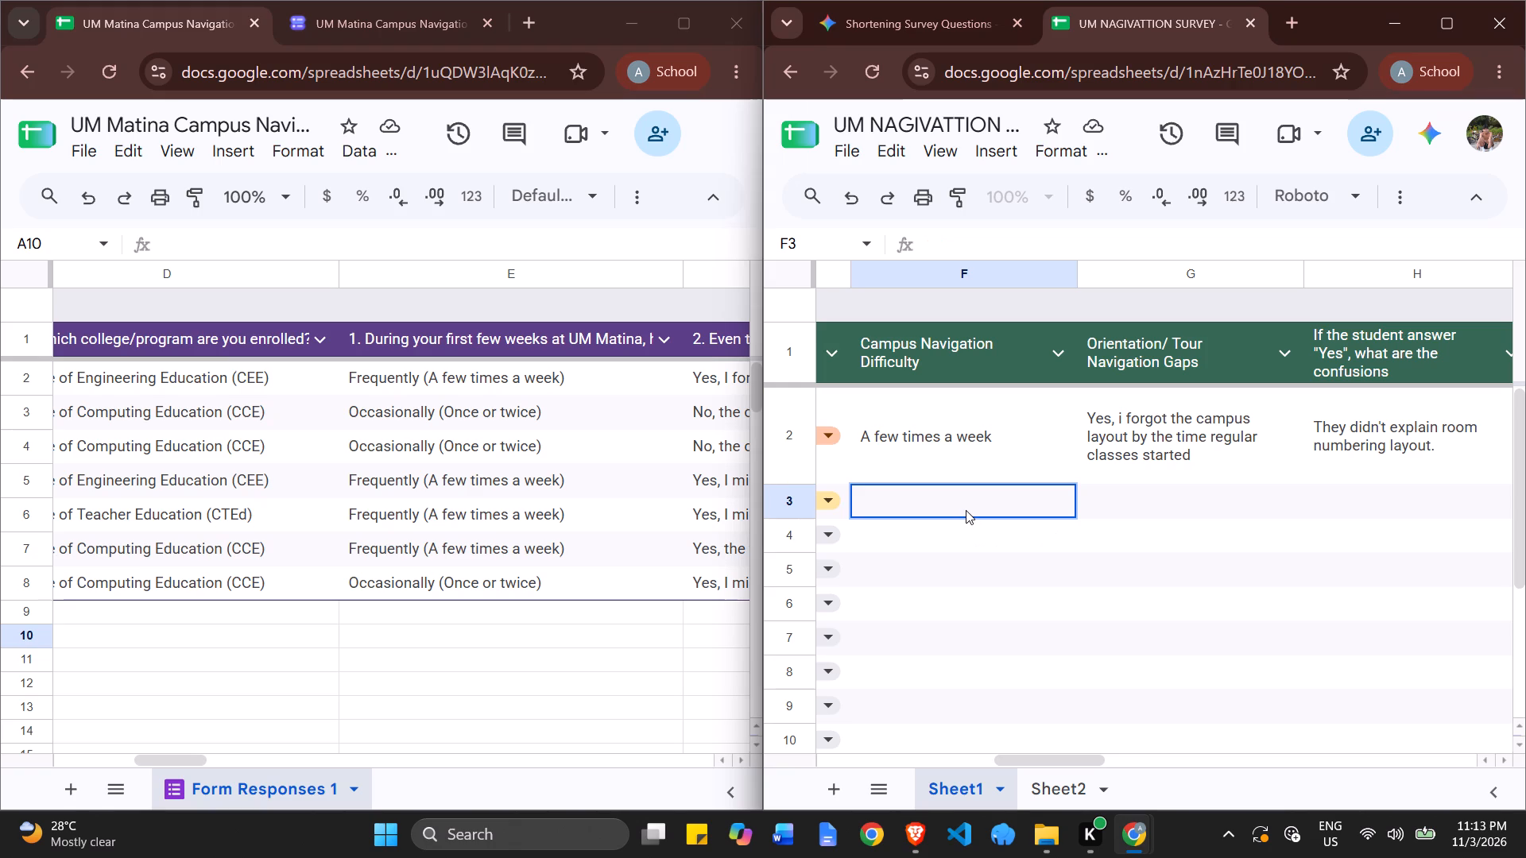
{"action": "double_click", "coordinate": [962, 511]}
{"action": "left_click", "coordinate": [948, 489]}
{"action": "type", "text": "ONce"}
{"action": "key", "text": "BackSpace"}
{"action": "key", "text": "BackSpace"}
{"action": "key", "text": "BackSpace"}
{"action": "type", "text": "nce a"}
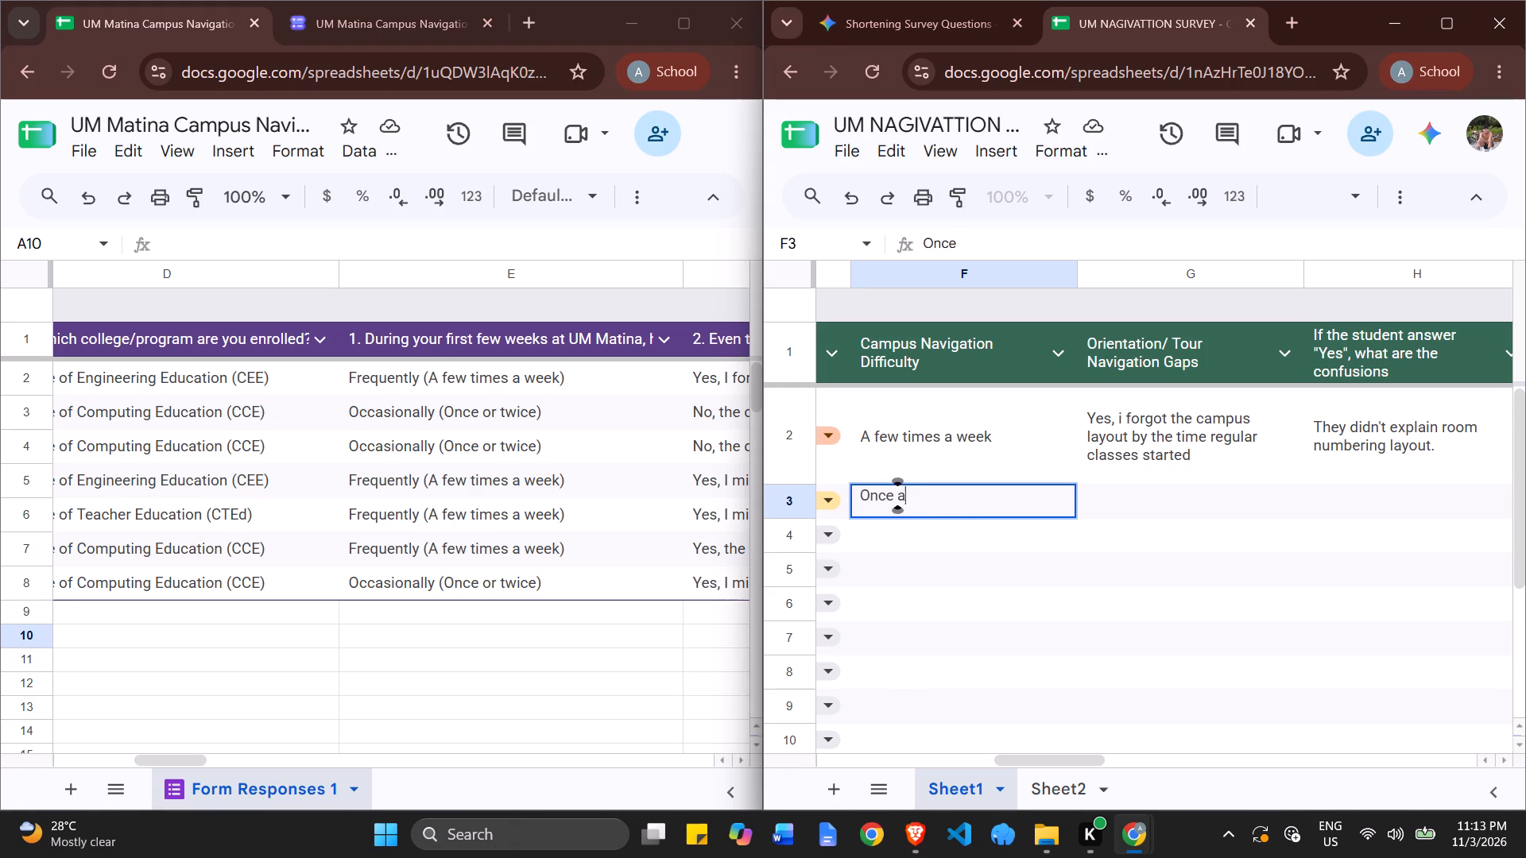
{"action": "key", "text": "space"}
{"action": "key", "text": "space"}
{"action": "key", "text": "BackSpace"}
{"action": "key", "text": "BackSpace"}
{"action": "key", "text": "BackSpace"}
{"action": "type", "text": "por"}
{"action": "key", "text": "space"}
{"action": "key", "text": "BackSpace"}
{"action": "key", "text": "BackSpace"}
{"action": "key", "text": "BackSpace"}
{"action": "key", "text": "BackSpace"}
{"action": "type", "text": "or twic"}
{"action": "key", "text": "BackSpace"}
{"action": "type", "text": "ce"}
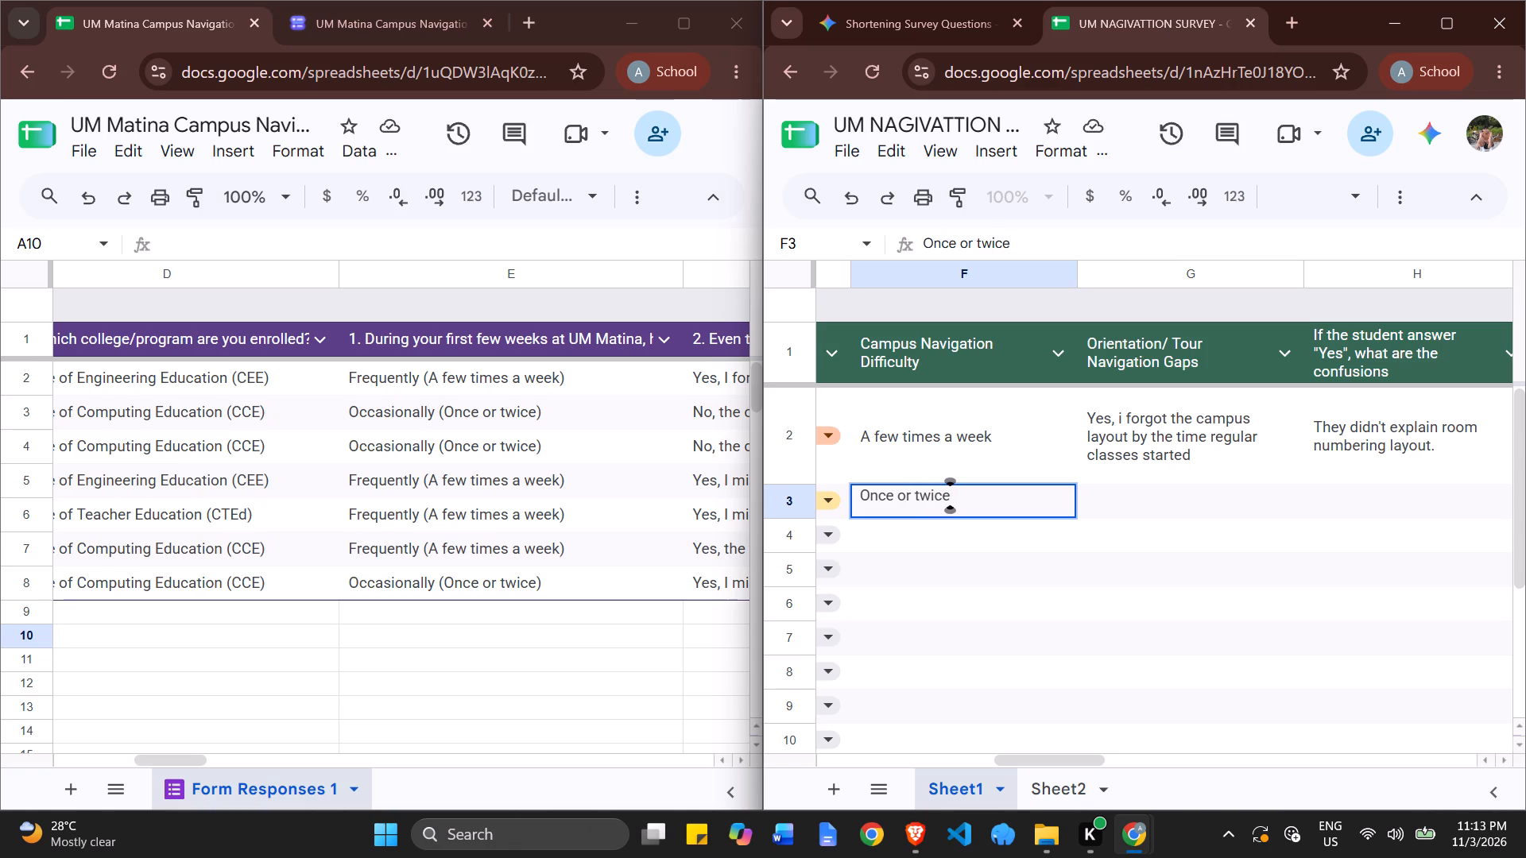
Copy "No, the campus tour was sufficient for me to find my rooms" from F3 of the Responses spreadsheet into G3 of the survey table.
{"action": "left_click_drag", "start_coordinate": [186, 756], "coordinate": [212, 756]}
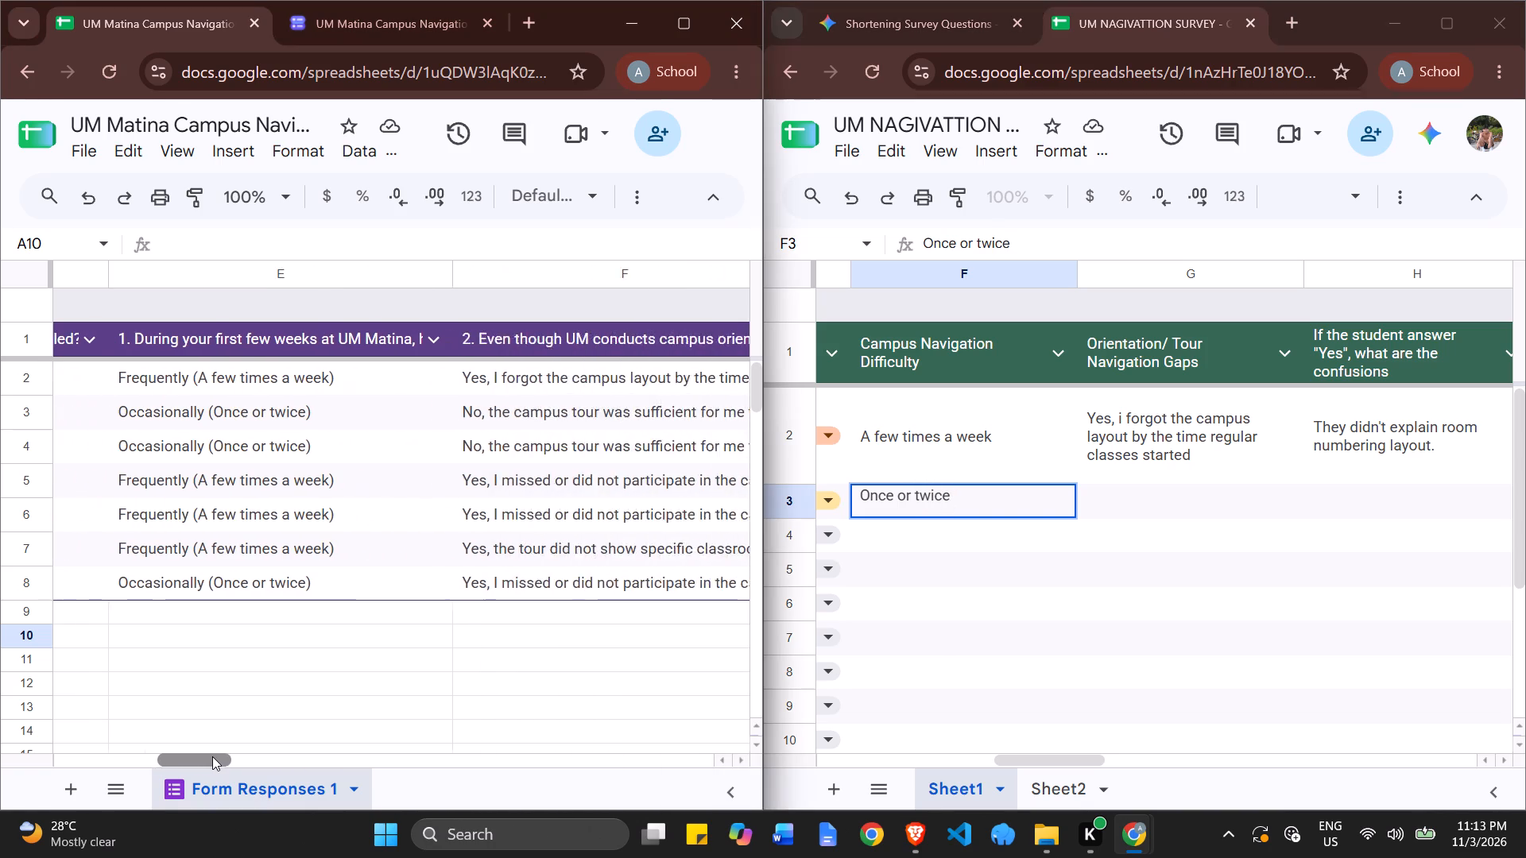
{"action": "left_click_drag", "start_coordinate": [212, 756], "coordinate": [238, 752]}
{"action": "double_click", "coordinate": [276, 416]}
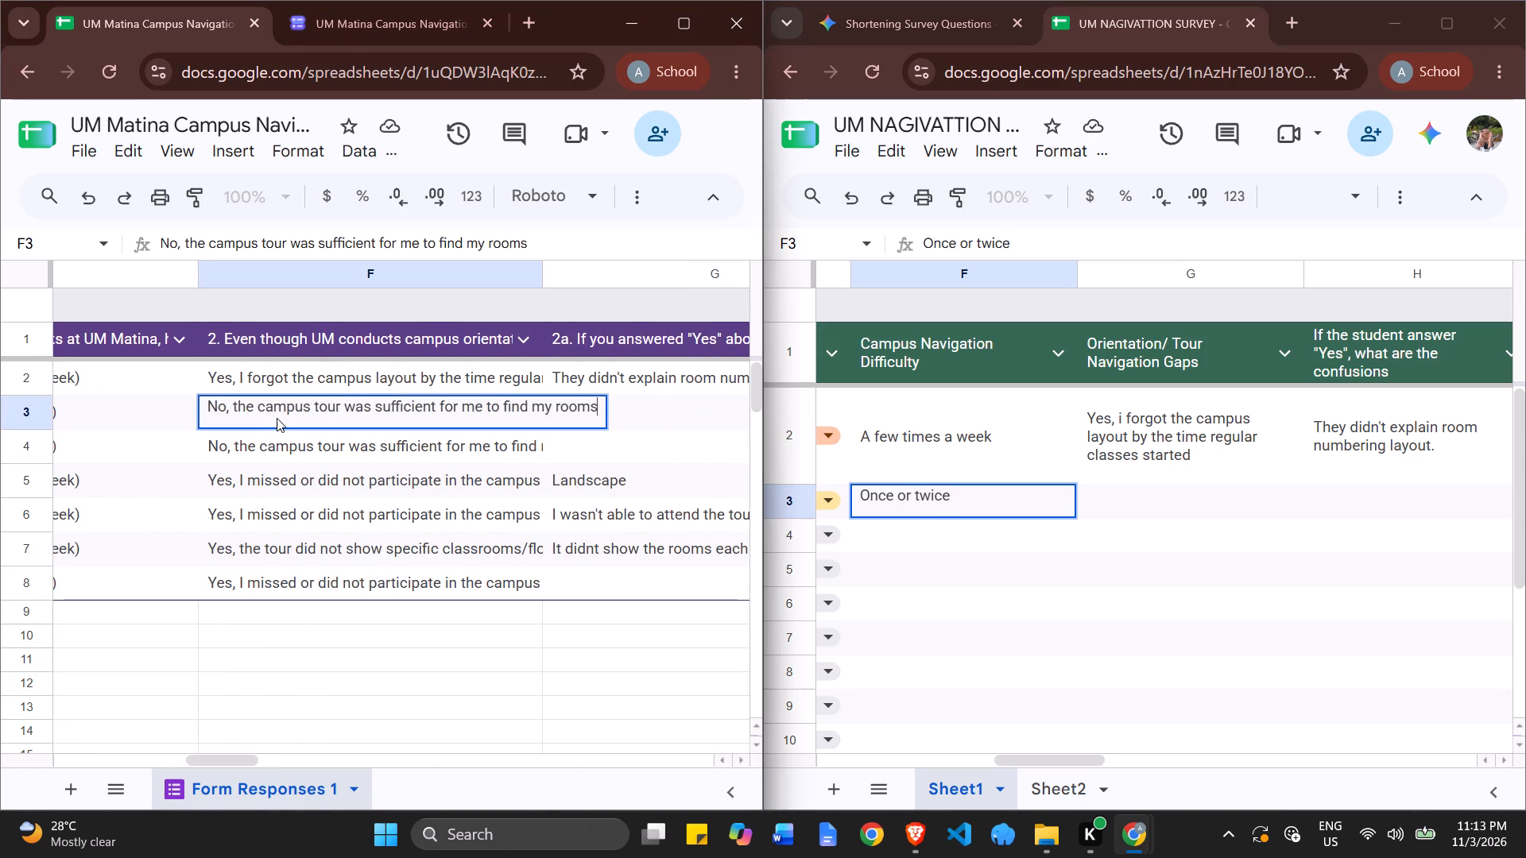
{"action": "key", "text": "ctrl+a"}
{"action": "key", "text": "ctrl+c"}
{"action": "double_click", "coordinate": [1189, 503]}
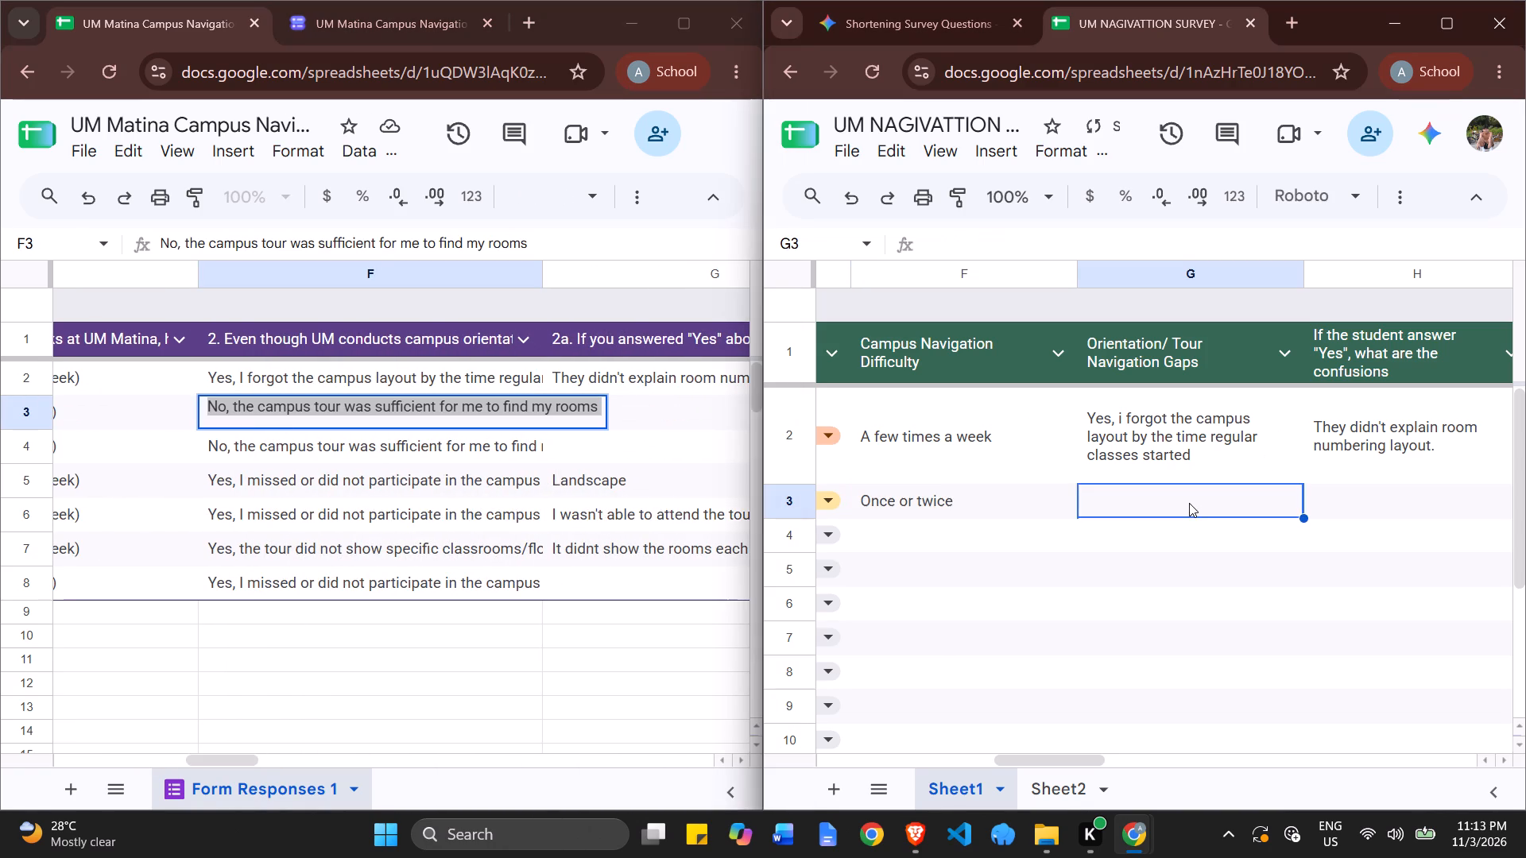
{"action": "key", "text": "ctrl+v"}
{"action": "left_click", "coordinate": [1063, 763]}
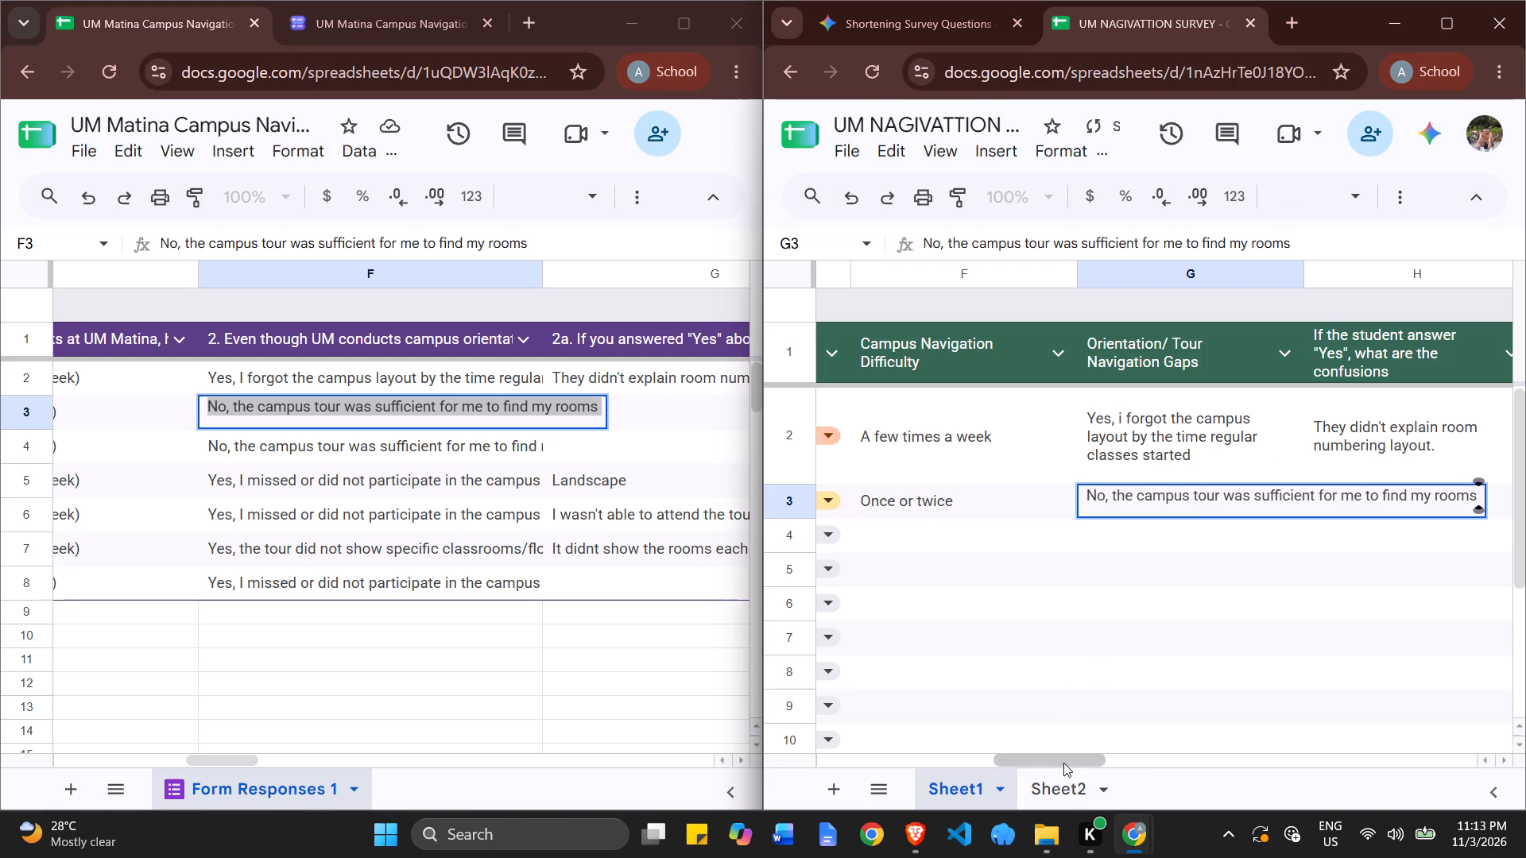
{"action": "left_click", "coordinate": [1249, 678]}
Fill Locating Room Lateness in I3 with "Yes, once" by copying I2, checking the respondent's answer in H3 of the Responses spreadsheet.
{"action": "left_click_drag", "start_coordinate": [1047, 763], "coordinate": [1084, 759]}
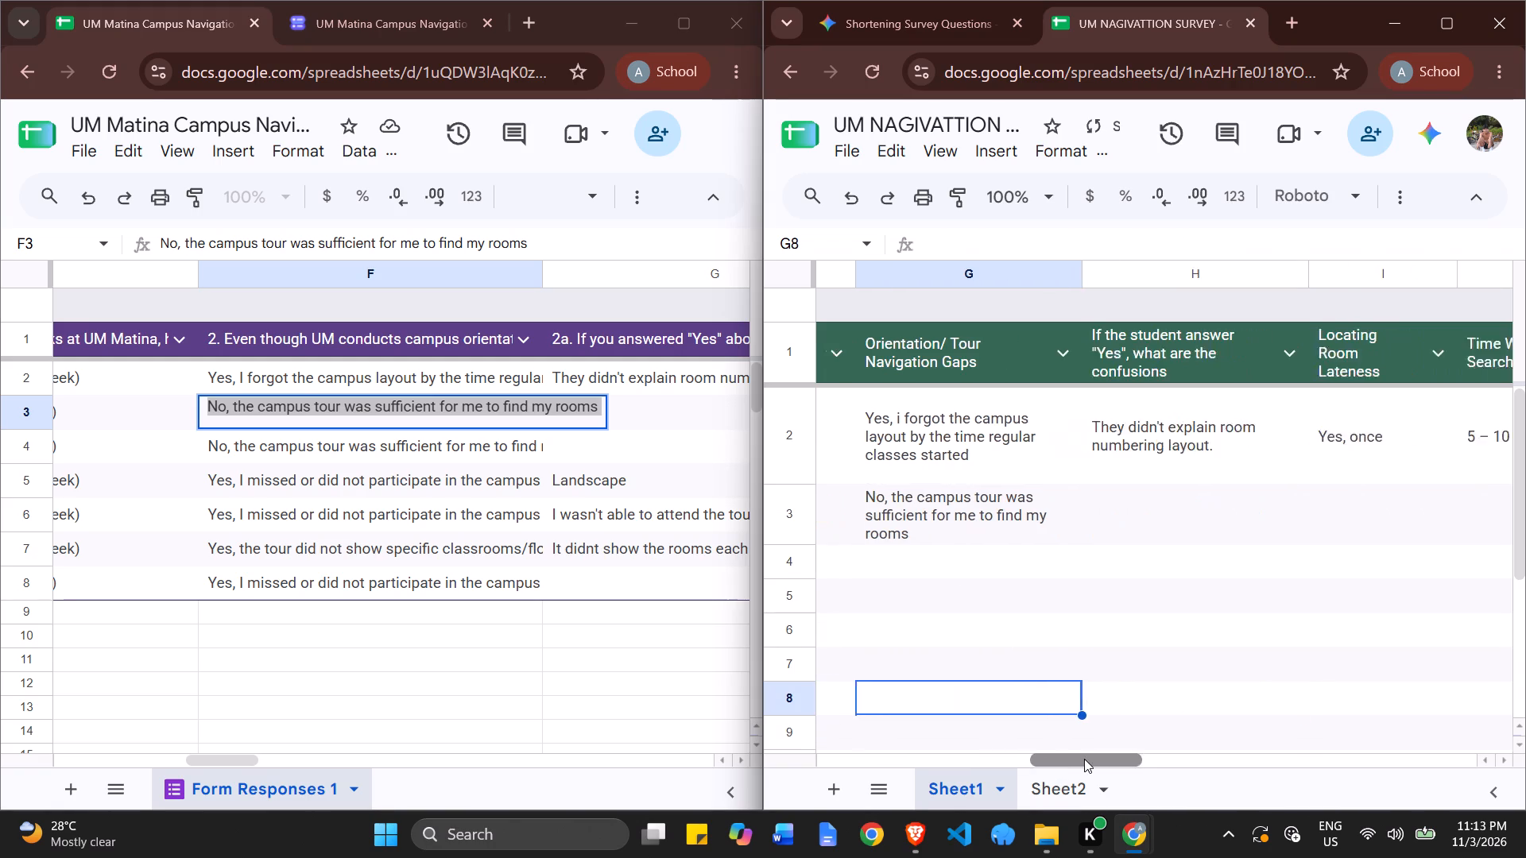
{"action": "left_click_drag", "start_coordinate": [1084, 759], "coordinate": [1111, 753]}
{"action": "left_click_drag", "start_coordinate": [237, 763], "coordinate": [253, 763]}
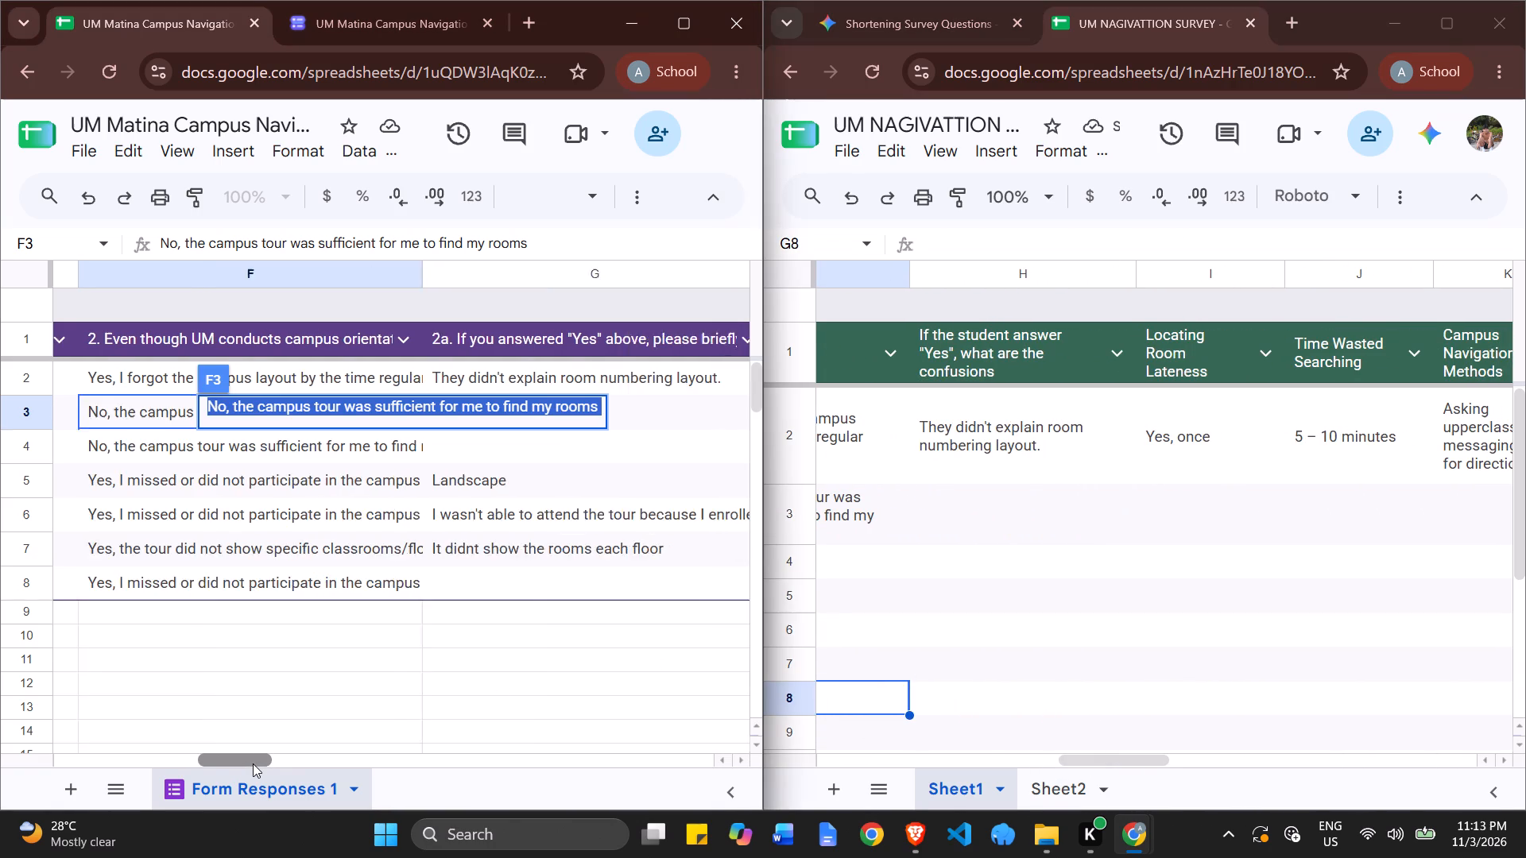
{"action": "left_click_drag", "start_coordinate": [253, 763], "coordinate": [296, 751]}
{"action": "left_click", "coordinate": [523, 481]}
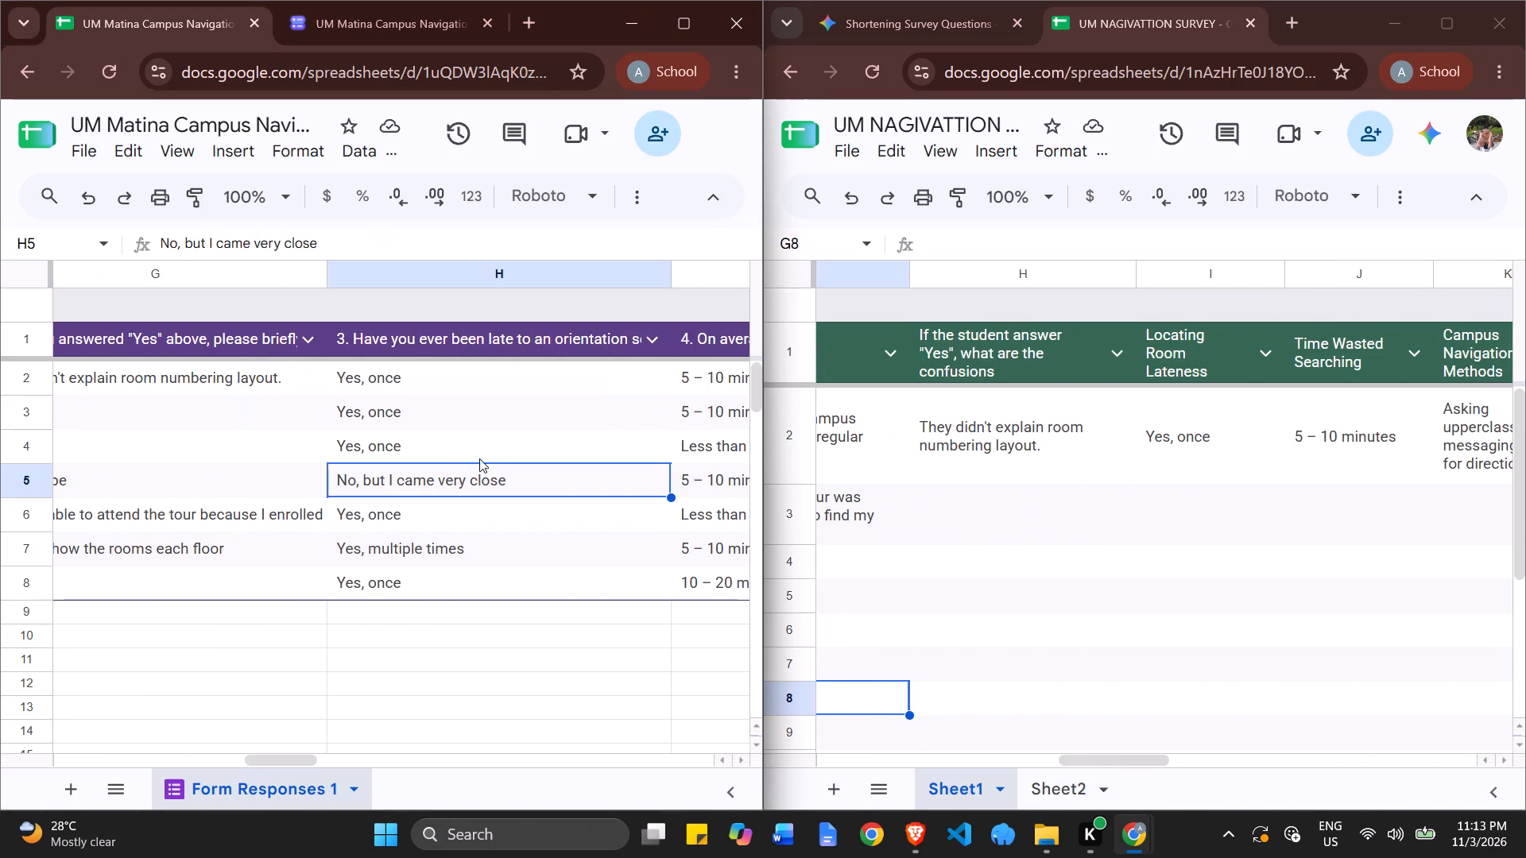
{"action": "left_click", "coordinate": [445, 411]}
{"action": "double_click", "coordinate": [1203, 443]}
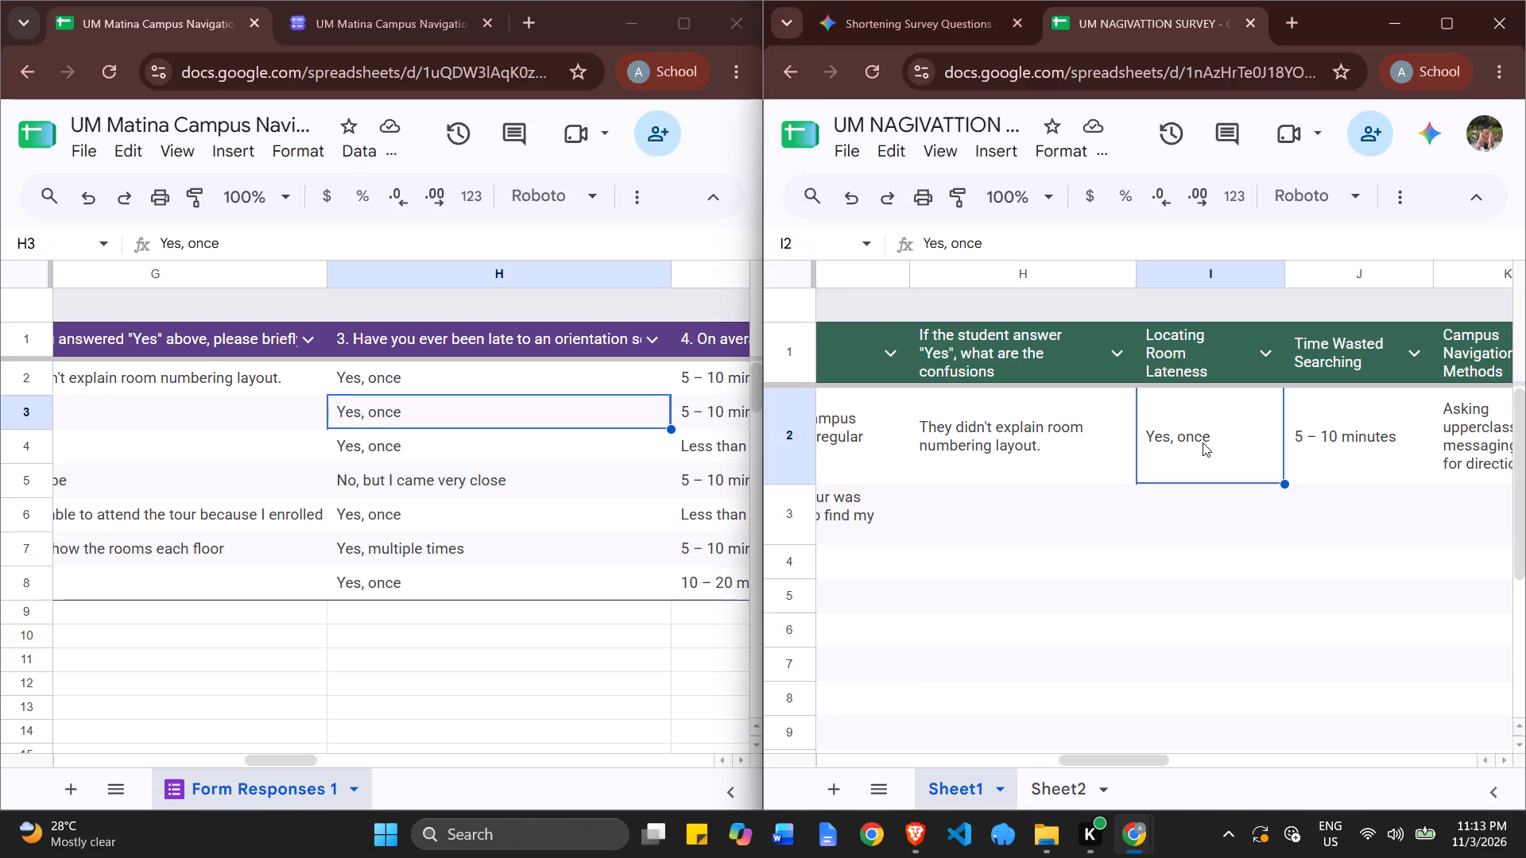
{"action": "key", "text": "ctrl+a"}
{"action": "key", "text": "ctrl+c"}
{"action": "left_click", "coordinate": [1207, 512], "text": "ctrl"}
{"action": "double_click", "coordinate": [1205, 522]}
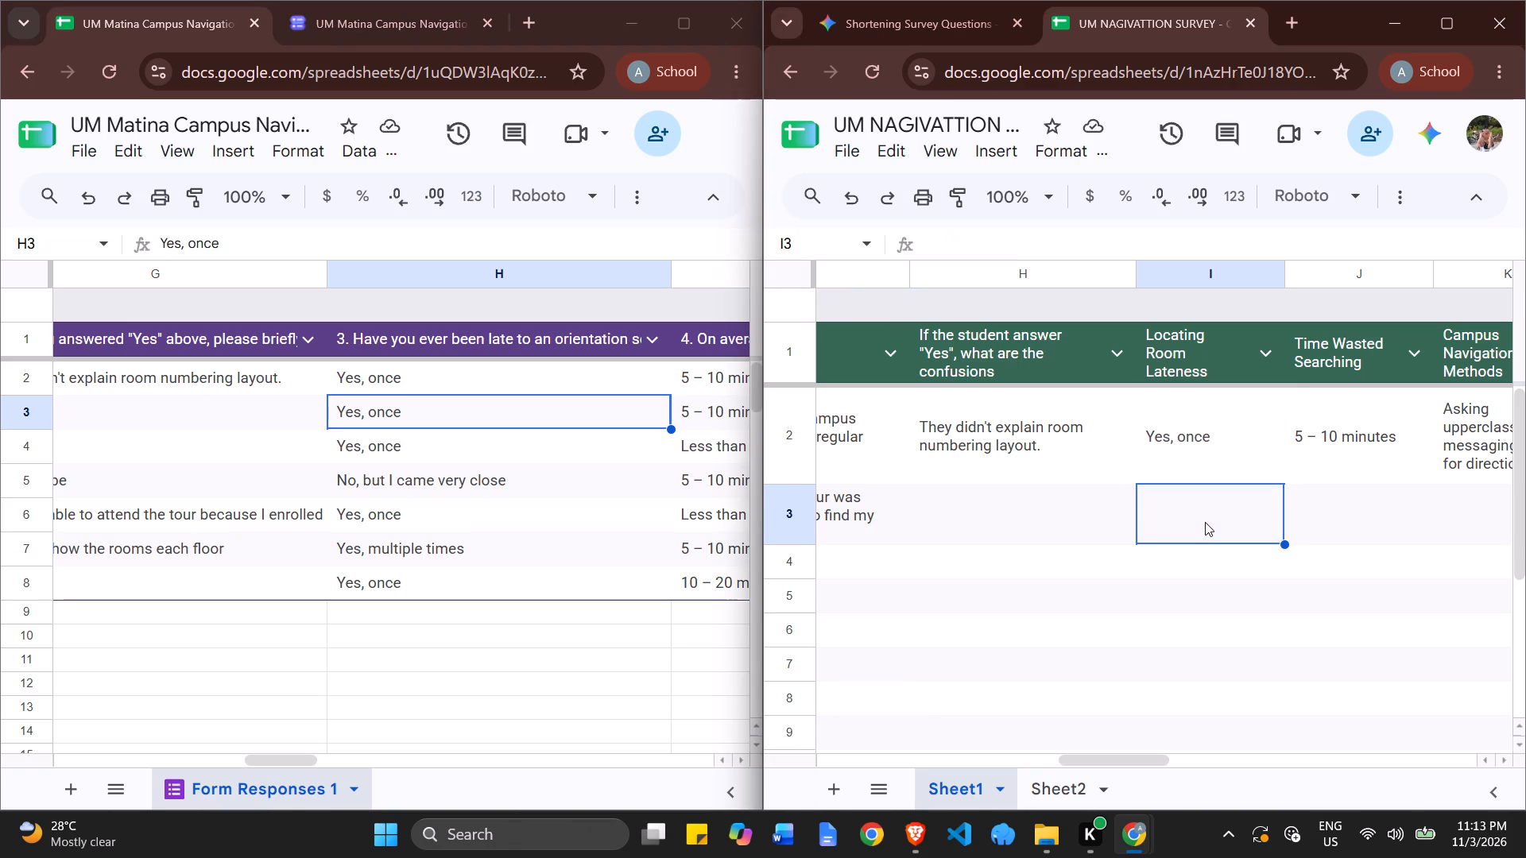
{"action": "key", "text": "ctrl+v"}
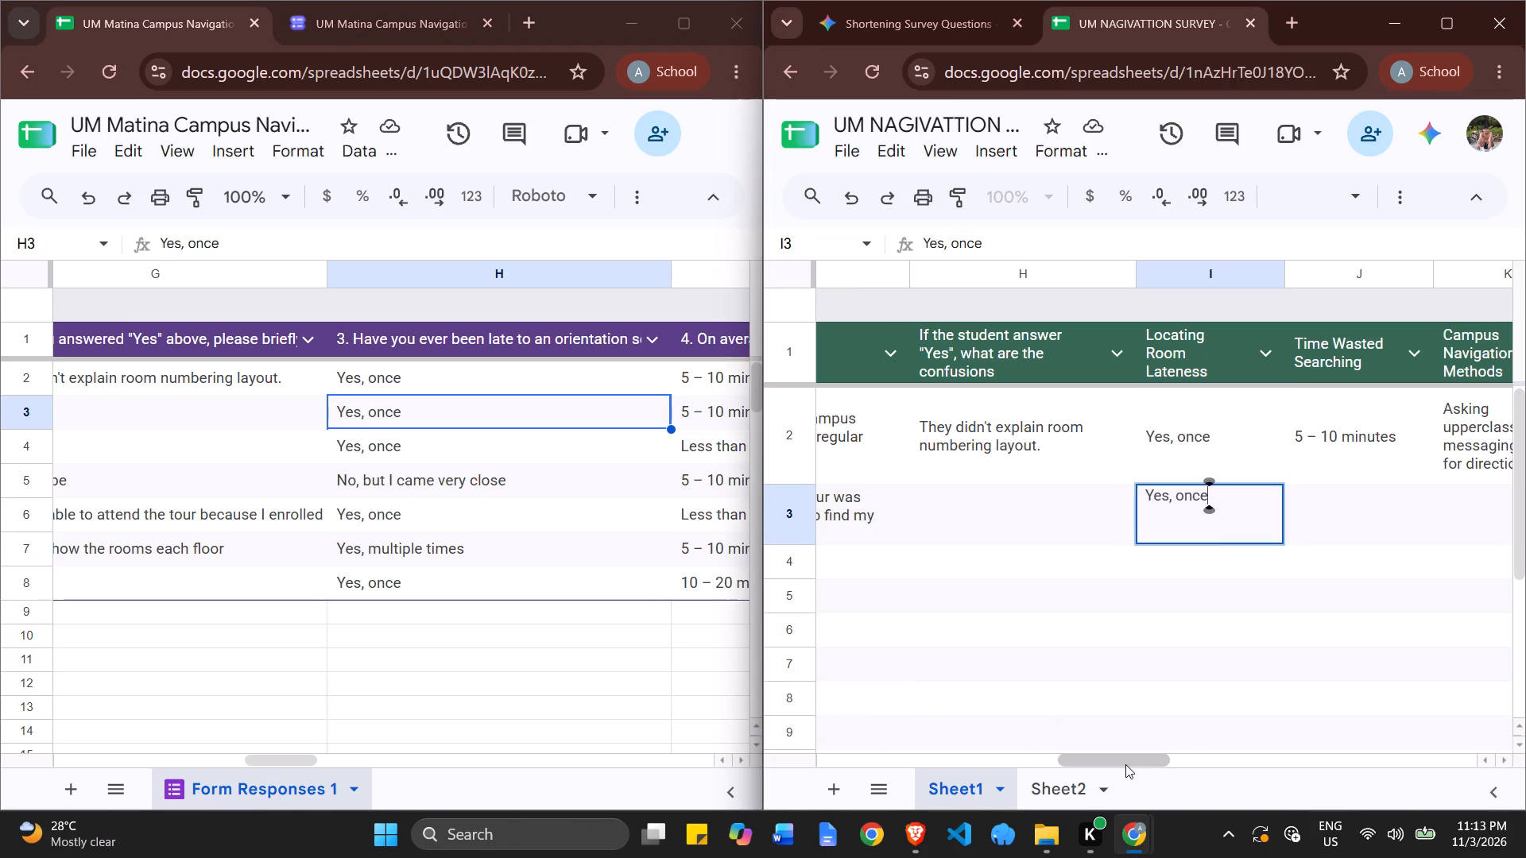
{"action": "left_click_drag", "start_coordinate": [1125, 764], "coordinate": [1161, 764]}
{"action": "left_click", "coordinate": [1231, 628]}
Fill Time Wasted Searching in J3 with "5 – 10 minutes" copied from the row above.
{"action": "double_click", "coordinate": [1152, 423]}
{"action": "key", "text": "ctrl+a"}
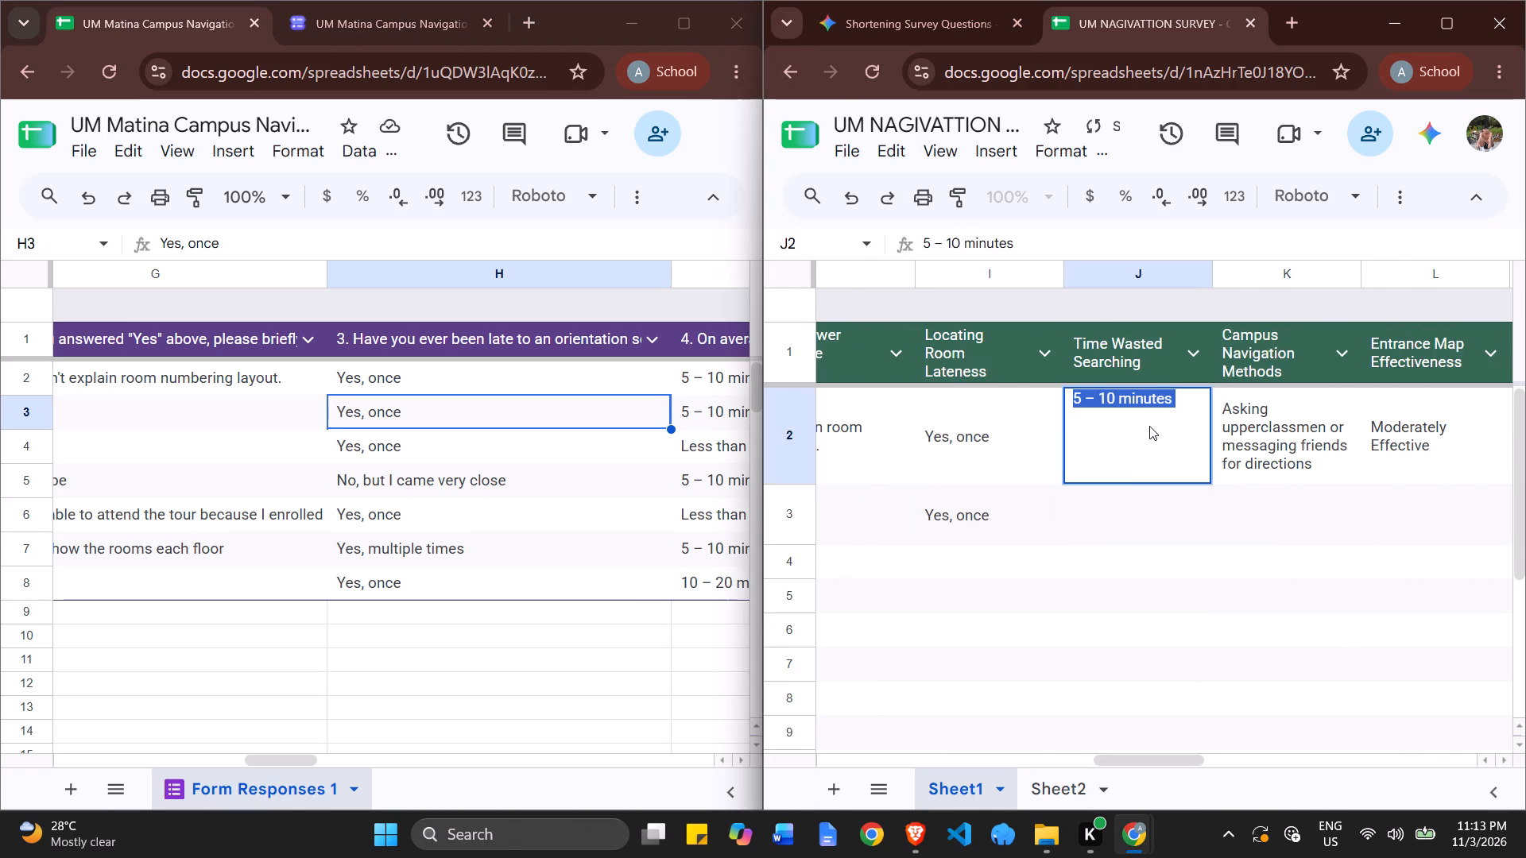
{"action": "key", "text": "ctrl+c"}
{"action": "left_click", "coordinate": [1117, 508]}
{"action": "key", "text": "ctrl+v"}
Copy "Asking upperclassmen or messaging friends for directions" from J3 of the Responses spreadsheet into Campus Navigation Methods cell K3.
{"action": "left_click", "coordinate": [1304, 504]}
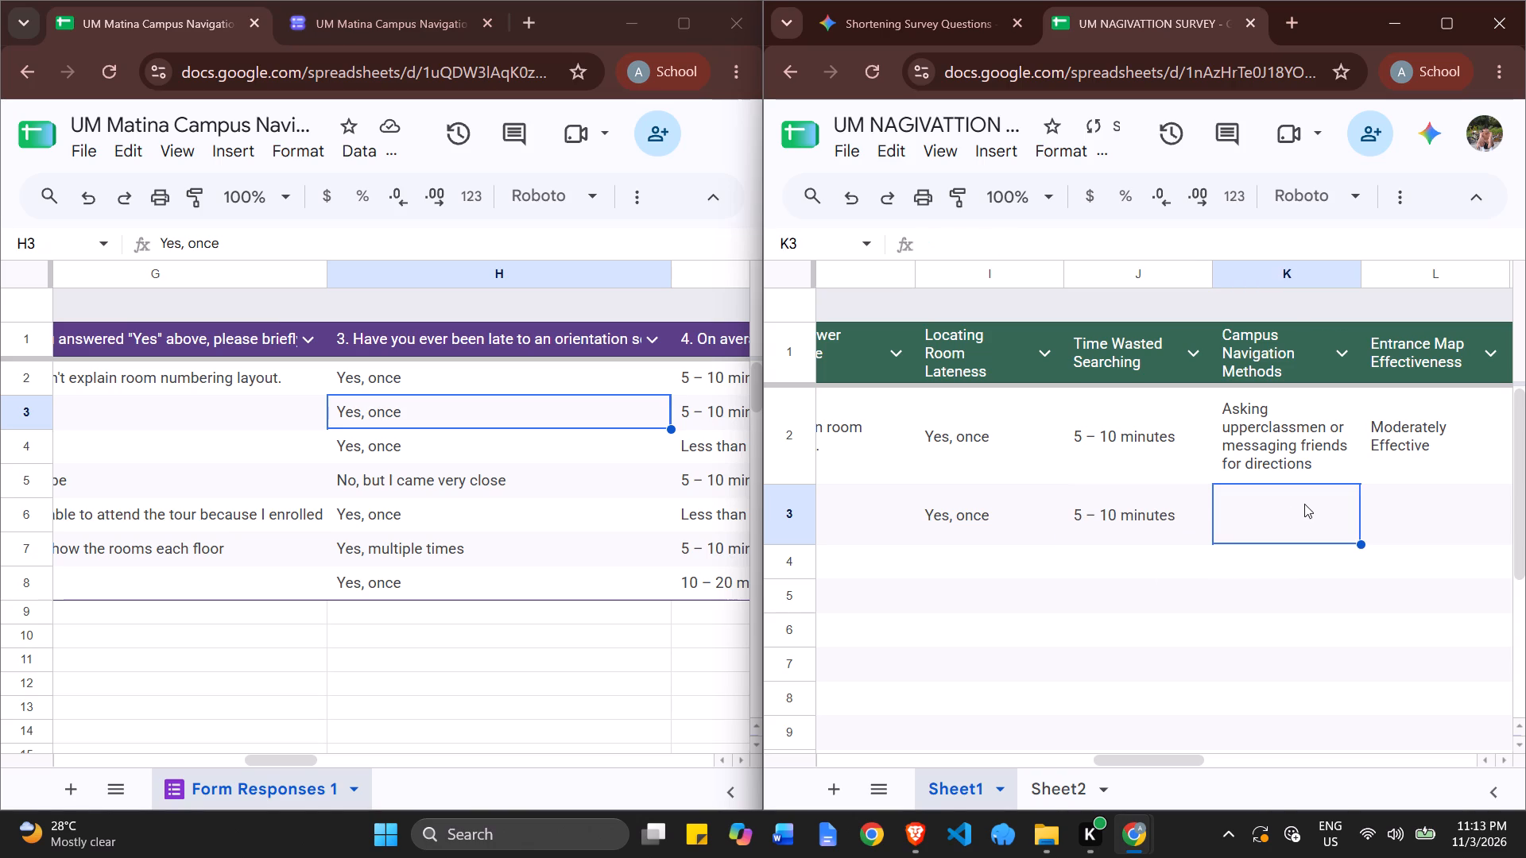
{"action": "left_click_drag", "start_coordinate": [308, 761], "coordinate": [387, 766]}
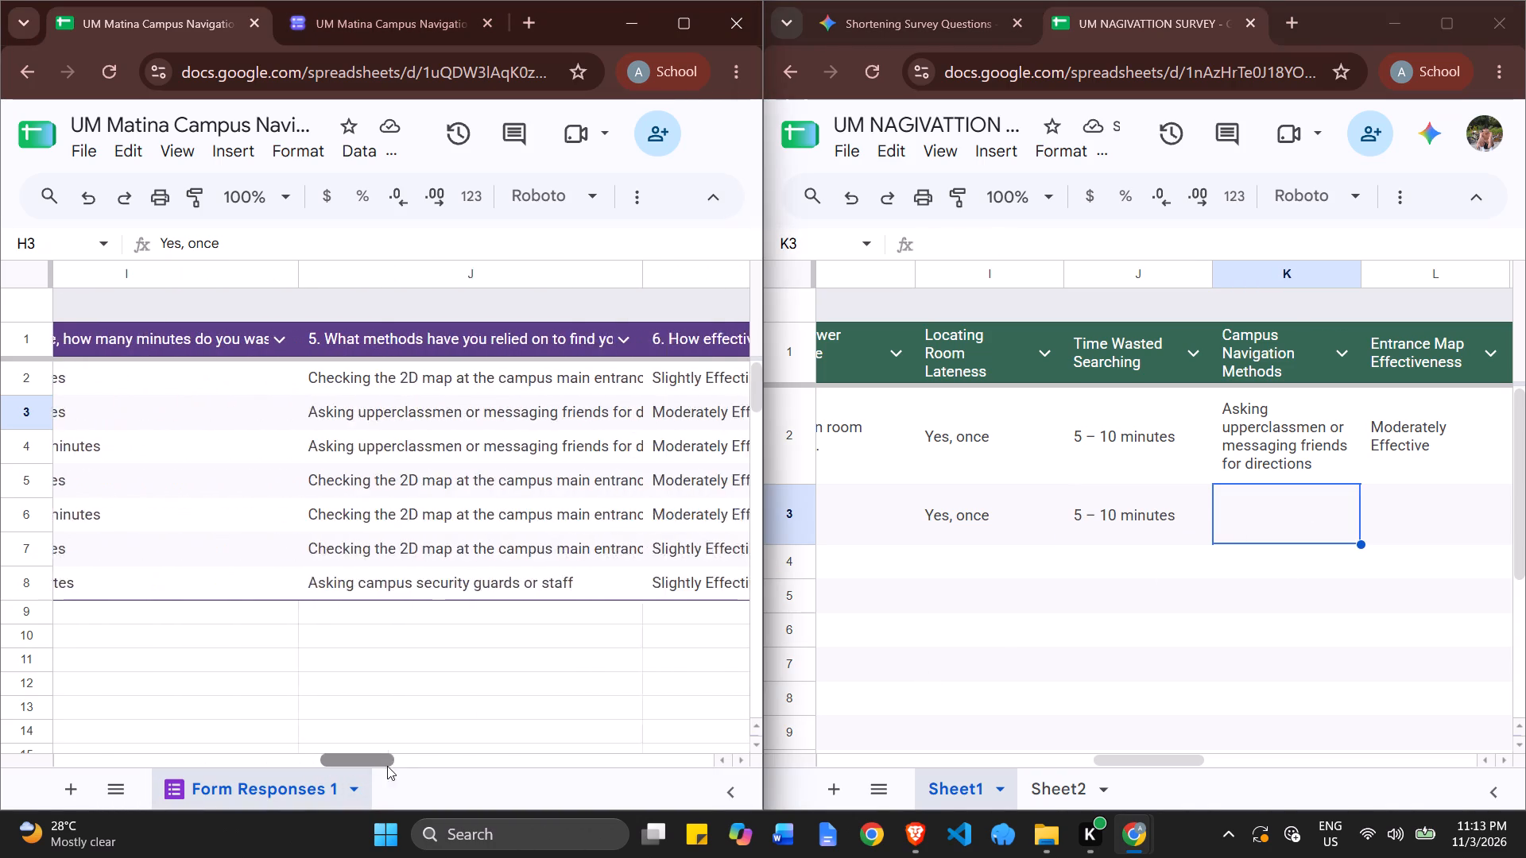
{"action": "left_click_drag", "start_coordinate": [387, 766], "coordinate": [397, 766]}
{"action": "double_click", "coordinate": [446, 411]}
{"action": "key", "text": "ctrl+a"}
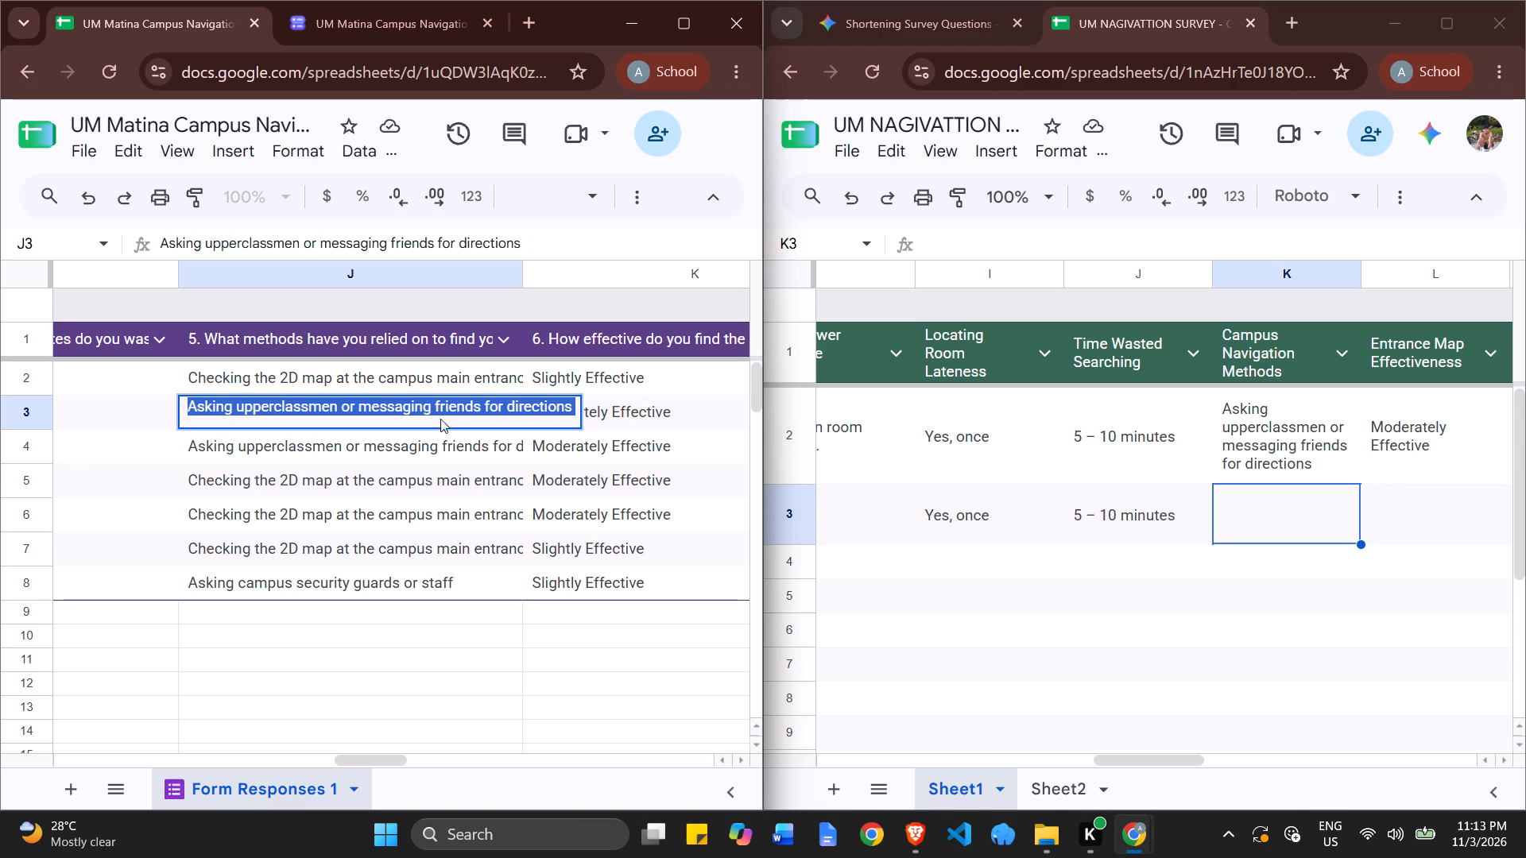
{"action": "key", "text": "ctrl+c"}
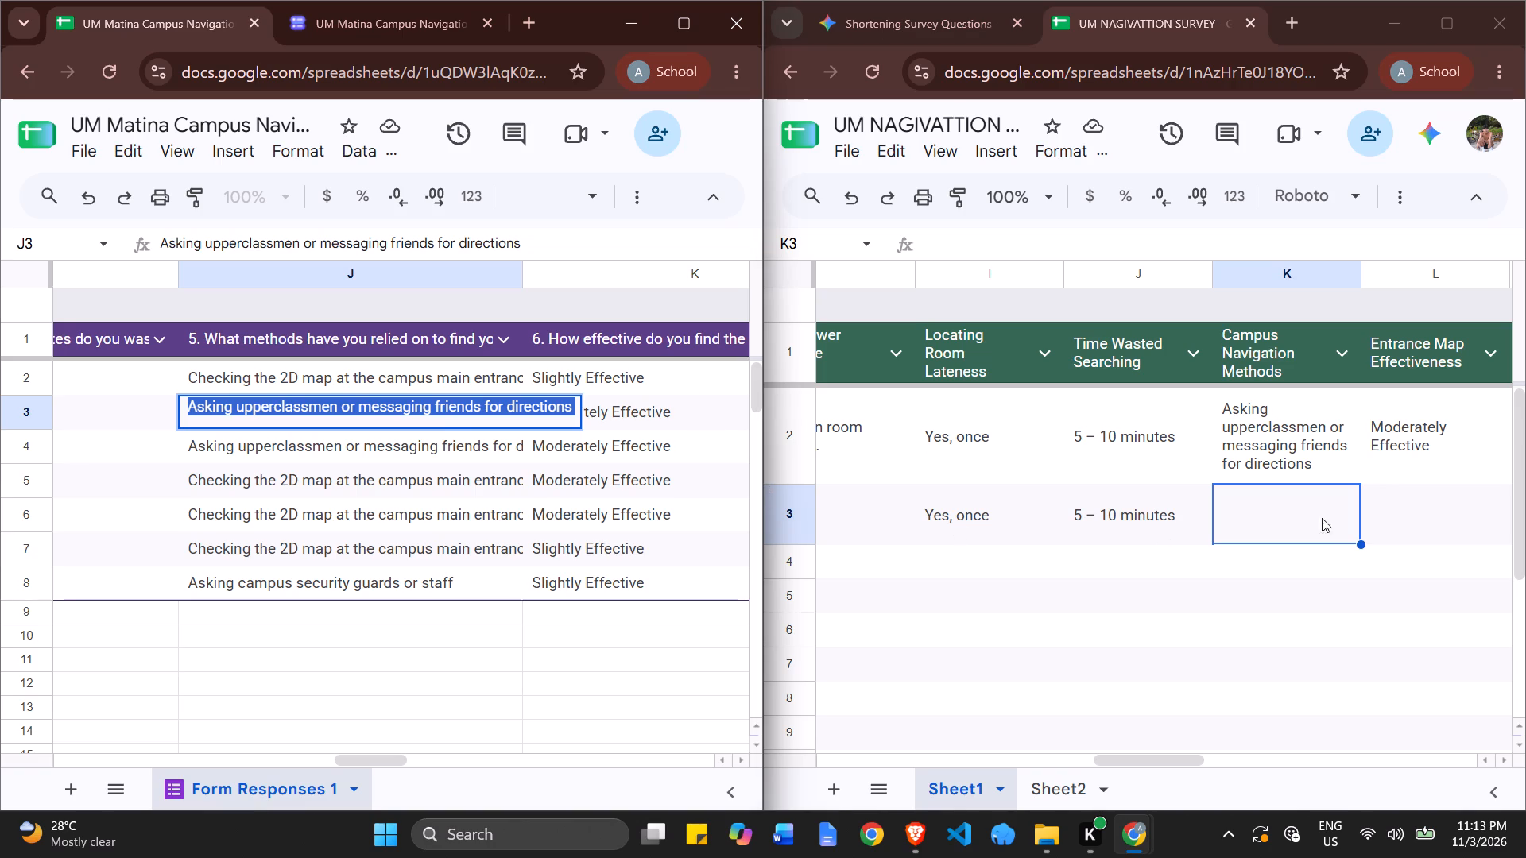
{"action": "double_click", "coordinate": [1315, 508]}
{"action": "key", "text": "ctrl+v"}
Replace the Campus Navigation Methods answer in K2 with the "Checking the 2D map at the campus main entrance/gates..." answer copied from J2 of Responses.
{"action": "double_click", "coordinate": [400, 378]}
{"action": "key", "text": "a"}
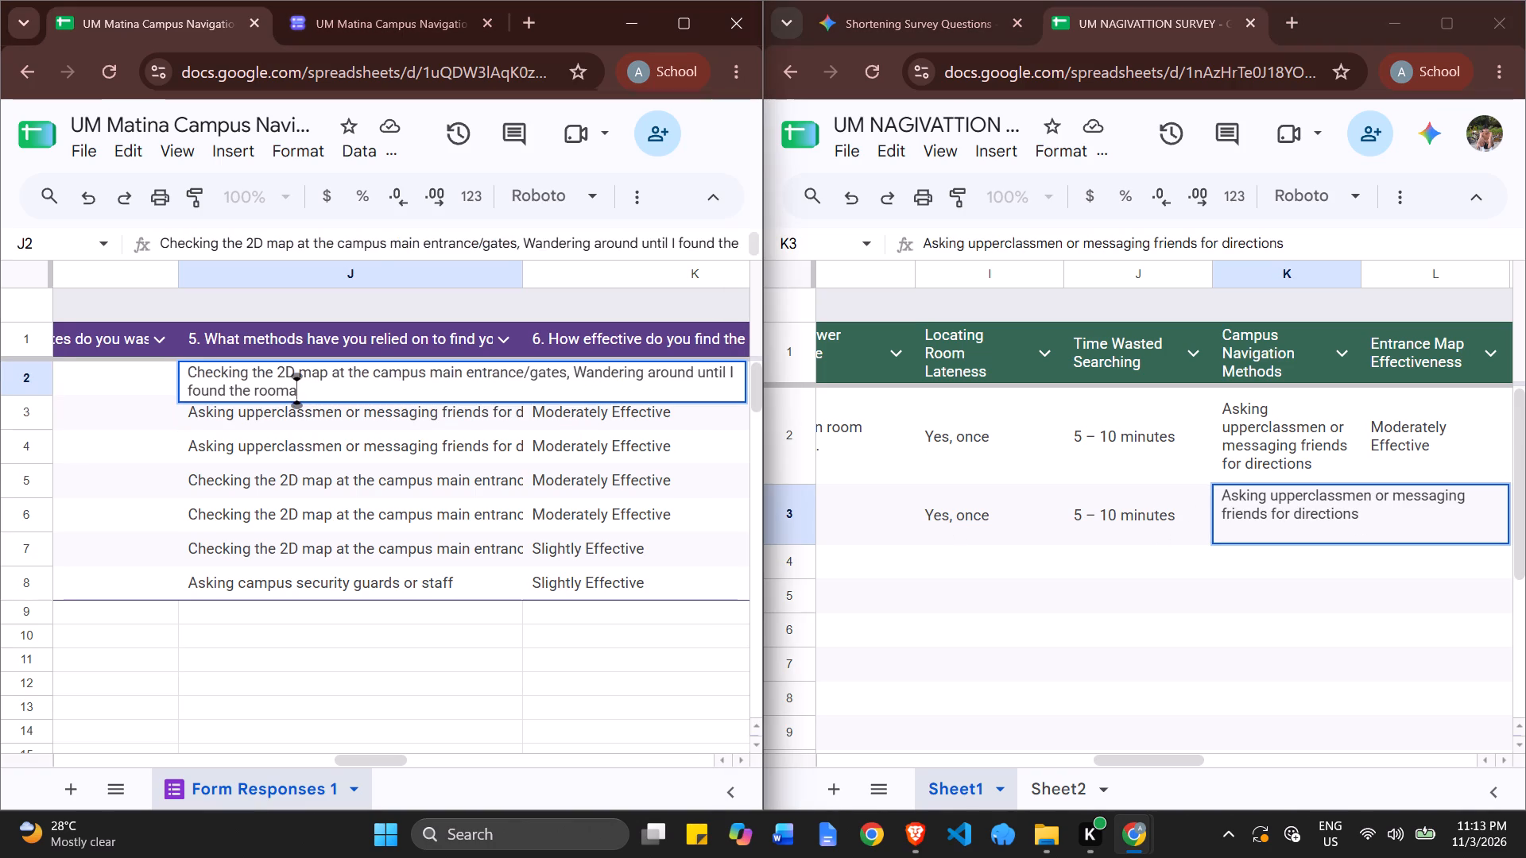
{"action": "key", "text": "ctrl+a"}
{"action": "key", "text": "ctrl+c"}
{"action": "double_click", "coordinate": [1337, 439]}
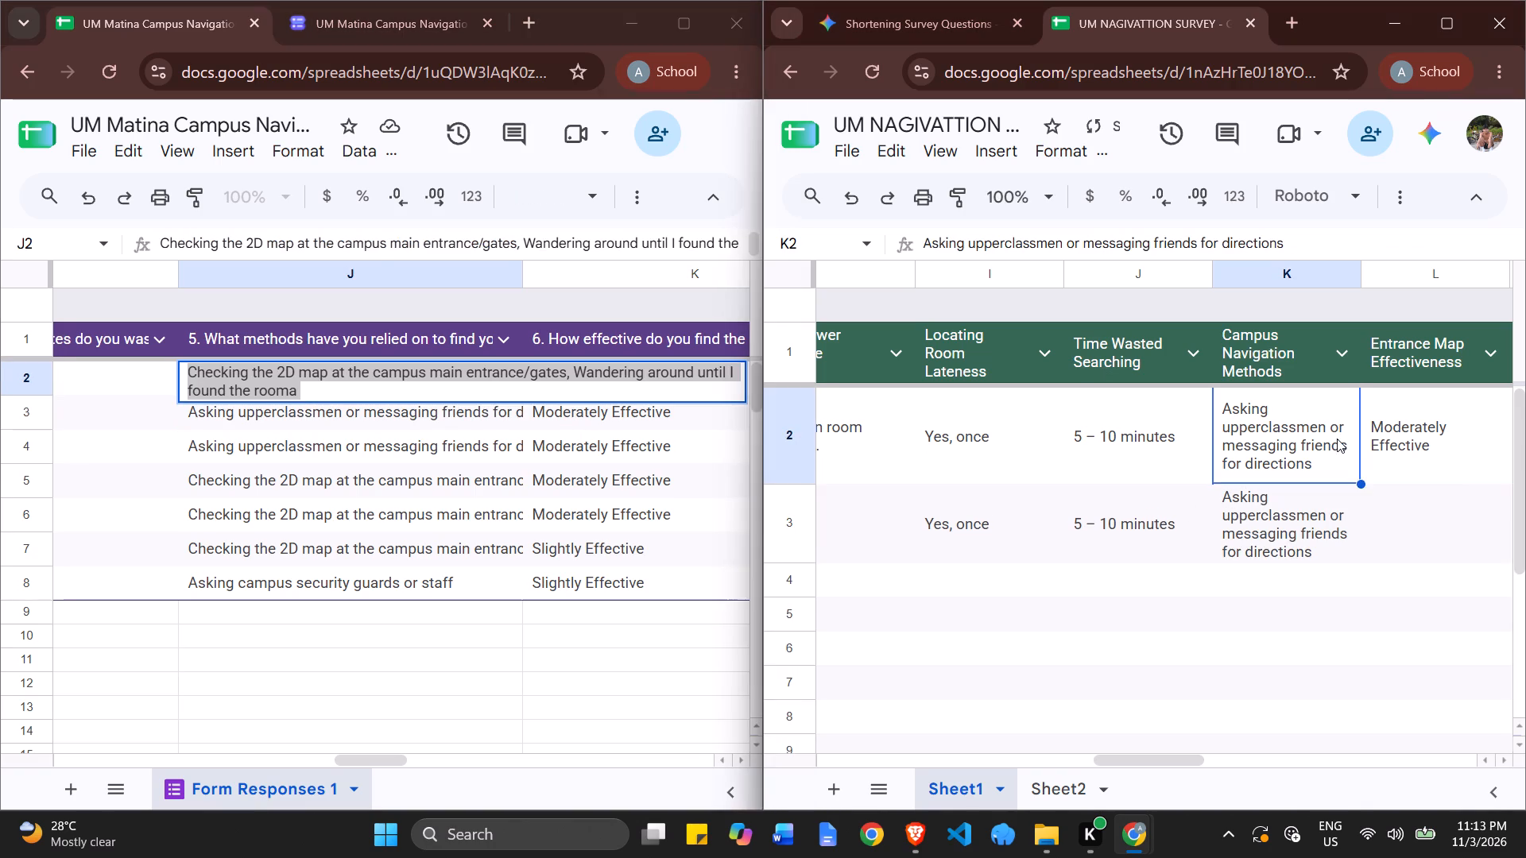
{"action": "key", "text": "ctrl+v"}
{"action": "double_click", "coordinate": [1303, 451]}
{"action": "key", "text": "ctrl+a"}
{"action": "key", "text": "ctrl+v"}
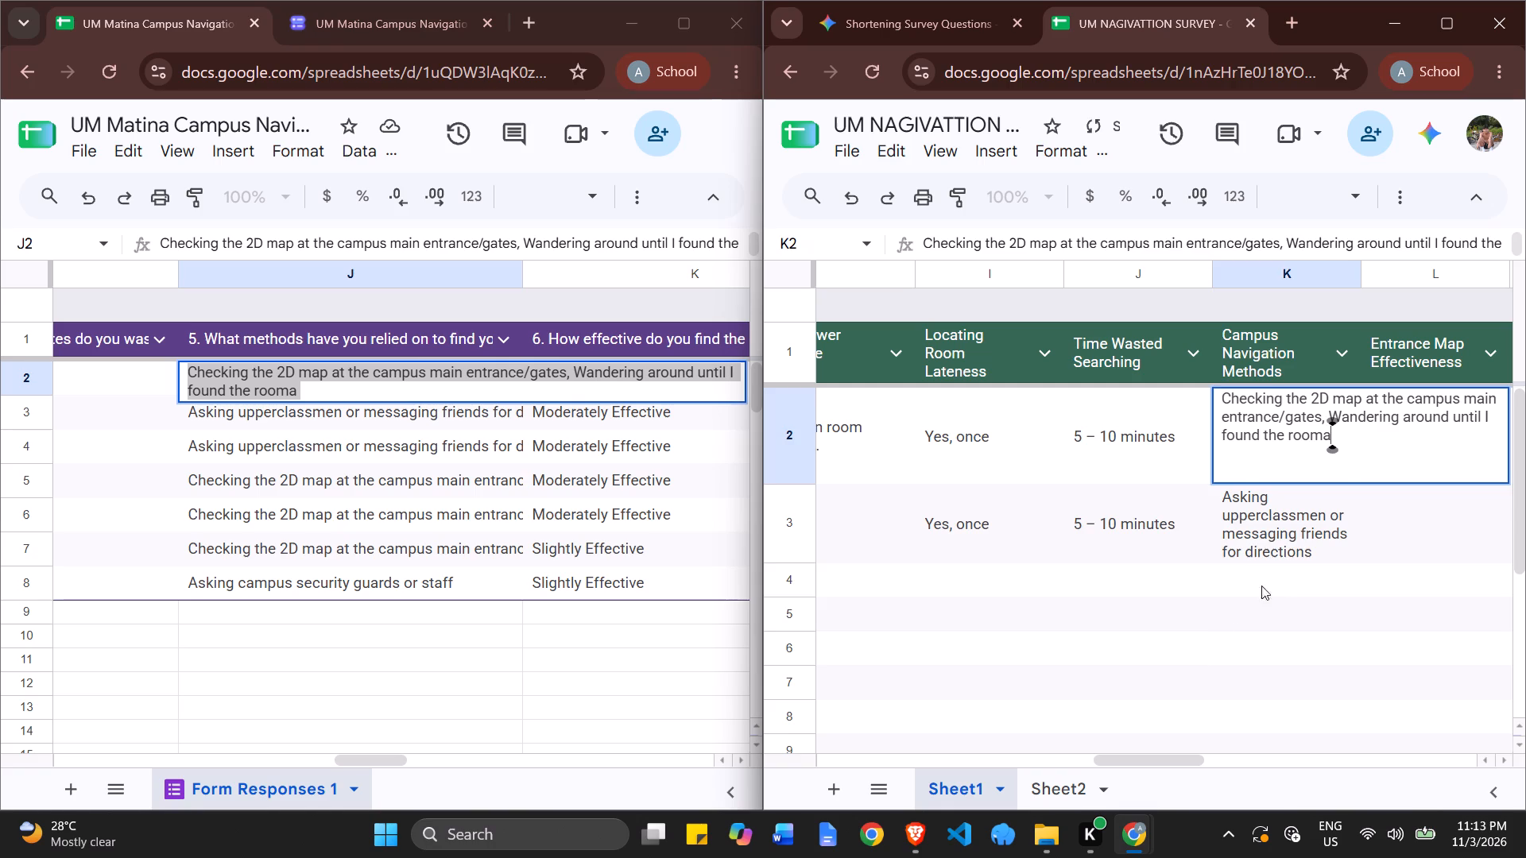
{"action": "left_click", "coordinate": [1381, 564]}
Replace the Entrance Map Effectiveness in L2 of the survey table with "Slightly Effective" copied from K2 of the Responses spreadsheet.
{"action": "left_click_drag", "start_coordinate": [1154, 757], "coordinate": [1214, 755]}
{"action": "left_click", "coordinate": [544, 623]}
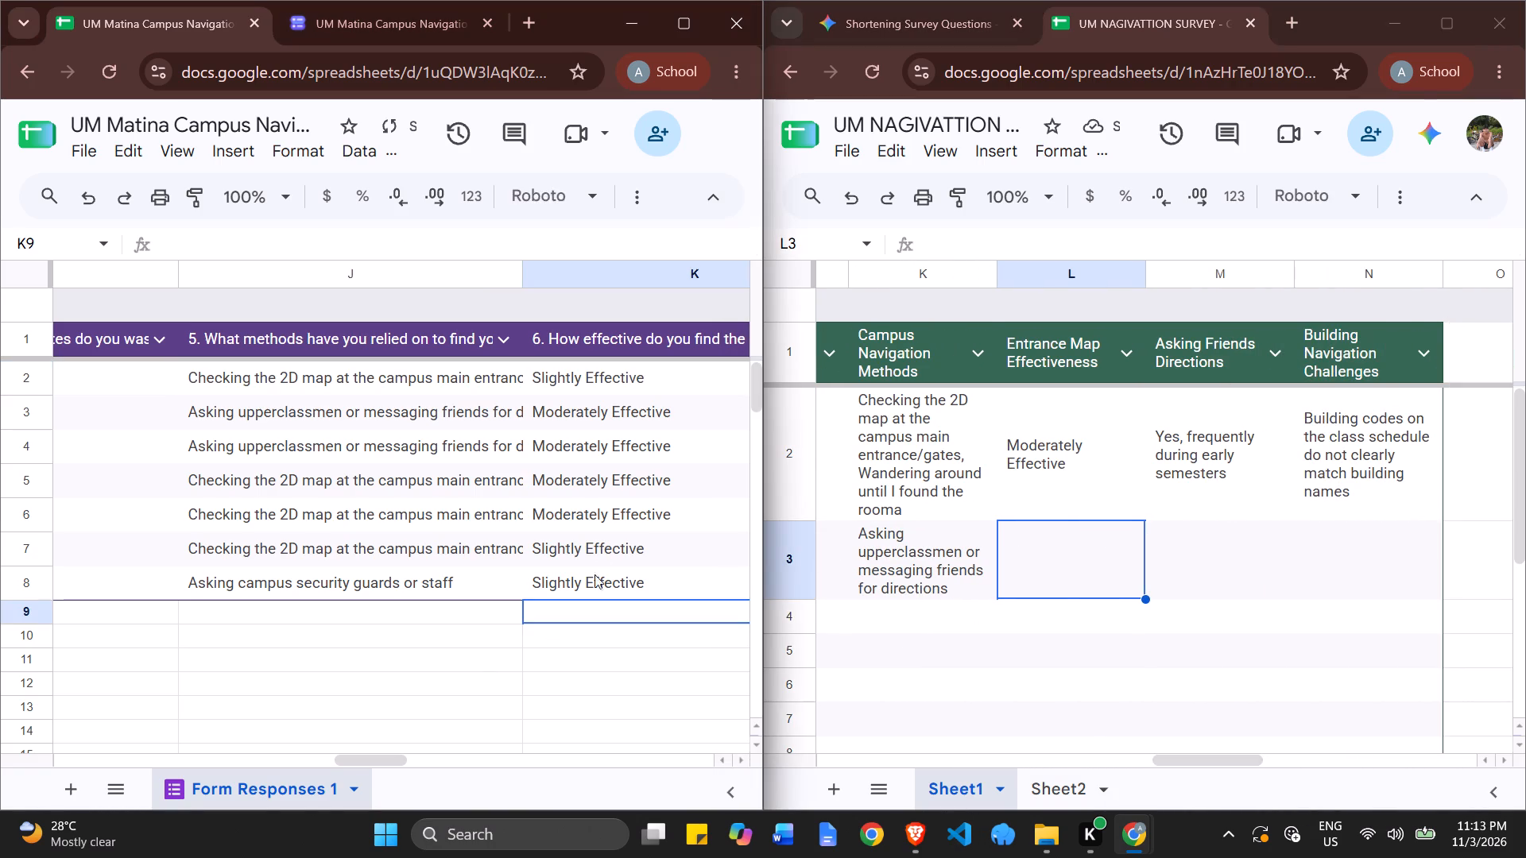
{"action": "double_click", "coordinate": [641, 379]}
{"action": "key", "text": "ctrl+a"}
{"action": "key", "text": "ctrl+c"}
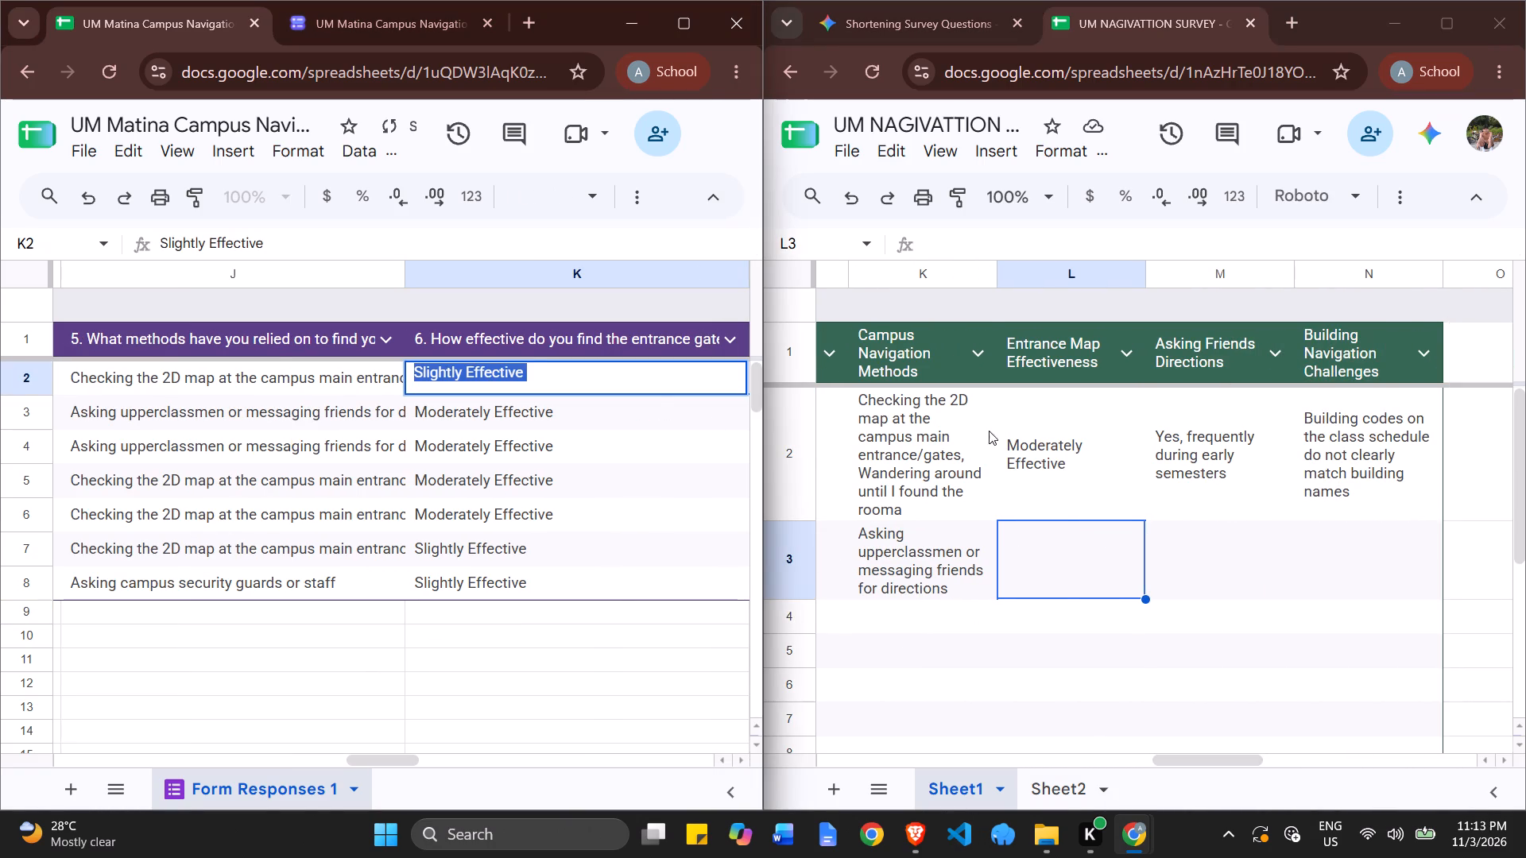
{"action": "triple_click", "coordinate": [1048, 447]}
{"action": "key", "text": "ctrl+a"}
{"action": "key", "text": "ctrl+v"}
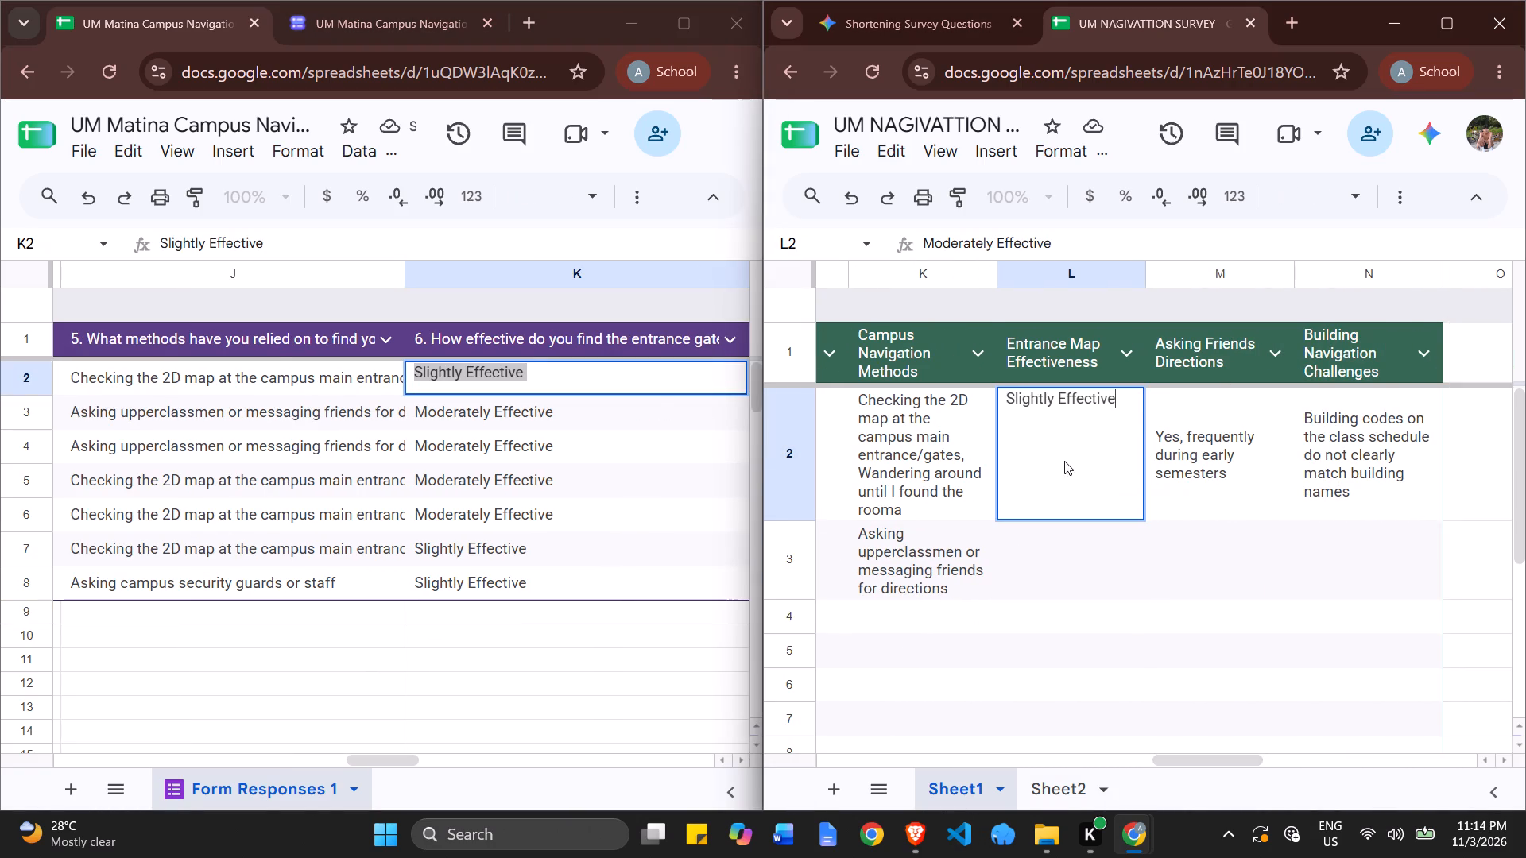
Enter "Moderately Effective" as the Entrance Map Effectiveness in L3 of the survey table.
{"action": "double_click", "coordinate": [1084, 552]}
{"action": "type", "text": "Moear"}
{"action": "key", "text": "BackSpace"}
{"action": "key", "text": "BackSpace"}
{"action": "key", "text": "BackSpace"}
{"action": "type", "text": "derate"}
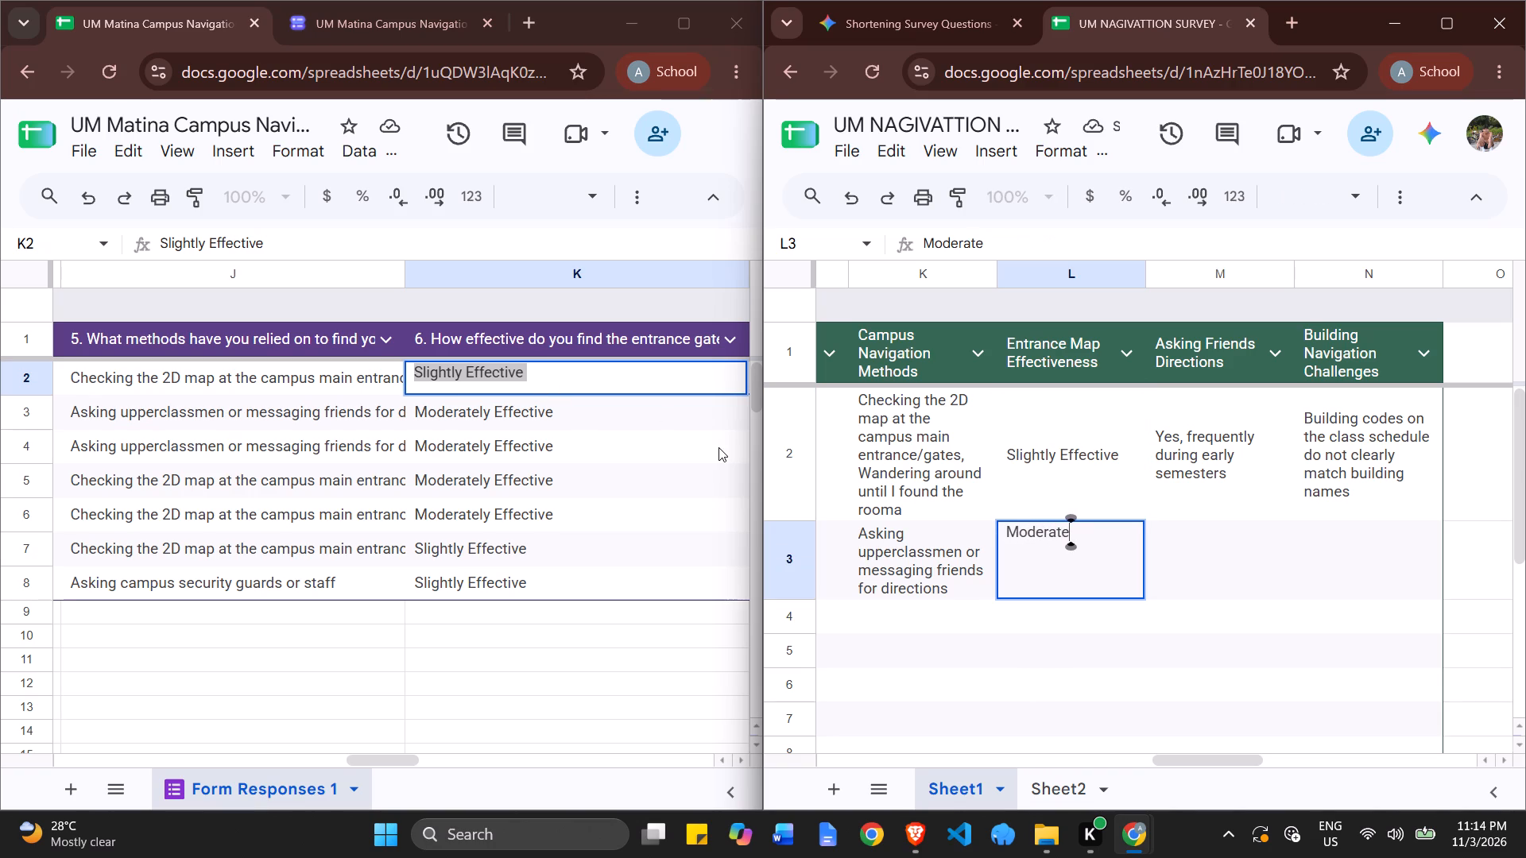
{"action": "type", "text": "ly"}
{"action": "key", "text": "space"}
{"action": "key", "text": "a"}
{"action": "key", "text": "BackSpace"}
{"action": "type", "text": "Effective"}
{"action": "key", "text": "BackSpace"}
{"action": "key", "text": "BackSpace"}
{"action": "key", "text": "BackSpace"}
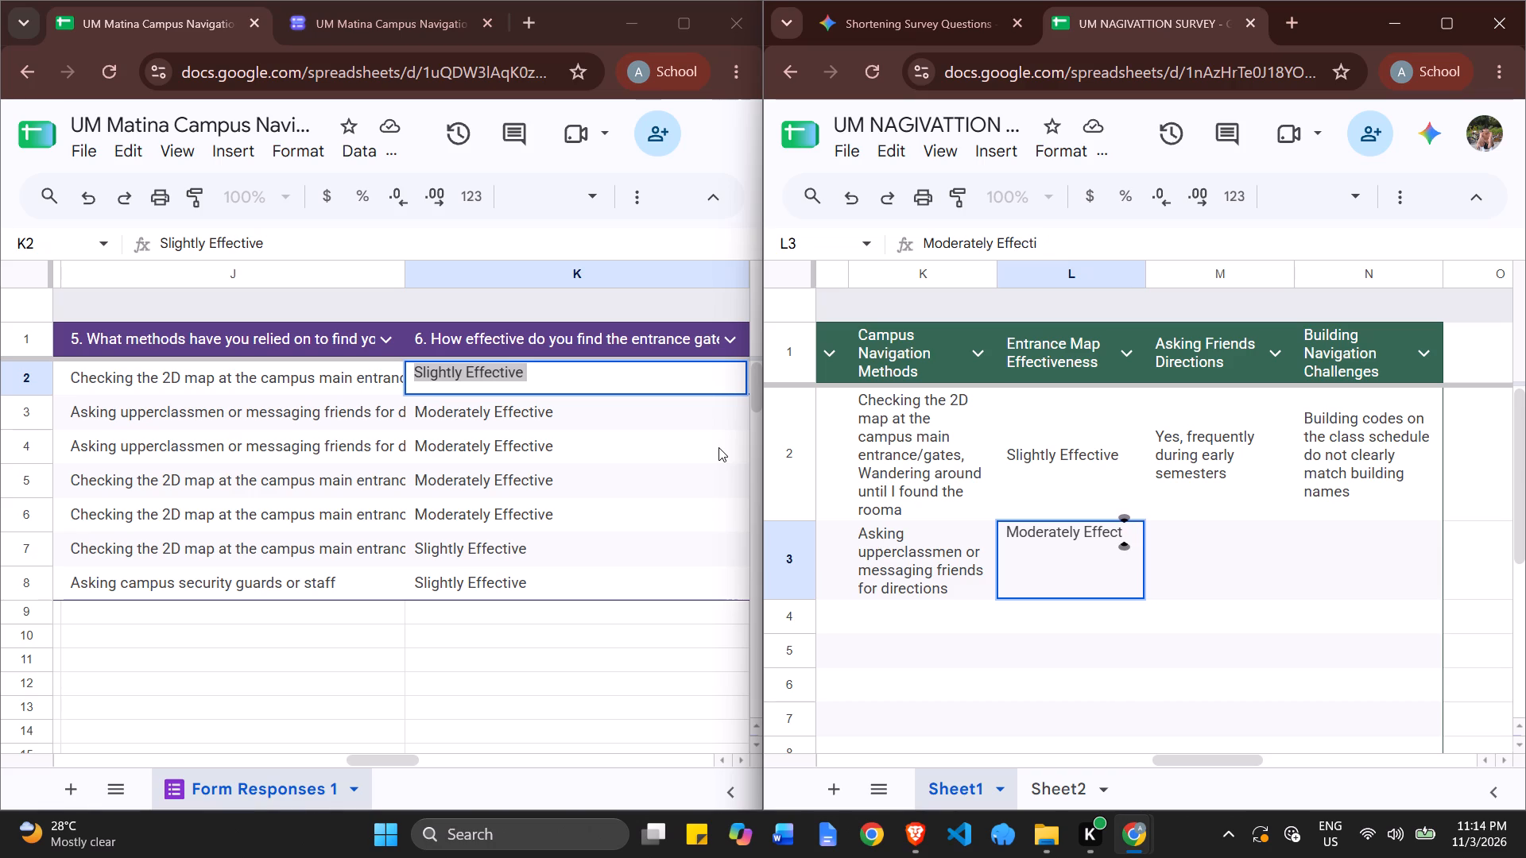
{"action": "key", "text": "BackSpace"}
{"action": "type", "text": "tivce"}
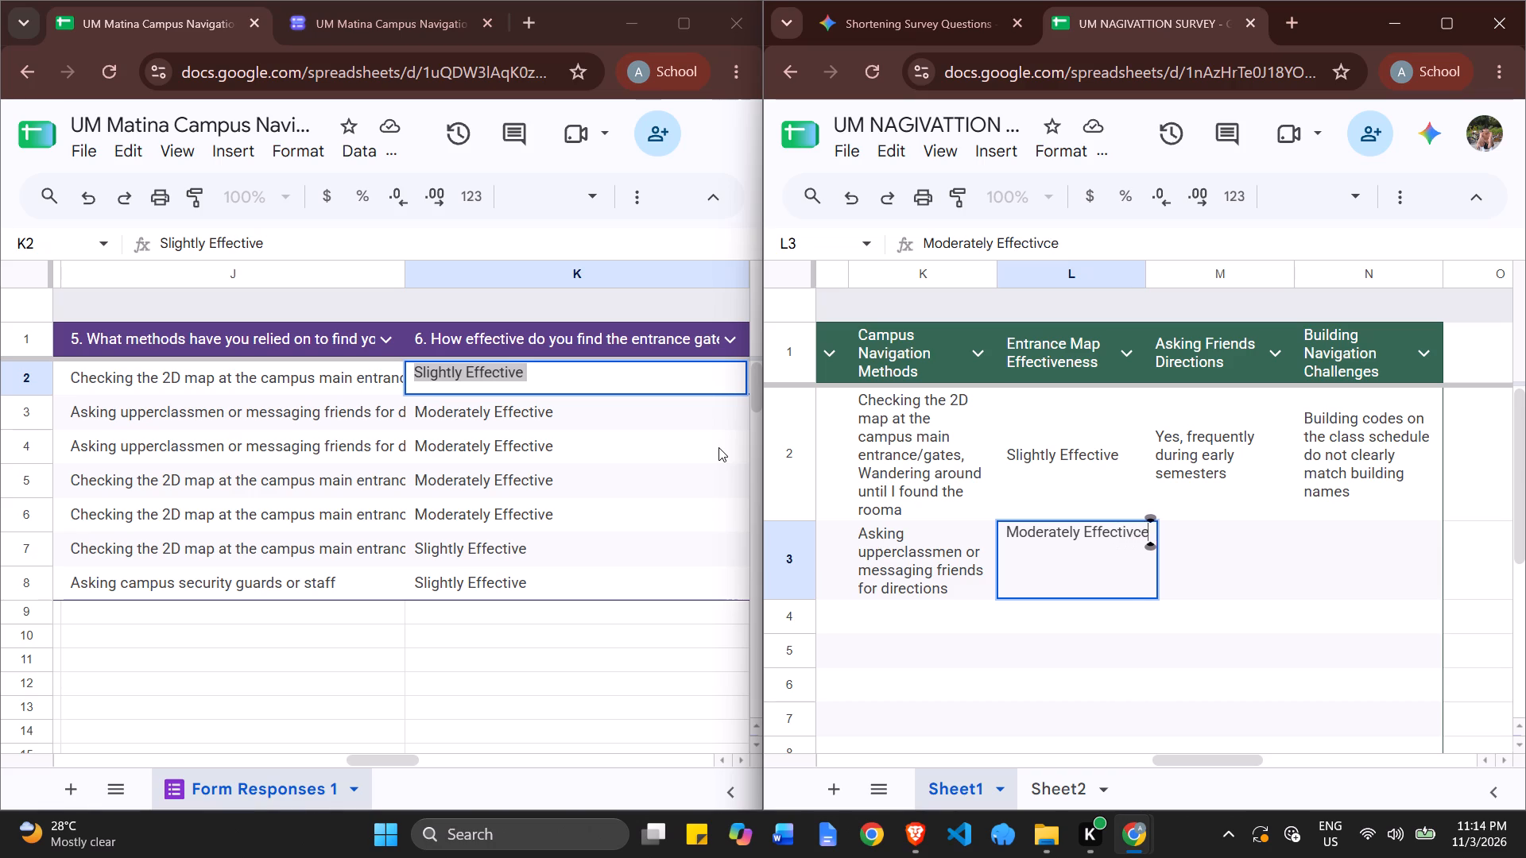
{"action": "key", "text": "BackSpace"}
{"action": "key", "text": "BackSpace"}
{"action": "key", "text": "e"}
{"action": "left_click", "coordinate": [1203, 534]}
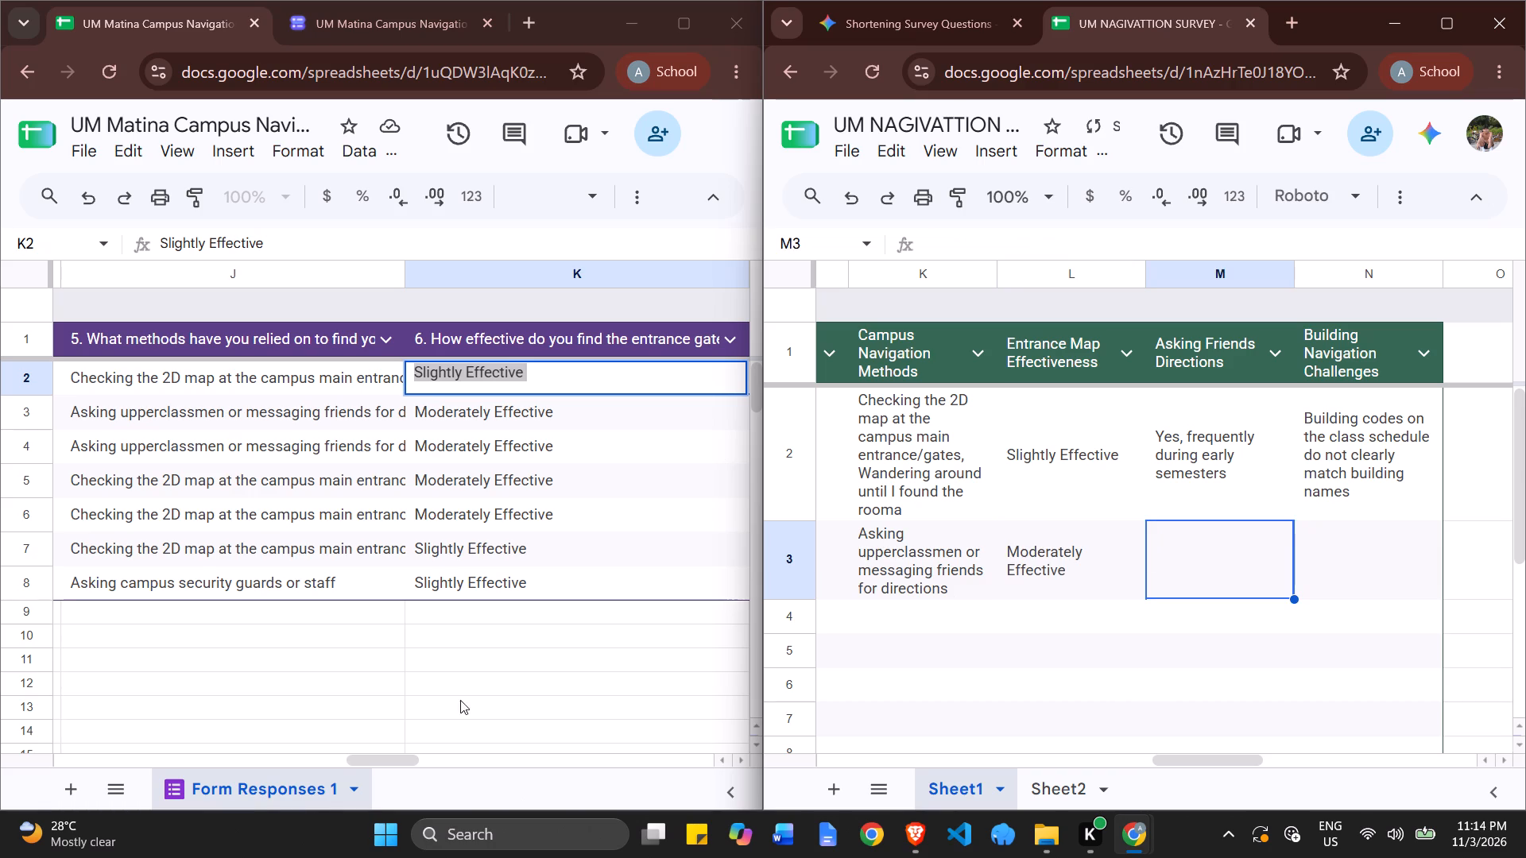
Replace the Asking Friends Directions answer in M2 of the survey table with "Yes, occasionally" copied from L2 of the Responses spreadsheet.
{"action": "left_click_drag", "start_coordinate": [389, 759], "coordinate": [414, 760]}
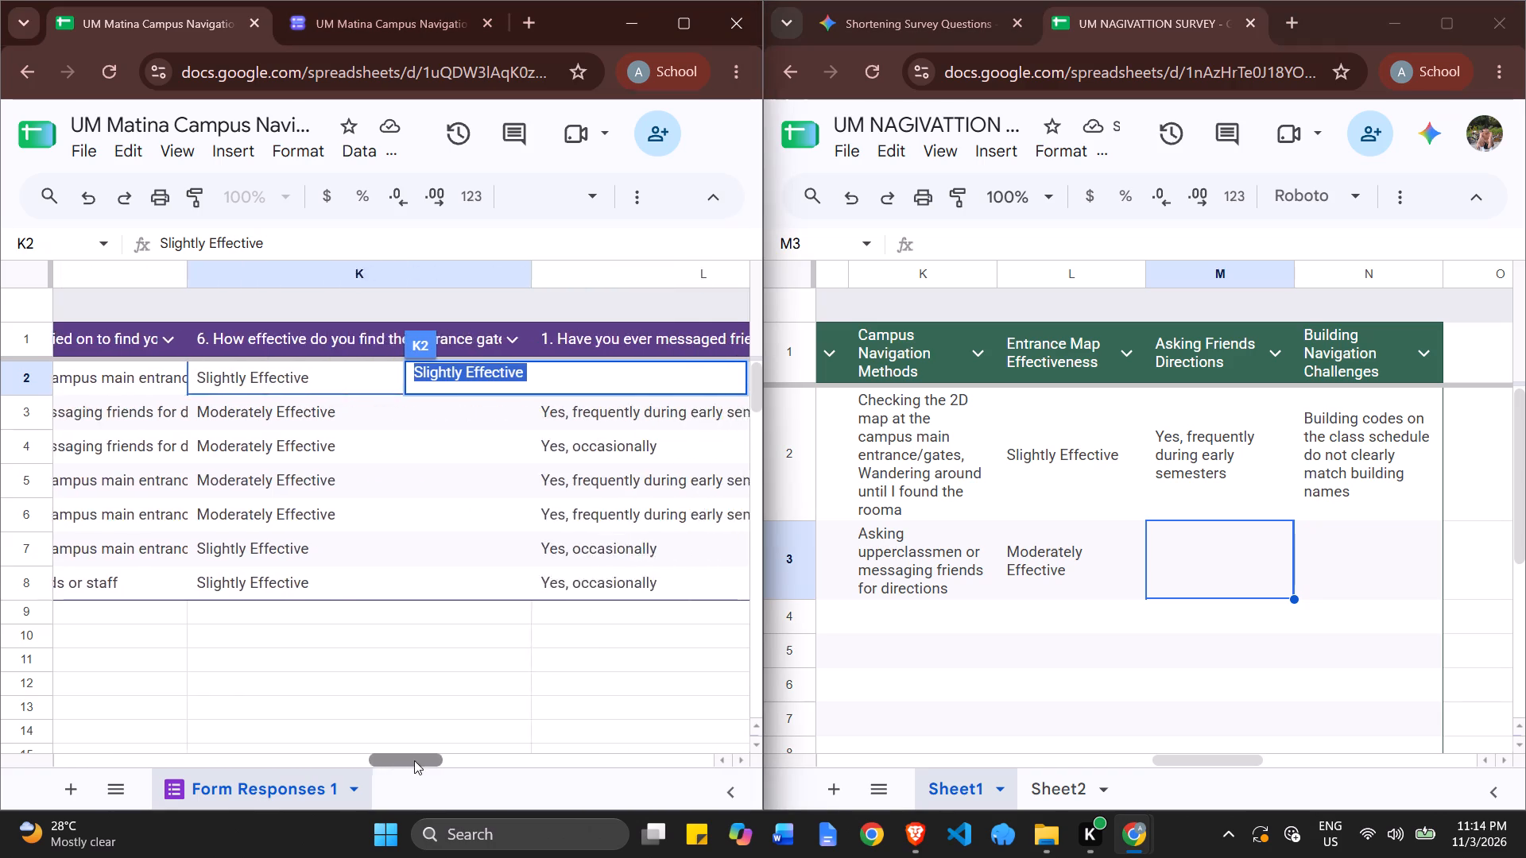
{"action": "left_click_drag", "start_coordinate": [414, 760], "coordinate": [447, 759]}
{"action": "left_click", "coordinate": [369, 477]}
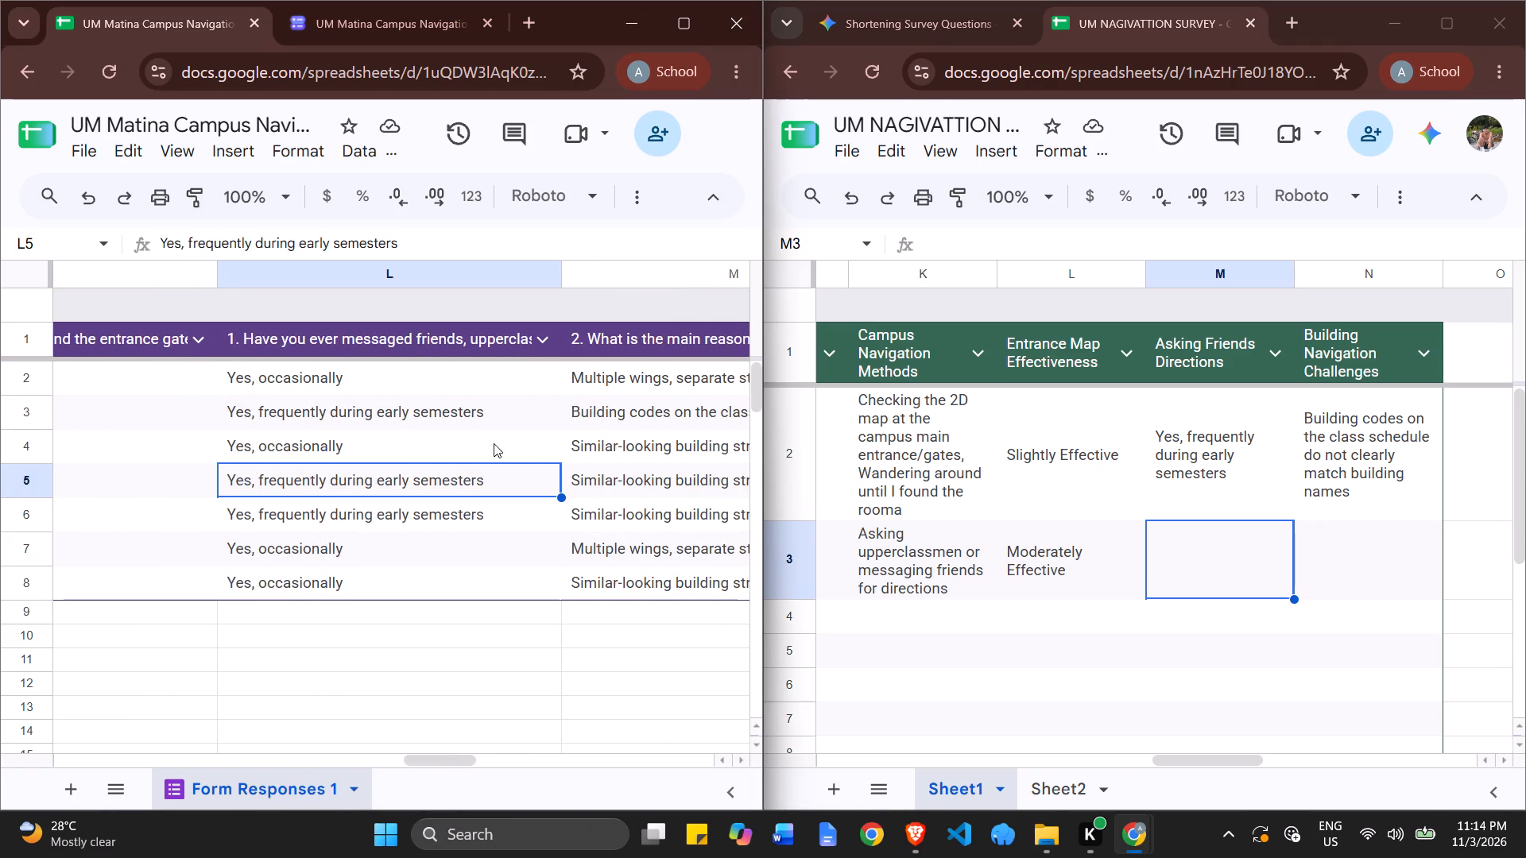
{"action": "double_click", "coordinate": [373, 377]}
{"action": "key", "text": "ctrl+a"}
{"action": "key", "text": "ctrl+c"}
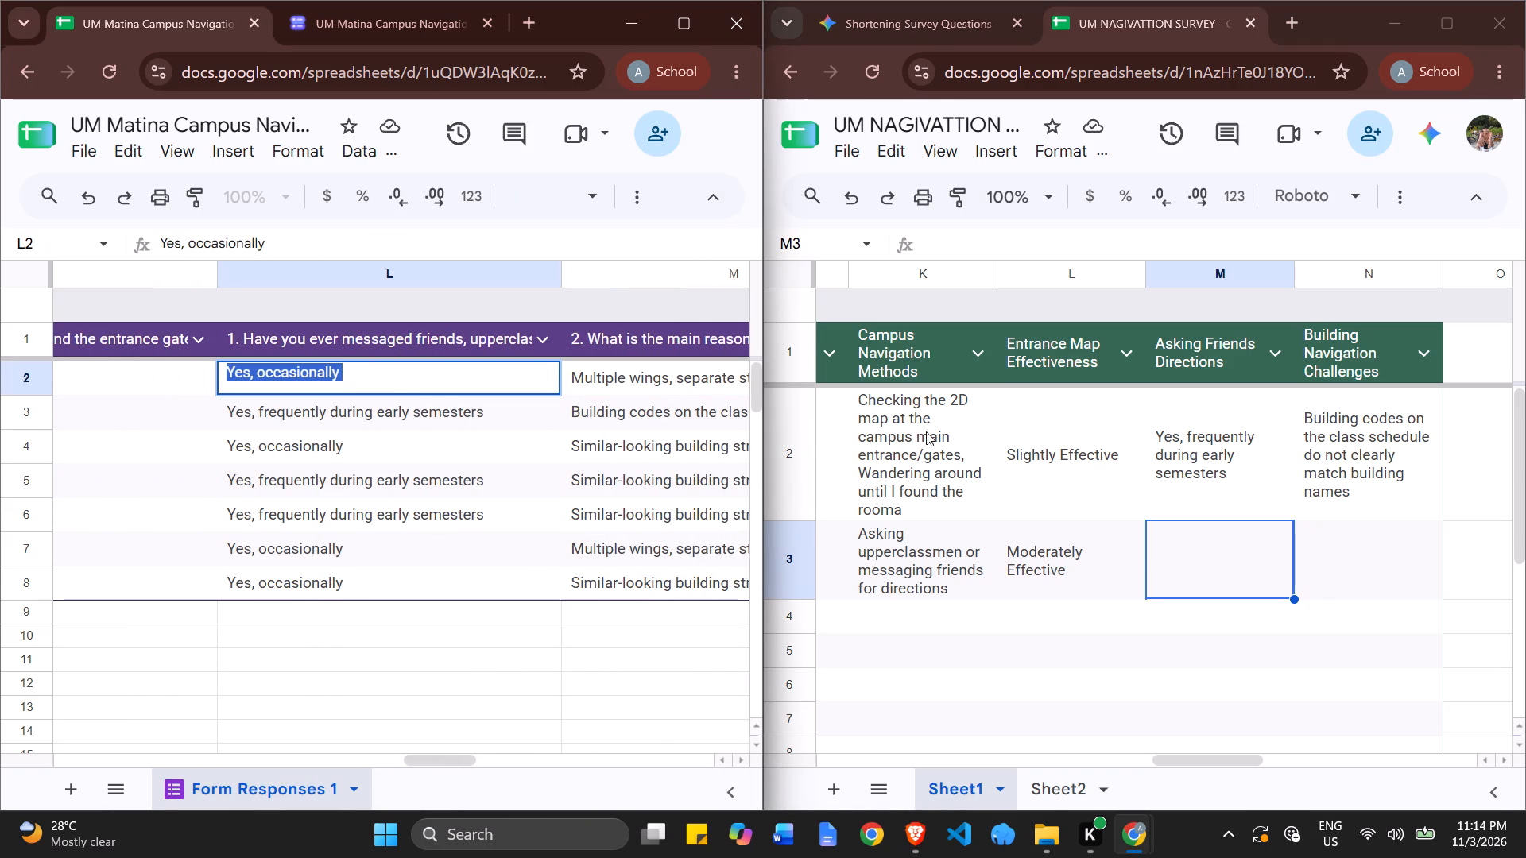
{"action": "double_click", "coordinate": [1187, 457]}
{"action": "key", "text": "ctrl+v"}
{"action": "key", "text": "ctrl+a"}
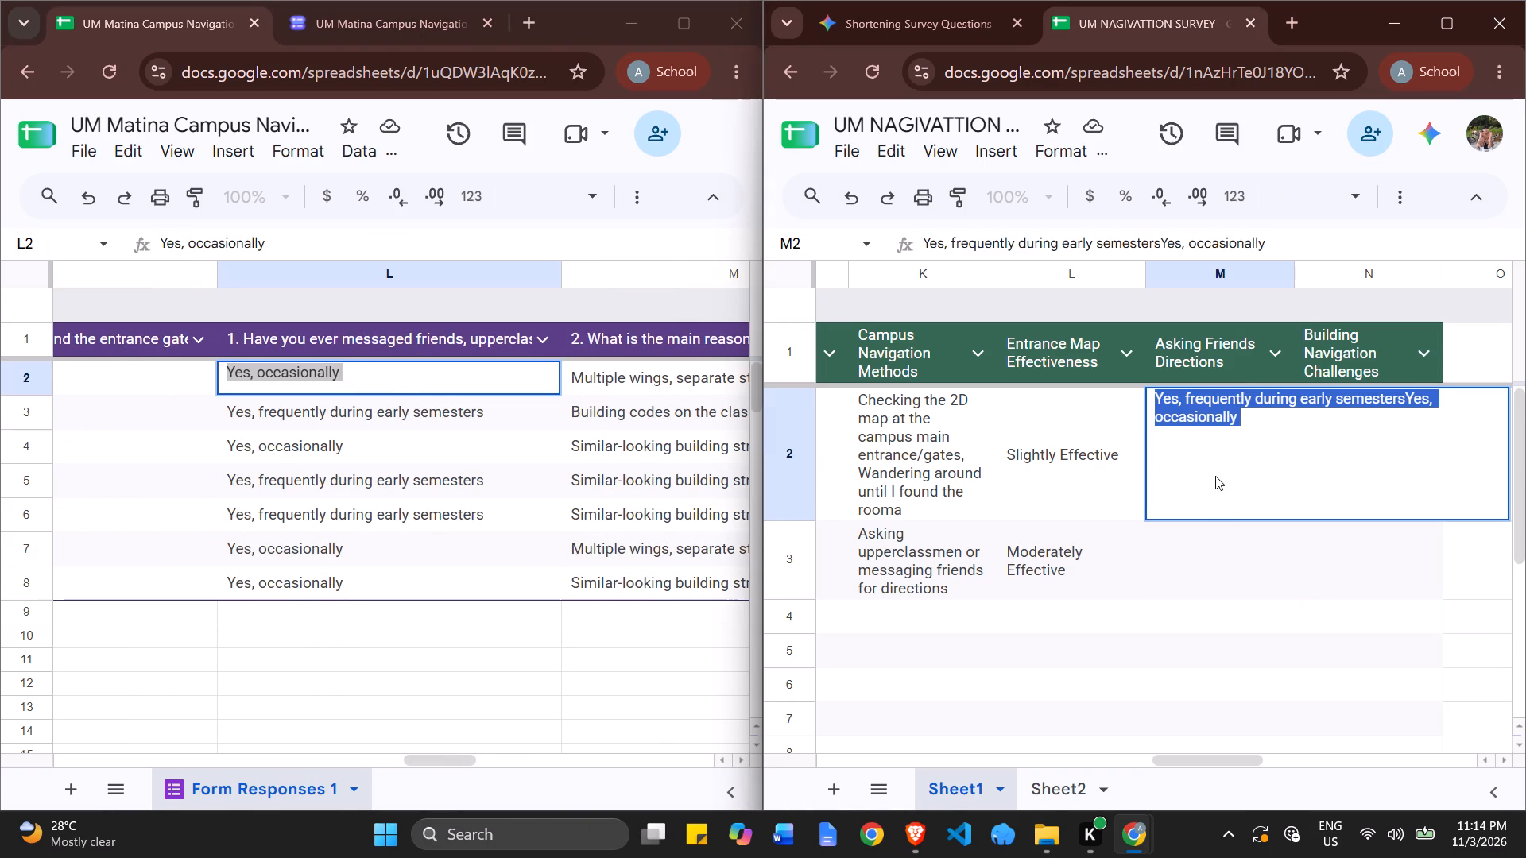
{"action": "key", "text": "ctrl+v"}
{"action": "left_click", "coordinate": [1201, 522]}
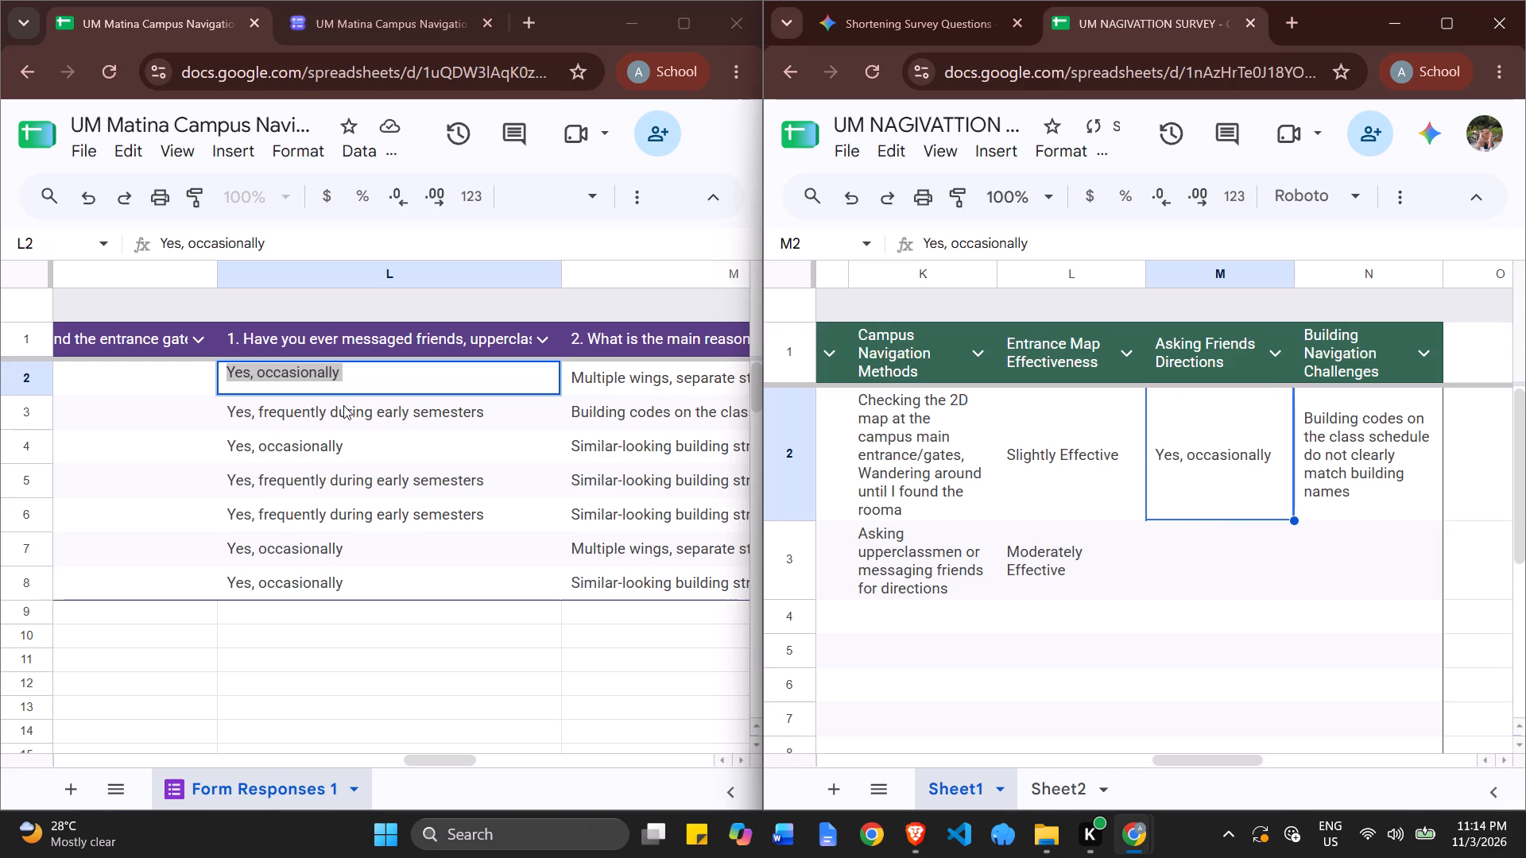
Copy "Yes, frequently during early semesters" from L3 of Responses into Asking Friends Directions cell M3.
{"action": "double_click", "coordinate": [346, 407]}
{"action": "key", "text": "ctrl+a"}
{"action": "key", "text": "ctrl+c"}
{"action": "left_click", "coordinate": [1179, 542]}
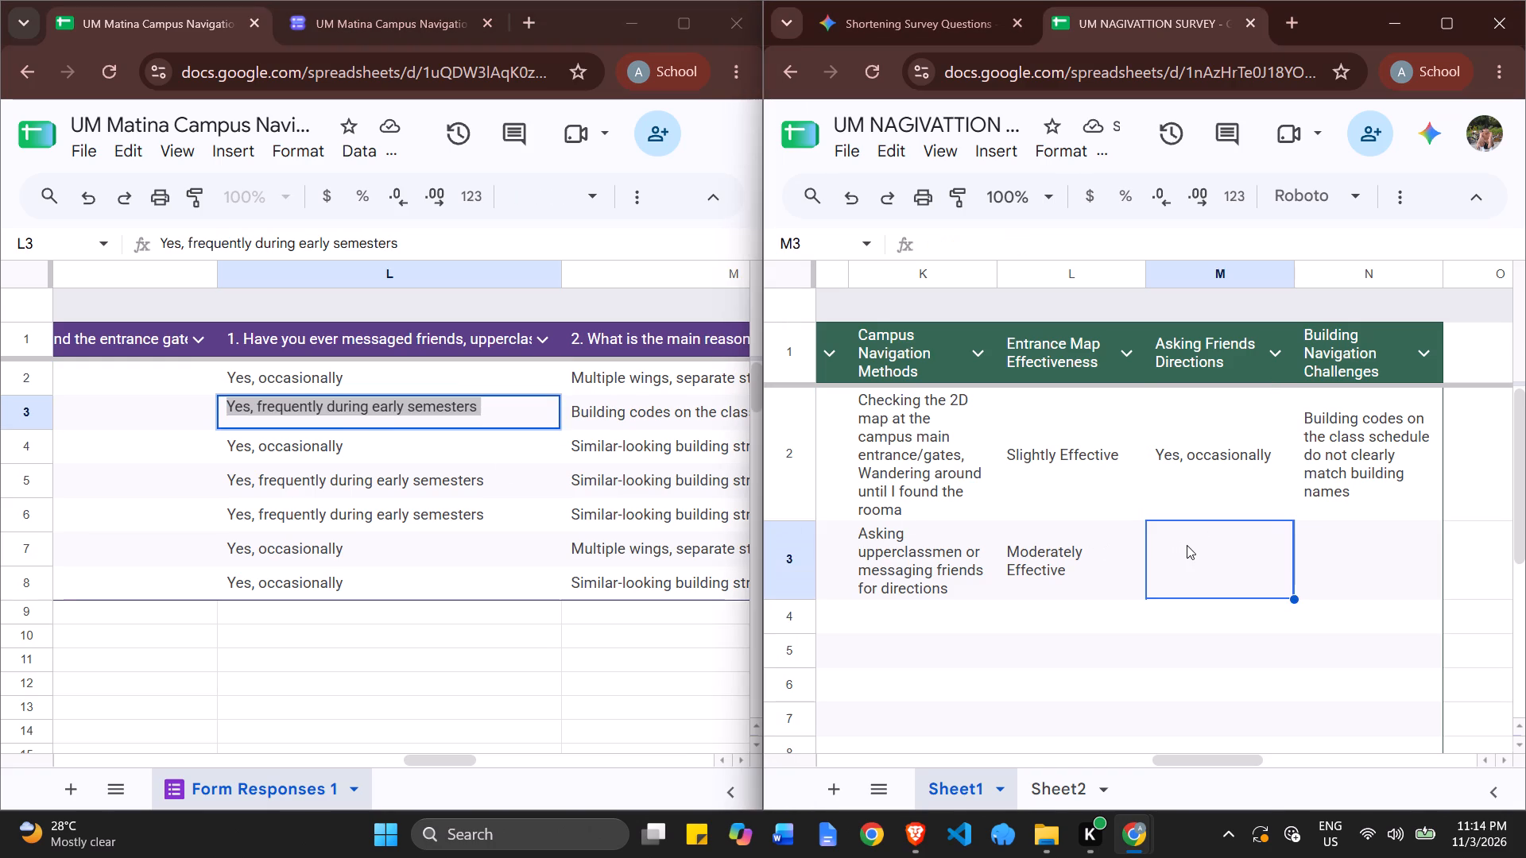
{"action": "left_click", "coordinate": [1191, 547]}
{"action": "key", "text": "ctrl+v"}
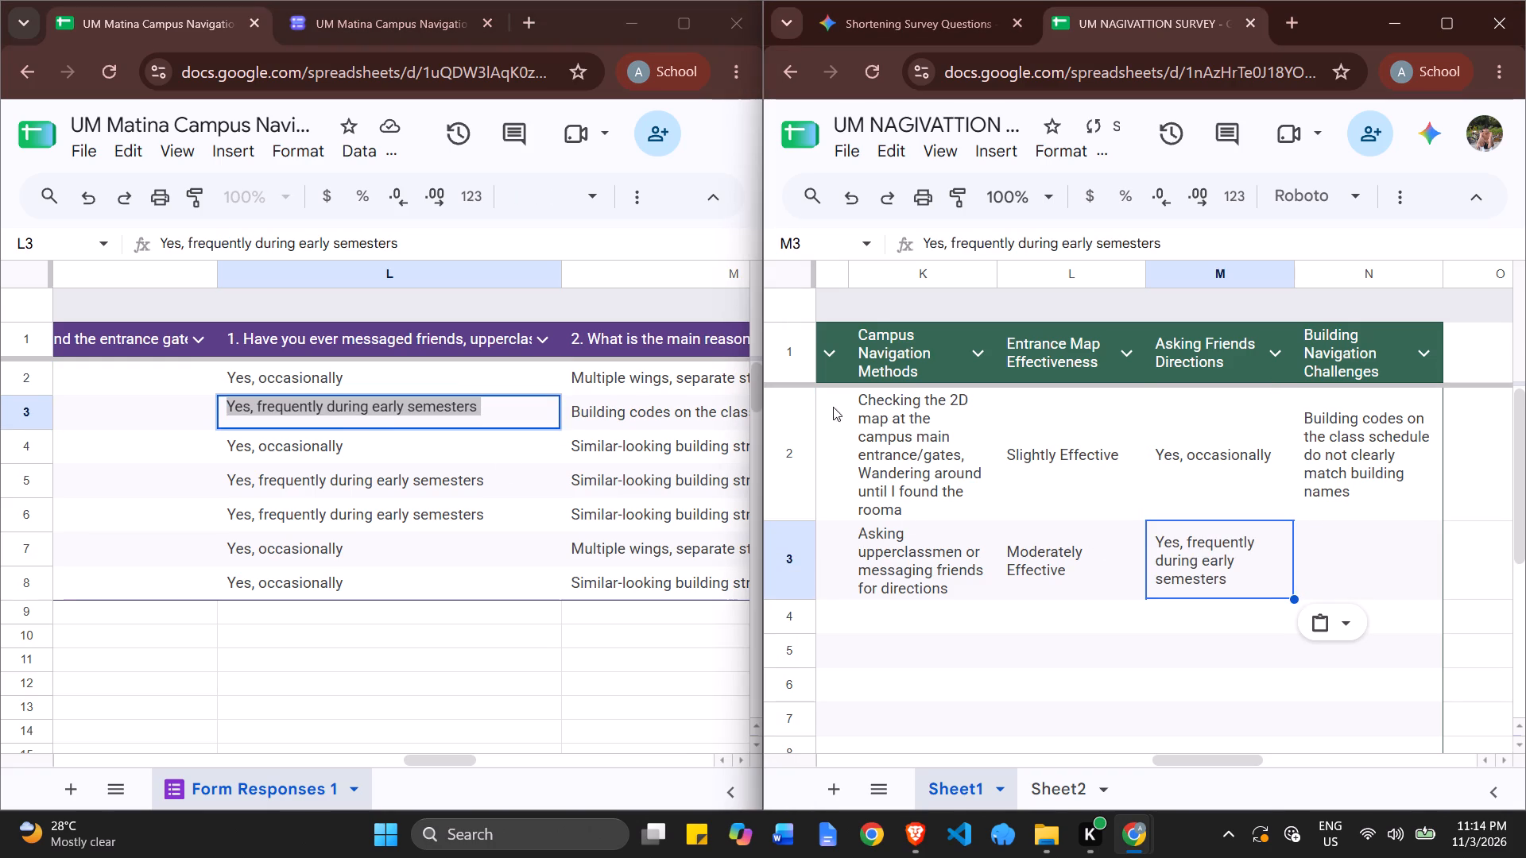
Replace the Building Navigation Challenges answer in N2 with the "Multiple wings, separate stairwells, or hidden elevators..." answer copied from M2 of Responses.
{"action": "double_click", "coordinate": [658, 385]}
{"action": "key", "text": "ctrl+a"}
{"action": "key", "text": "ctrl+c"}
{"action": "double_click", "coordinate": [1355, 424]}
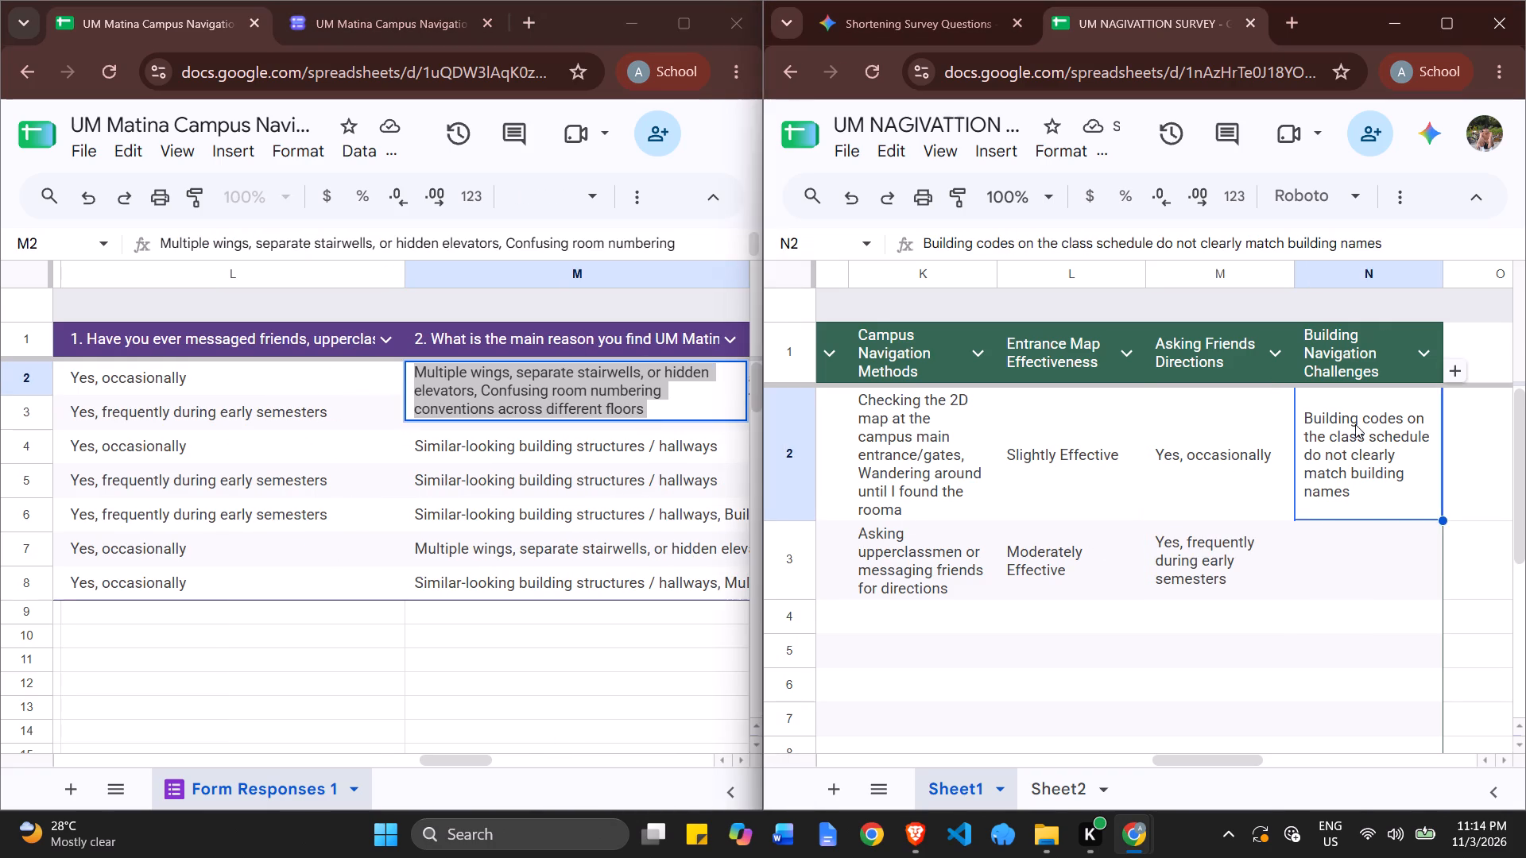
{"action": "key", "text": "ctrl+v"}
{"action": "key", "text": "ctrl+a"}
{"action": "key", "text": "ctrl+v"}
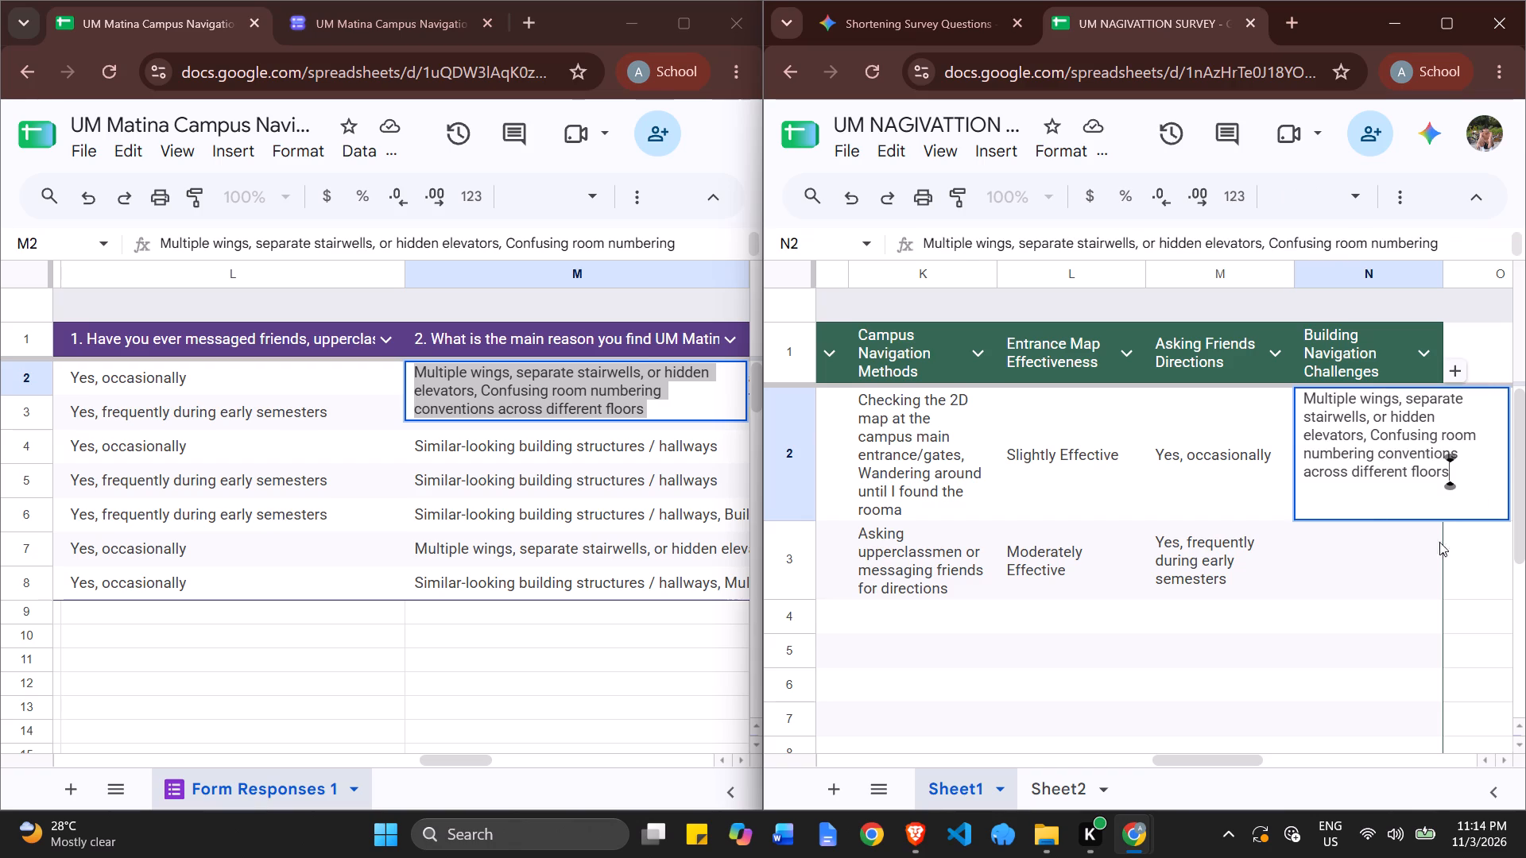
{"action": "left_click", "coordinate": [1334, 562]}
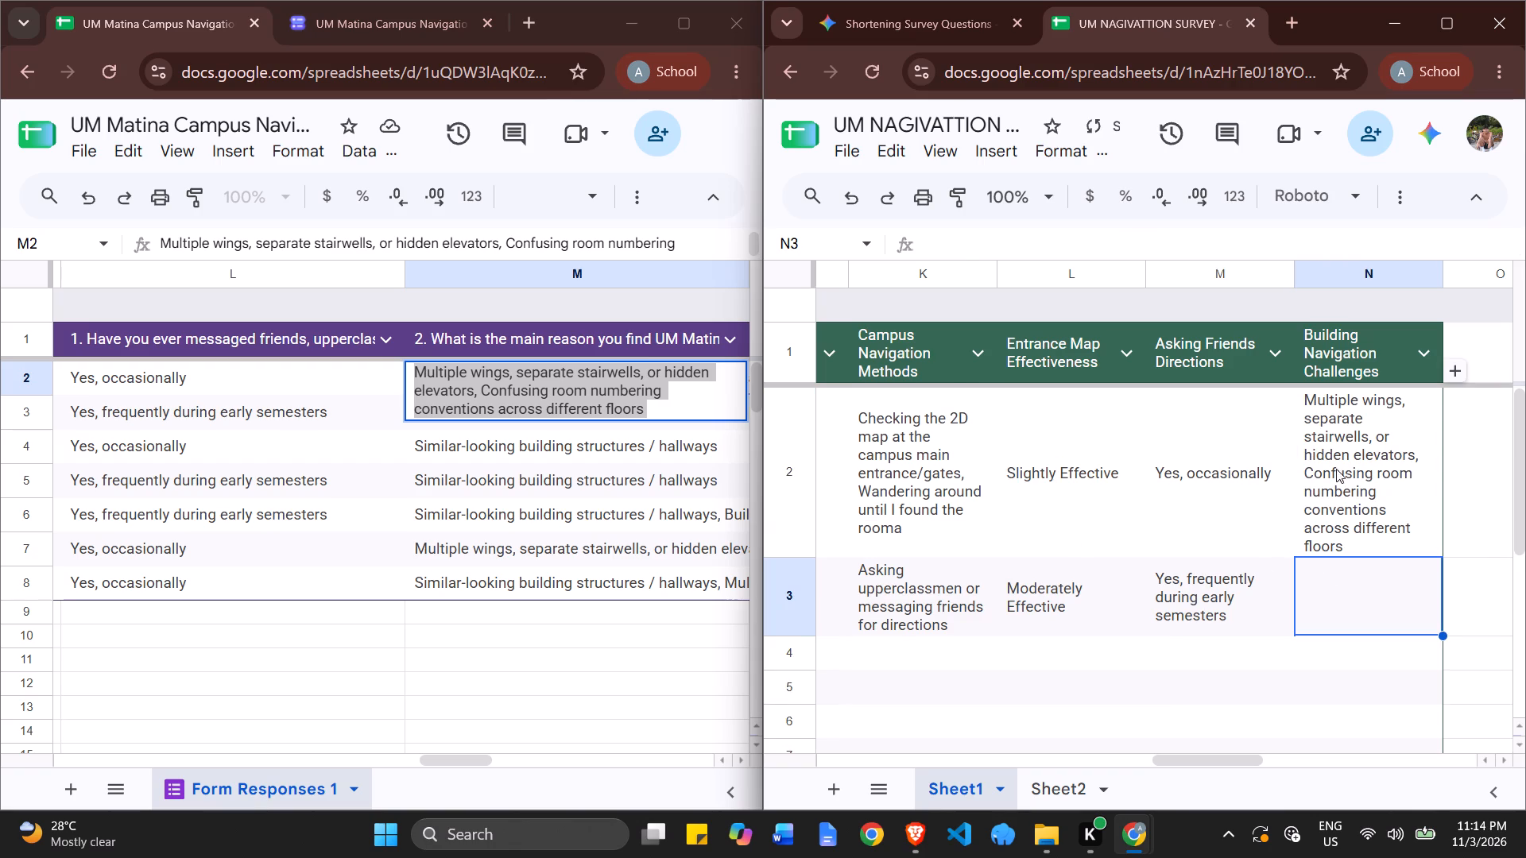
Copy "Similar-looking building structures / hallways" from M4 of Responses into Building Navigation Challenges cell N3.
{"action": "double_click", "coordinate": [558, 452]}
{"action": "key", "text": "ctrl+a"}
{"action": "key", "text": "ctrl+c"}
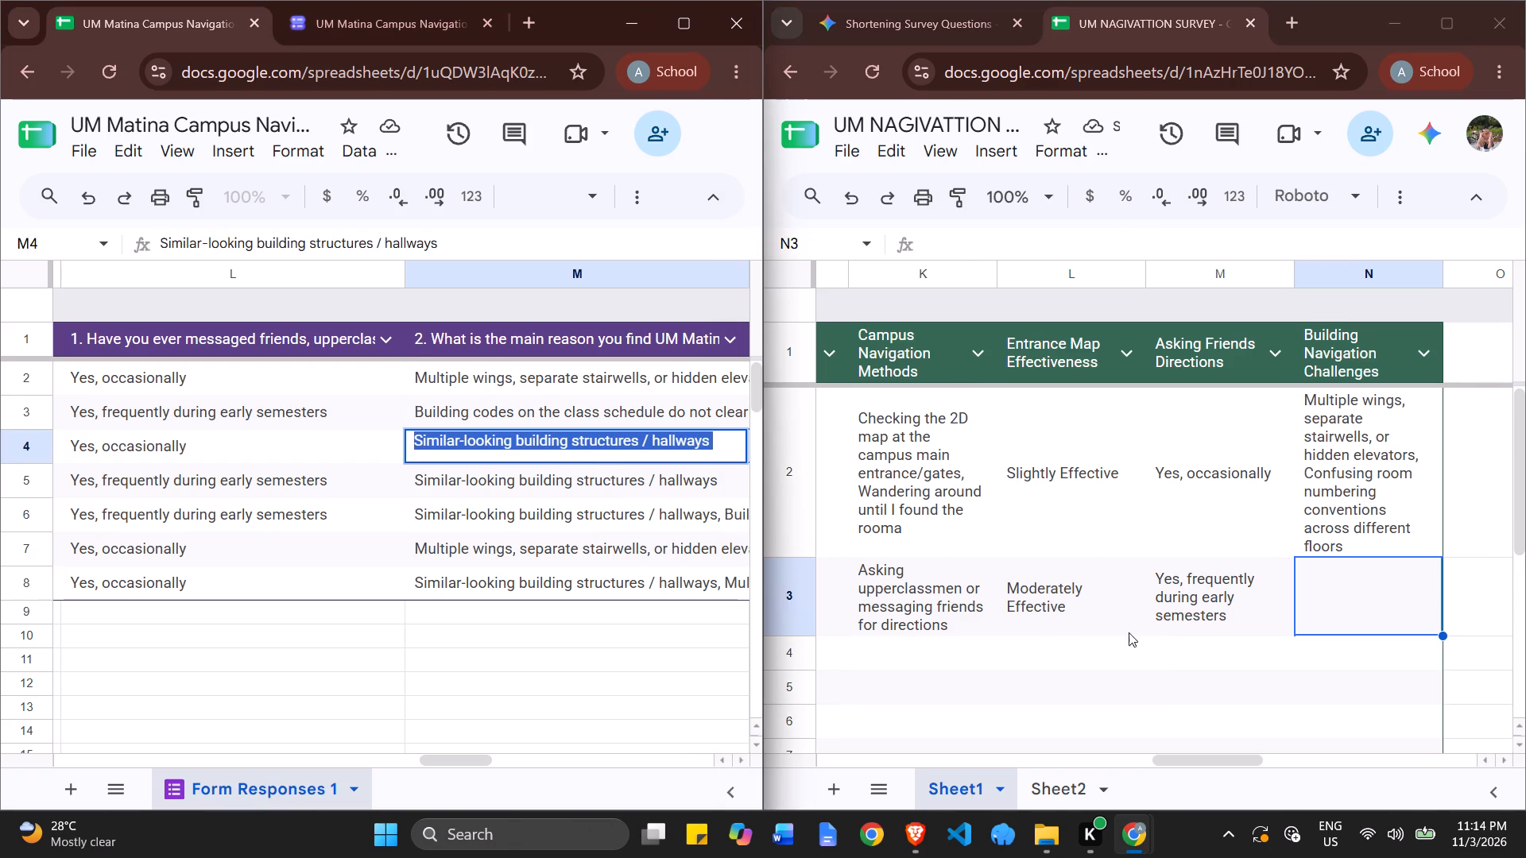
{"action": "double_click", "coordinate": [1328, 574]}
{"action": "key", "text": "ctrl+v"}
{"action": "left_click", "coordinate": [1251, 662]}
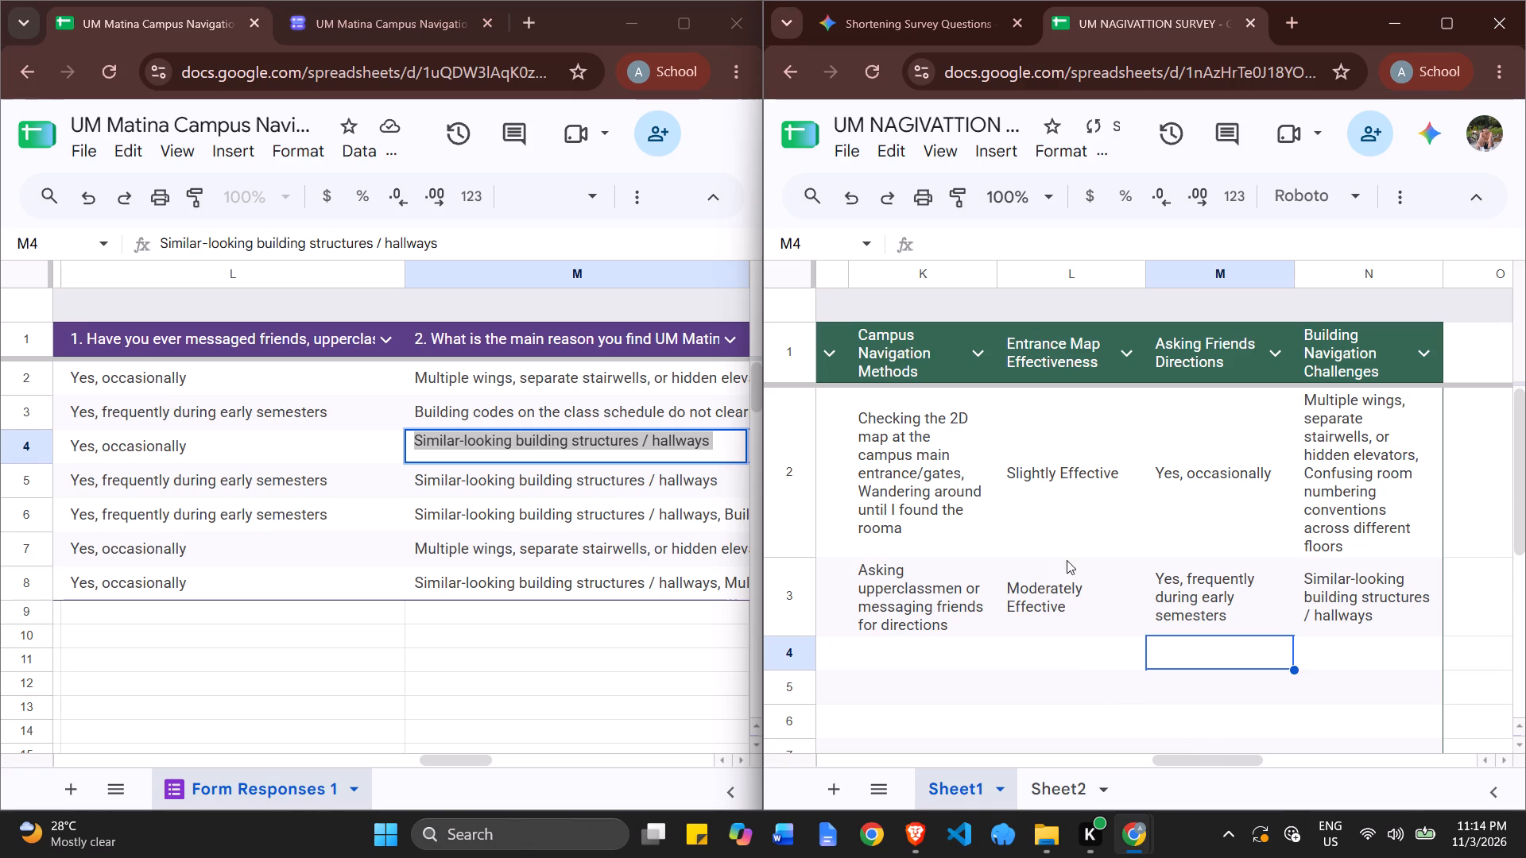
Select columns A through N of the survey table in a maximized window and widen them together to one equal width.
{"action": "left_click_drag", "start_coordinate": [1183, 757], "coordinate": [1109, 753]}
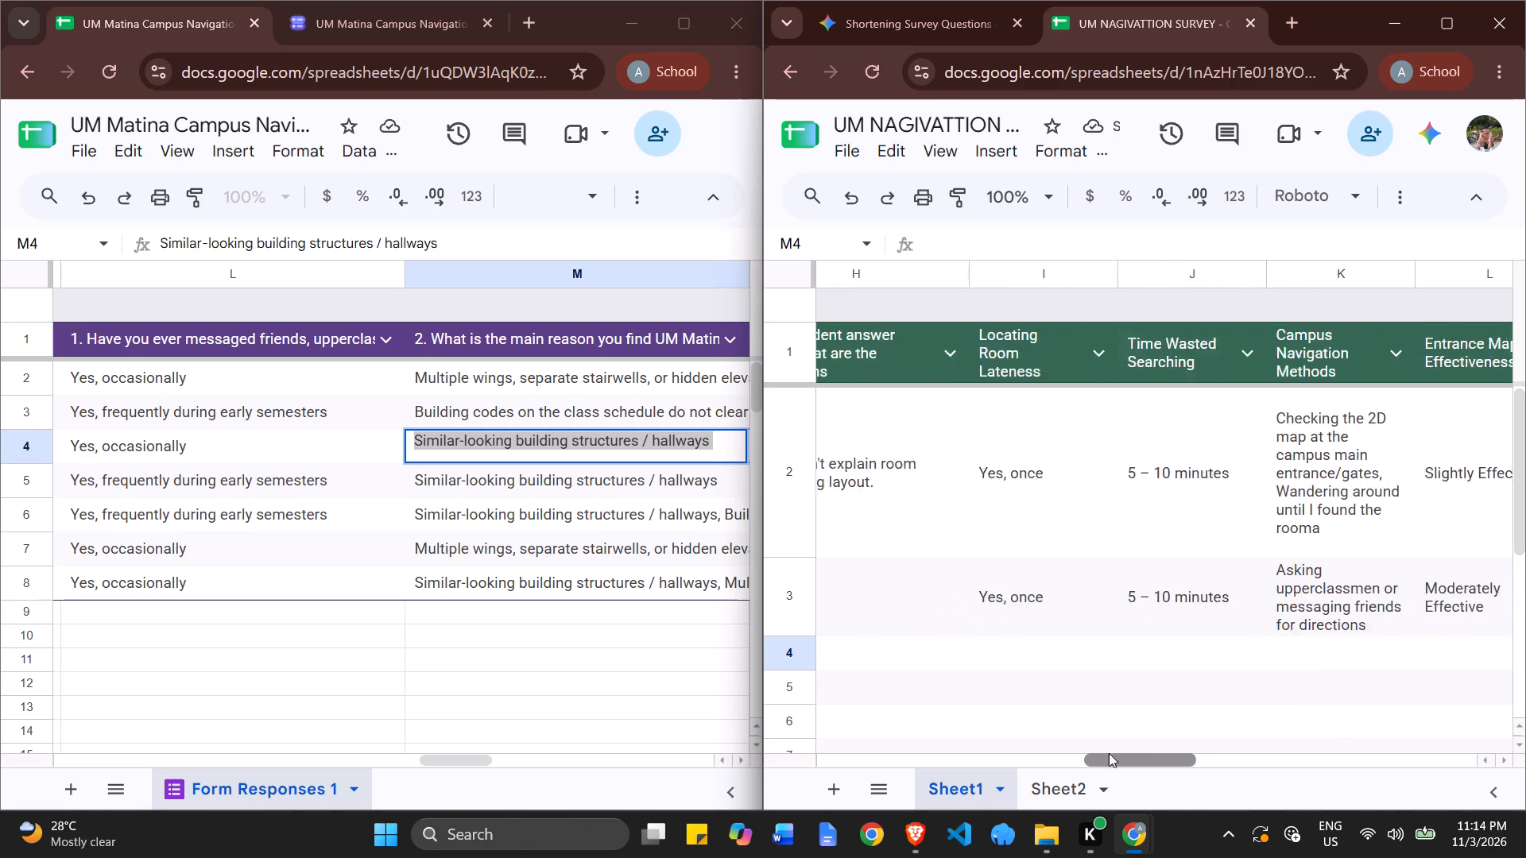
{"action": "left_click_drag", "start_coordinate": [1109, 753], "coordinate": [825, 747]}
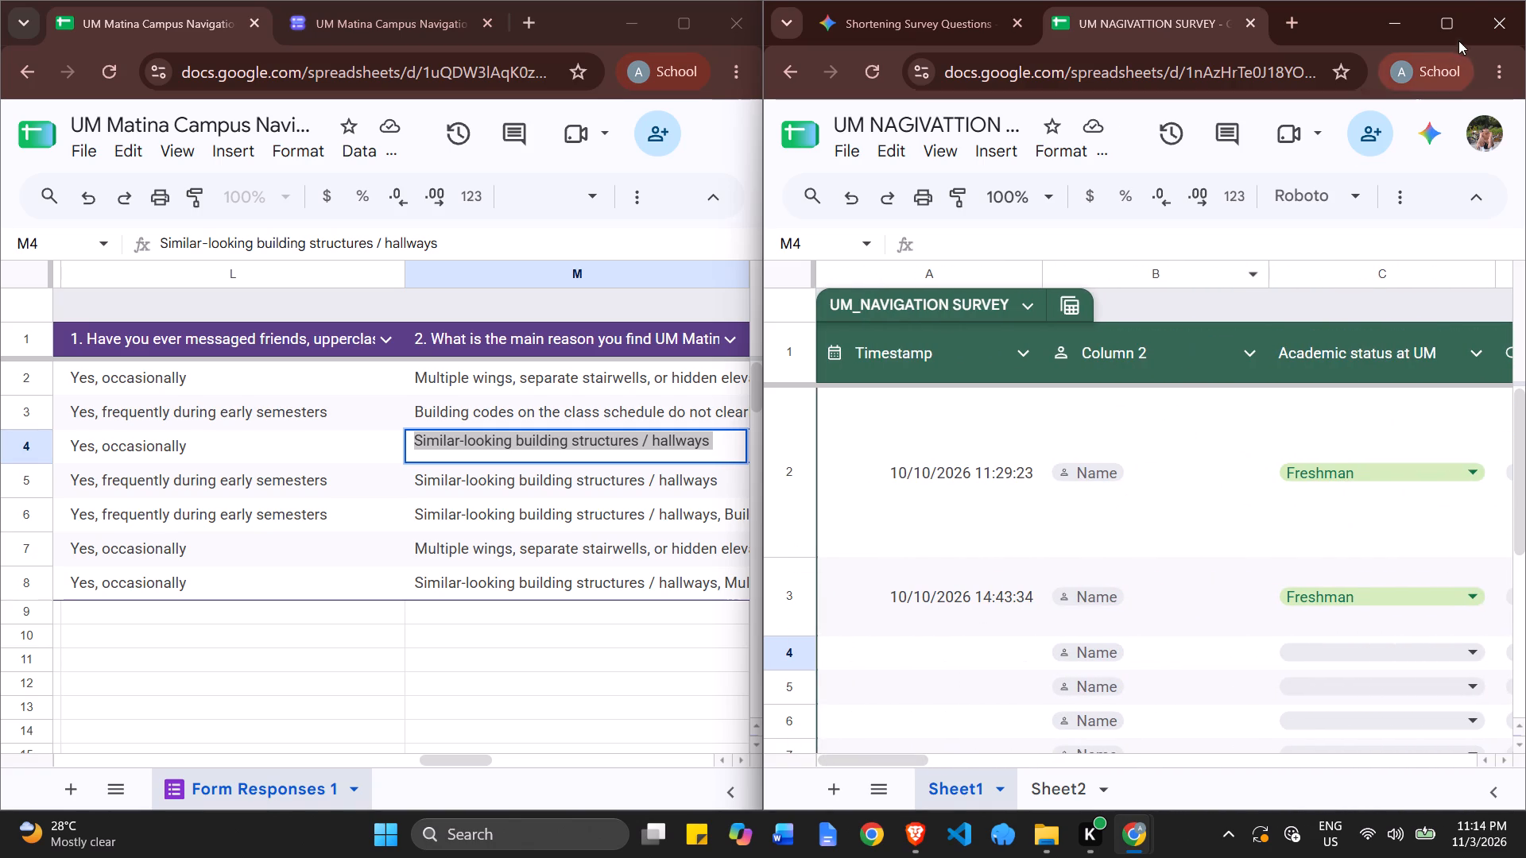
{"action": "left_click", "coordinate": [1458, 33]}
{"action": "scroll", "coordinate": [1107, 564], "scroll_direction": "down", "scroll_amount": 5, "text": "ctrl"}
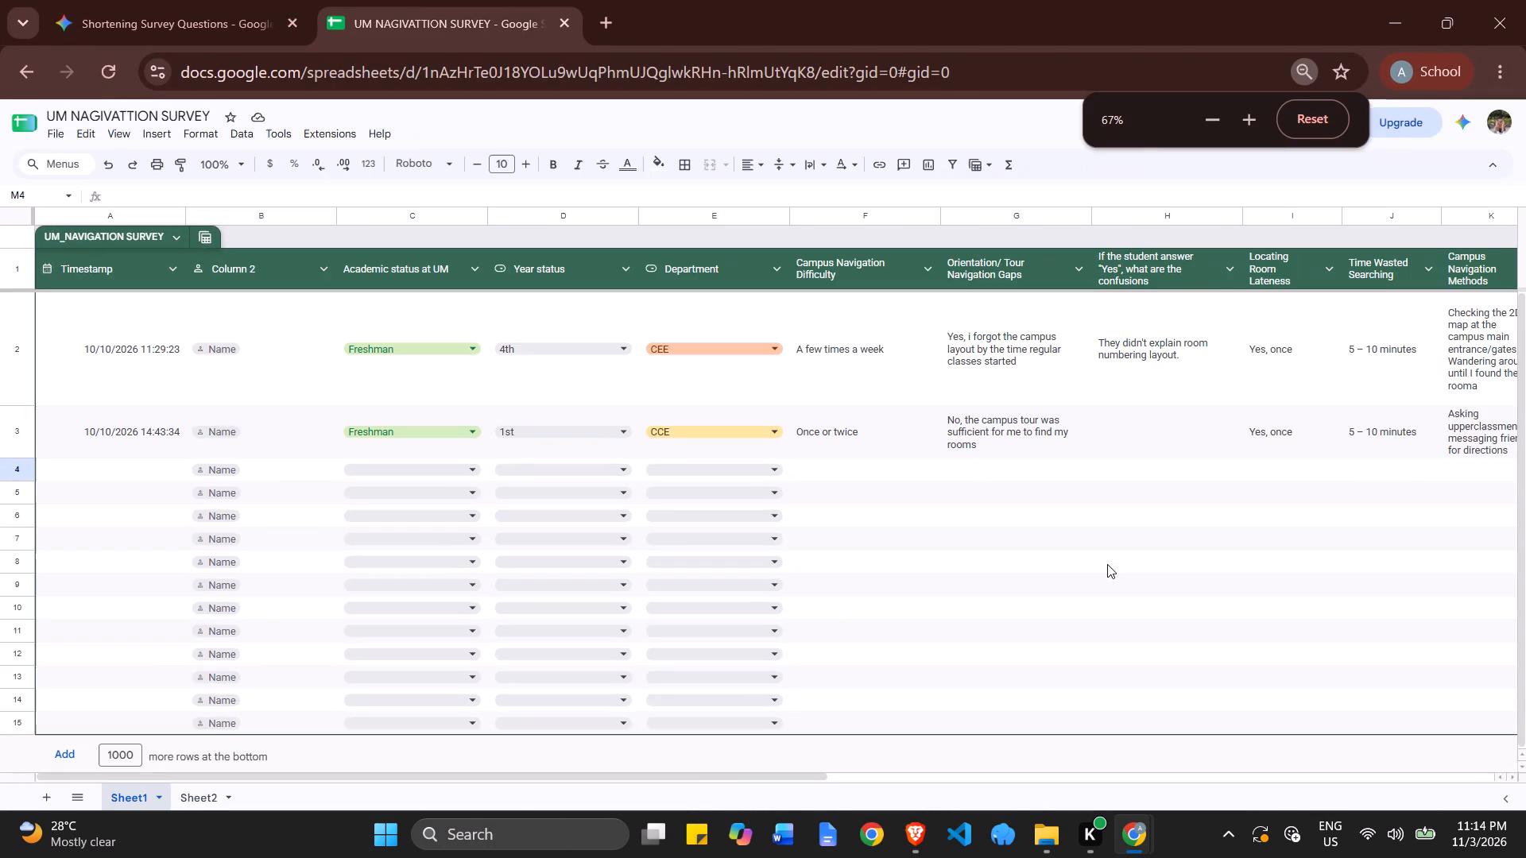
{"action": "scroll", "coordinate": [1107, 564], "scroll_direction": "down", "scroll_amount": 3, "text": "ctrl"}
{"action": "scroll", "coordinate": [150, 441], "scroll_direction": "up", "scroll_amount": 2, "text": "ctrl"}
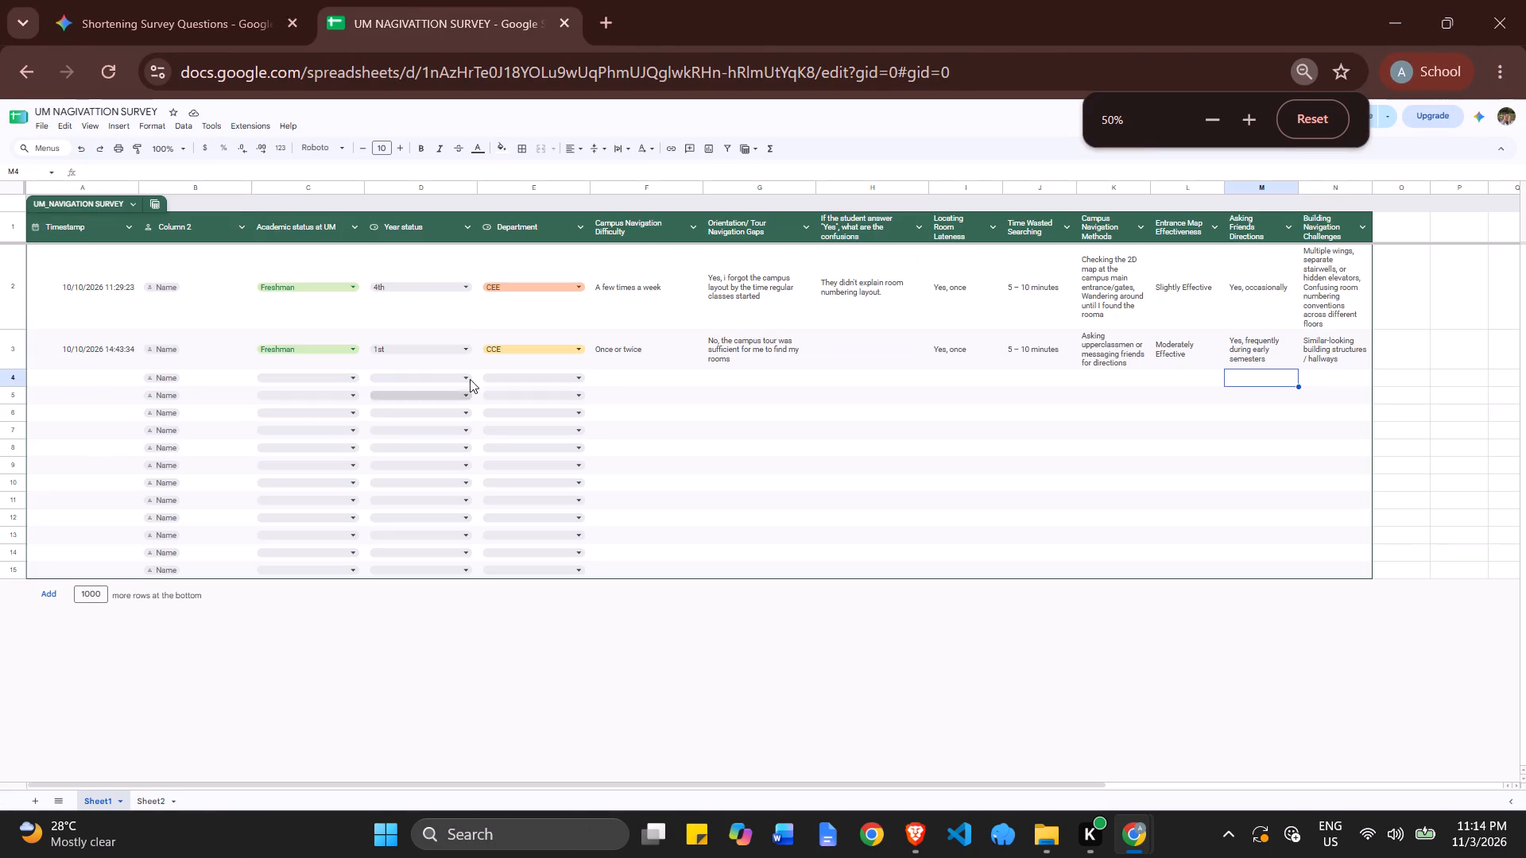
{"action": "left_click", "coordinate": [99, 195]}
{"action": "left_click", "coordinate": [89, 185]}
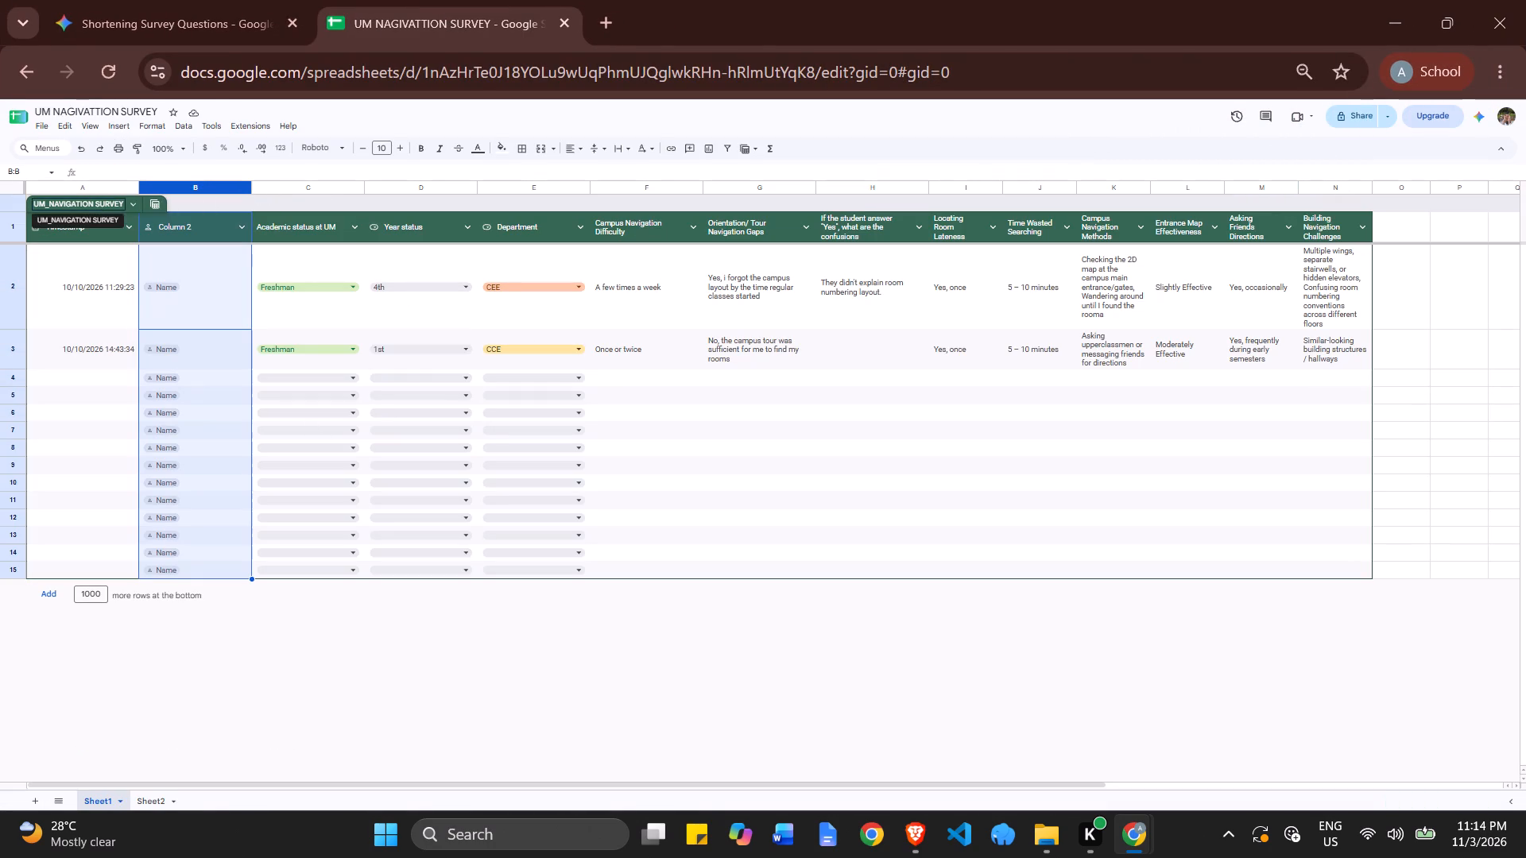
{"action": "left_click", "coordinate": [109, 185], "text": "shift"}
{"action": "left_click", "coordinate": [299, 185], "text": "shift"}
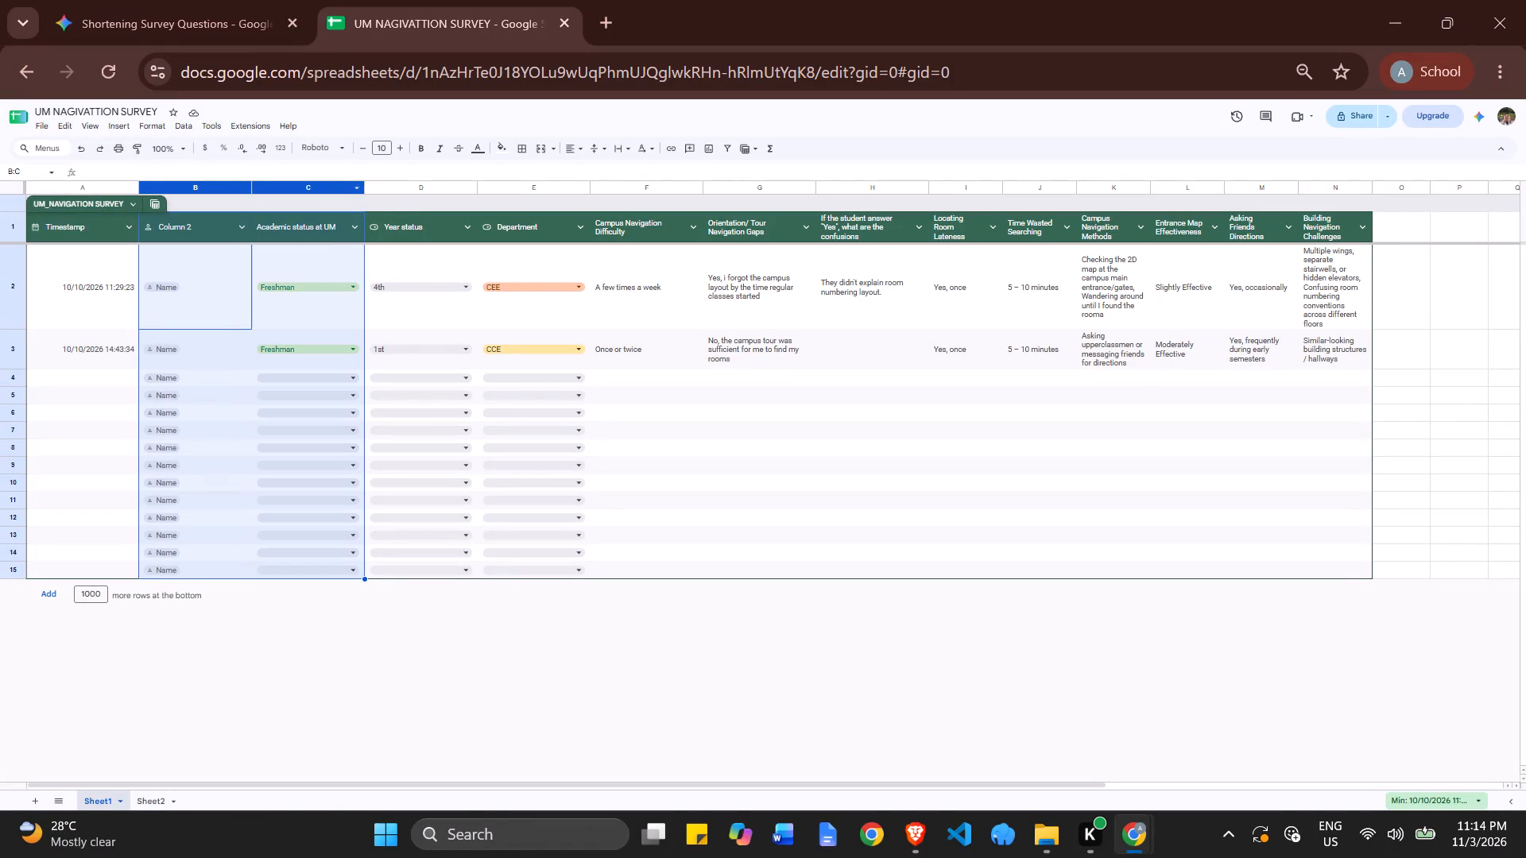
{"action": "left_click", "coordinate": [66, 180]}
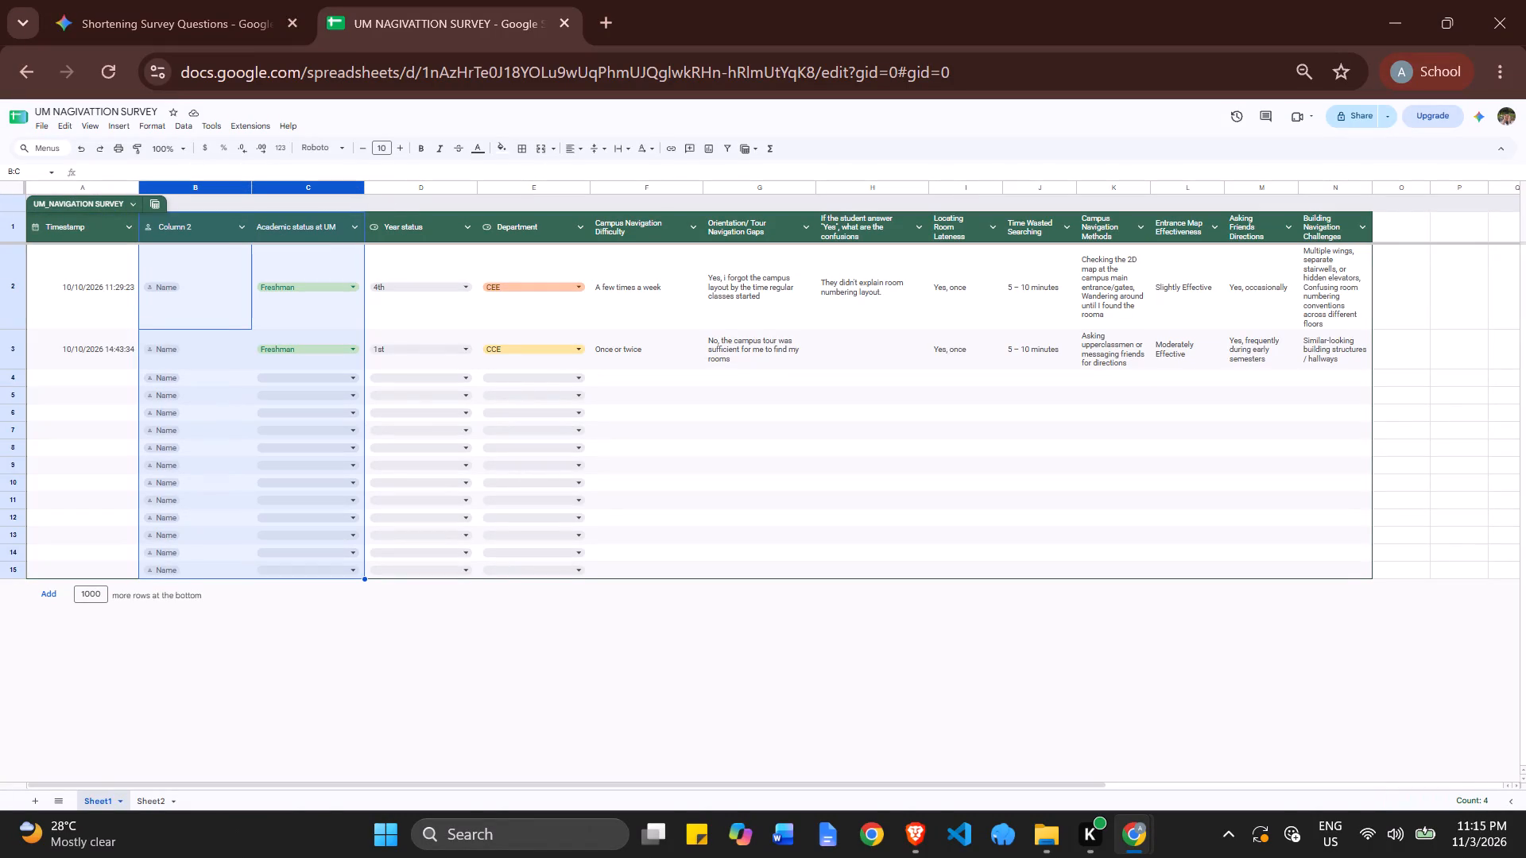
{"action": "left_click", "coordinate": [70, 187]}
{"action": "left_click", "coordinate": [203, 187], "text": "shift"}
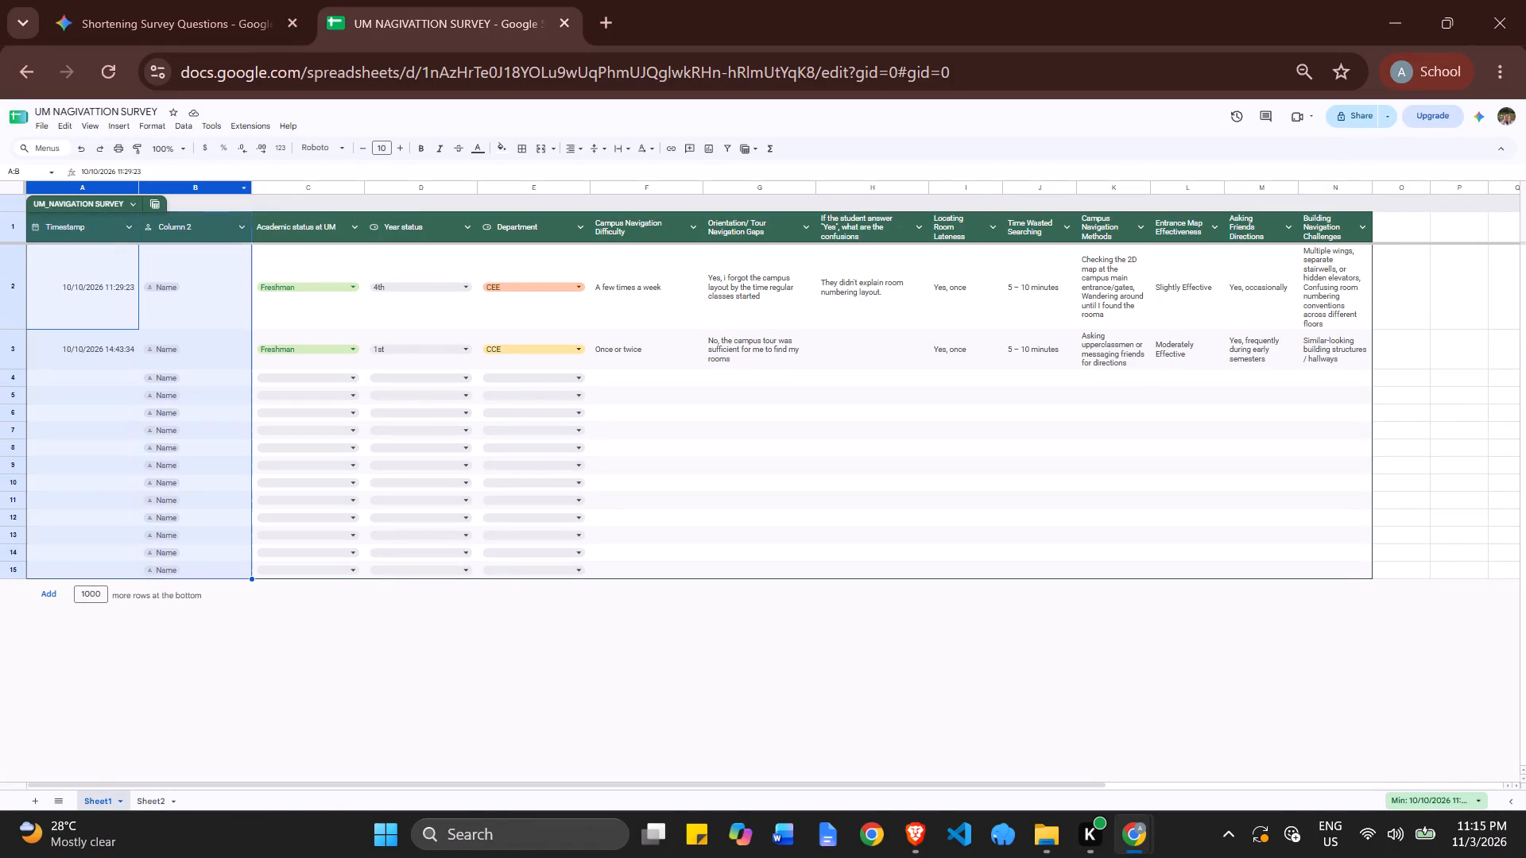
{"action": "left_click", "coordinate": [285, 188], "text": "shift"}
{"action": "left_click", "coordinate": [414, 183], "text": "shift"}
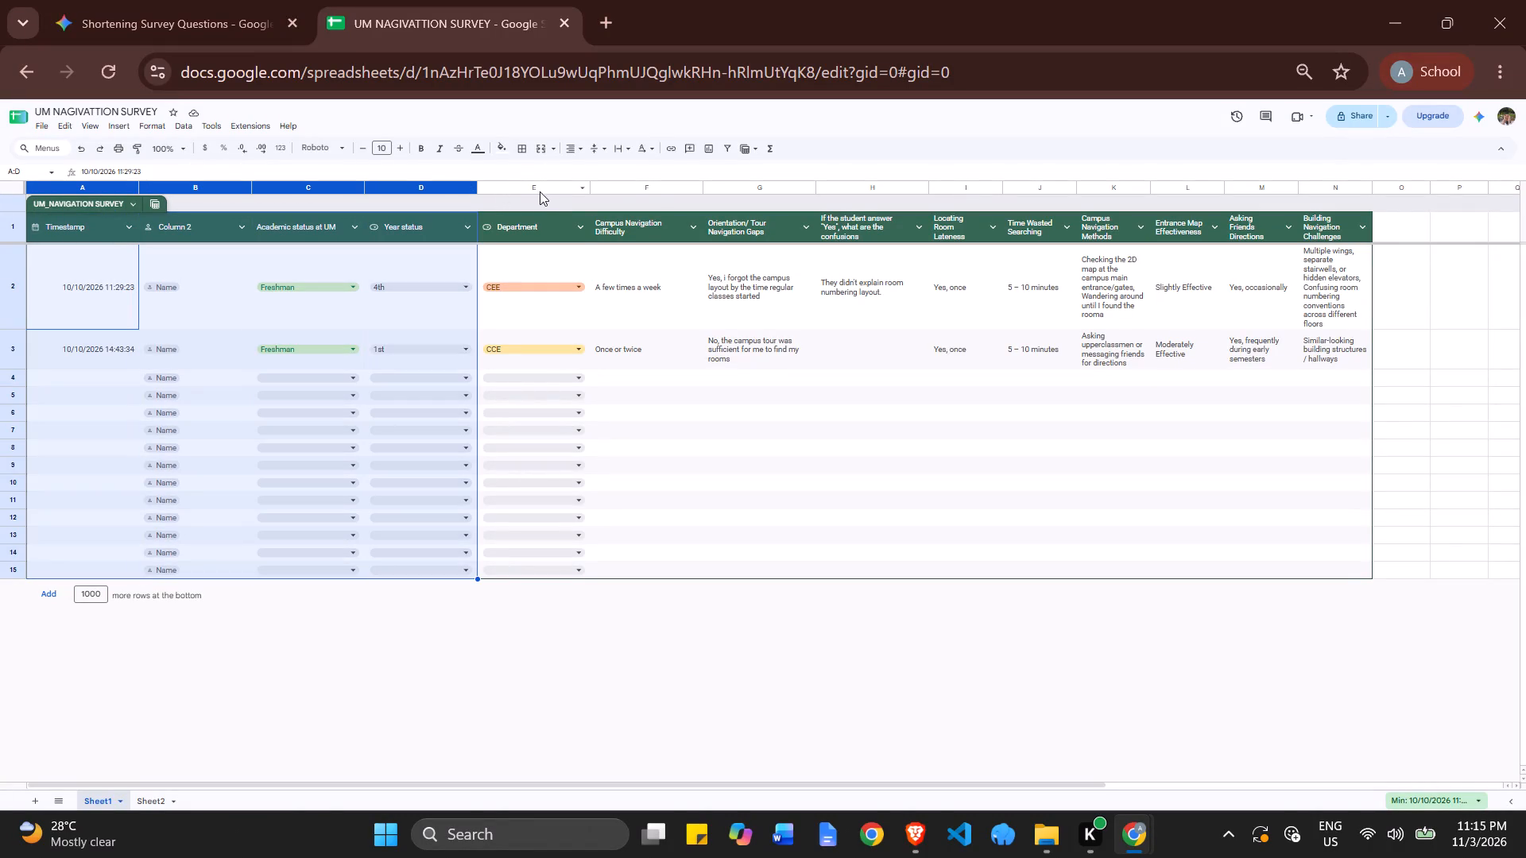
{"action": "left_click", "coordinate": [540, 190], "text": "shift"}
{"action": "left_click", "coordinate": [653, 190], "text": "shift"}
{"action": "left_click", "coordinate": [746, 187], "text": "shift"}
{"action": "left_click", "coordinate": [851, 181], "text": "shift"}
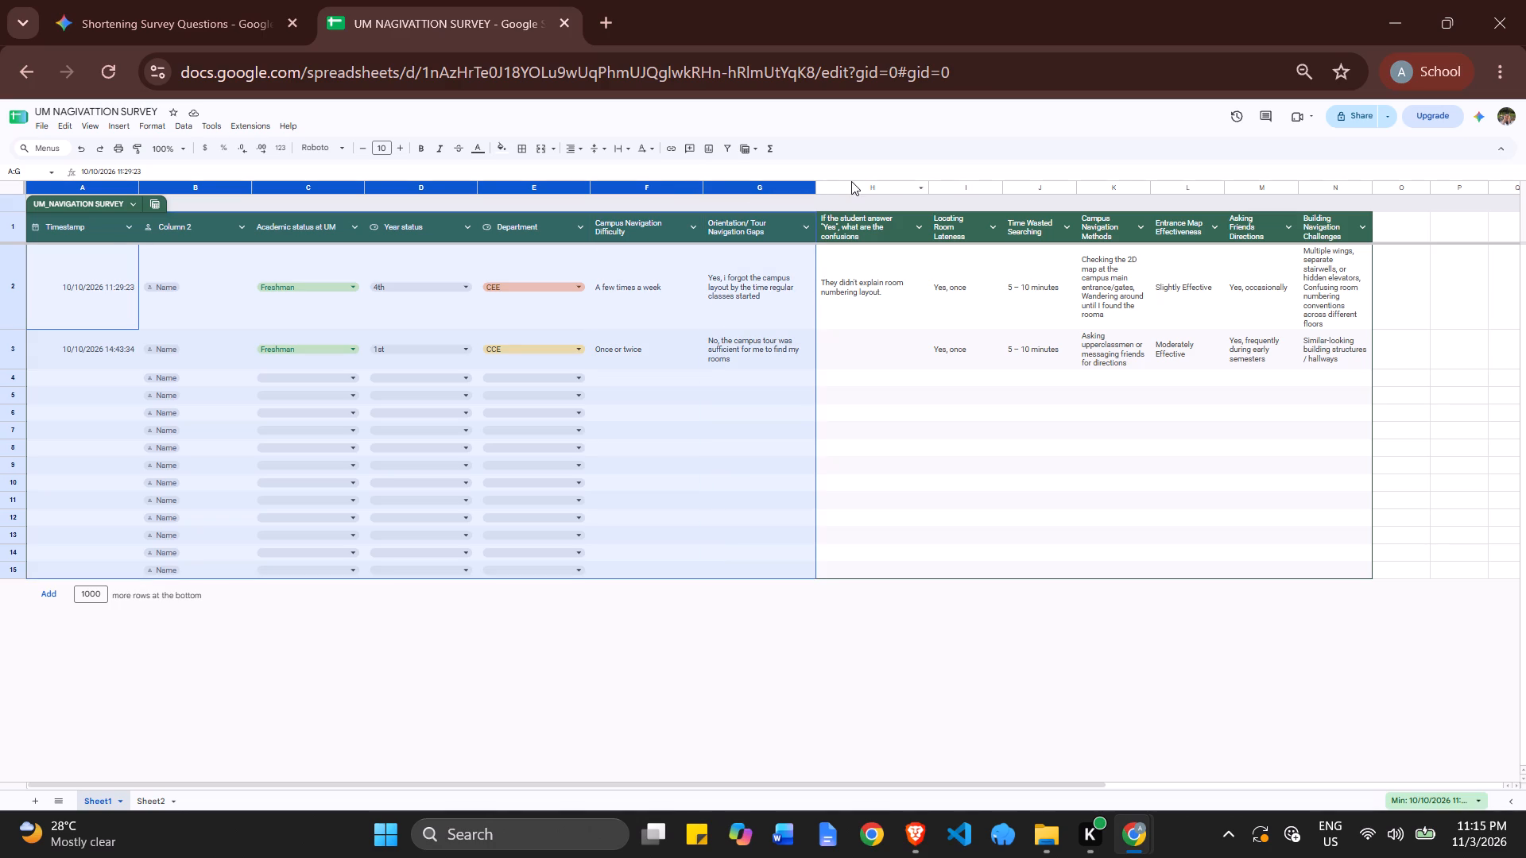
{"action": "left_click", "coordinate": [873, 186], "text": "shift"}
{"action": "left_click", "coordinate": [967, 192], "text": "shift"}
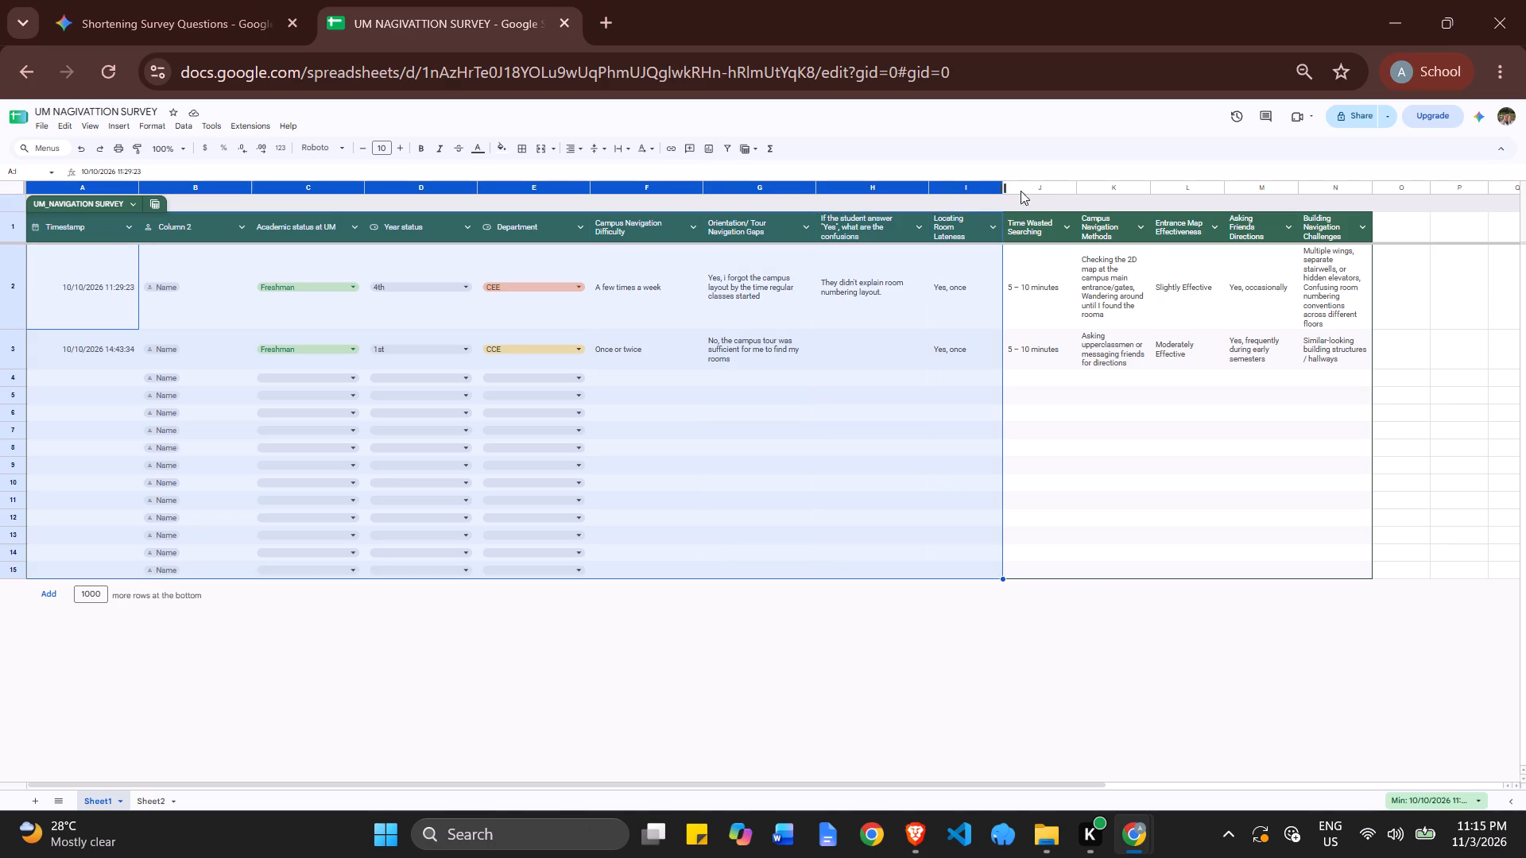
{"action": "left_click", "coordinate": [1038, 189], "text": "shift"}
{"action": "left_click", "coordinate": [1113, 185], "text": "shift"}
{"action": "left_click", "coordinate": [1192, 182], "text": "shift"}
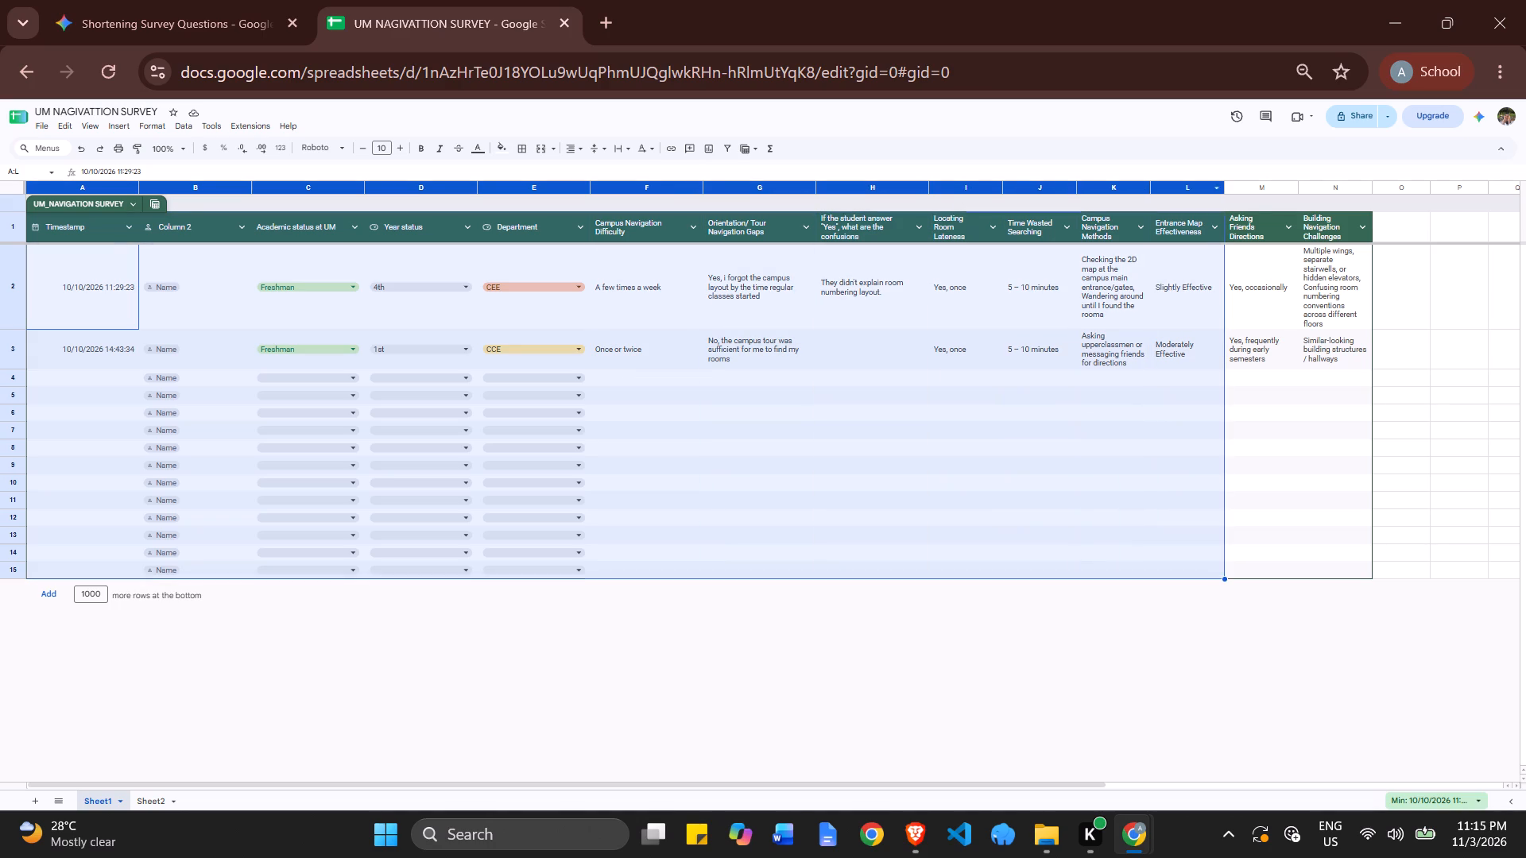
{"action": "left_click", "coordinate": [1256, 190], "text": "shift"}
{"action": "left_click", "coordinate": [1324, 192], "text": "shift"}
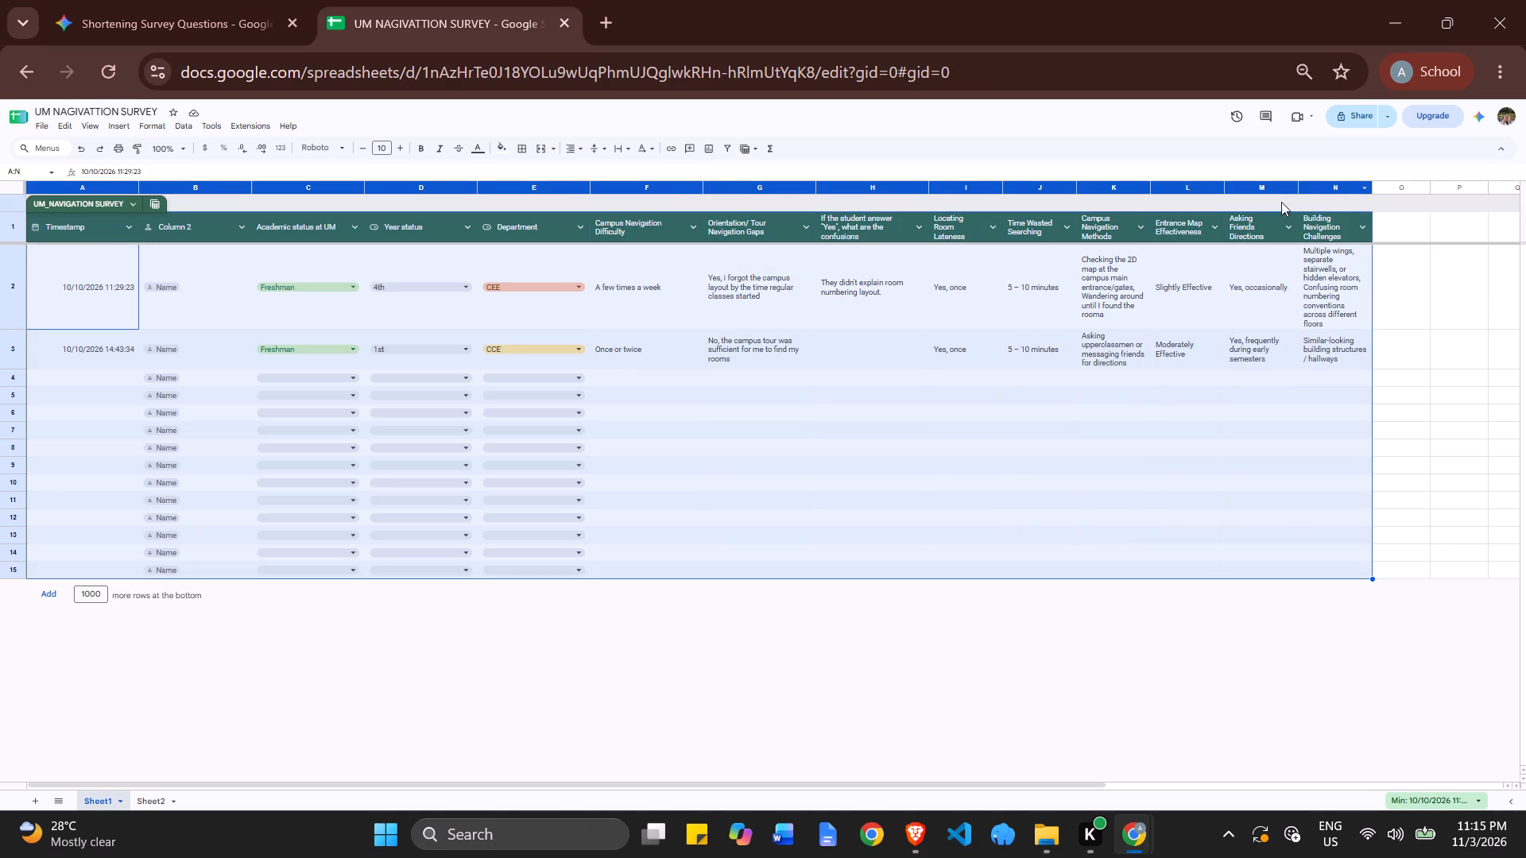
{"action": "left_click_drag", "start_coordinate": [1298, 185], "coordinate": [1339, 186]}
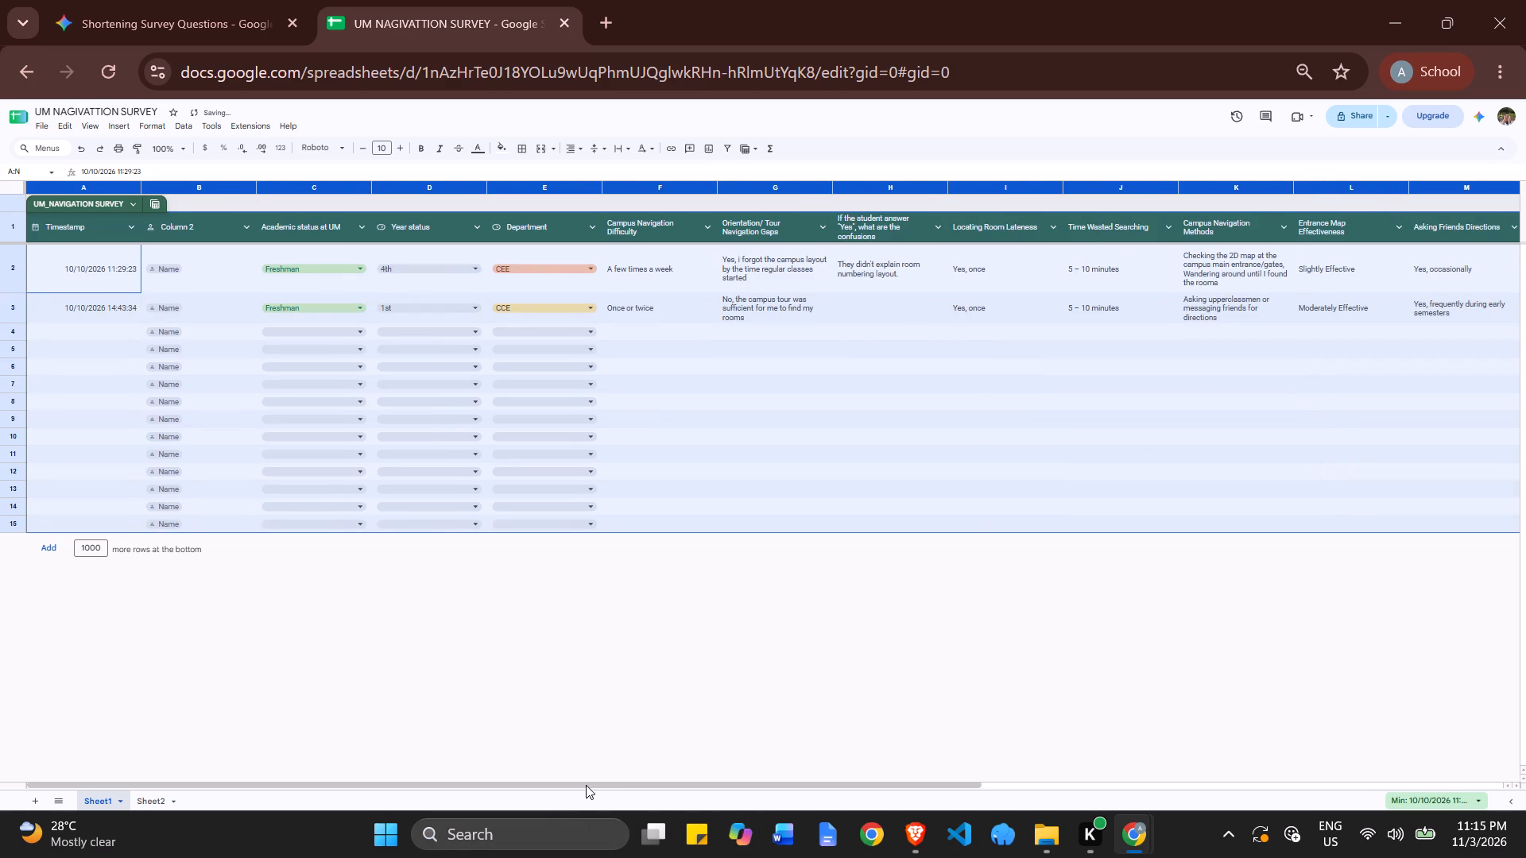
Examine the resized survey table across all its columns.
{"action": "left_click_drag", "start_coordinate": [586, 785], "coordinate": [723, 756]}
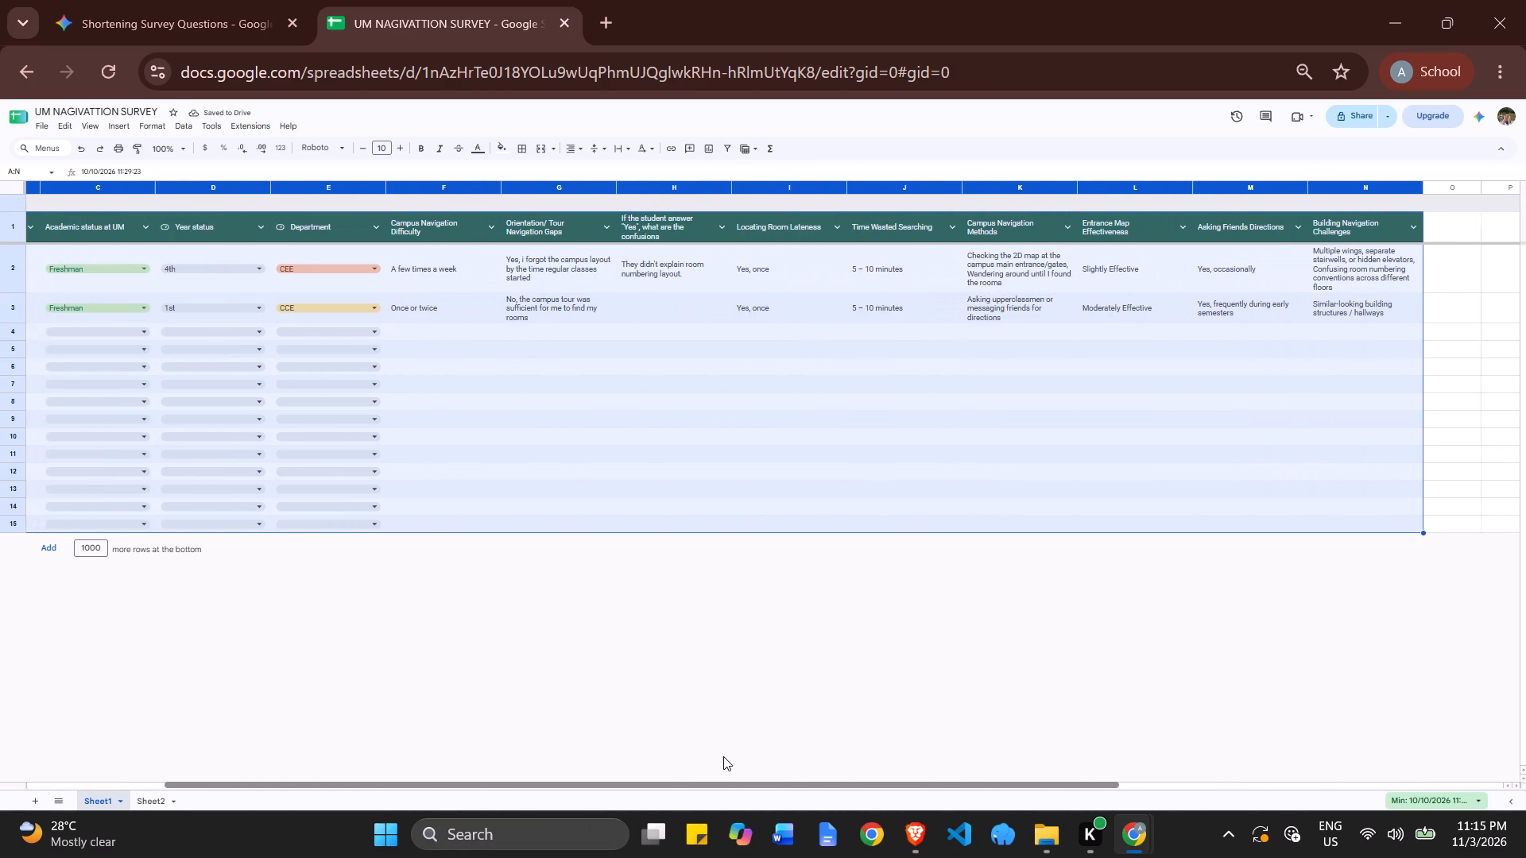
{"action": "left_click_drag", "start_coordinate": [723, 756], "coordinate": [717, 756]}
{"action": "left_click", "coordinate": [785, 672]}
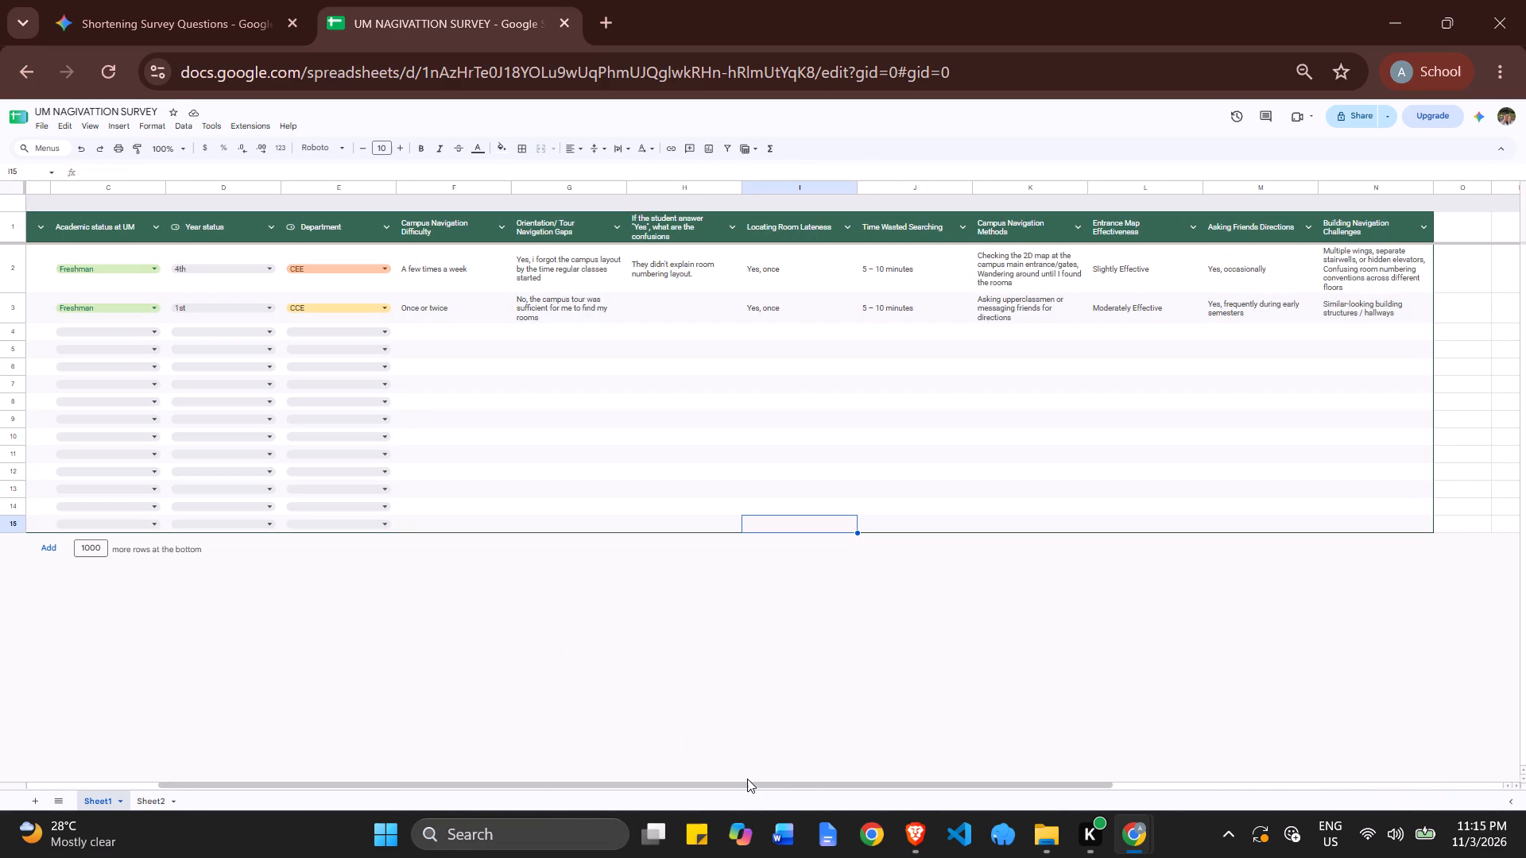
{"action": "left_click", "coordinate": [740, 779]}
{"action": "left_click_drag", "start_coordinate": [726, 788], "coordinate": [637, 786]}
{"action": "left_click_drag", "start_coordinate": [633, 787], "coordinate": [601, 788]}
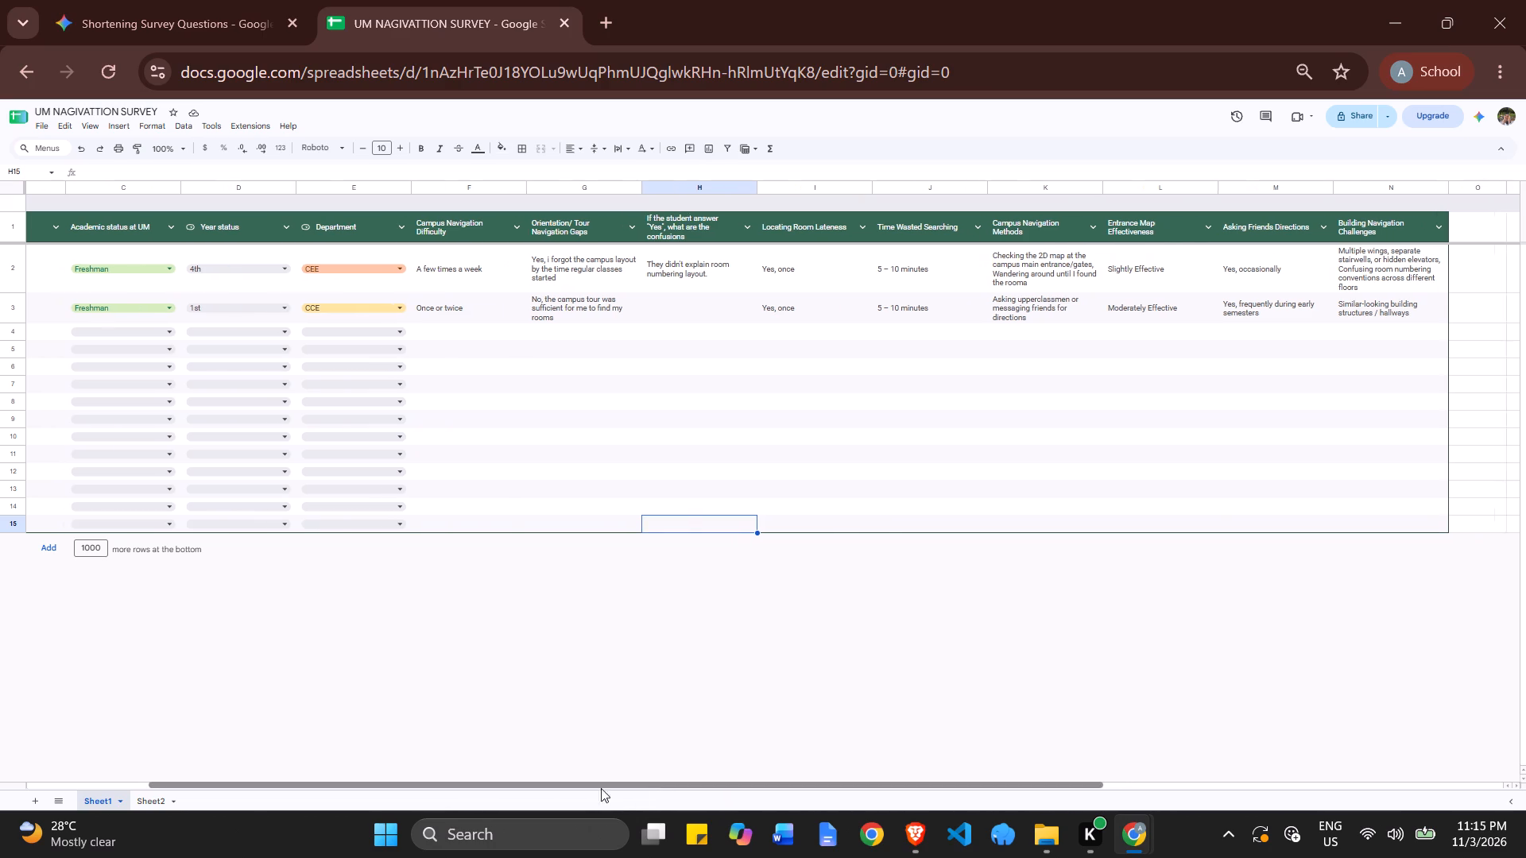
{"action": "left_click_drag", "start_coordinate": [601, 788], "coordinate": [556, 788]}
{"action": "left_click", "coordinate": [1302, 66]}
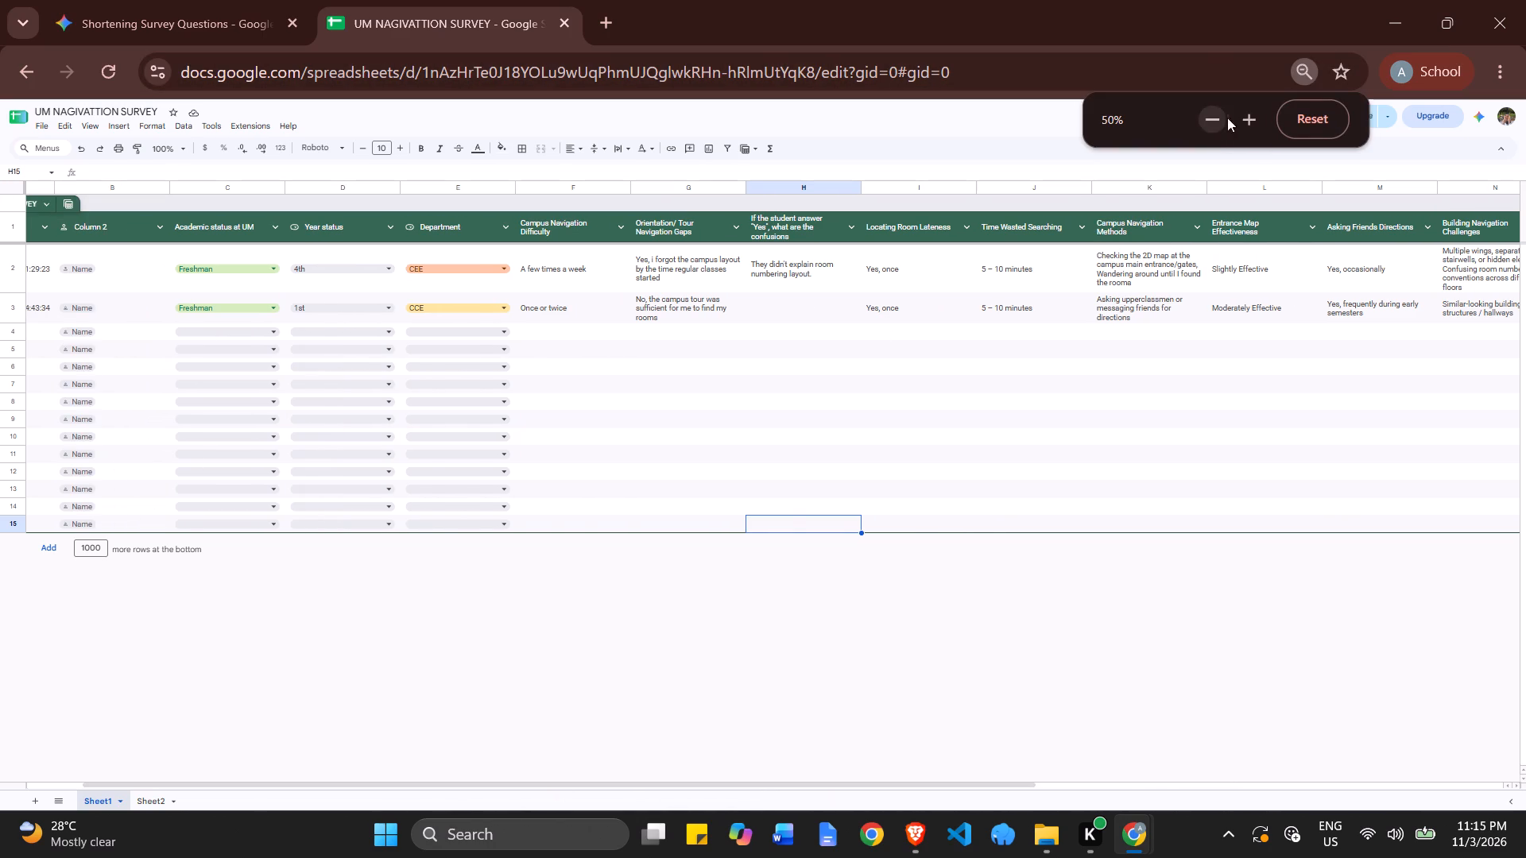
Restore the survey table page to 90% zoom and go to the Timestamp cell of its first empty row, A4.
{"action": "triple_click", "coordinate": [1244, 118]}
{"action": "left_click", "coordinate": [1245, 118]}
{"action": "scroll", "coordinate": [1043, 474], "scroll_direction": "down", "scroll_amount": 2}
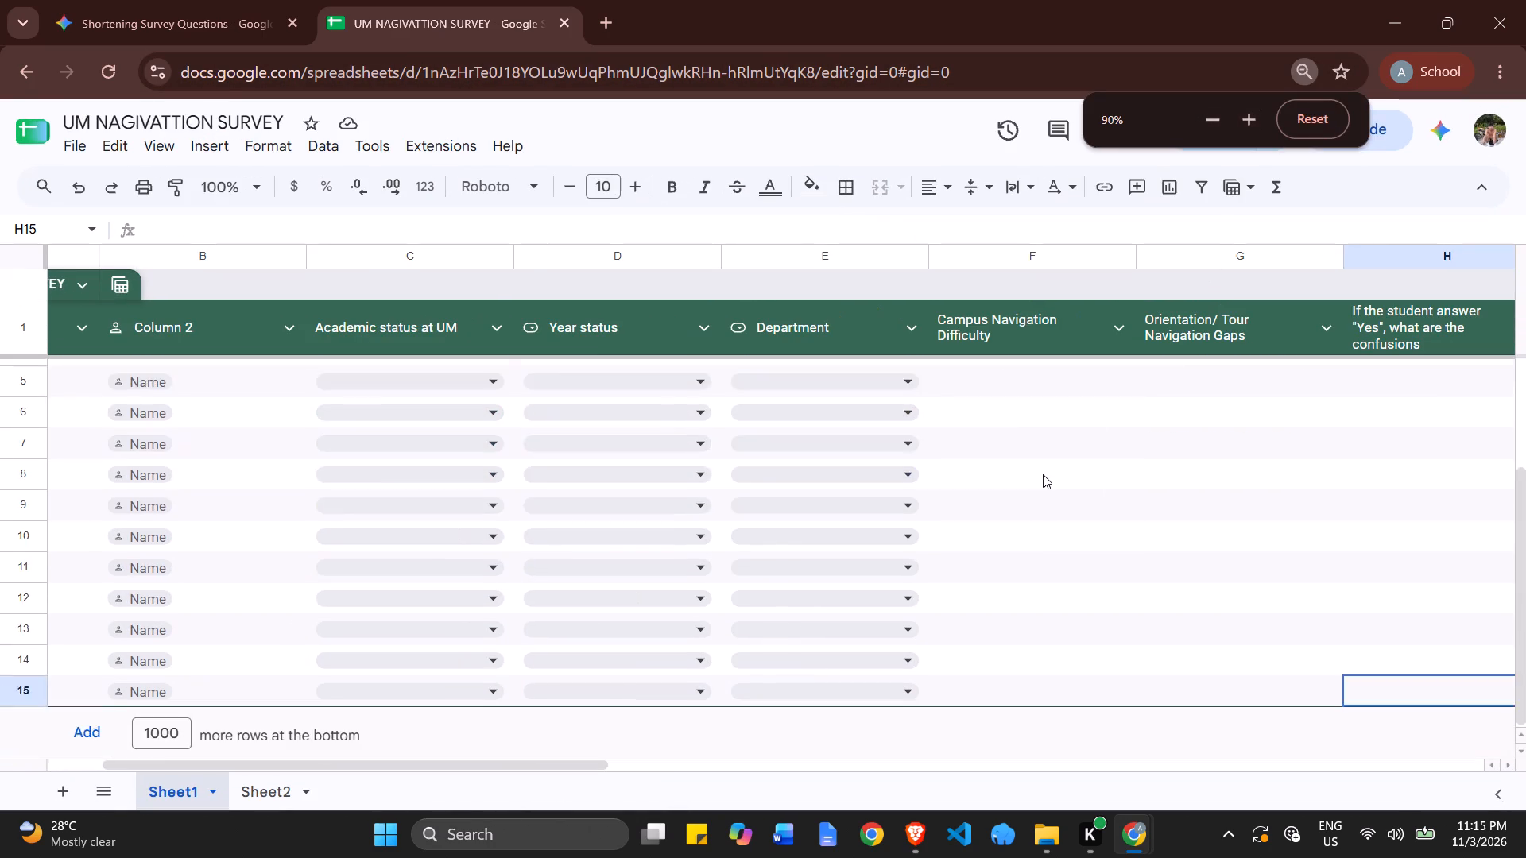
{"action": "scroll", "coordinate": [1043, 474], "scroll_direction": "down", "scroll_amount": 1}
{"action": "scroll", "coordinate": [1043, 474], "scroll_direction": "up", "scroll_amount": 3}
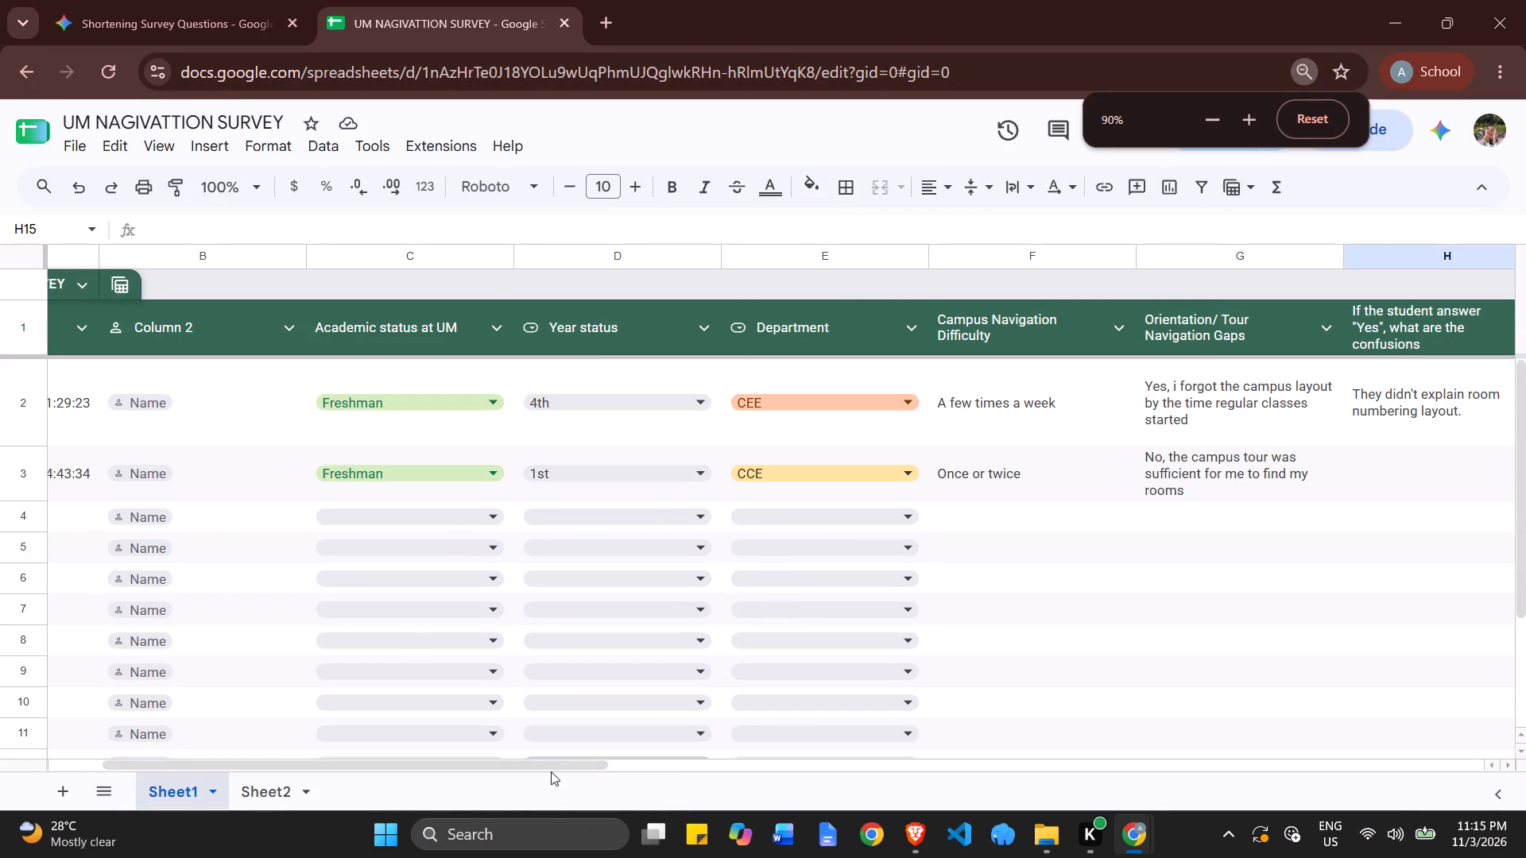
{"action": "left_click_drag", "start_coordinate": [551, 767], "coordinate": [393, 775]}
{"action": "left_click", "coordinate": [193, 518]}
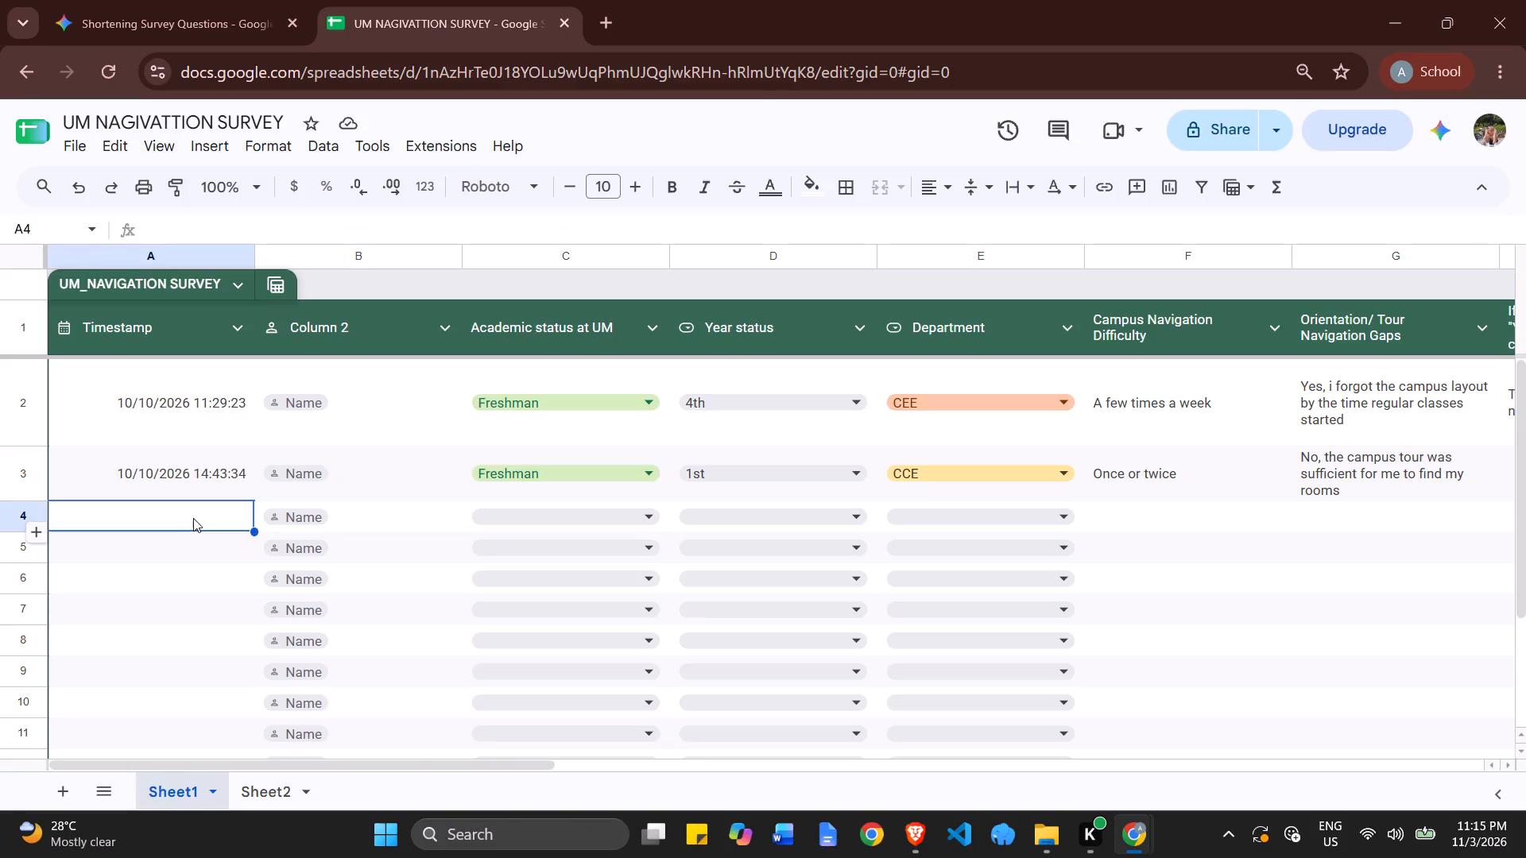
Switch to the form responses spreadsheet and bold the timestamps in A2 and A3.
{"action": "key", "text": "alt+Tab"}
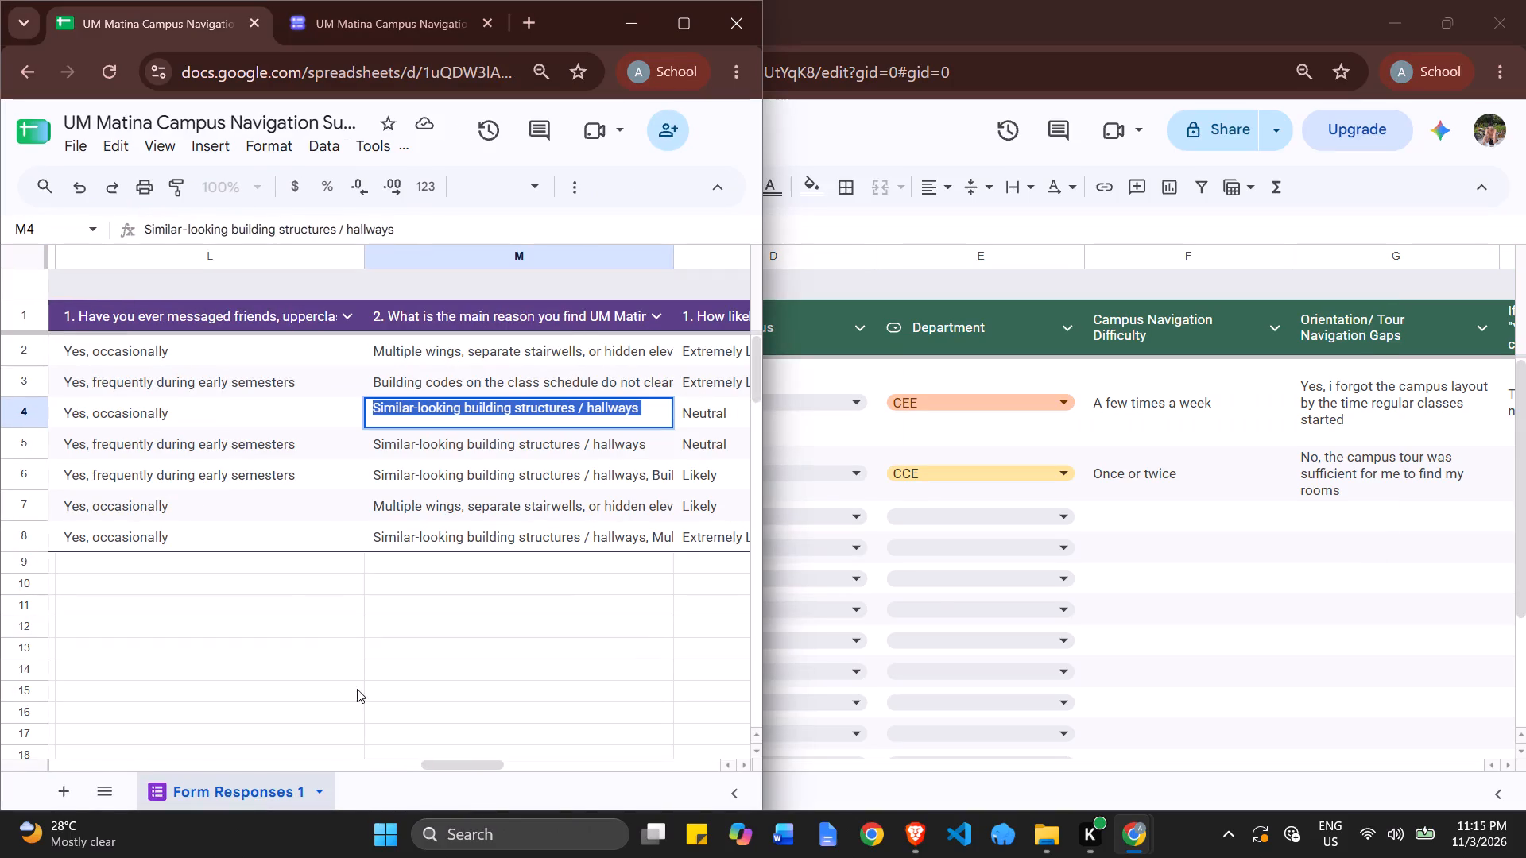
{"action": "left_click_drag", "start_coordinate": [476, 767], "coordinate": [5, 745]}
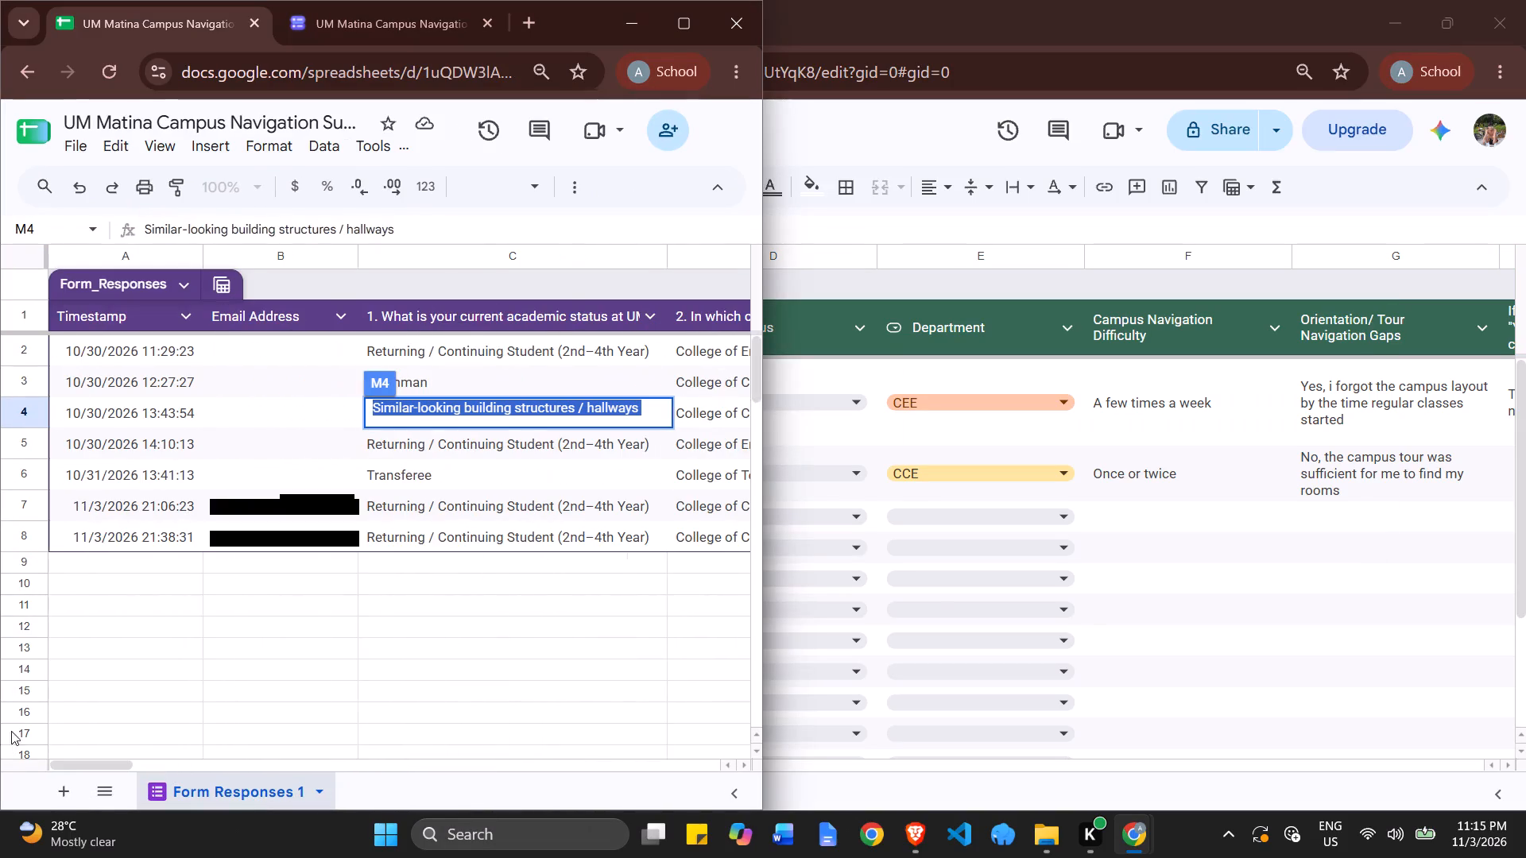
{"action": "left_click", "coordinate": [192, 617]}
{"action": "left_click", "coordinate": [203, 381]}
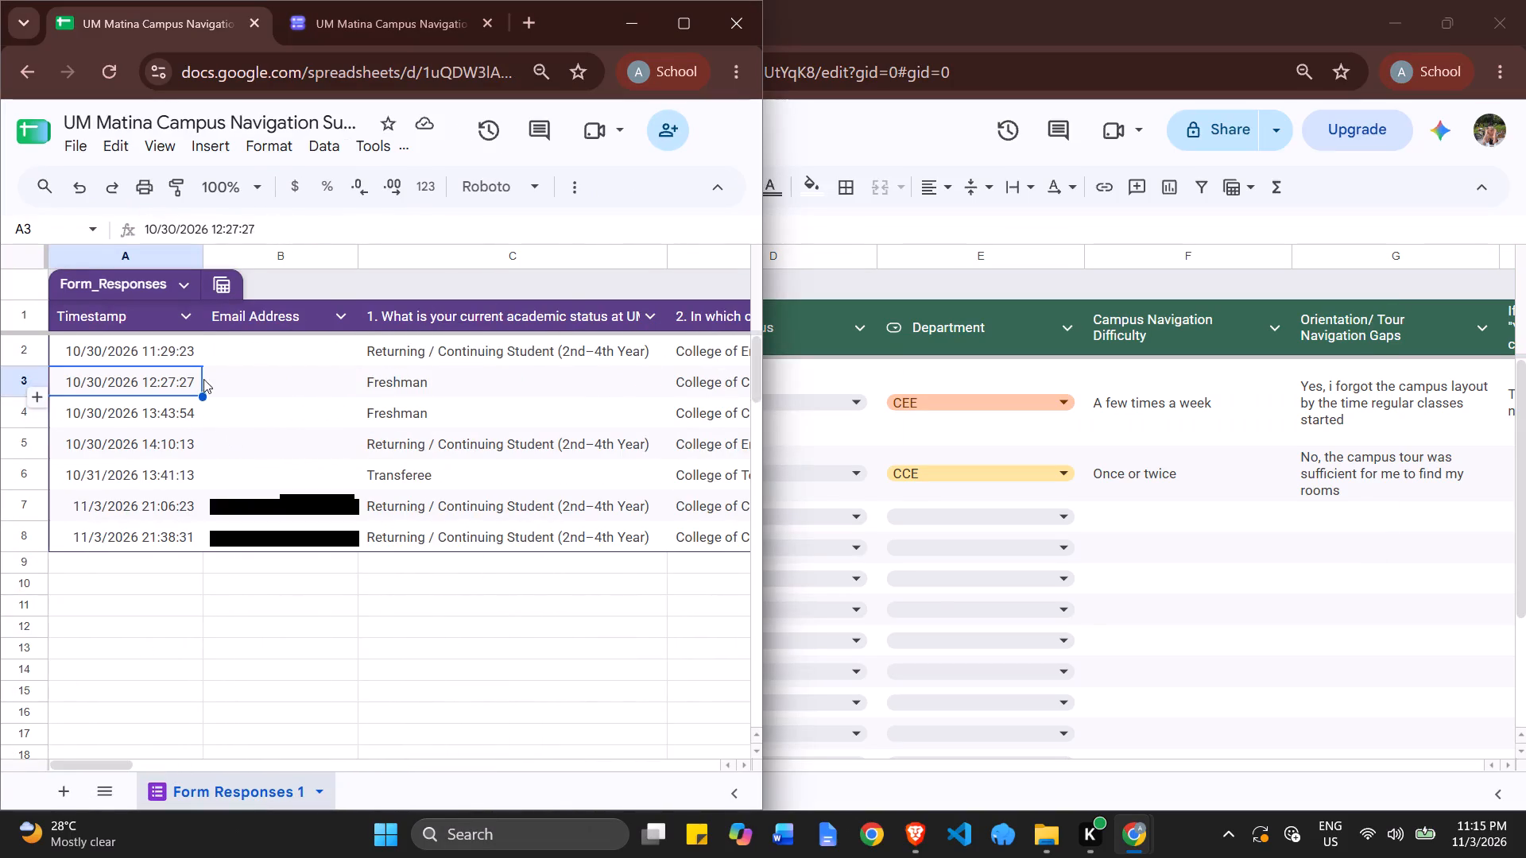
{"action": "left_click", "coordinate": [243, 355]}
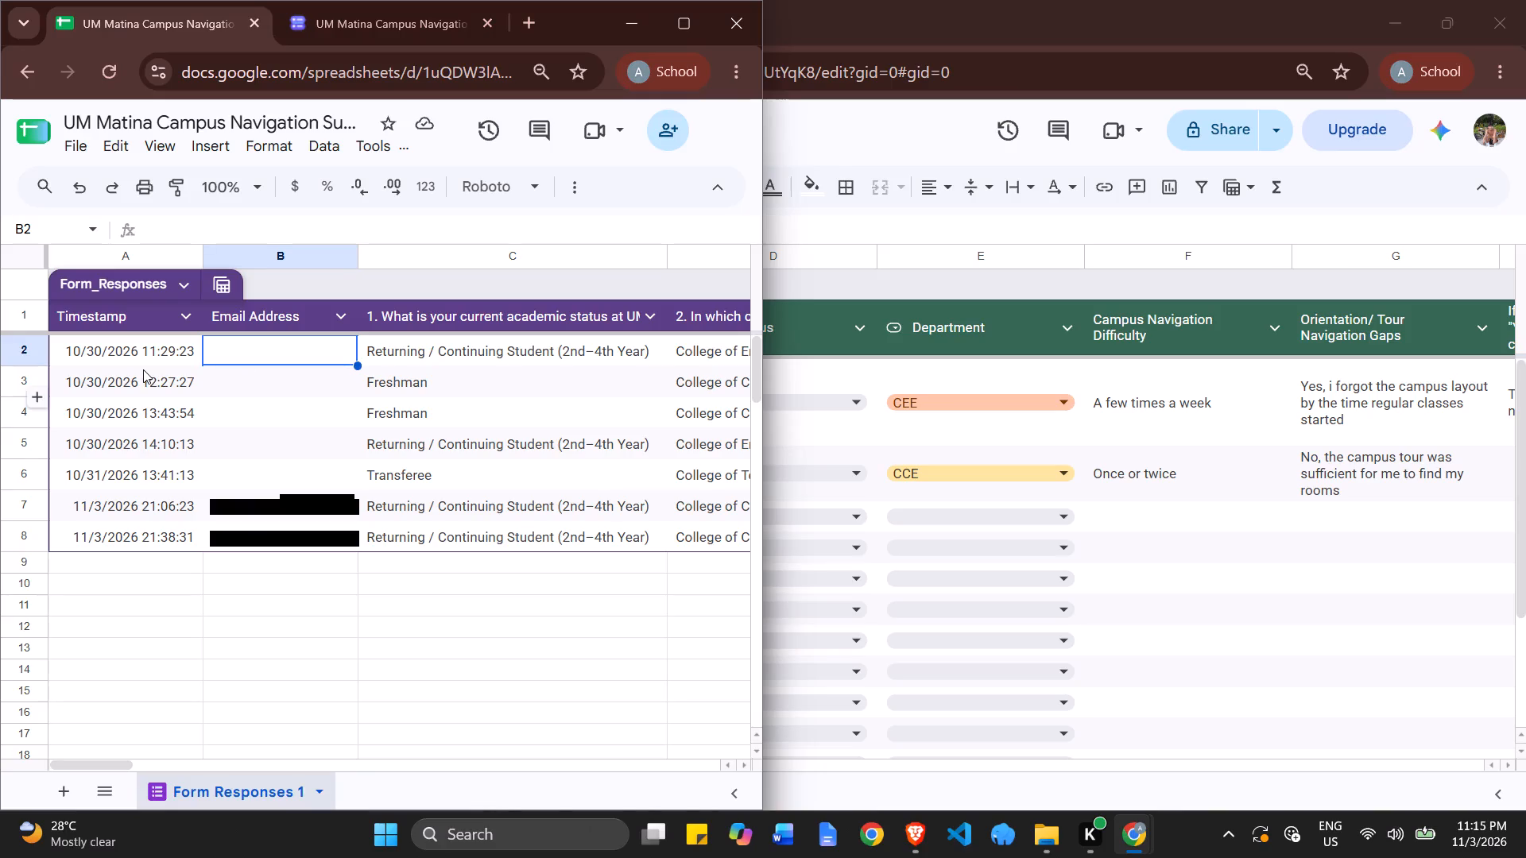
{"action": "left_click", "coordinate": [156, 384]}
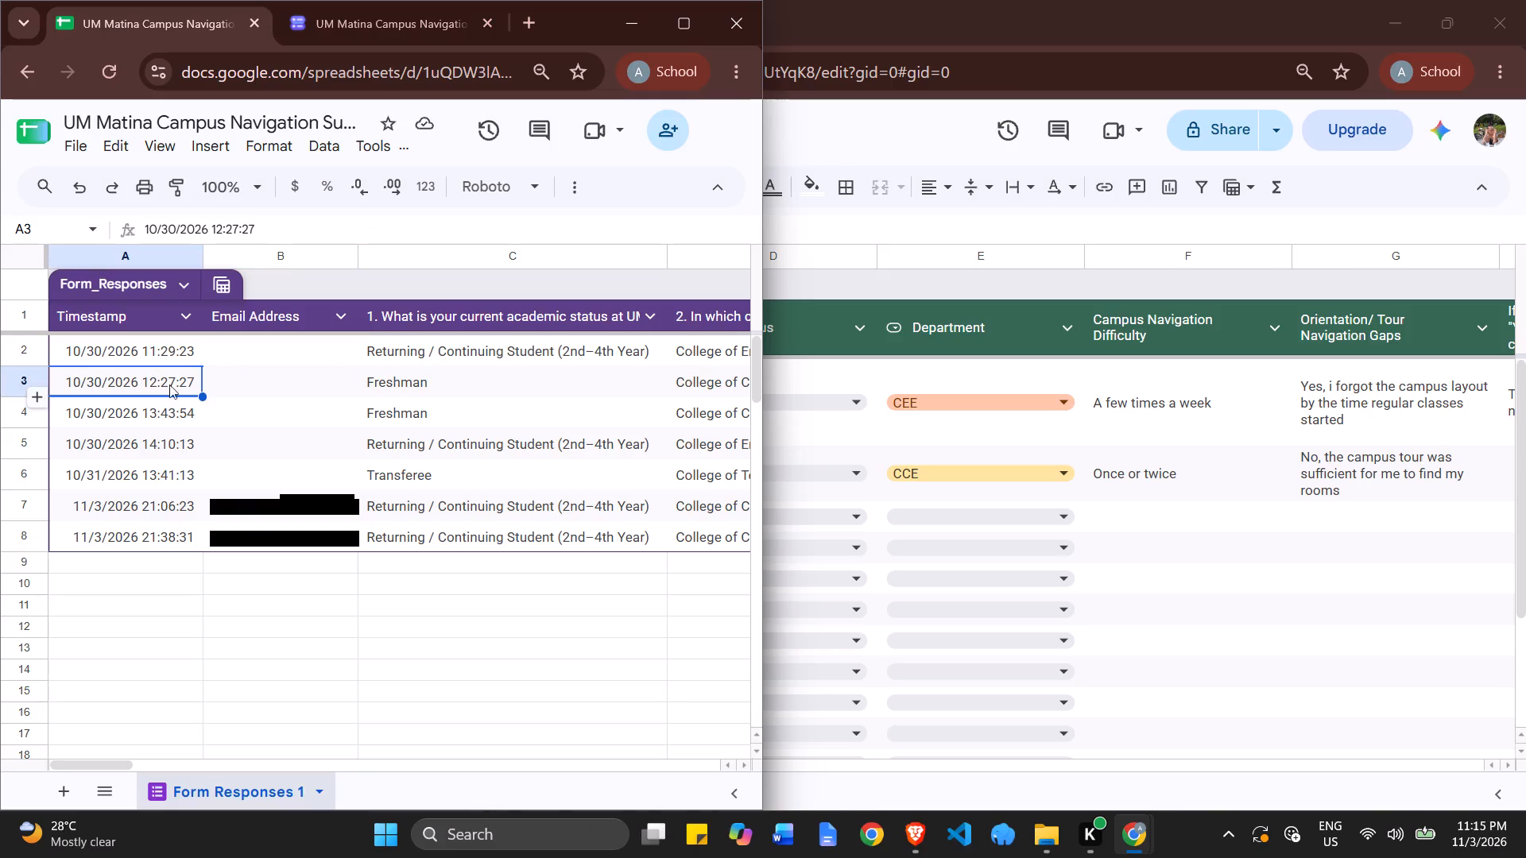
{"action": "left_click", "coordinate": [155, 356]}
{"action": "left_click", "coordinate": [155, 356]}
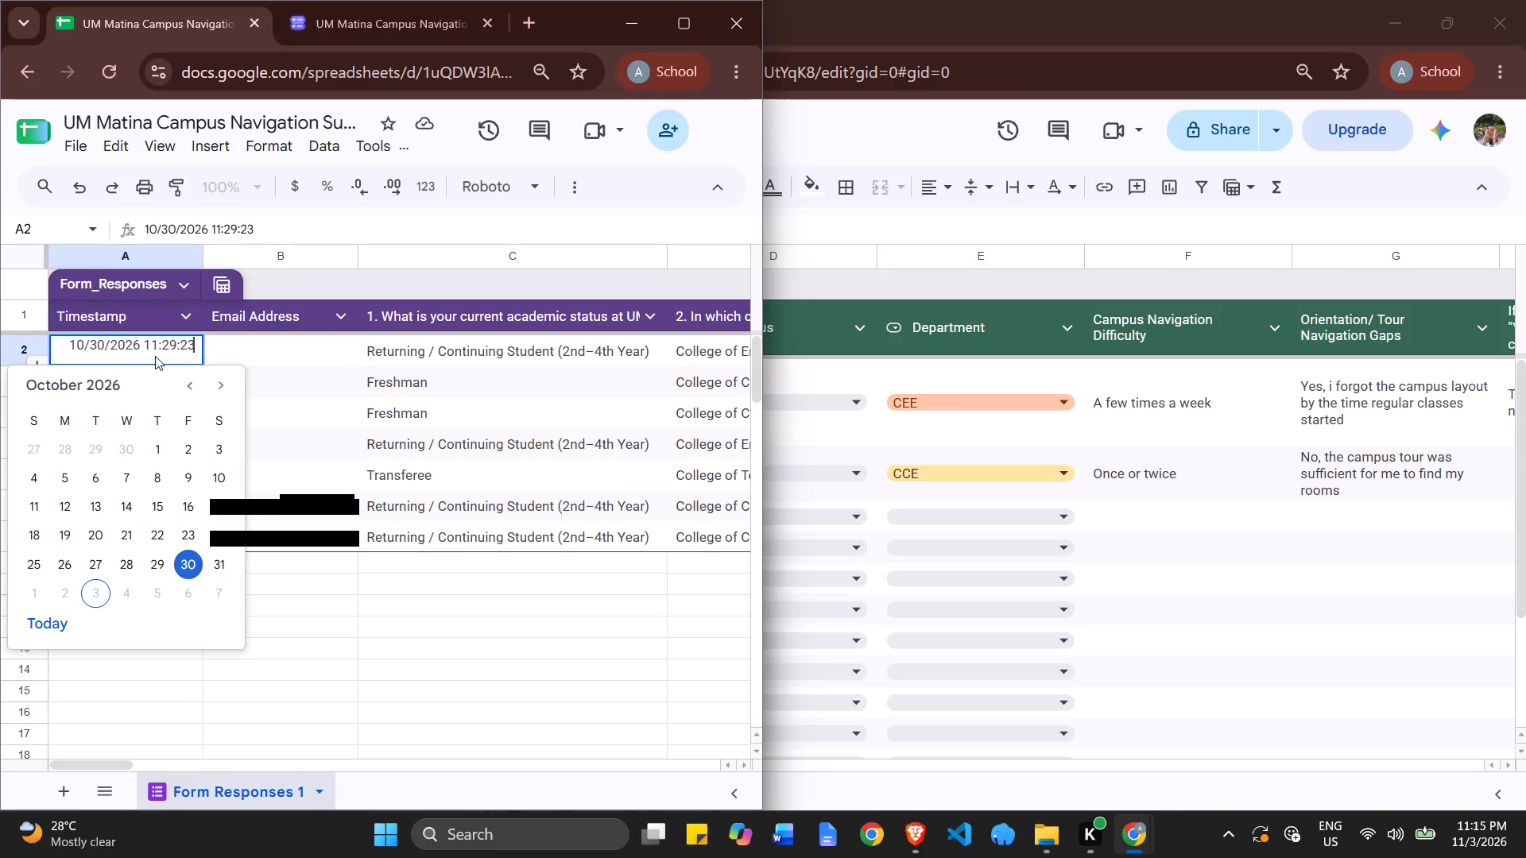
{"action": "key", "text": "ctrl+a"}
{"action": "left_click", "coordinate": [322, 382]}
{"action": "left_click", "coordinate": [139, 354]}
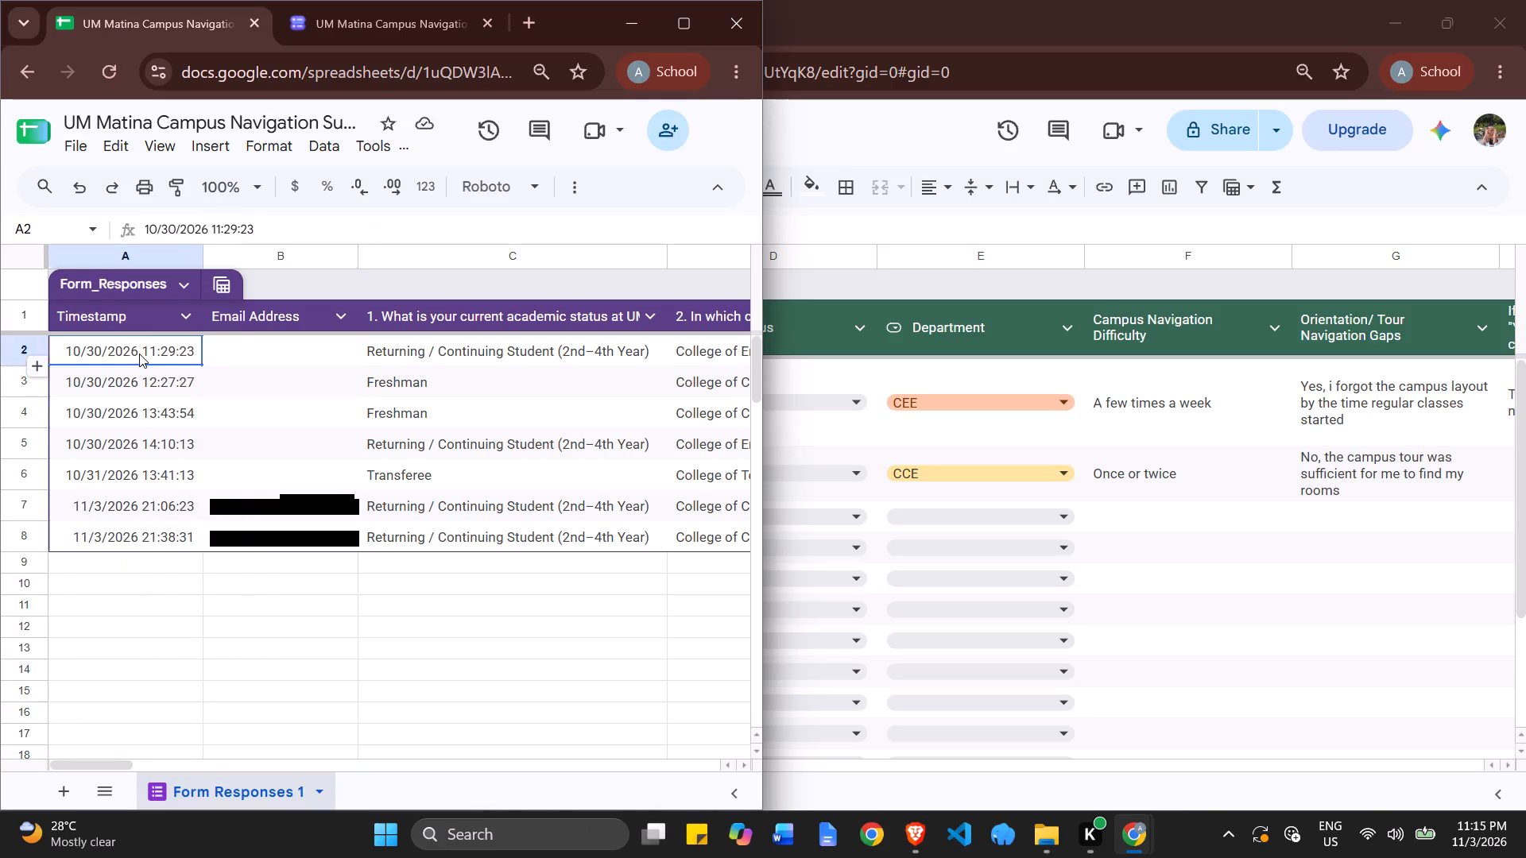
{"action": "key", "text": "ctrl+b"}
{"action": "left_click", "coordinate": [154, 380]}
{"action": "key", "text": "ctrl+b"}
Copy the timestamp 10/30/2026 13:43:54 from A4 of the form responses into Timestamp cell A4 of the survey table.
{"action": "left_click", "coordinate": [150, 411]}
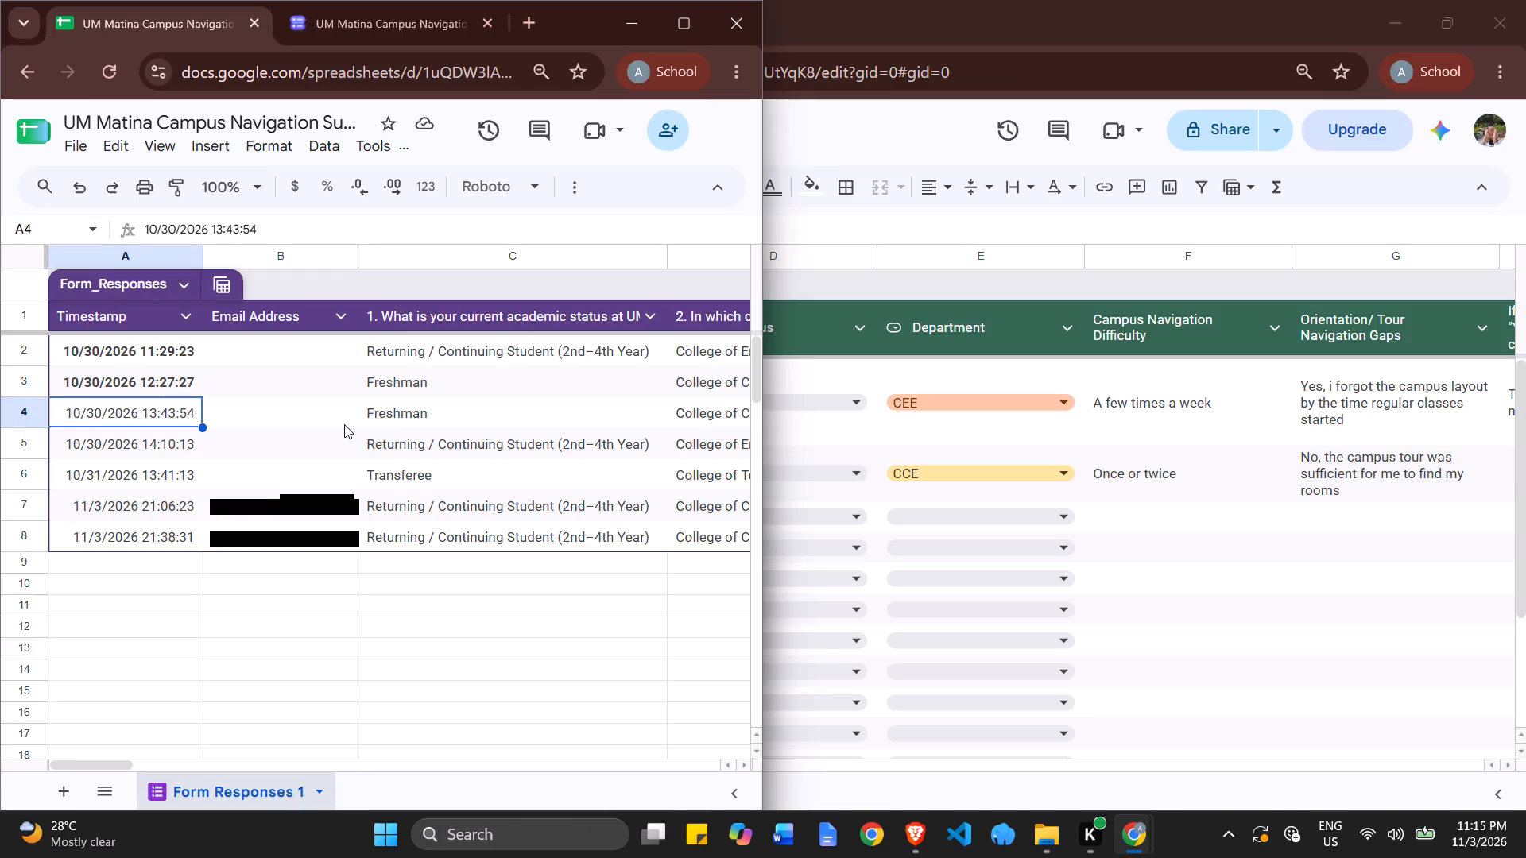
{"action": "double_click", "coordinate": [171, 421]}
{"action": "key", "text": "ctrl+a"}
{"action": "key", "text": "ctrl+c"}
{"action": "left_click", "coordinate": [819, 478]}
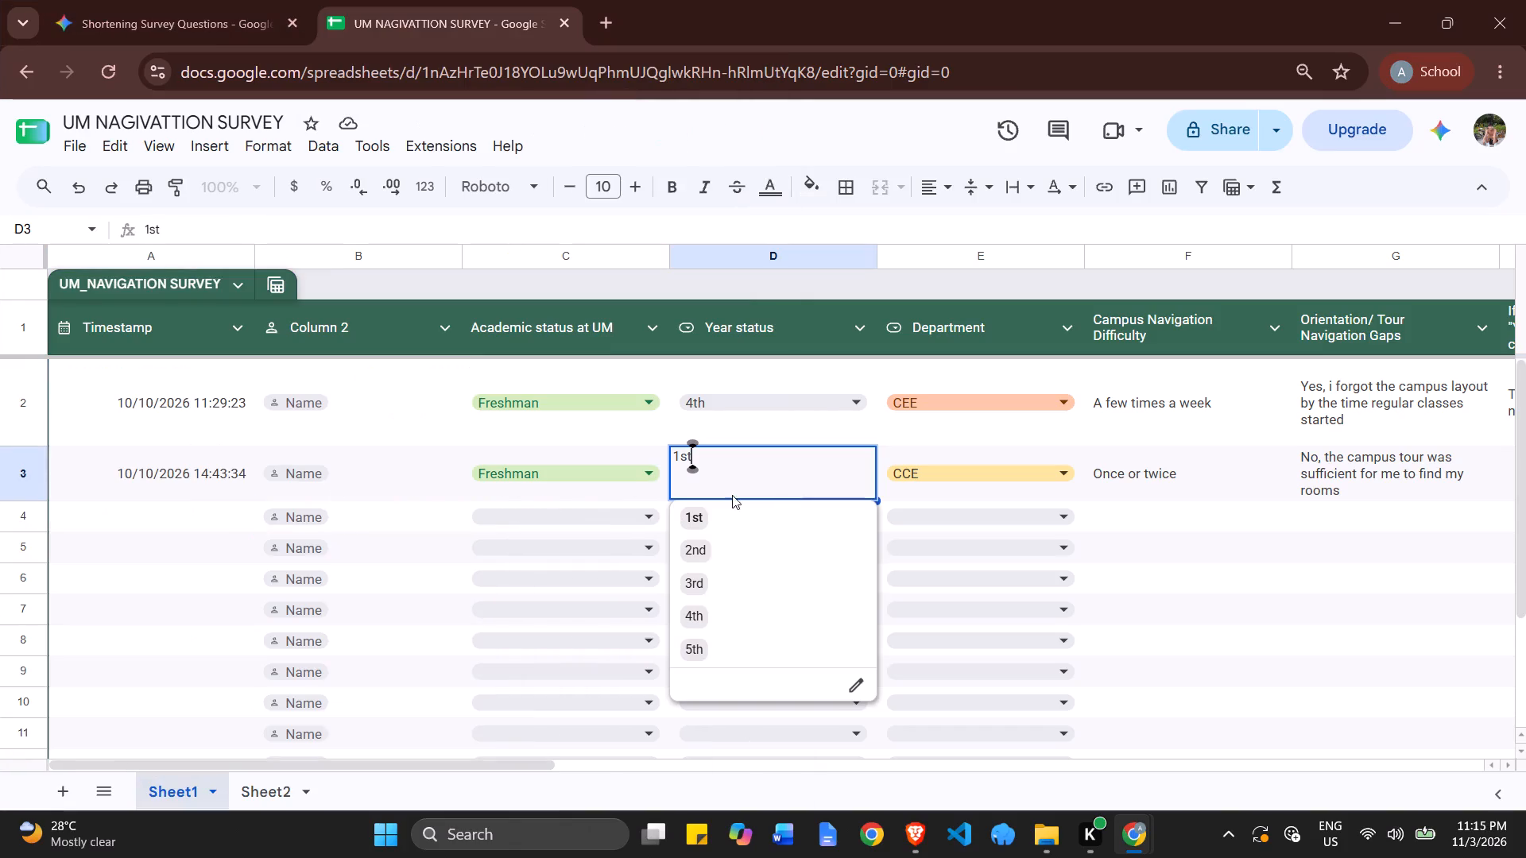
{"action": "left_click", "coordinate": [176, 525]}
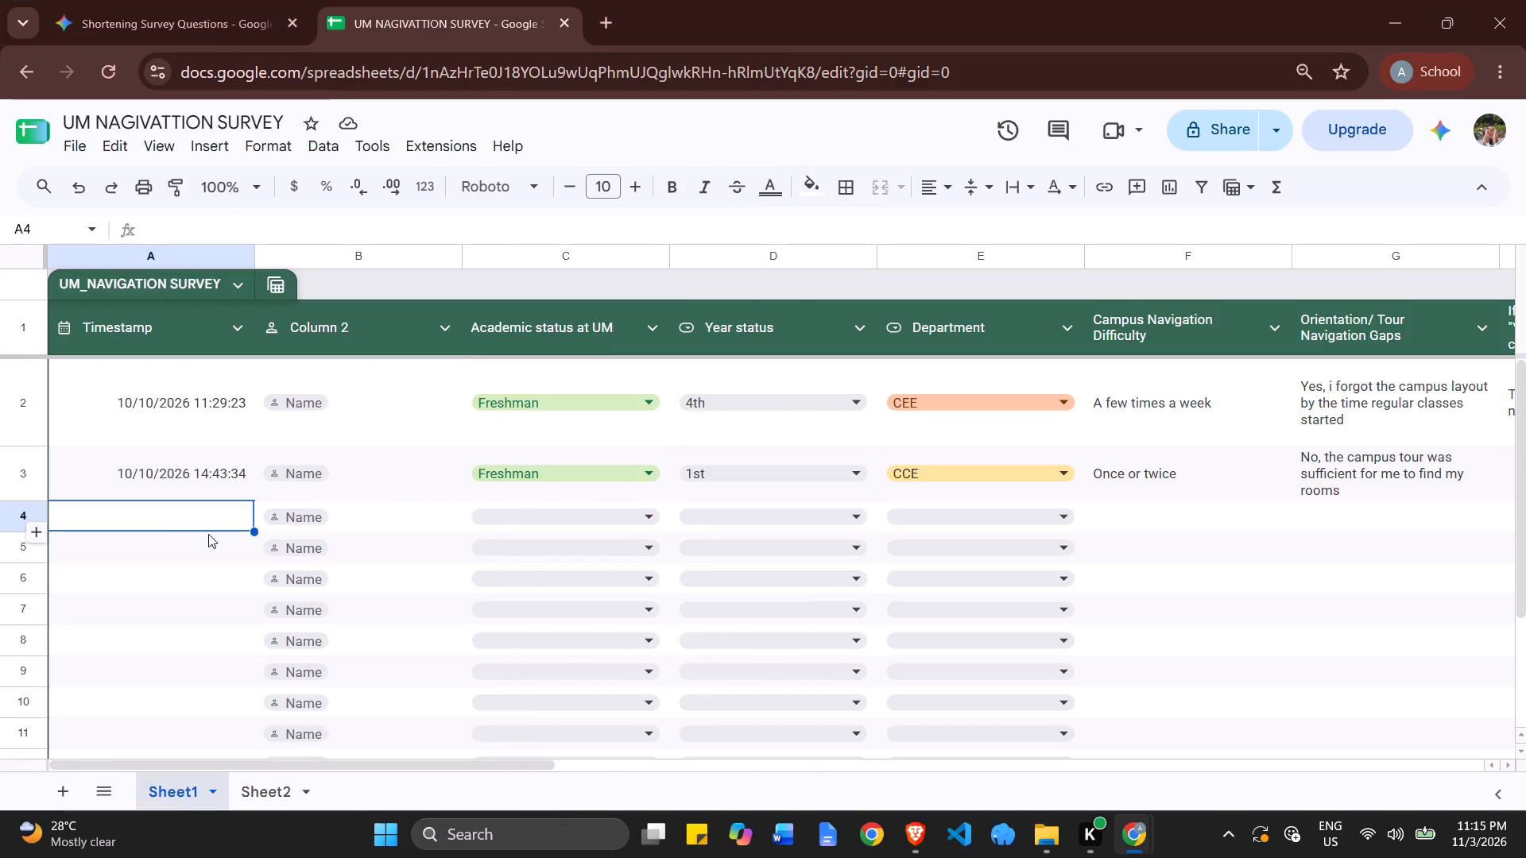
{"action": "key", "text": "ctrl+v"}
{"action": "left_click", "coordinate": [382, 520]}
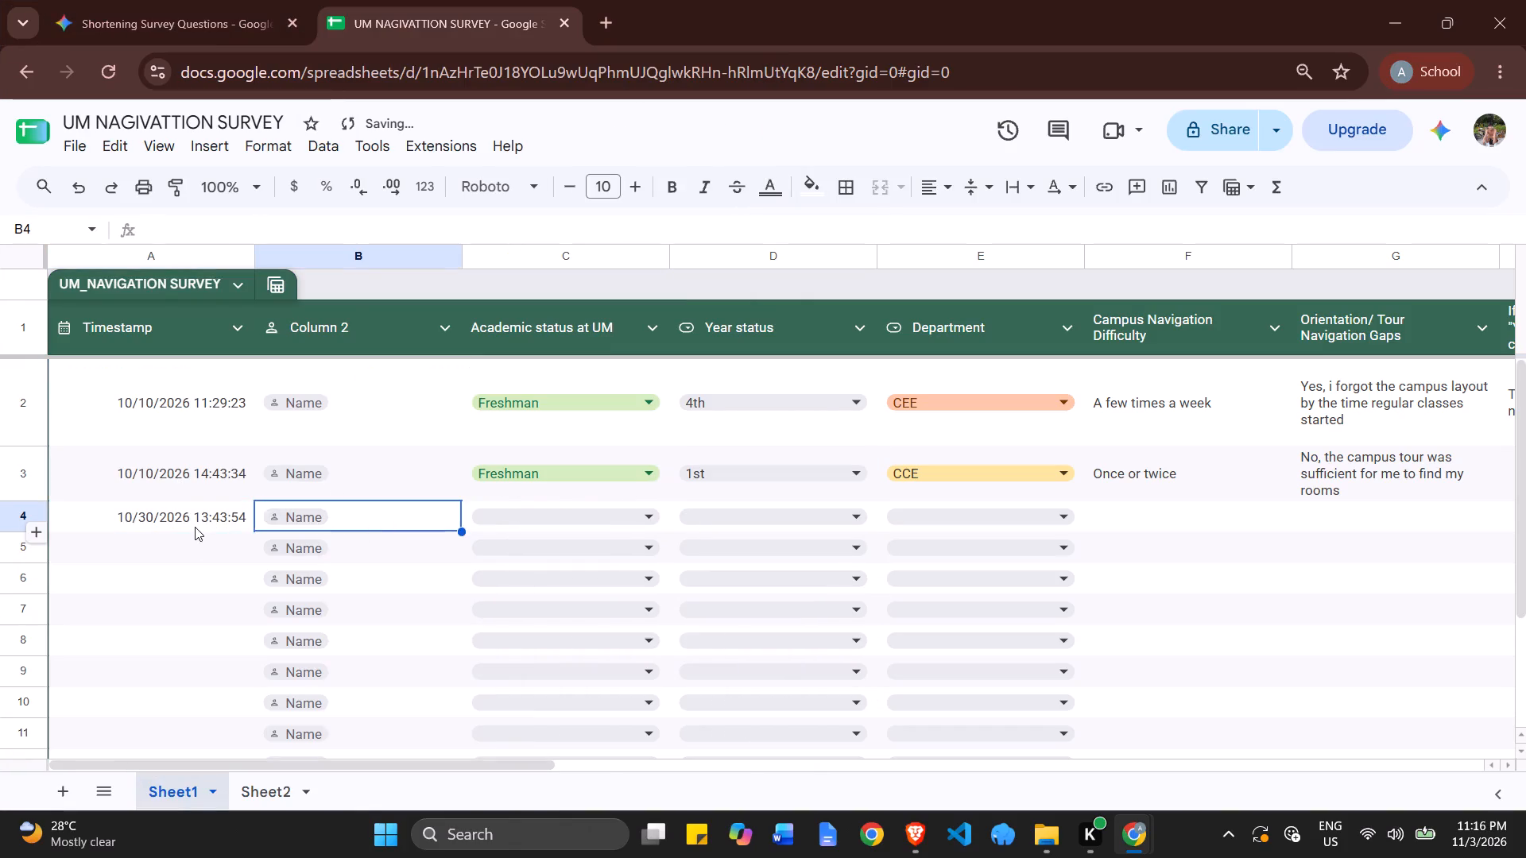
{"action": "double_click", "coordinate": [195, 527]}
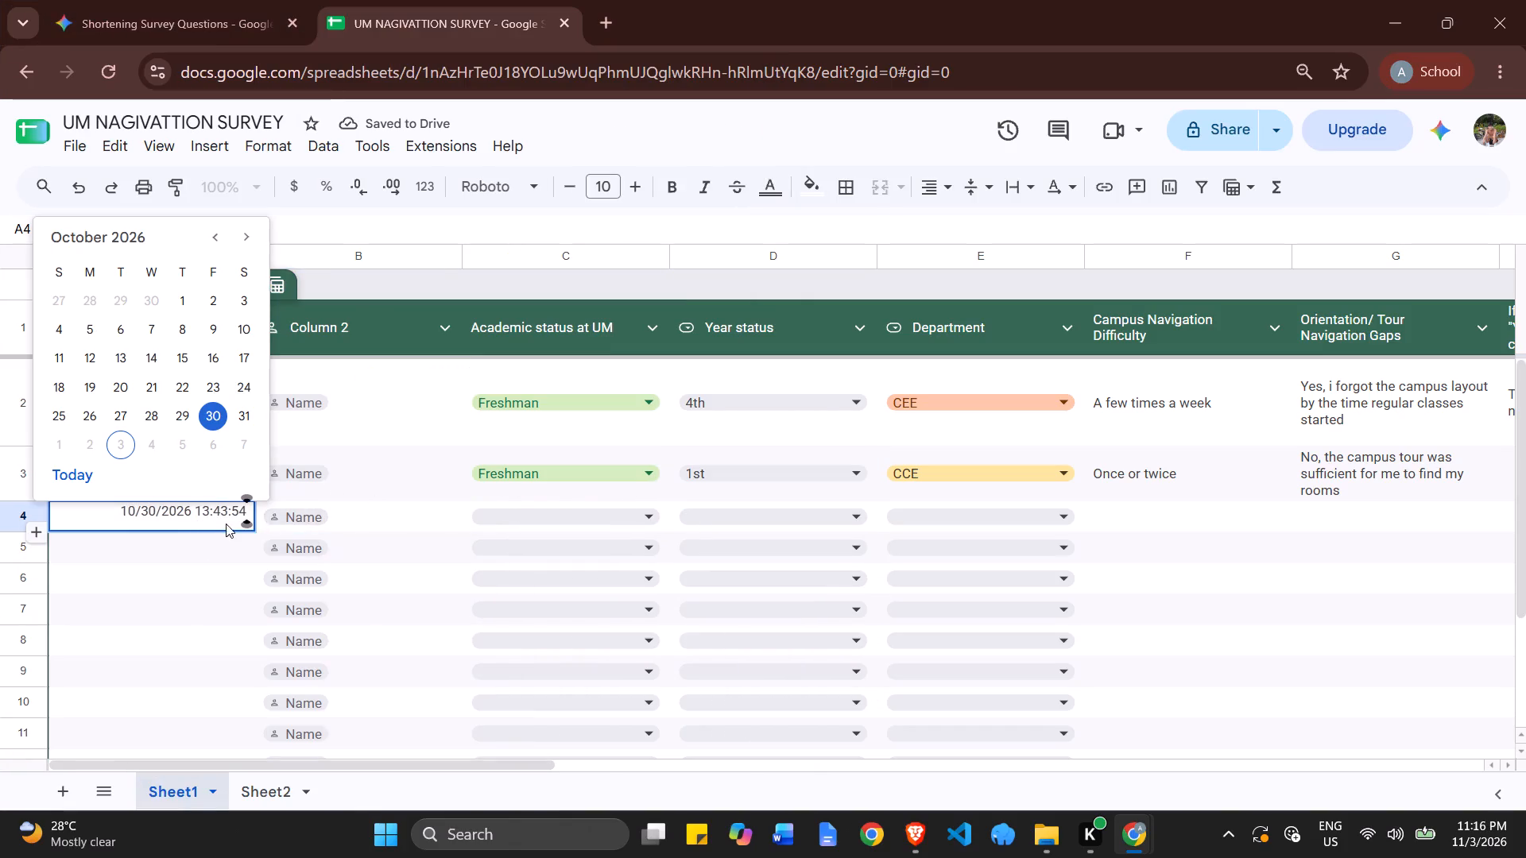
{"action": "left_click", "coordinate": [401, 505]}
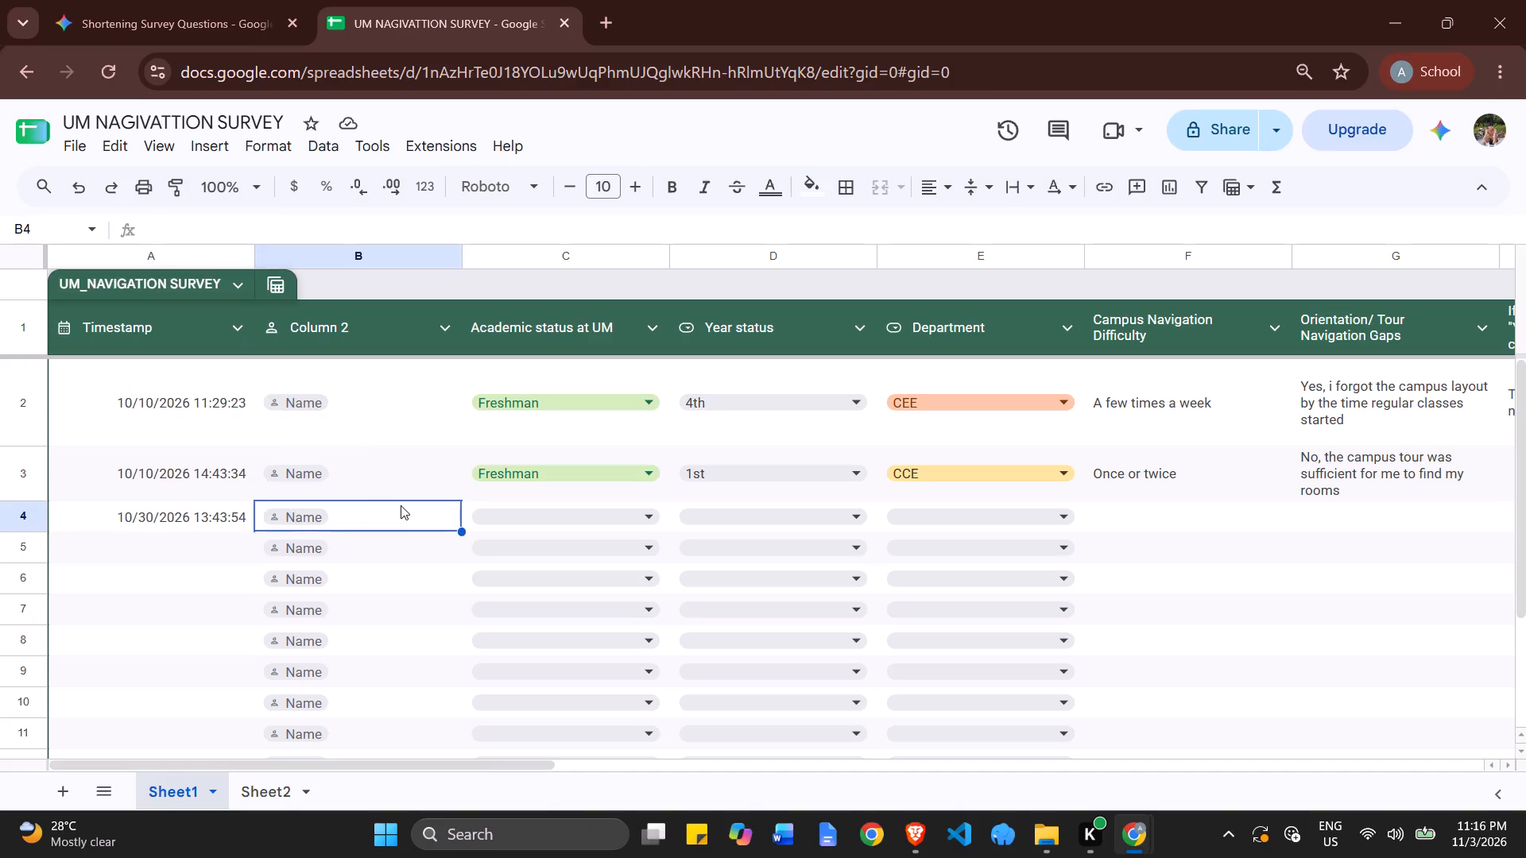
Set row 4's Academic status at UM to Freshman and its Year status to 1st, checking against the form responses.
{"action": "left_click", "coordinate": [525, 517]}
{"action": "key", "text": "alt+Tab"}
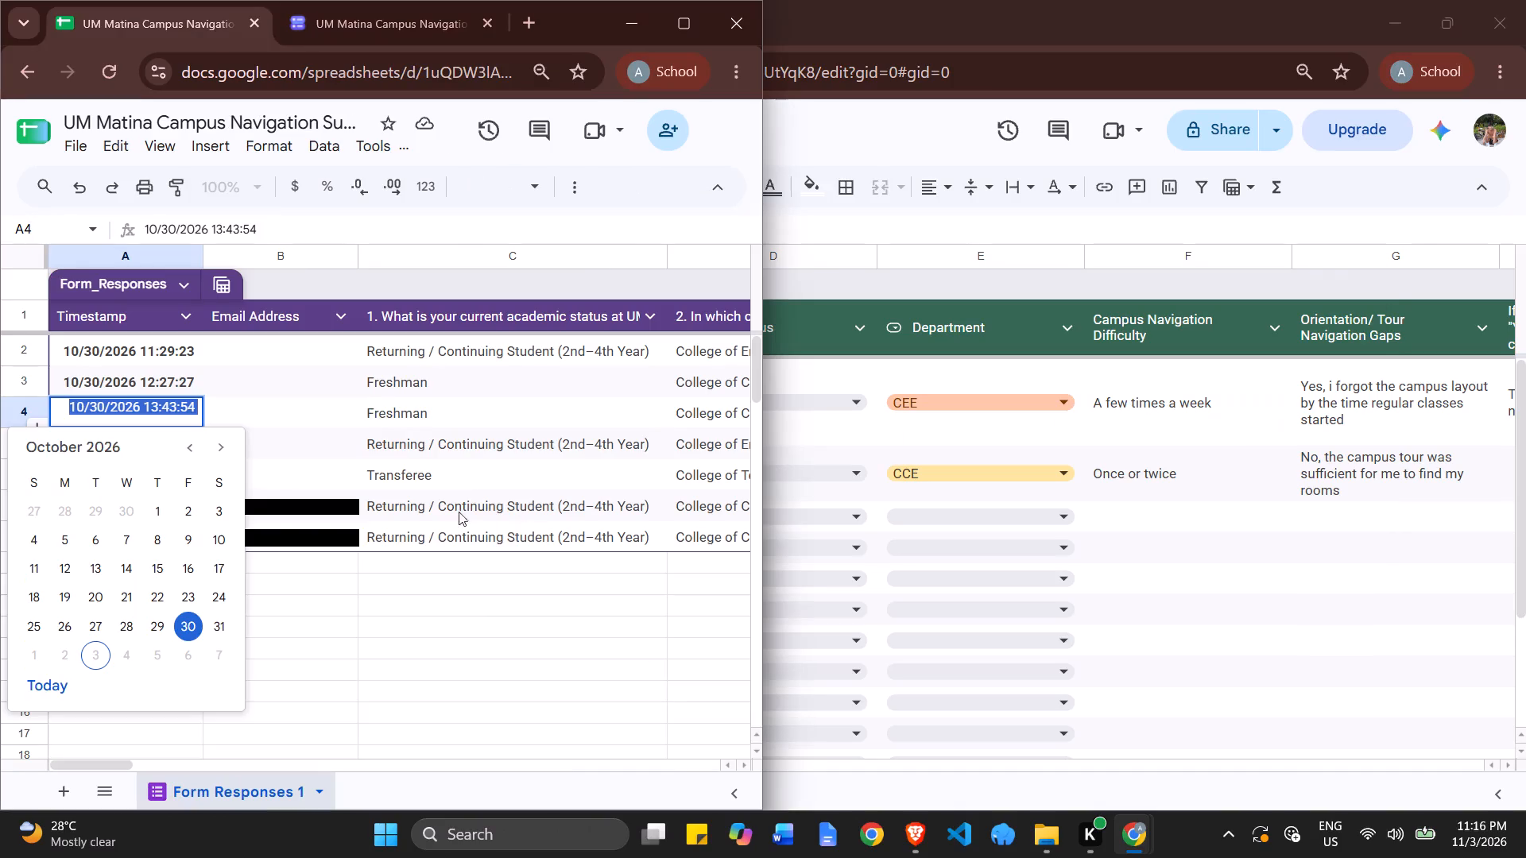
{"action": "key", "text": "alt+Tab"}
{"action": "left_click", "coordinate": [519, 591]}
{"action": "left_click", "coordinate": [731, 520]}
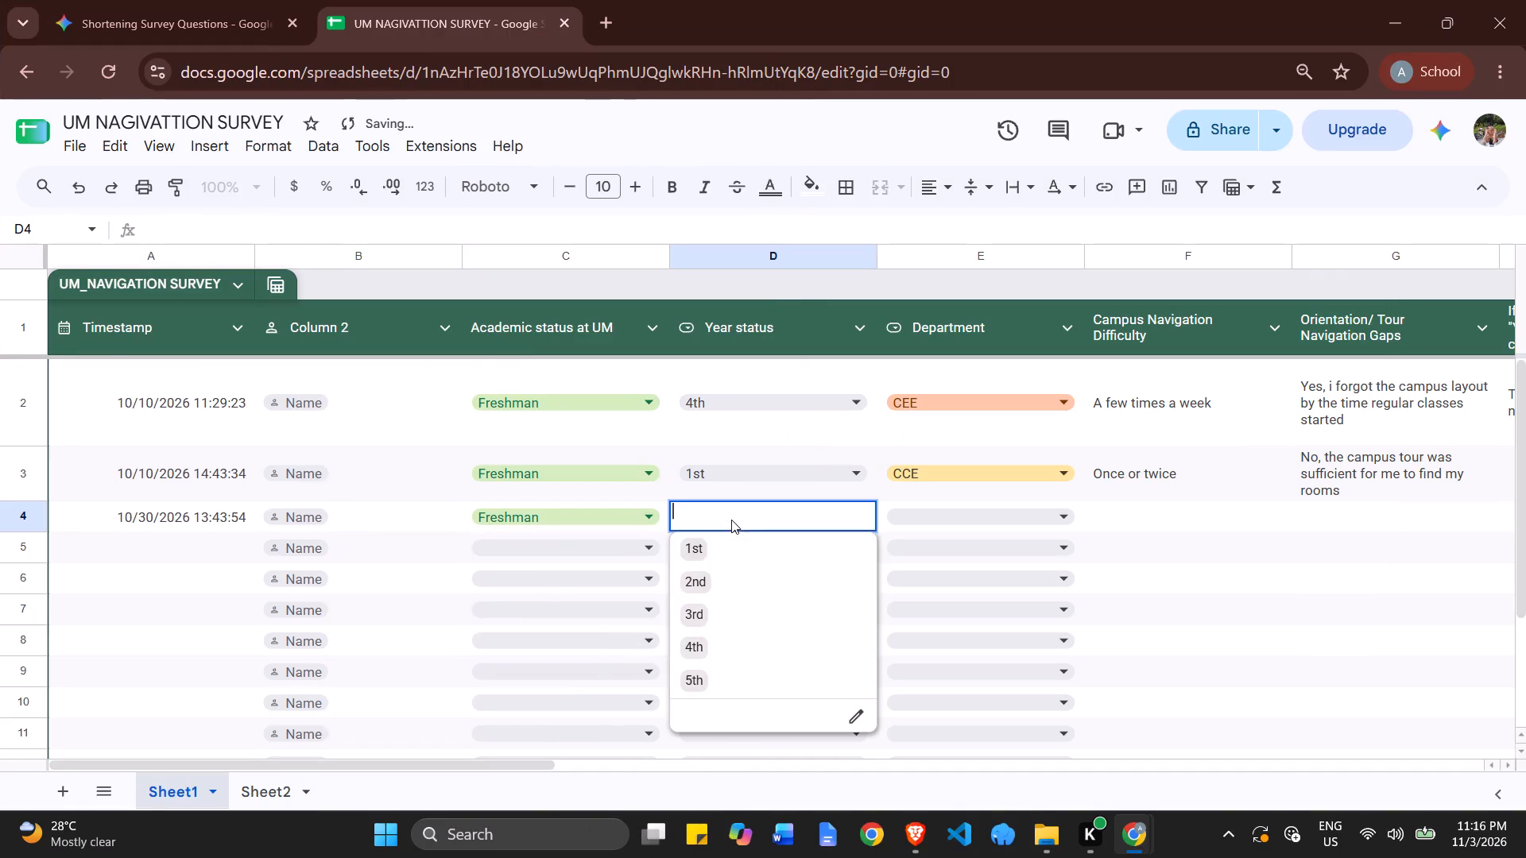
{"action": "left_click", "coordinate": [703, 551]}
Look up the row 4 respondent's college in the form responses and set Department in E4 to CCE.
{"action": "key", "text": "alt+Tab"}
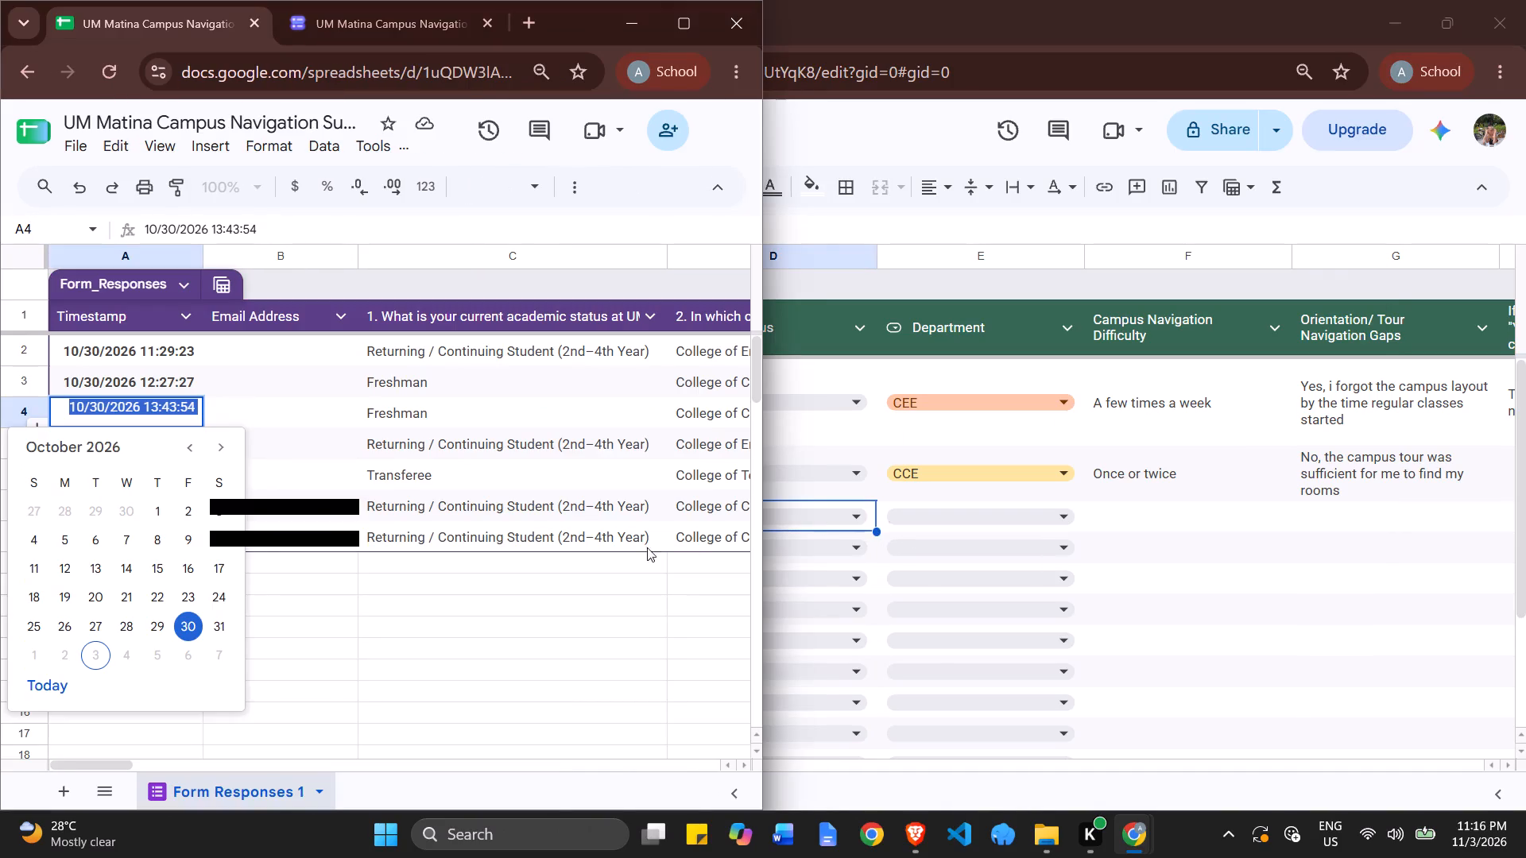
{"action": "left_click", "coordinate": [488, 584]}
{"action": "left_click_drag", "start_coordinate": [126, 767], "coordinate": [169, 767]}
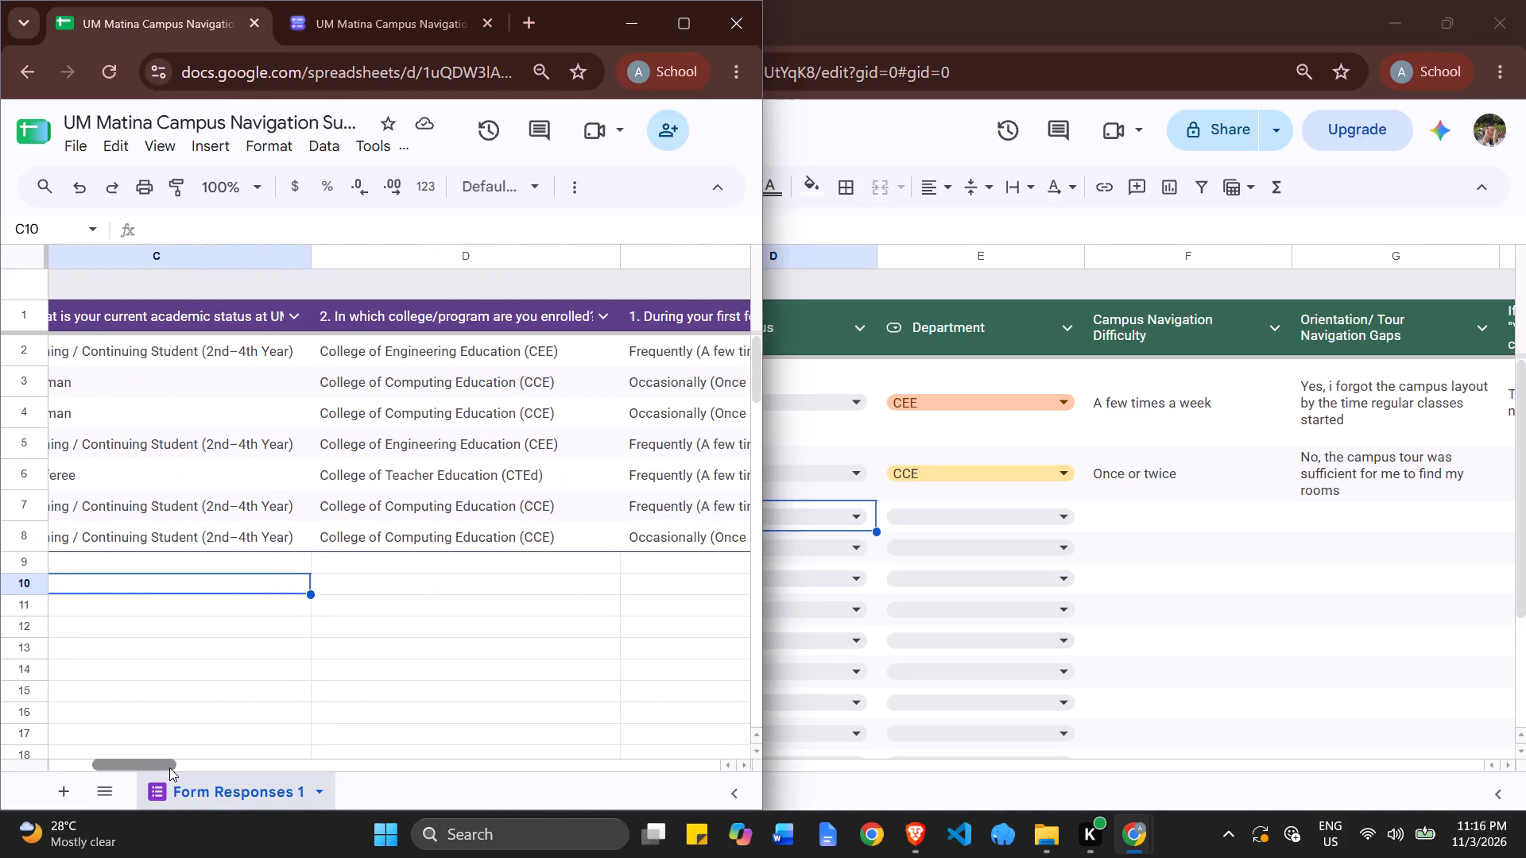
{"action": "key", "text": "alt+Tab"}
{"action": "left_click", "coordinate": [915, 509]}
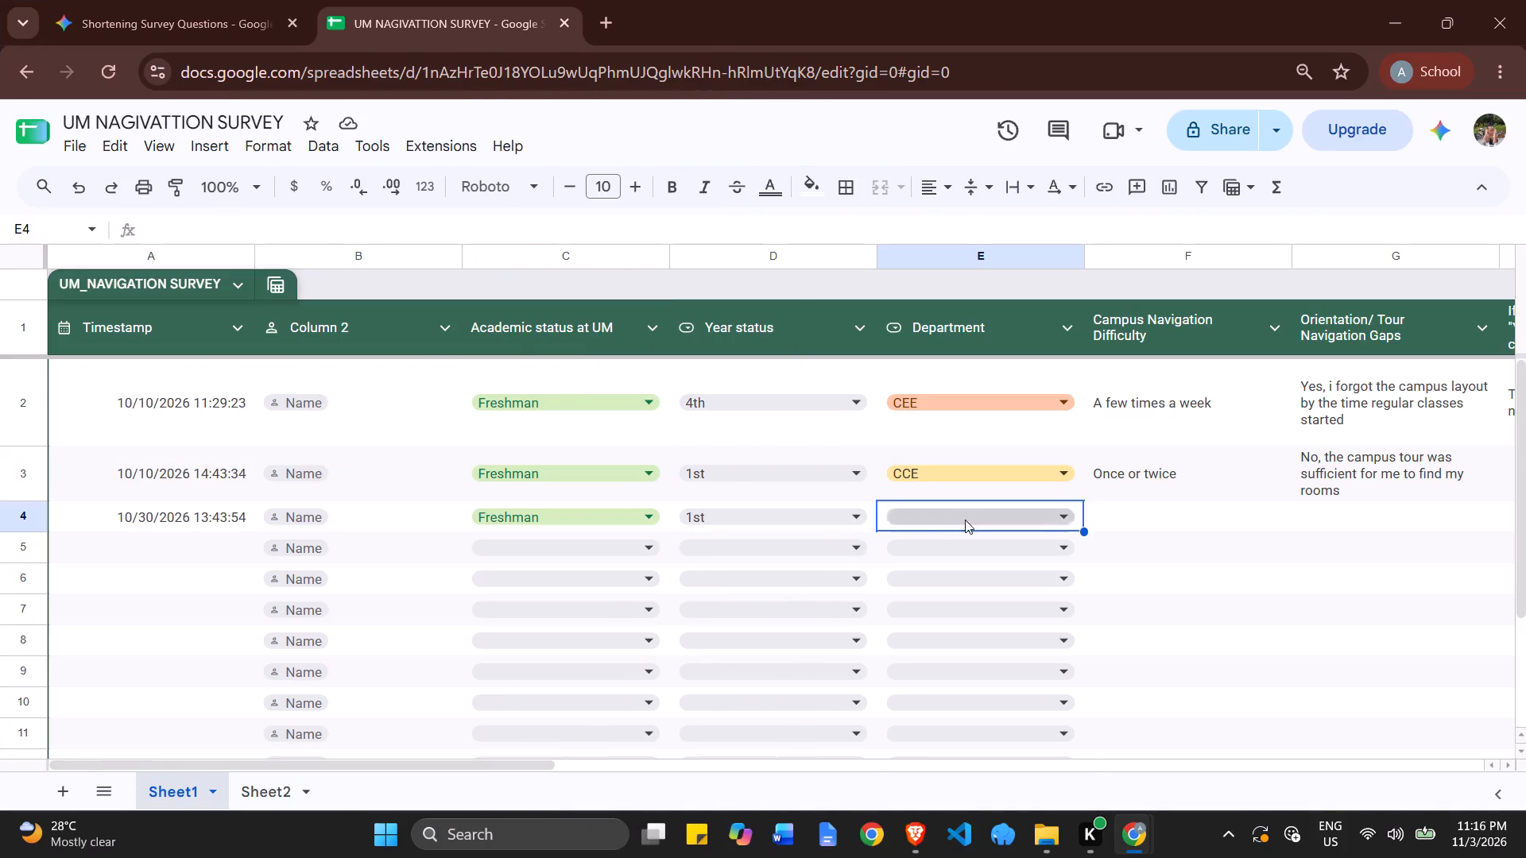
{"action": "left_click", "coordinate": [965, 520]}
{"action": "left_click", "coordinate": [953, 547]}
Check the row 4 answers in the form responses and copy "Once or twice" from F3 into Campus Navigation Difficulty cell F4.
{"action": "left_click_drag", "start_coordinate": [540, 763], "coordinate": [598, 761]}
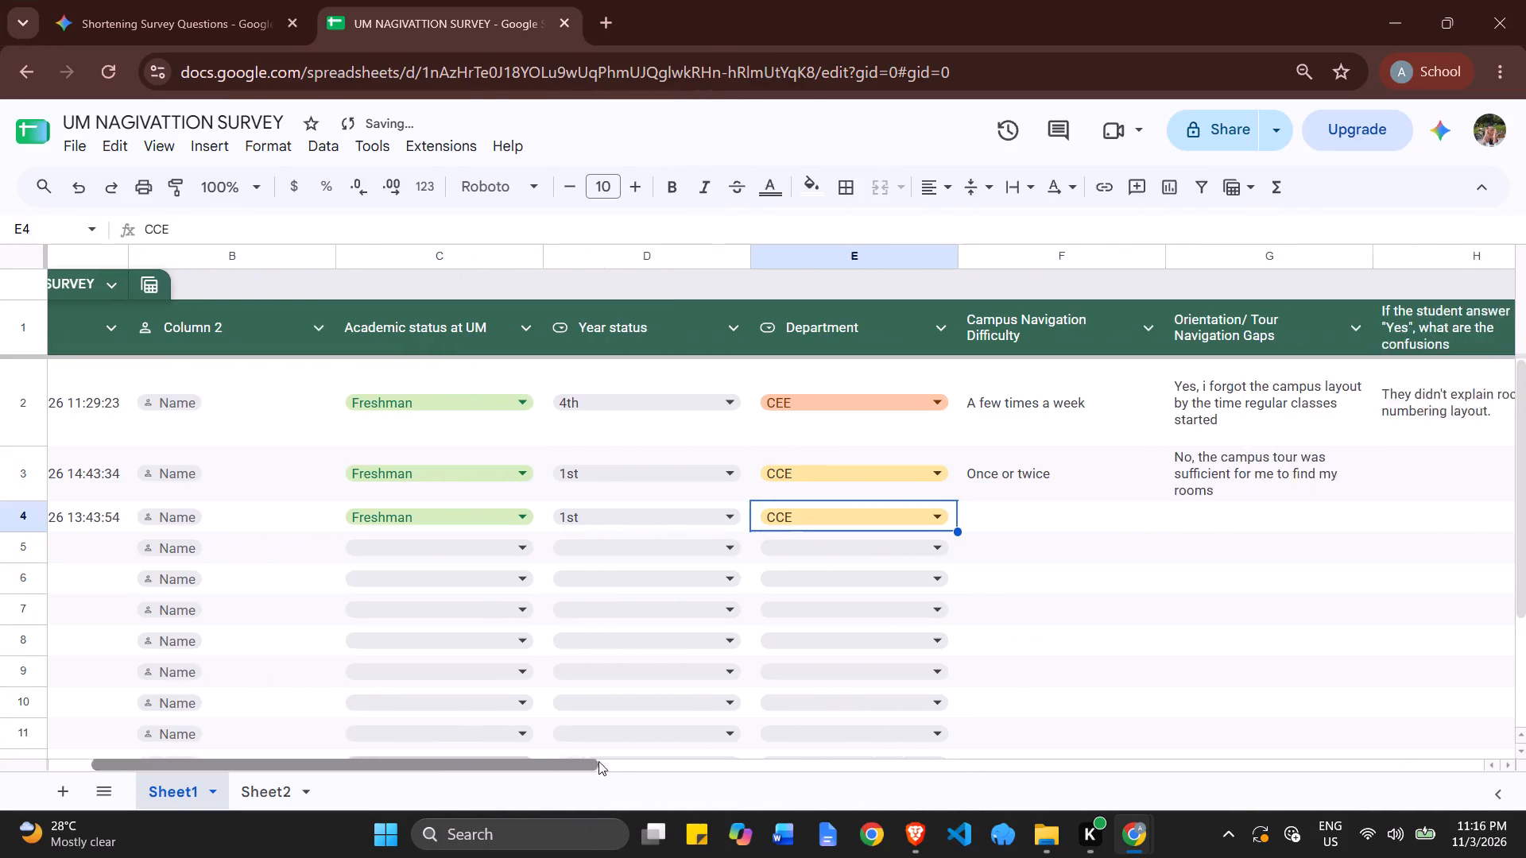
{"action": "left_click_drag", "start_coordinate": [598, 761], "coordinate": [757, 745]}
{"action": "key", "text": "alt+Tab"}
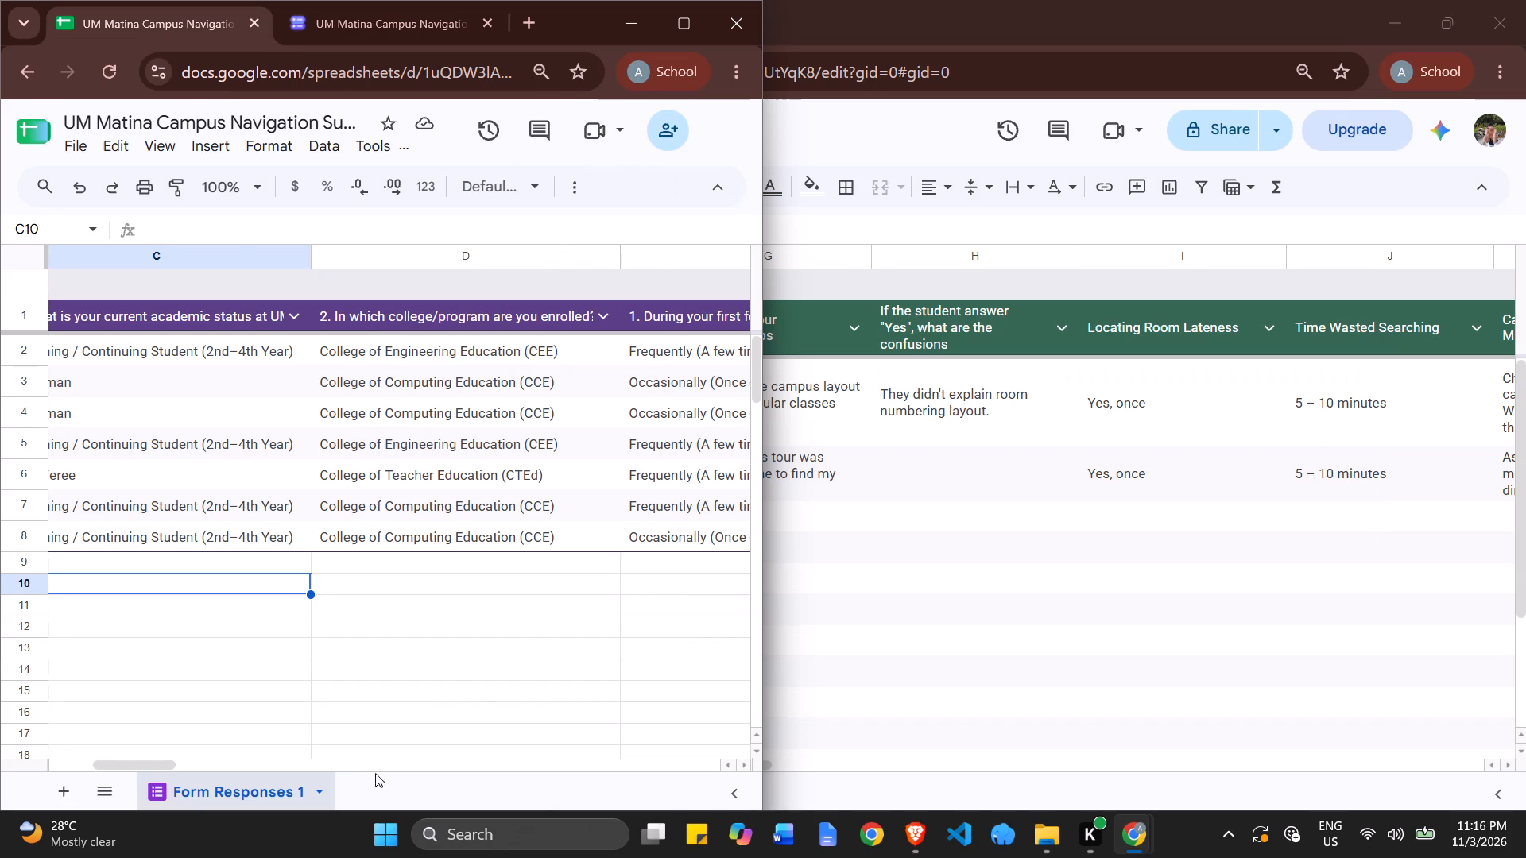
{"action": "left_click_drag", "start_coordinate": [161, 766], "coordinate": [195, 767]}
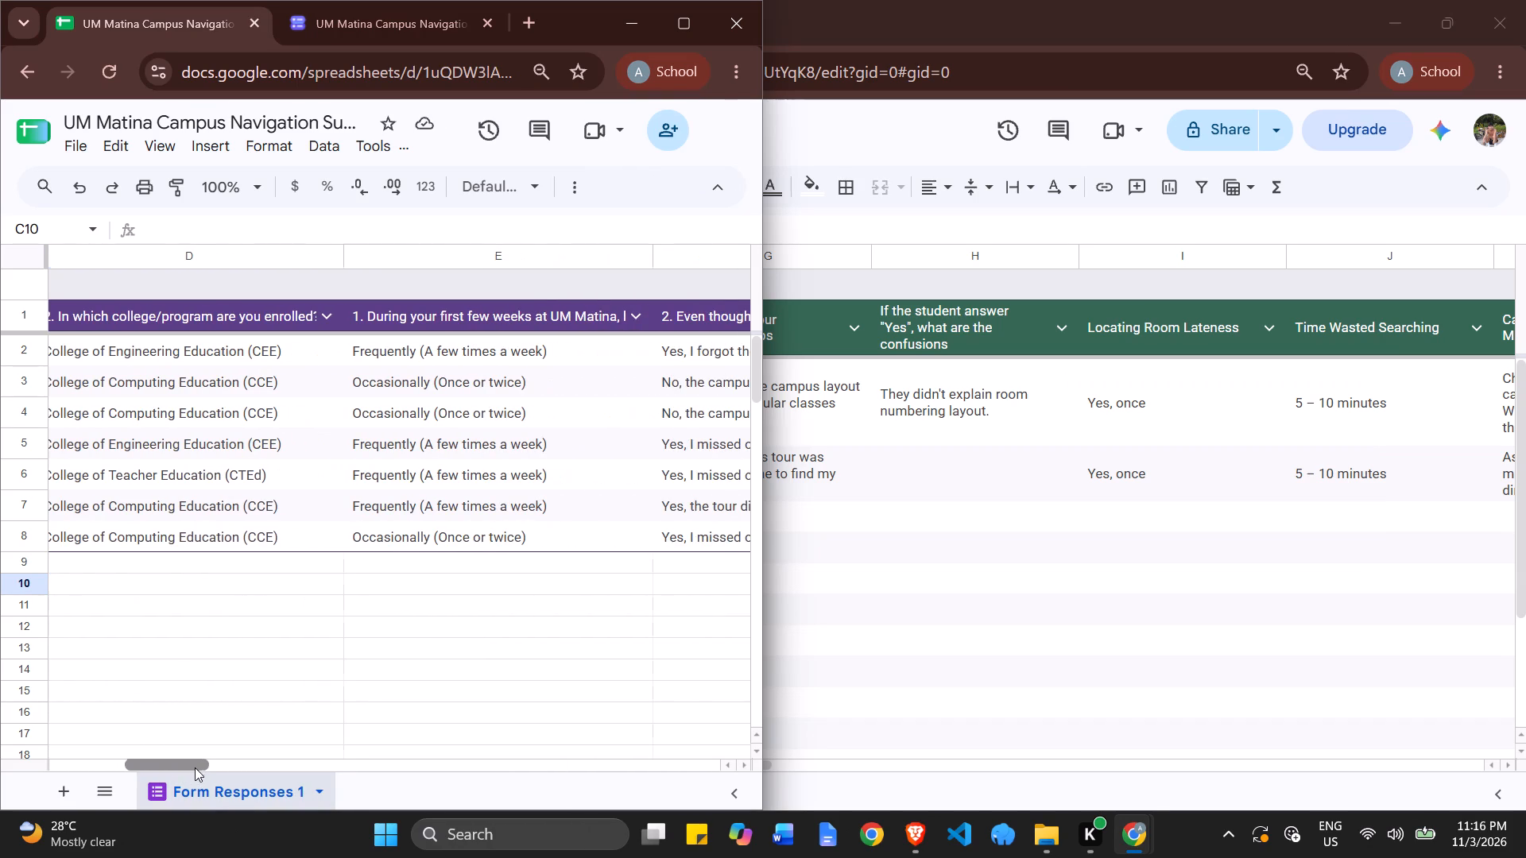
{"action": "left_click_drag", "start_coordinate": [195, 767], "coordinate": [201, 767]}
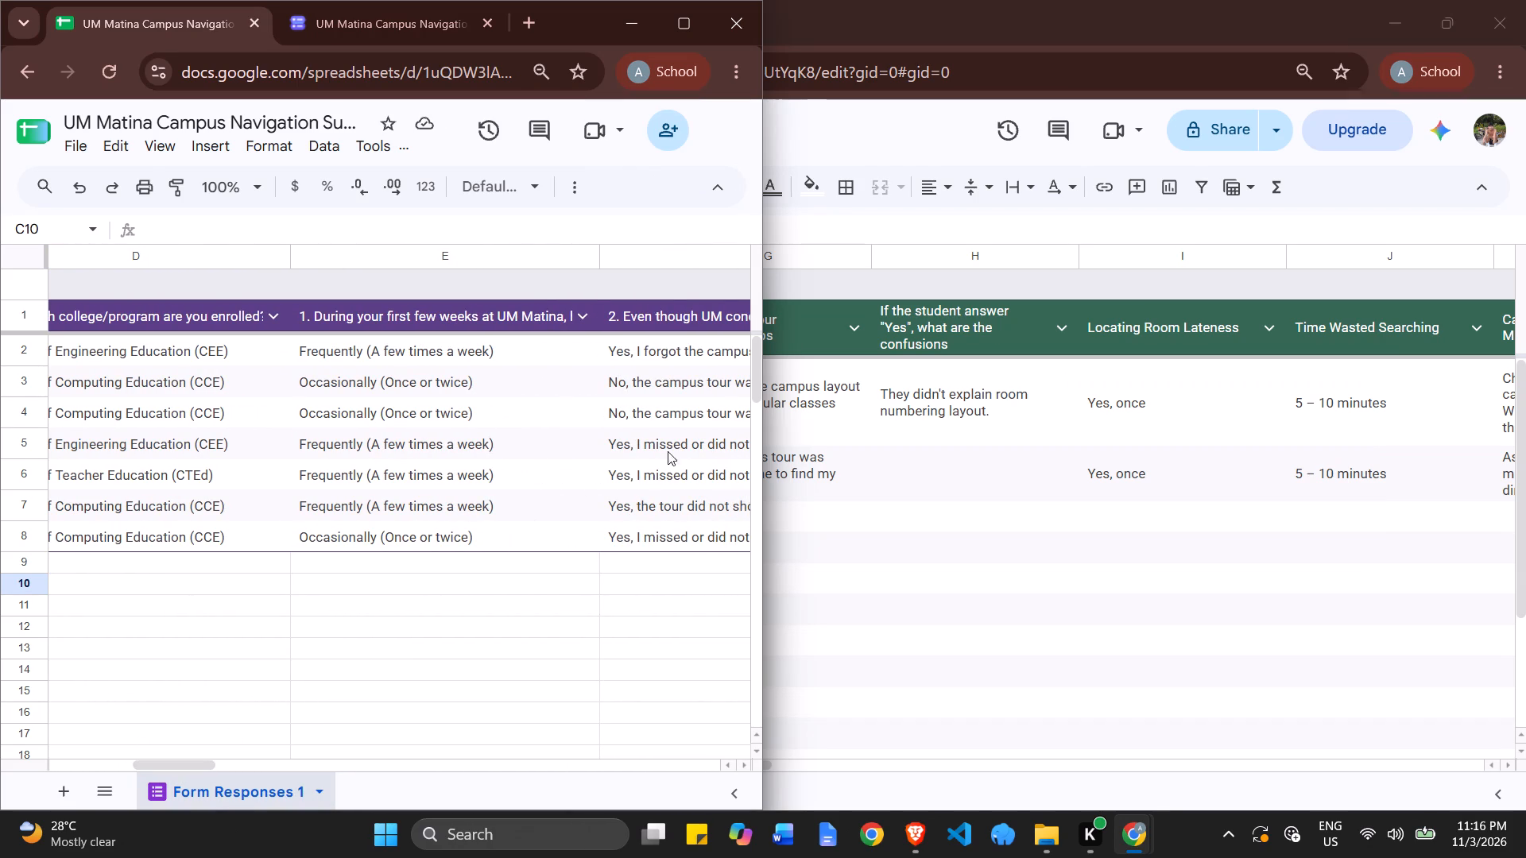
{"action": "left_click_drag", "start_coordinate": [196, 770], "coordinate": [230, 766]}
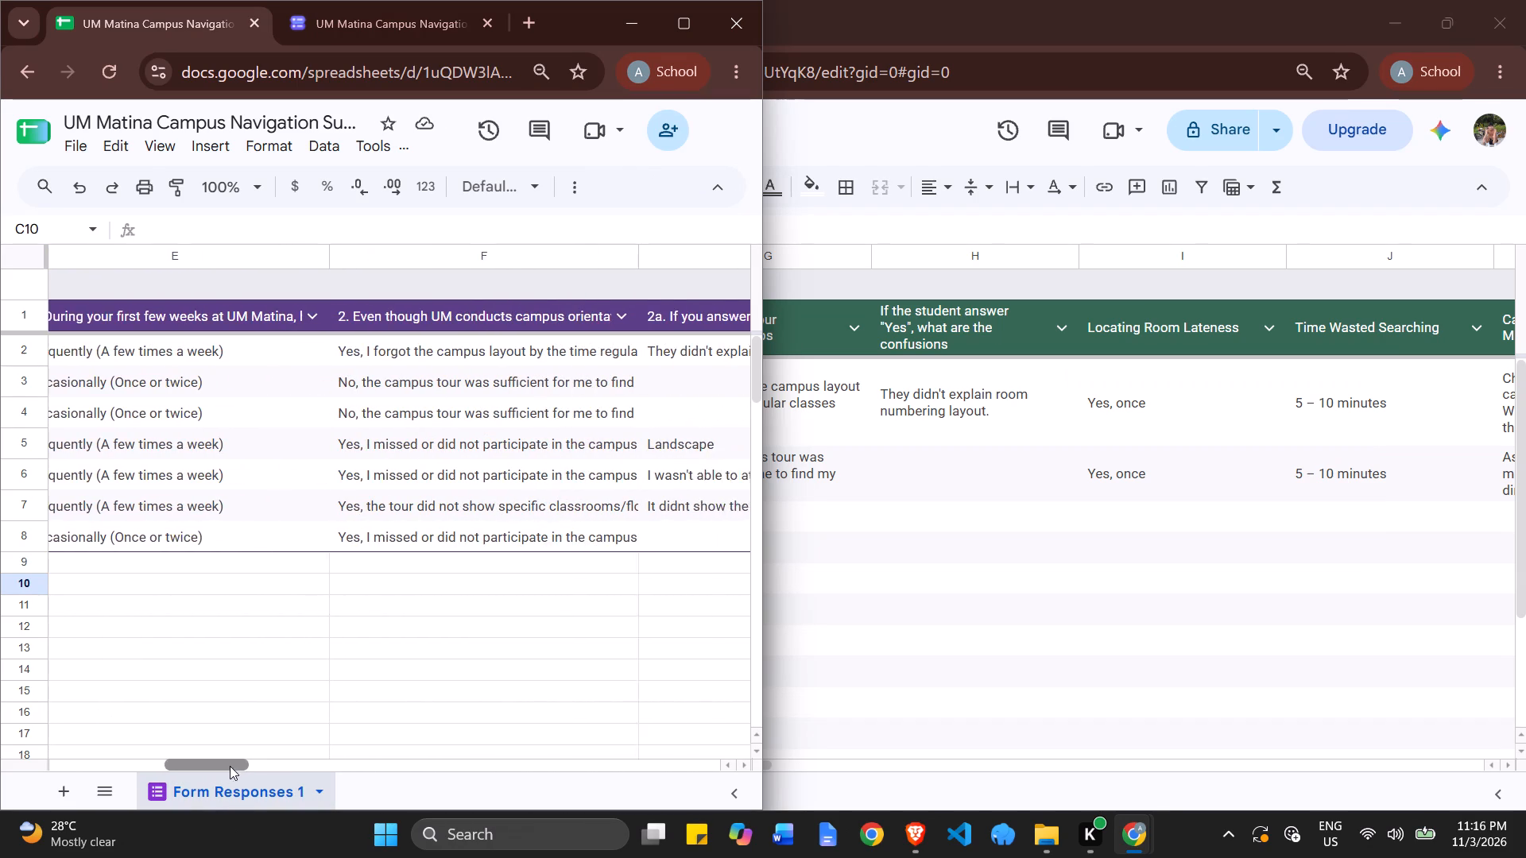
{"action": "left_click_drag", "start_coordinate": [230, 766], "coordinate": [311, 758]}
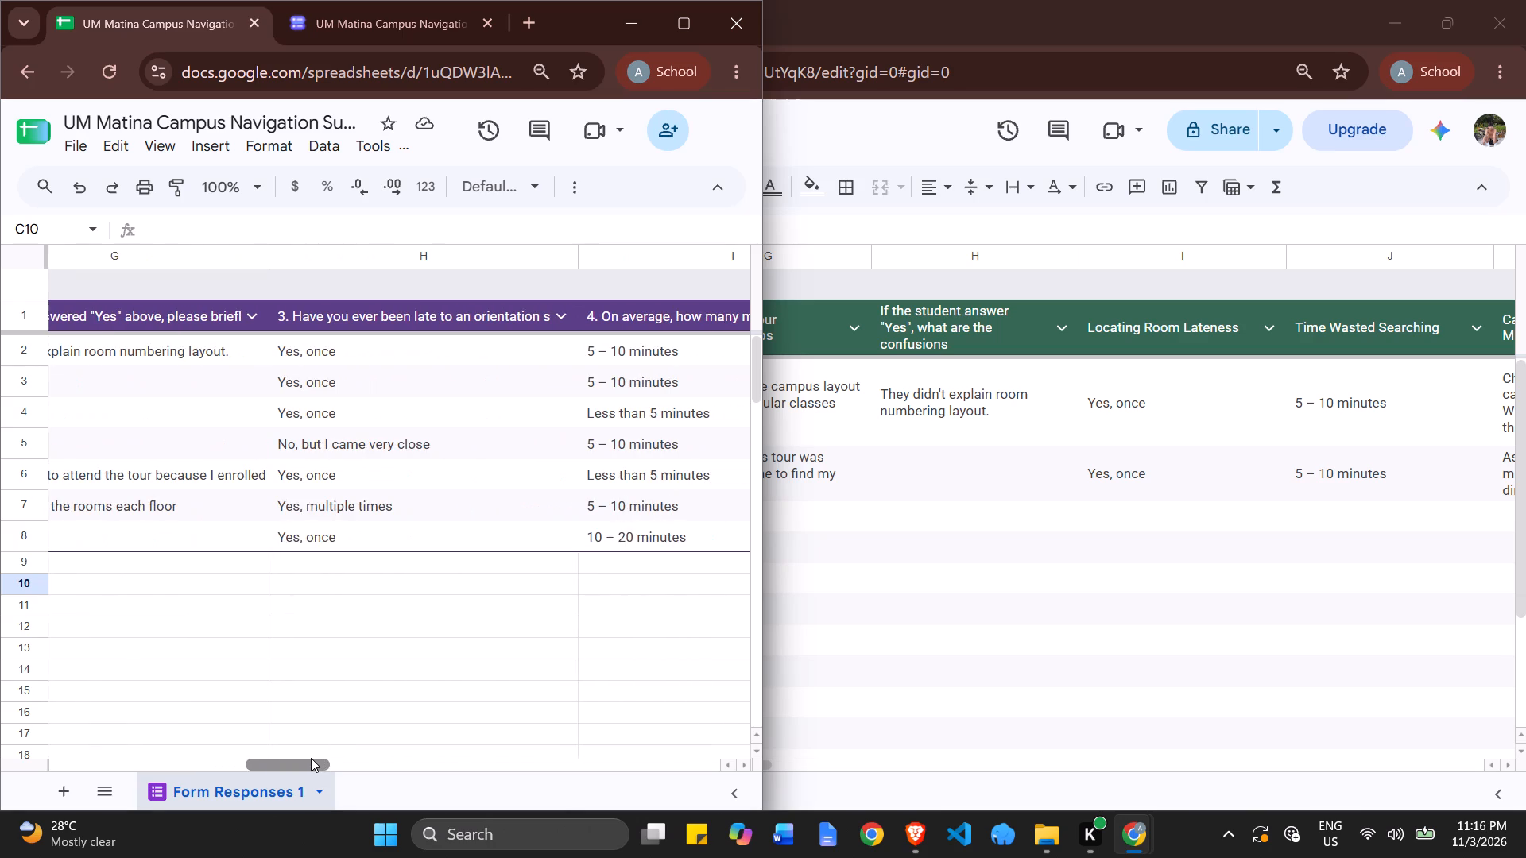
{"action": "left_click_drag", "start_coordinate": [311, 758], "coordinate": [204, 775]}
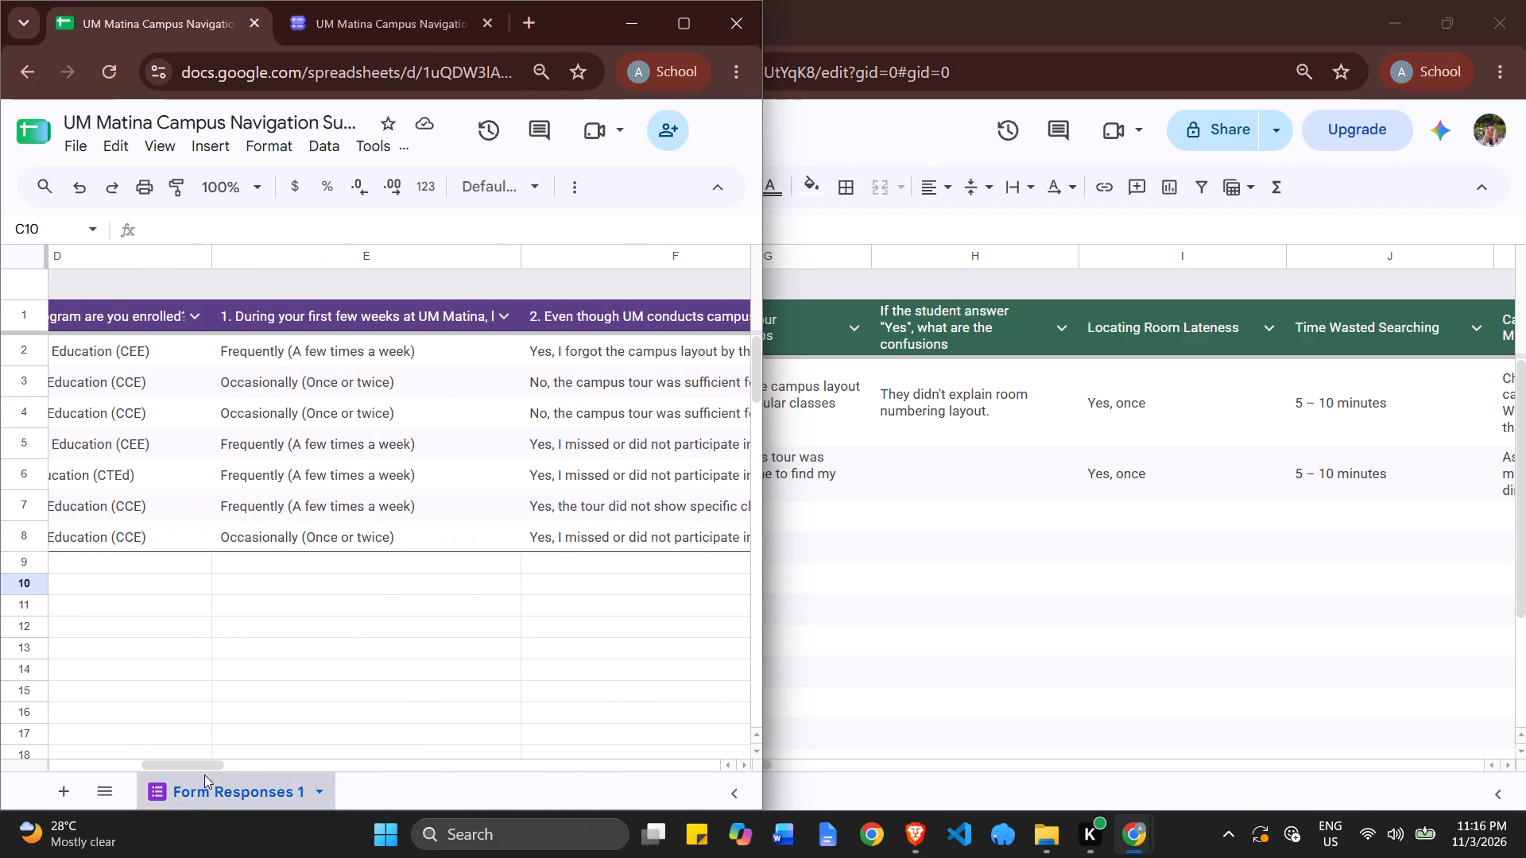
{"action": "key", "text": "alt+Tab"}
{"action": "double_click", "coordinate": [529, 475]}
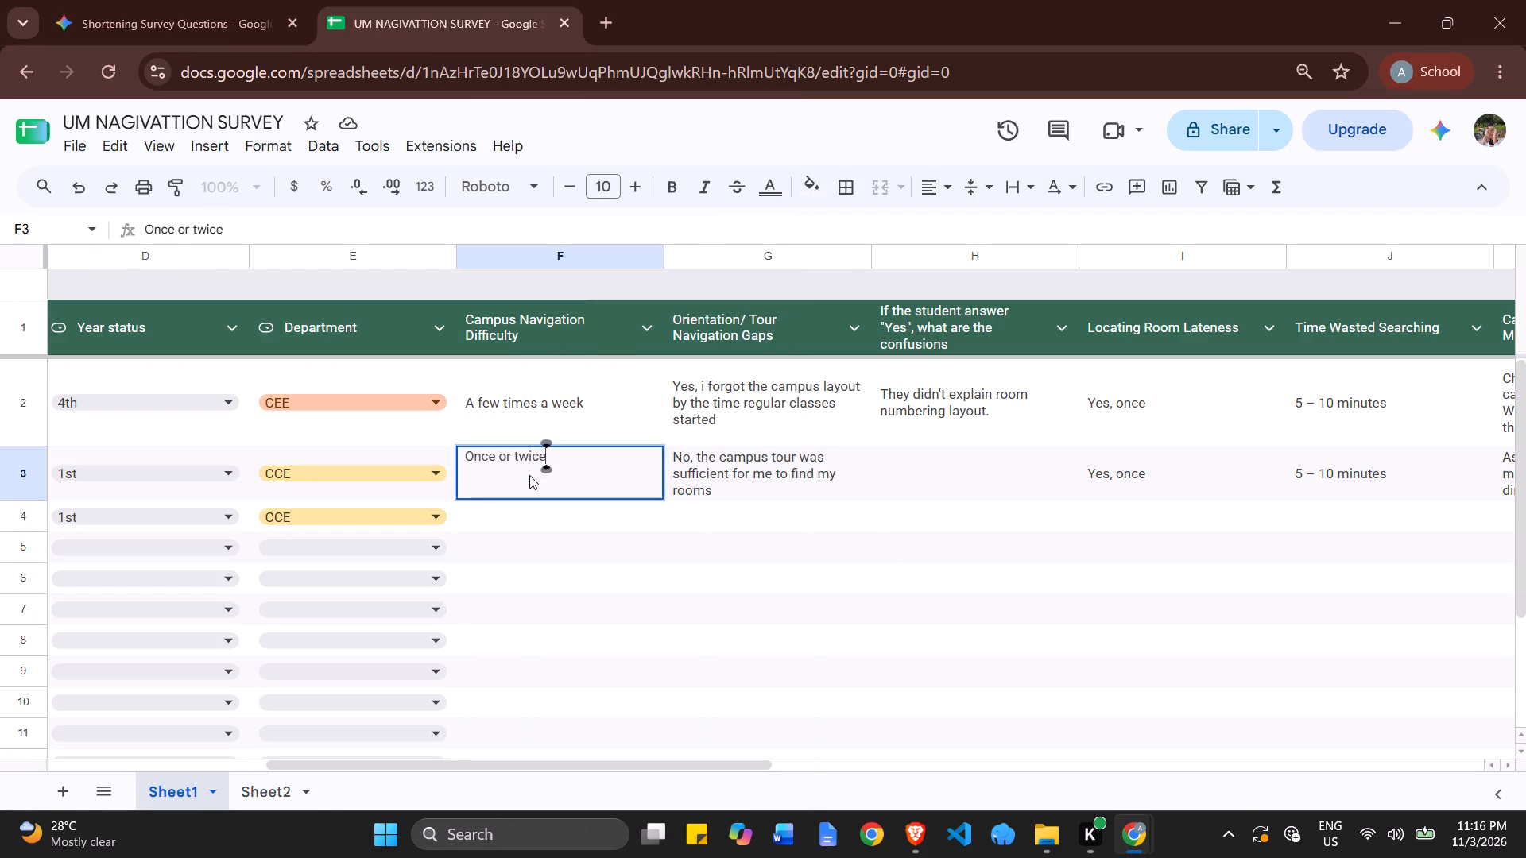
{"action": "key", "text": "ctrl+a"}
{"action": "key", "text": "ctrl+c"}
{"action": "left_click", "coordinate": [579, 512]}
{"action": "key", "text": "ctrl+v"}
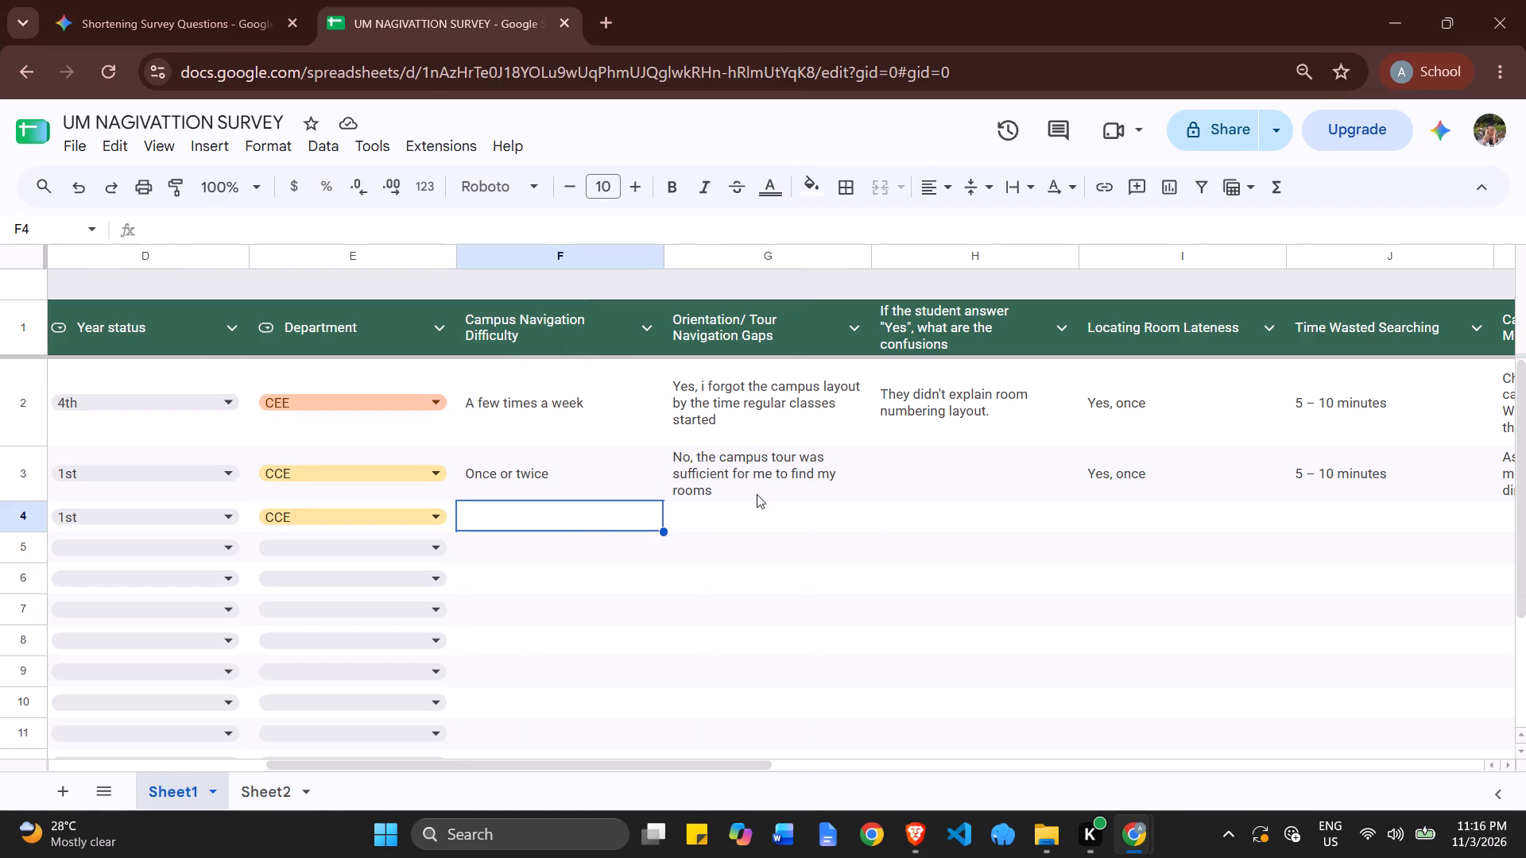
Copy "No, the campus tour was sufficient for me to find my rooms" from G3 into Orientation/ Tour Navigation Gaps cell G4.
{"action": "double_click", "coordinate": [777, 473]}
{"action": "key", "text": "ctrl+a"}
{"action": "key", "text": "alt+Tab"}
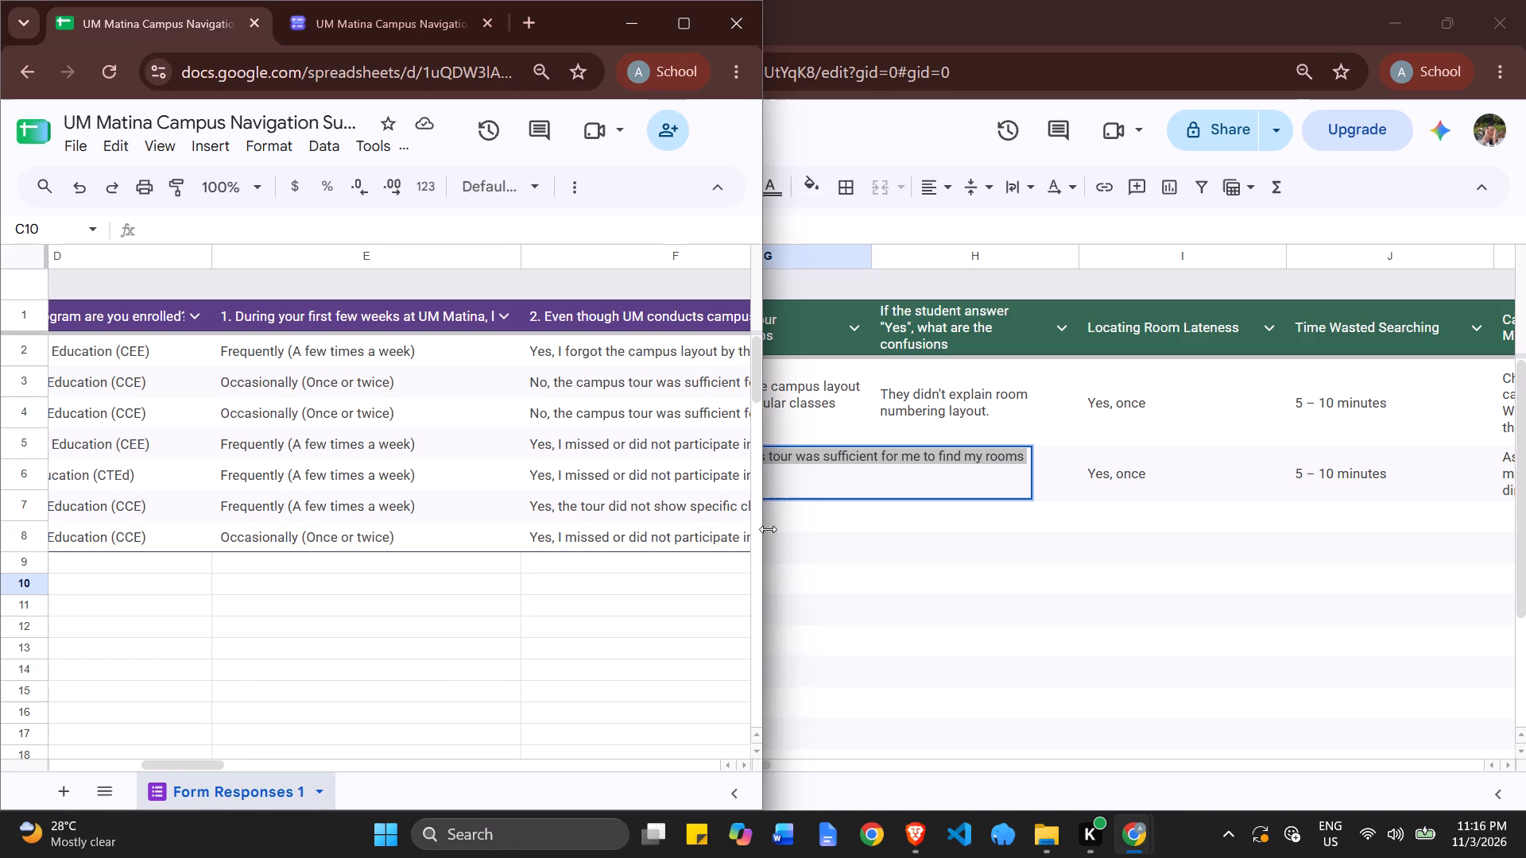
{"action": "key", "text": "alt+Tab"}
{"action": "key", "text": "alt+Tab"}
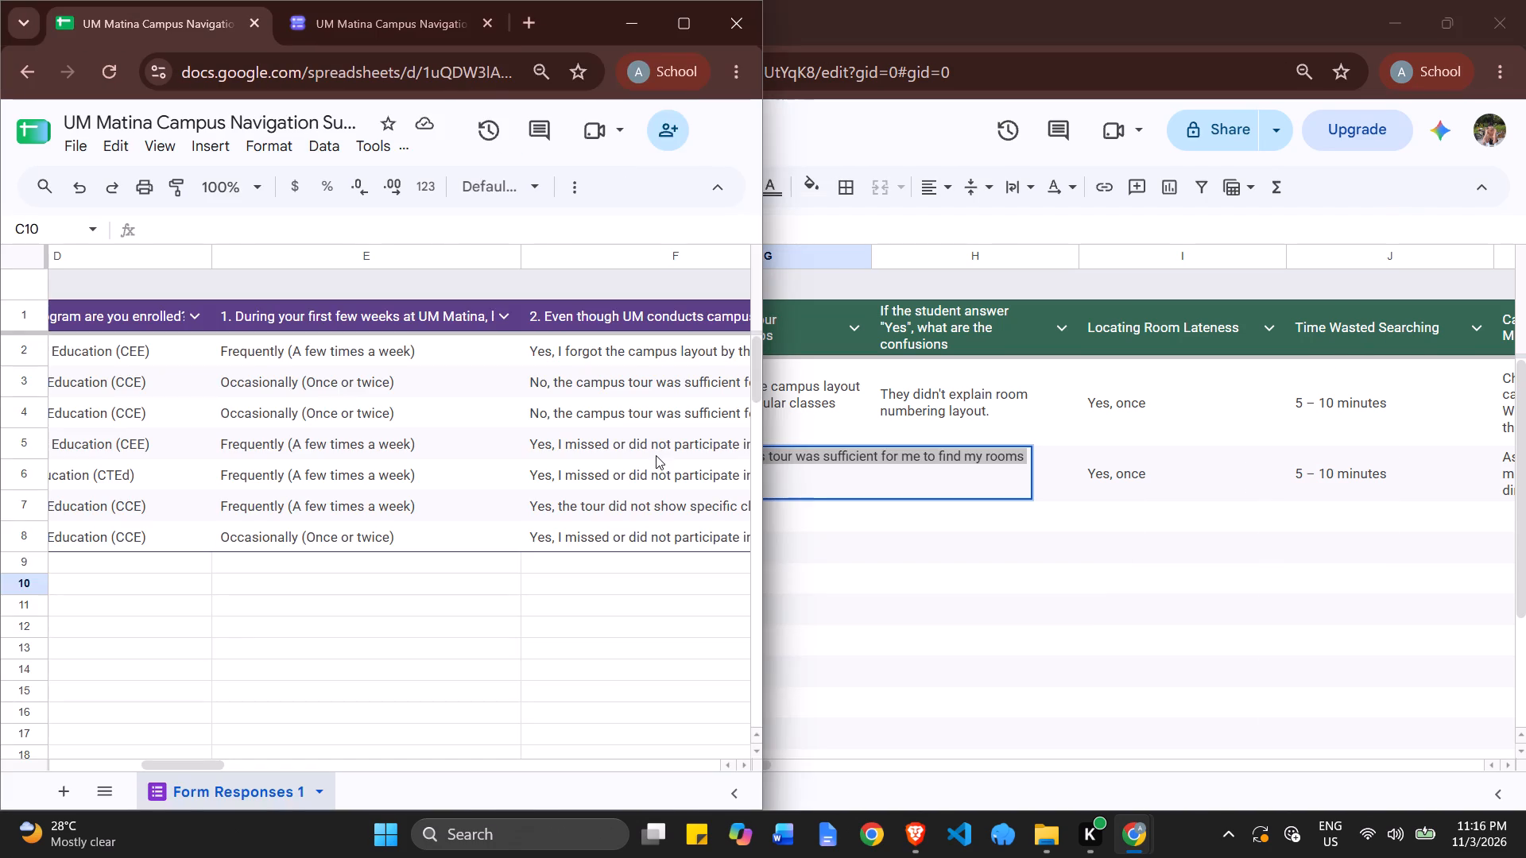
{"action": "key", "text": "alt+Tab"}
{"action": "key", "text": "ctrl+c"}
{"action": "left_click", "coordinate": [765, 509]}
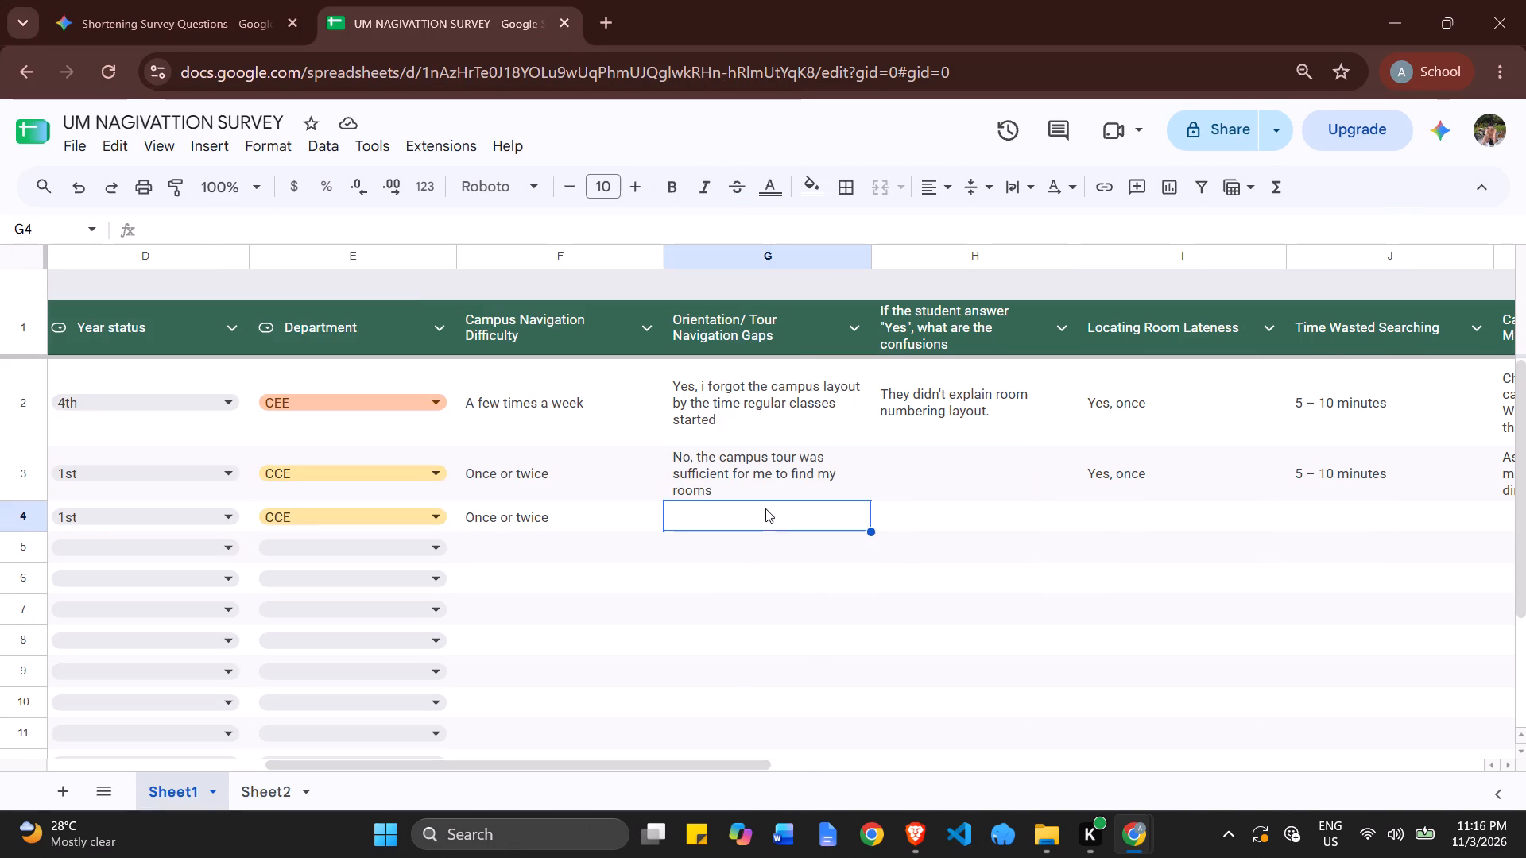
{"action": "key", "text": "ctrl+v"}
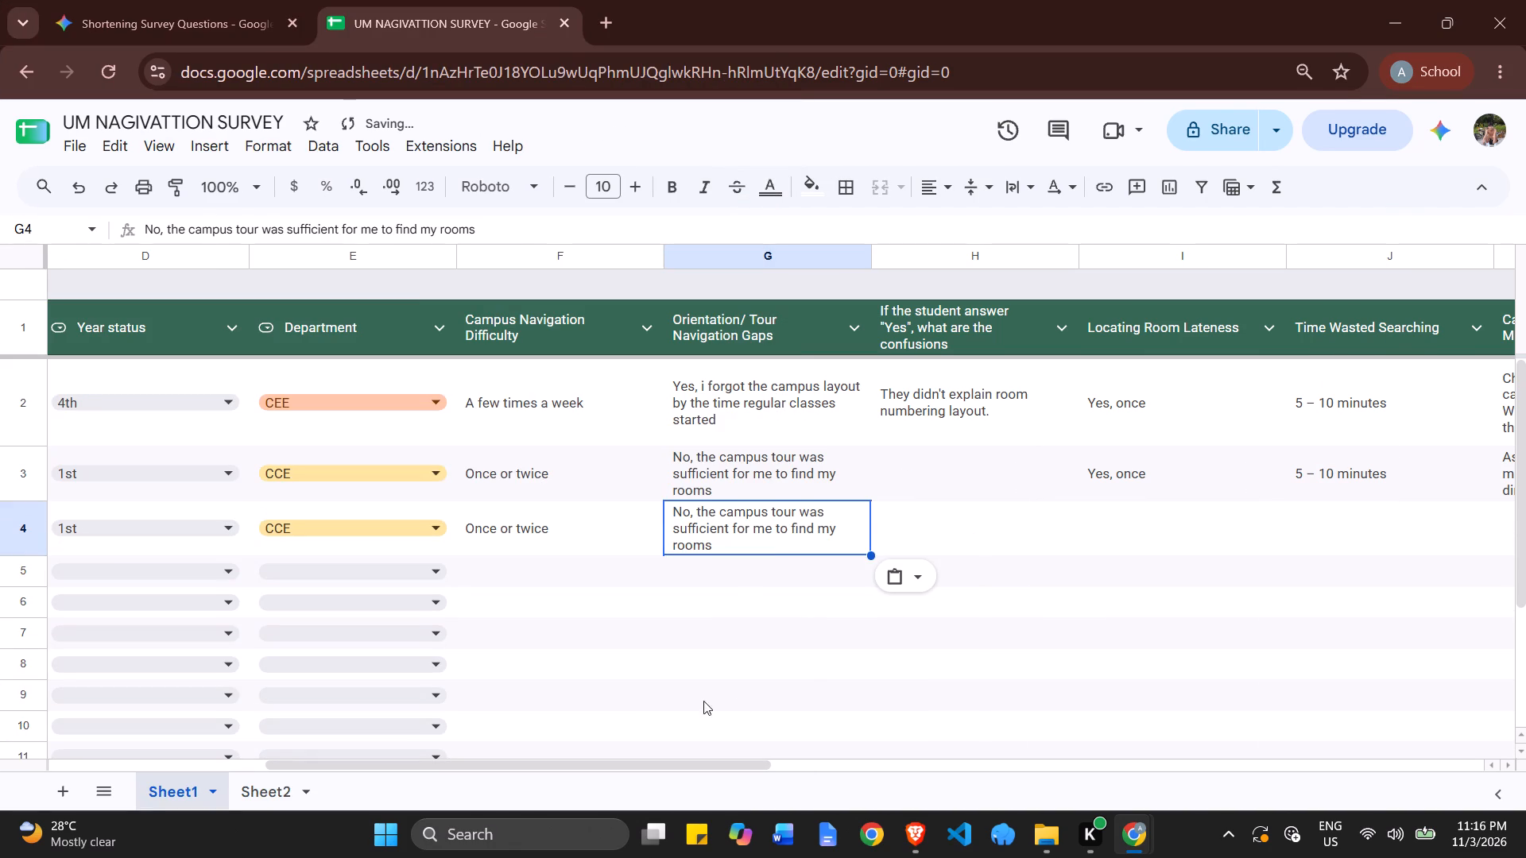
Copy "Yes, once" from I3 into row 4's Locating Room Lateness cell I4.
{"action": "left_click_drag", "start_coordinate": [680, 761], "coordinate": [779, 748]}
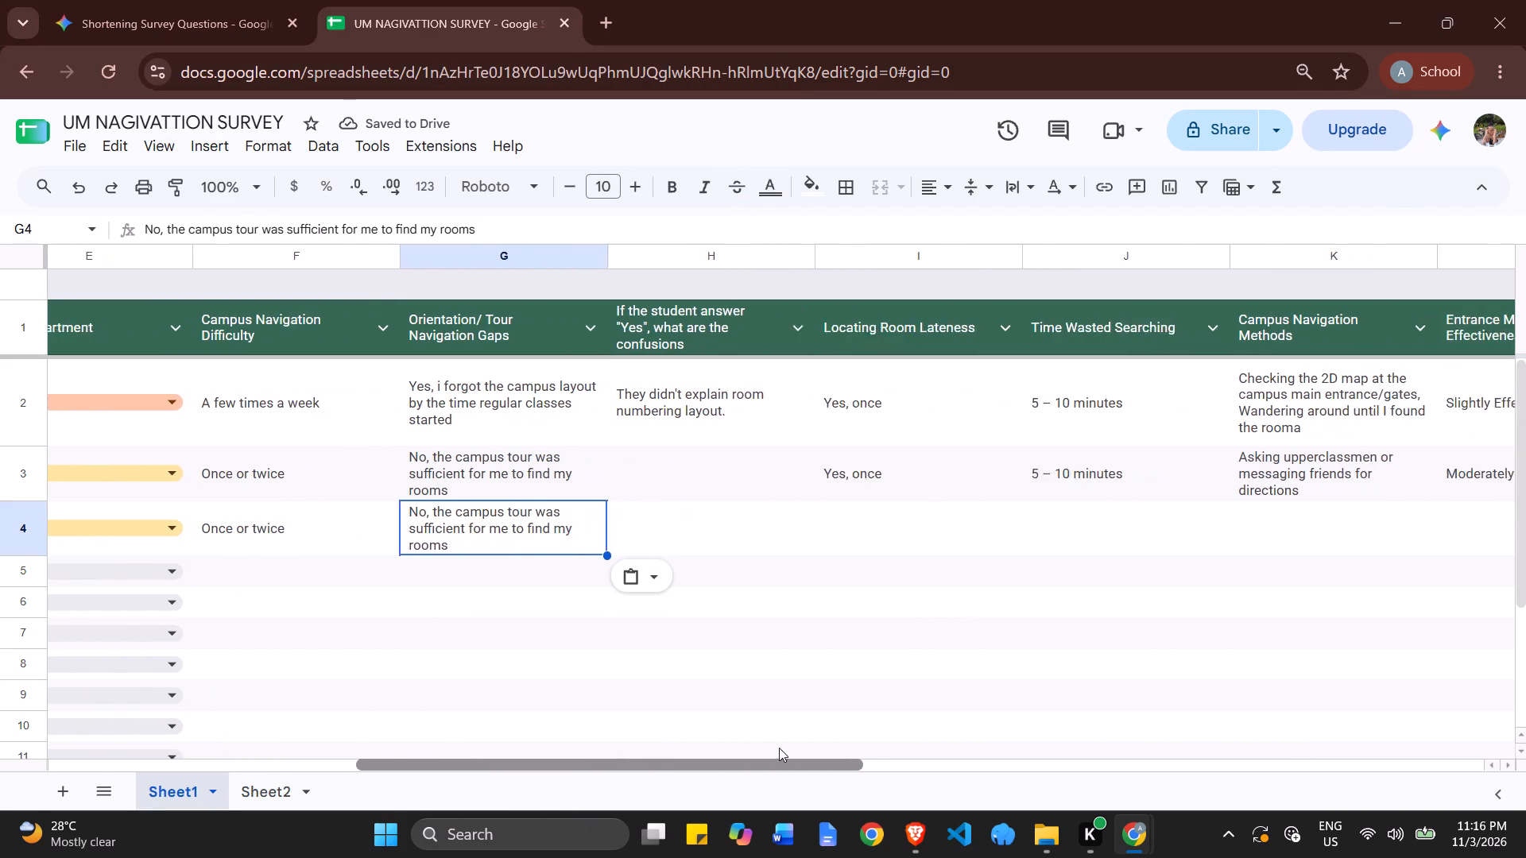
{"action": "left_click_drag", "start_coordinate": [779, 748], "coordinate": [804, 743]}
{"action": "double_click", "coordinate": [817, 477]}
{"action": "key", "text": "ctrl+a"}
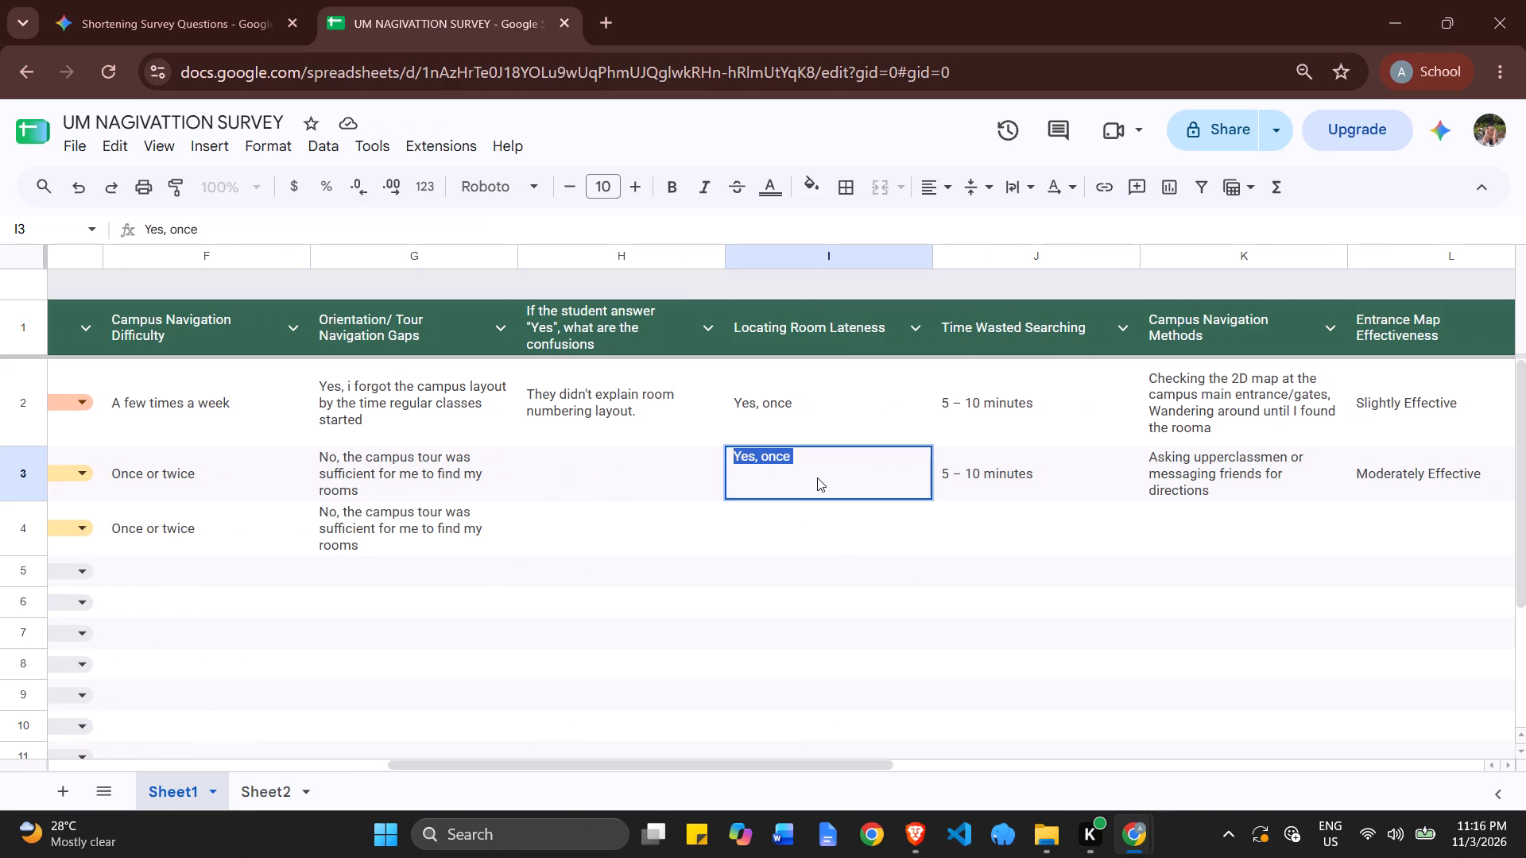
{"action": "key", "text": "ctrl+c"}
{"action": "left_click", "coordinate": [801, 532]}
{"action": "key", "text": "ctrl+v"}
Enter "Less than 5 minutes" in row 4's Time Wasted Searching cell J4, correcting any typing errors.
{"action": "left_click", "coordinate": [1014, 513]}
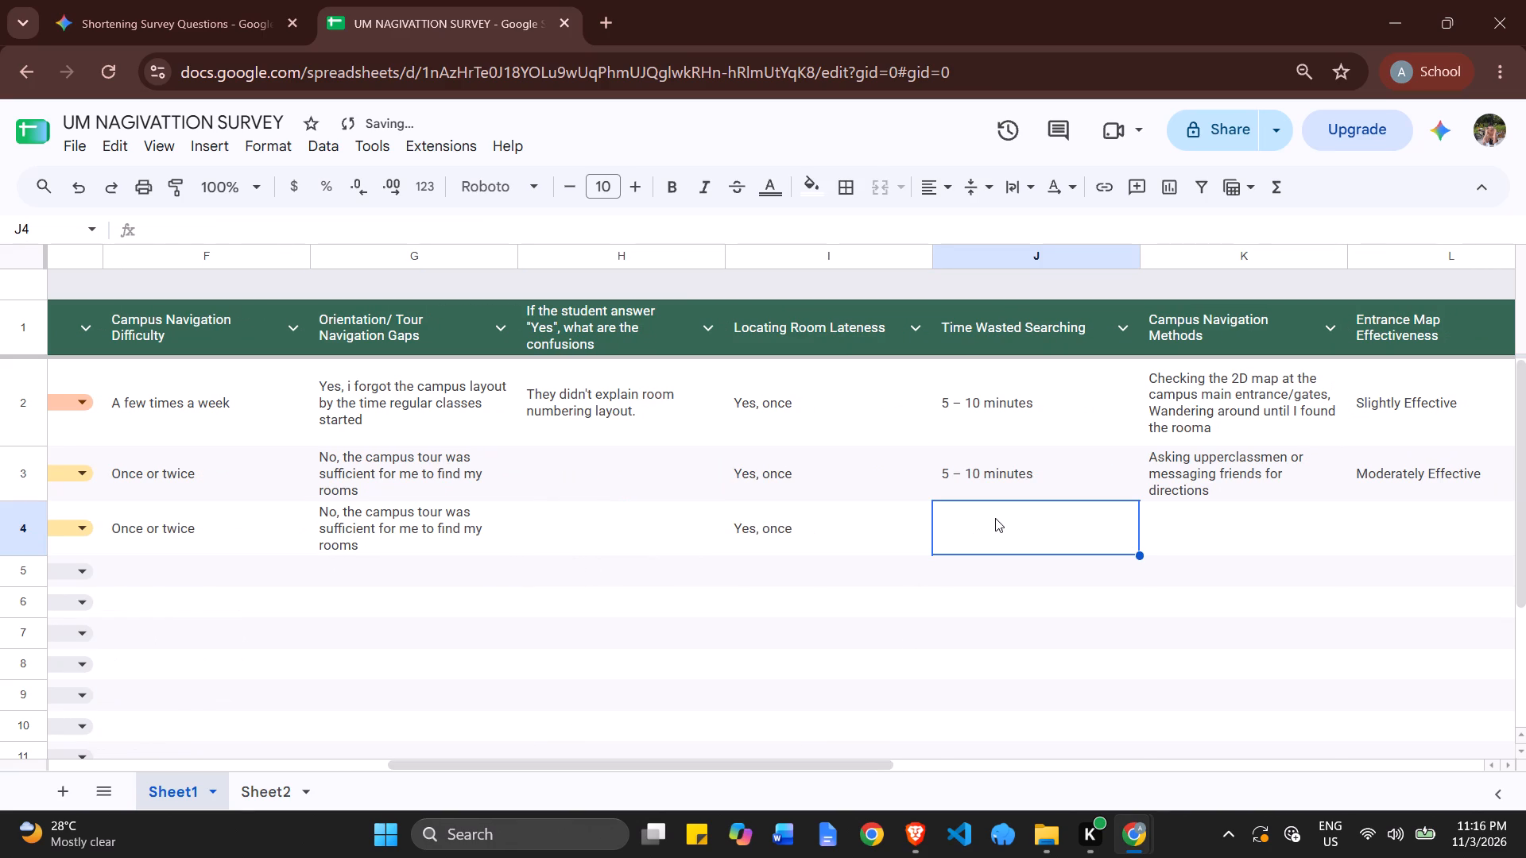
{"action": "type", "text": "lES"}
{"action": "key", "text": "BackSpace"}
{"action": "key", "text": "BackSpace"}
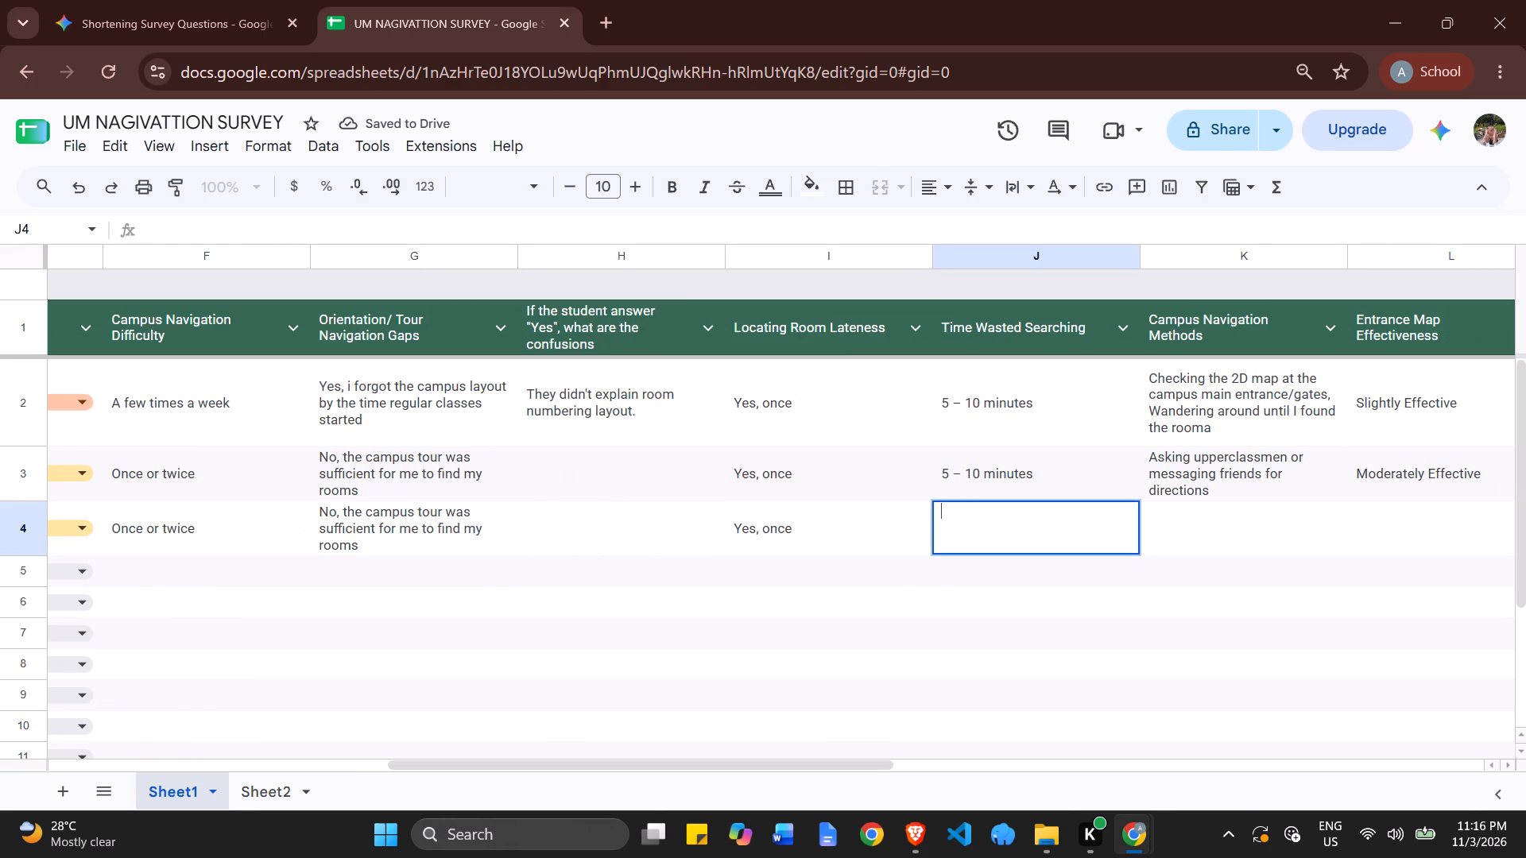
{"action": "type", "text": "Less"}
{"action": "key", "text": "space"}
{"action": "key", "text": "BackSpace"}
{"action": "type", "text": "dan"}
{"action": "key", "text": "space"}
{"action": "type", "text": "5 minutes"}
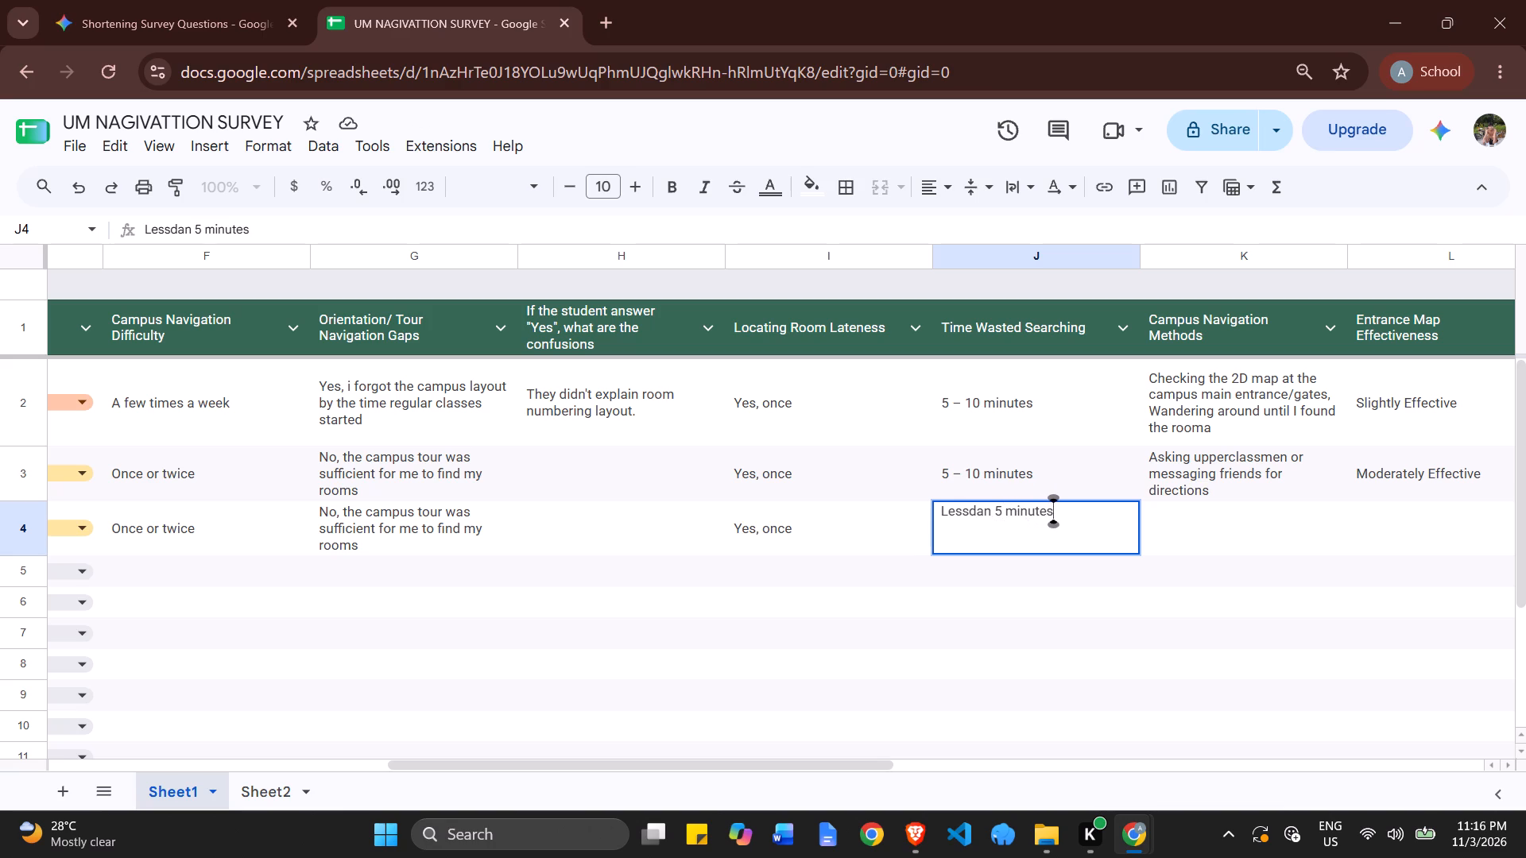
{"action": "left_click", "coordinate": [1155, 532]}
{"action": "key", "text": "alt+Tab"}
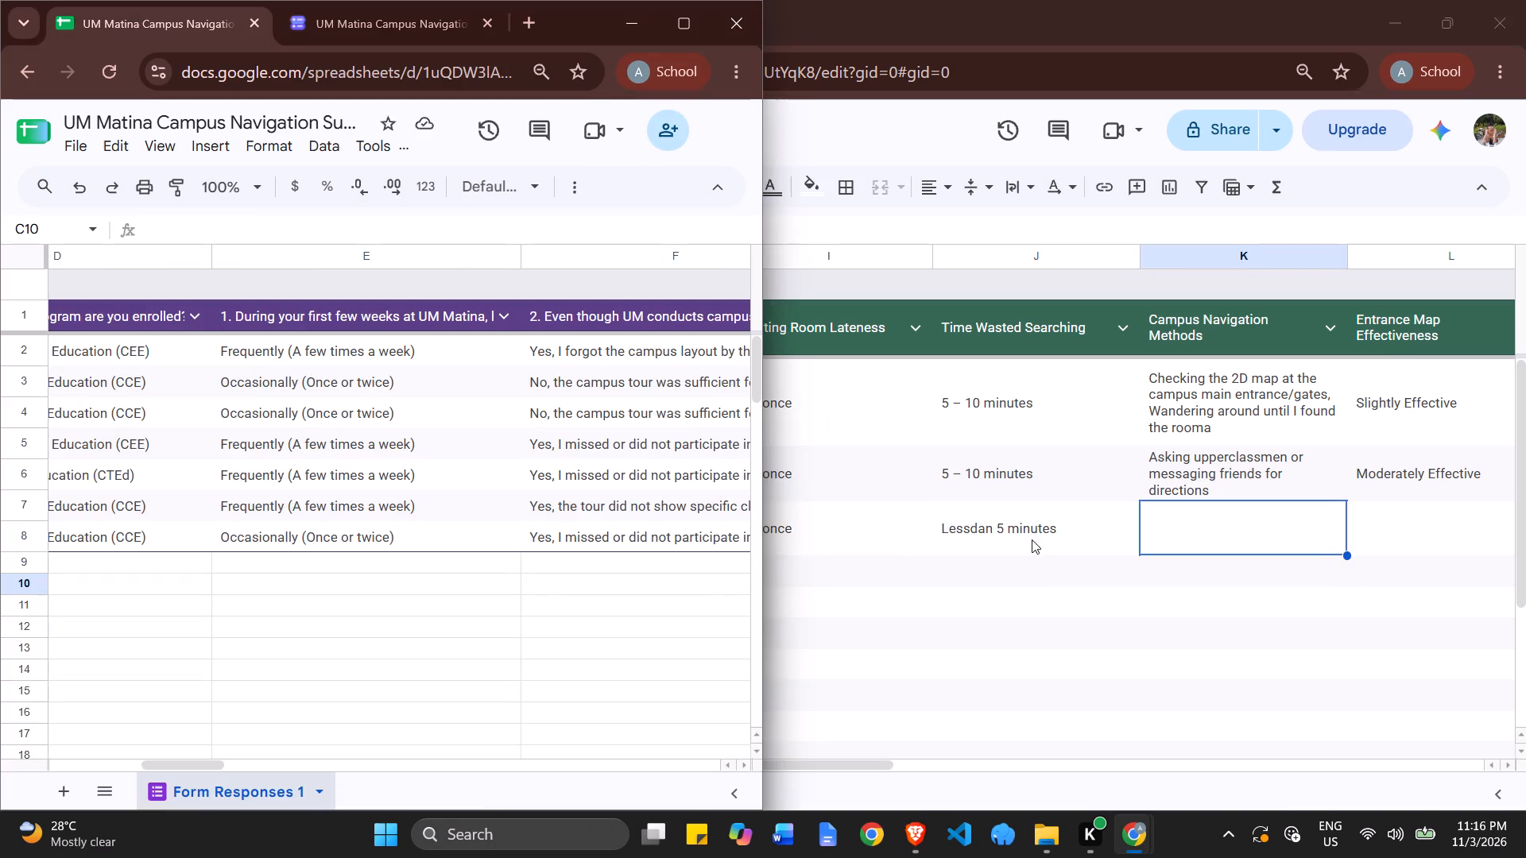
{"action": "key", "text": "alt+Tab"}
{"action": "double_click", "coordinate": [986, 524]}
{"action": "double_click", "coordinate": [990, 511]}
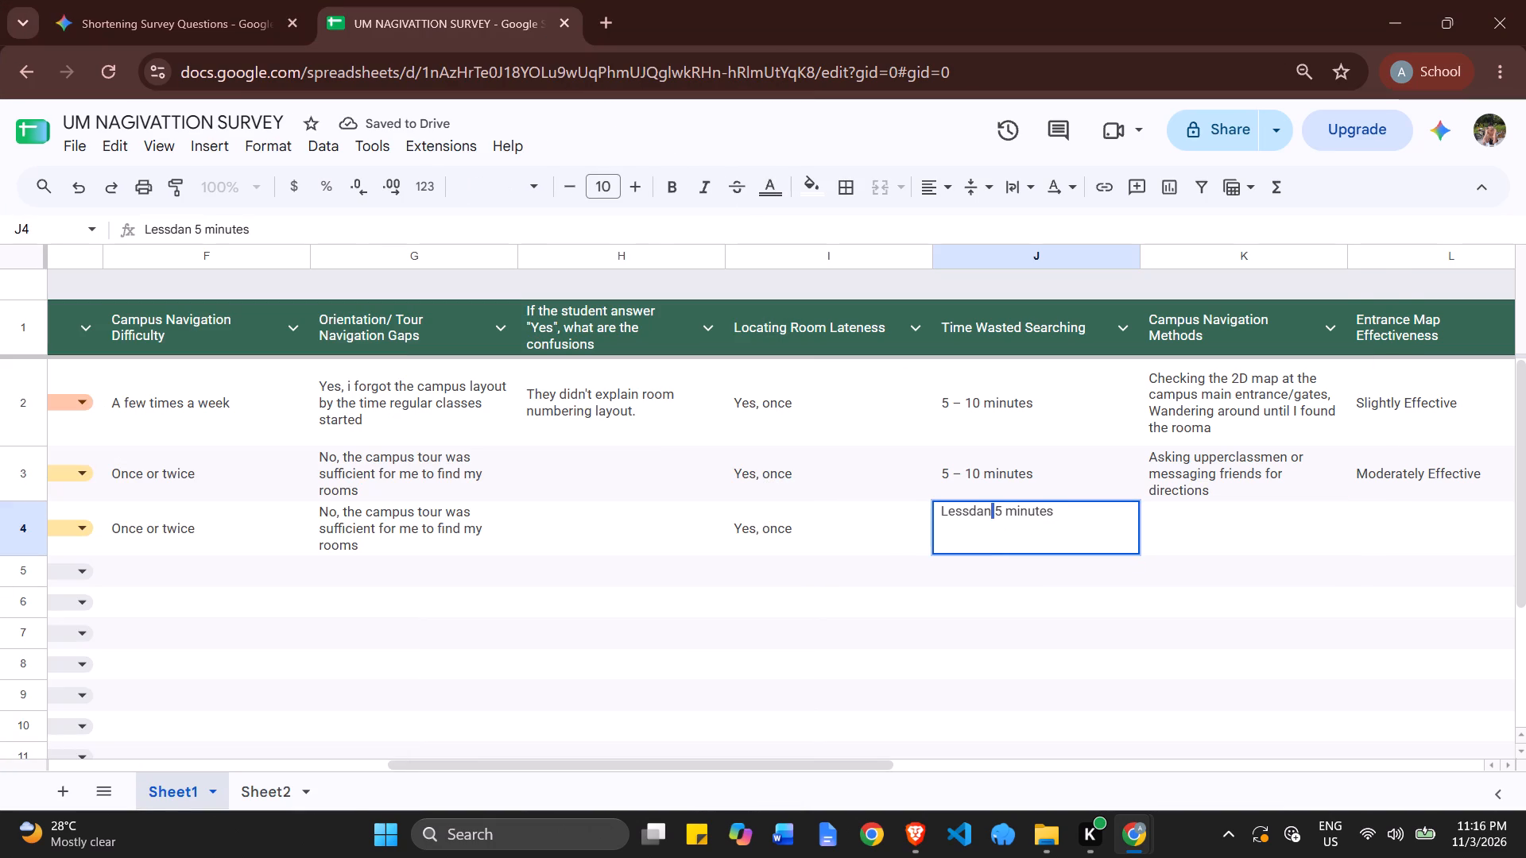
{"action": "key", "text": "BackSpace"}
{"action": "key", "text": "BackSpace"}
{"action": "key", "text": "BackSpace"}
{"action": "key", "text": "BackSpace"}
{"action": "key", "text": "BackSpace"}
{"action": "type", "text": "s tgan"}
{"action": "key", "text": "BackSpace"}
{"action": "key", "text": "BackSpace"}
{"action": "key", "text": "BackSpace"}
{"action": "type", "text": "han"}
{"action": "key", "text": "space"}
{"action": "left_click", "coordinate": [1180, 529]}
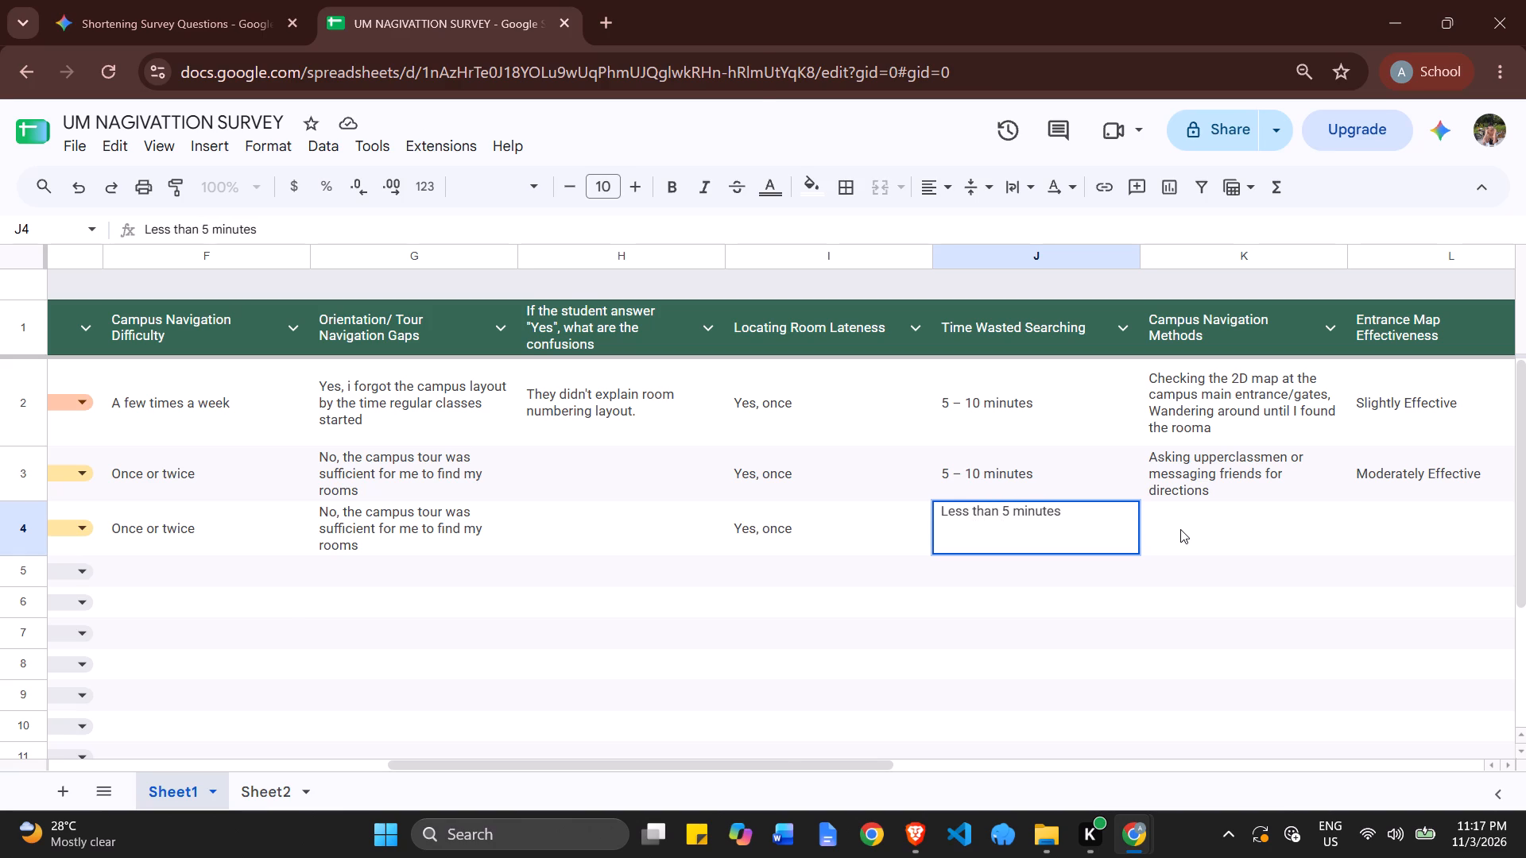
Copy "Asking upperclassmen or messaging friends for directions" from J4 of the form responses into Campus Navigation Methods cell K4.
{"action": "key", "text": "alt+Tab"}
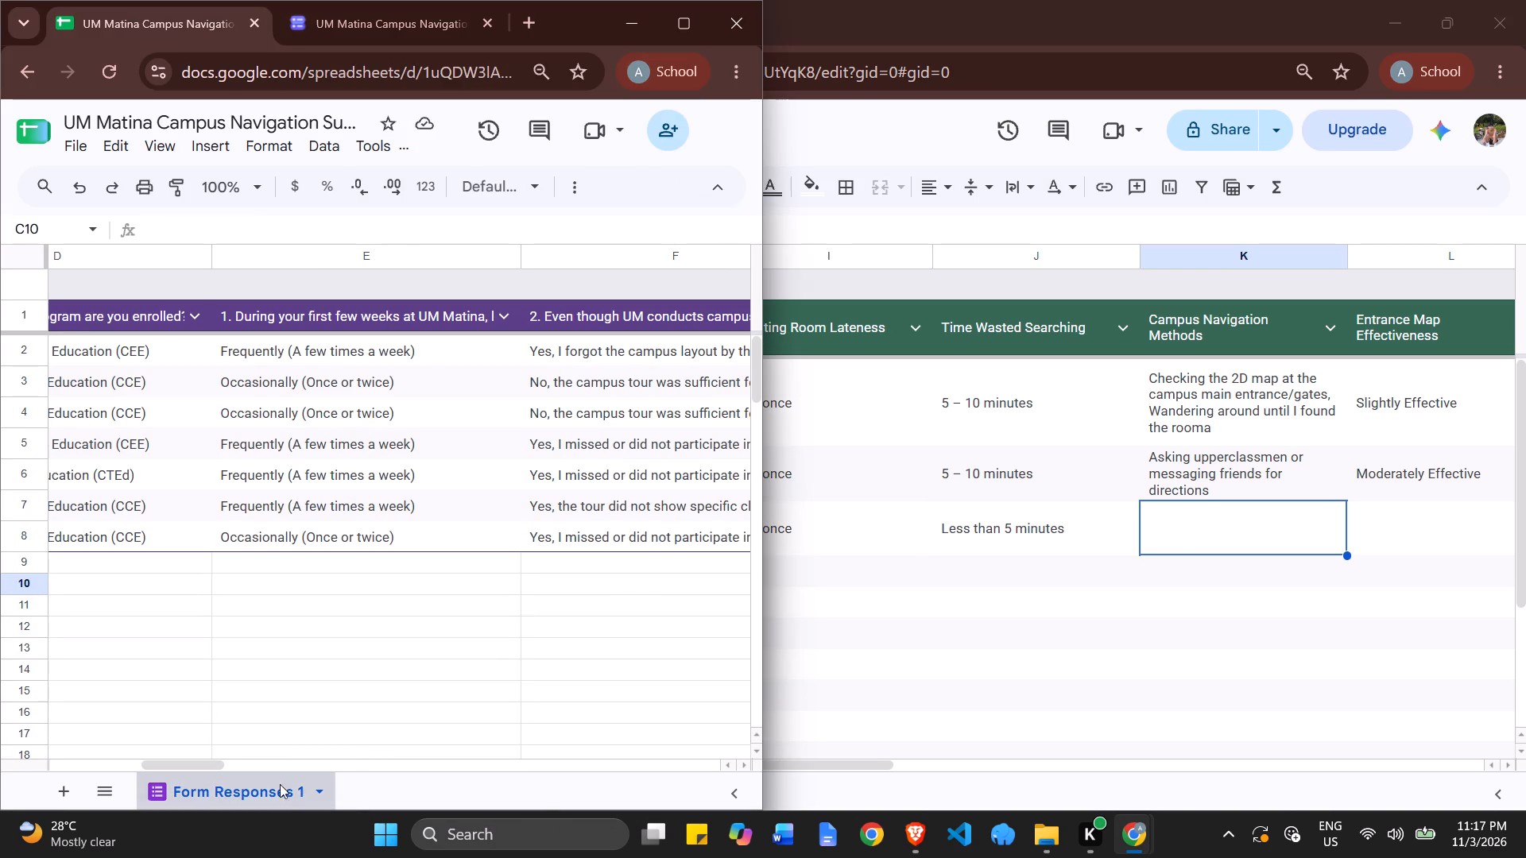
{"action": "left_click_drag", "start_coordinate": [198, 765], "coordinate": [193, 765]}
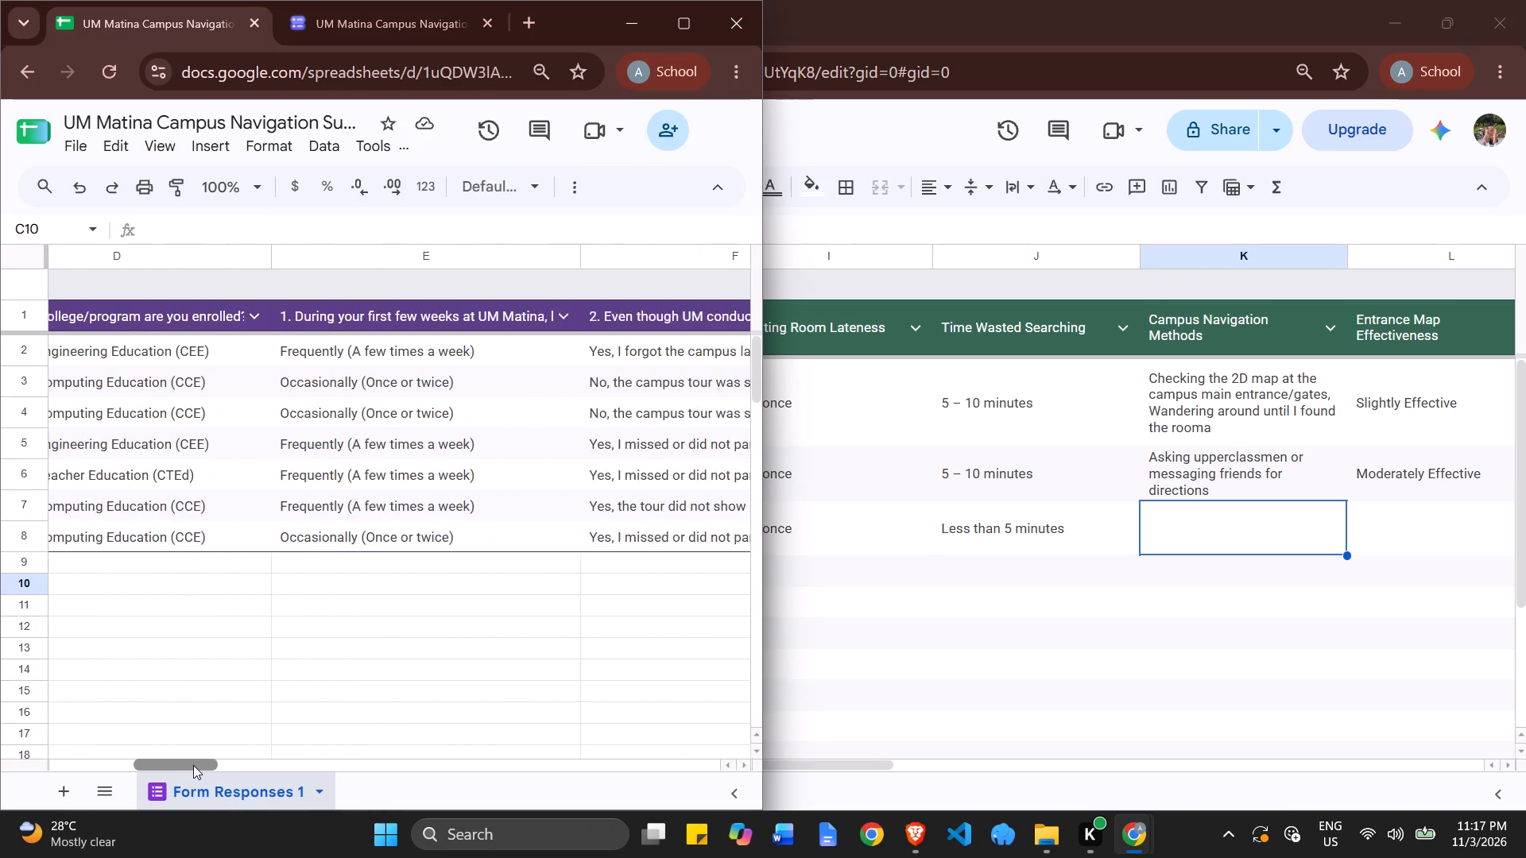
{"action": "left_click_drag", "start_coordinate": [193, 765], "coordinate": [208, 766]}
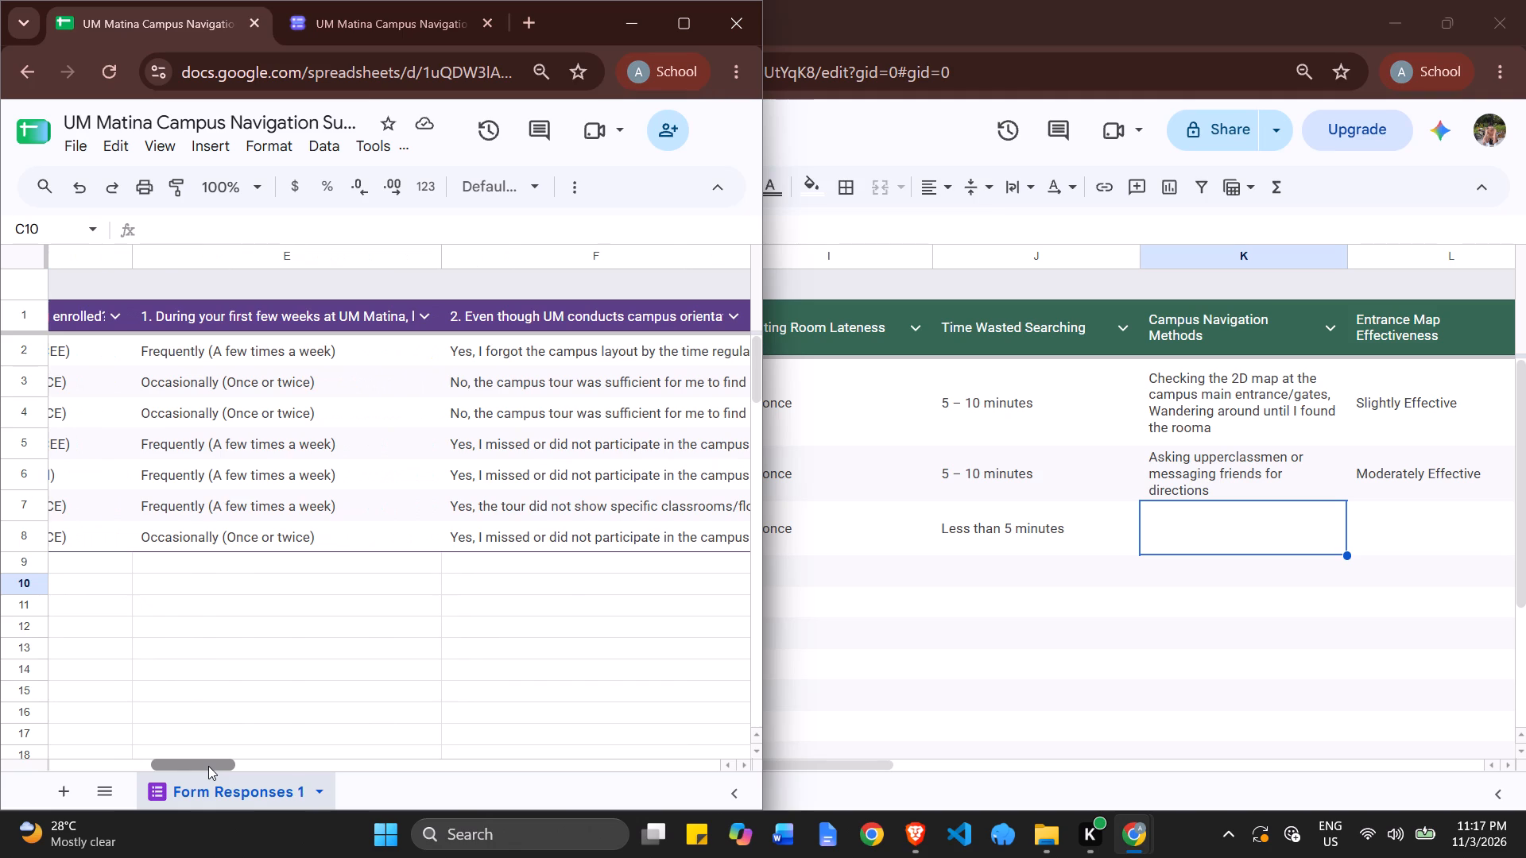
{"action": "left_click_drag", "start_coordinate": [208, 766], "coordinate": [253, 771]}
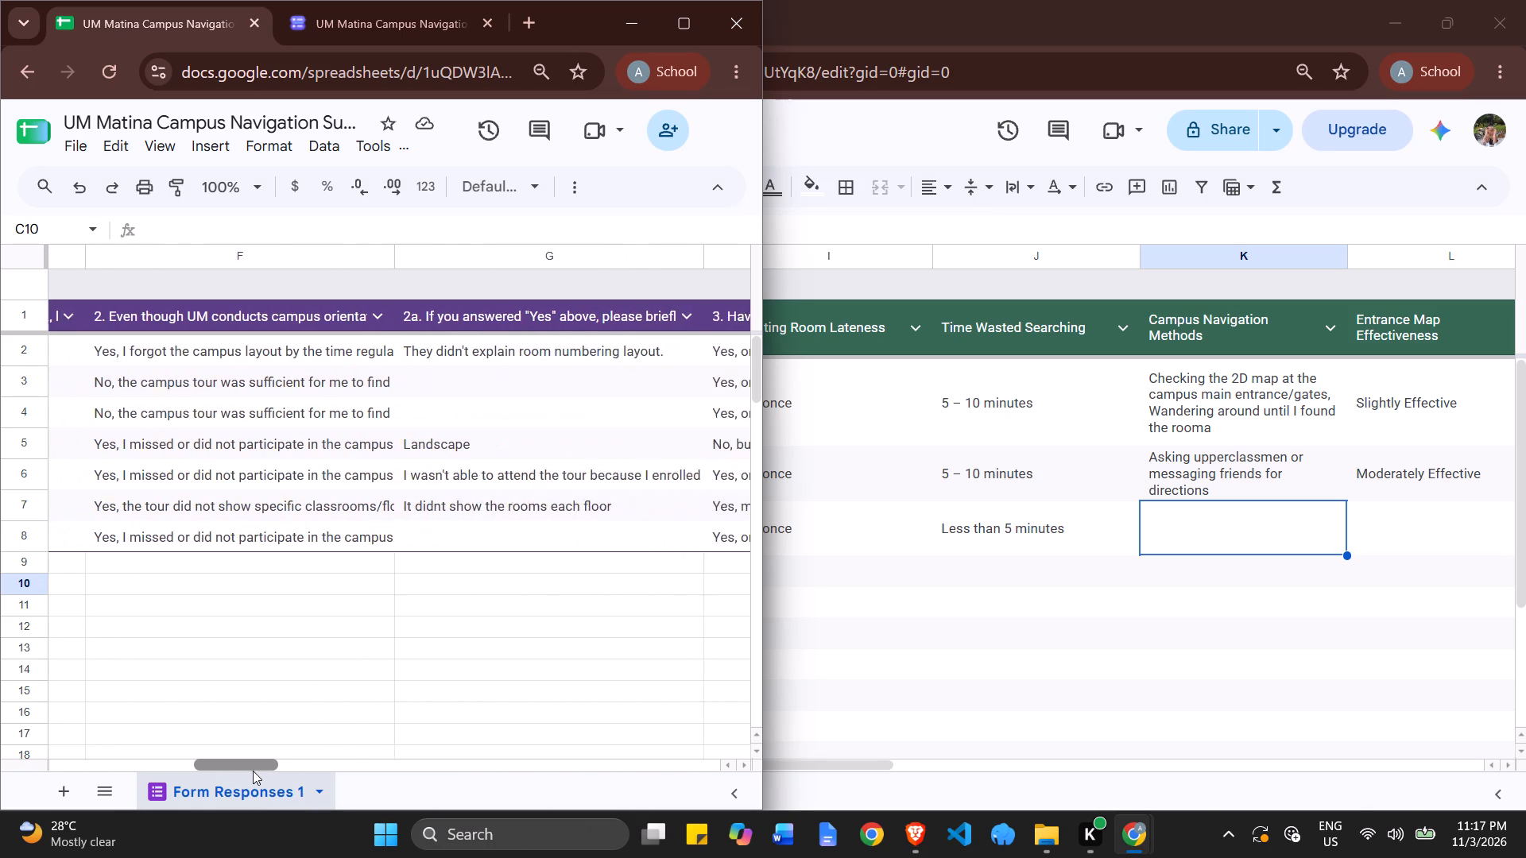
{"action": "left_click_drag", "start_coordinate": [253, 771], "coordinate": [256, 771]}
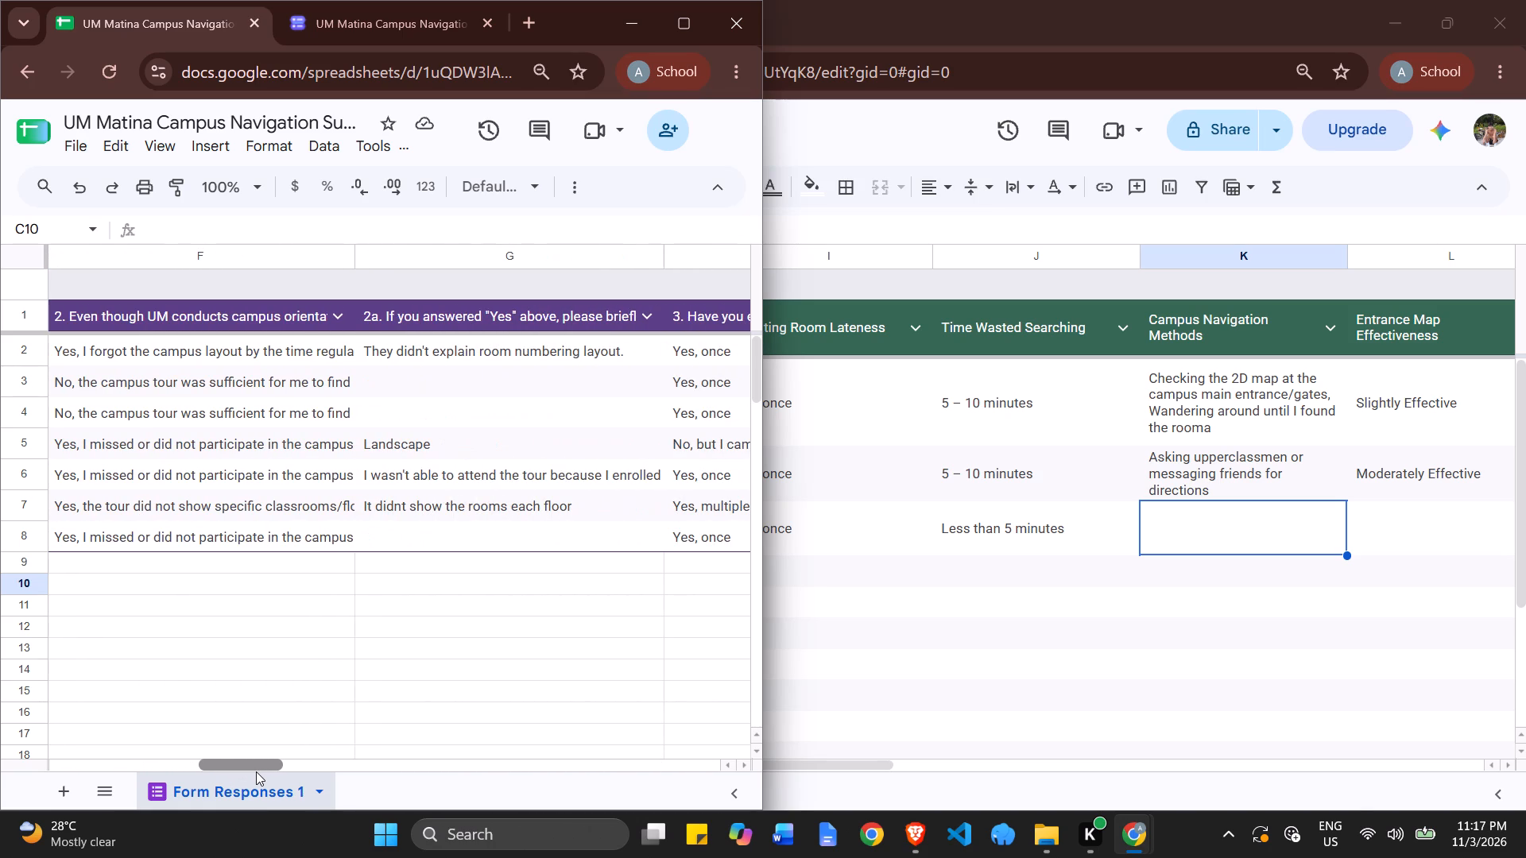
{"action": "left_click_drag", "start_coordinate": [256, 771], "coordinate": [333, 776]}
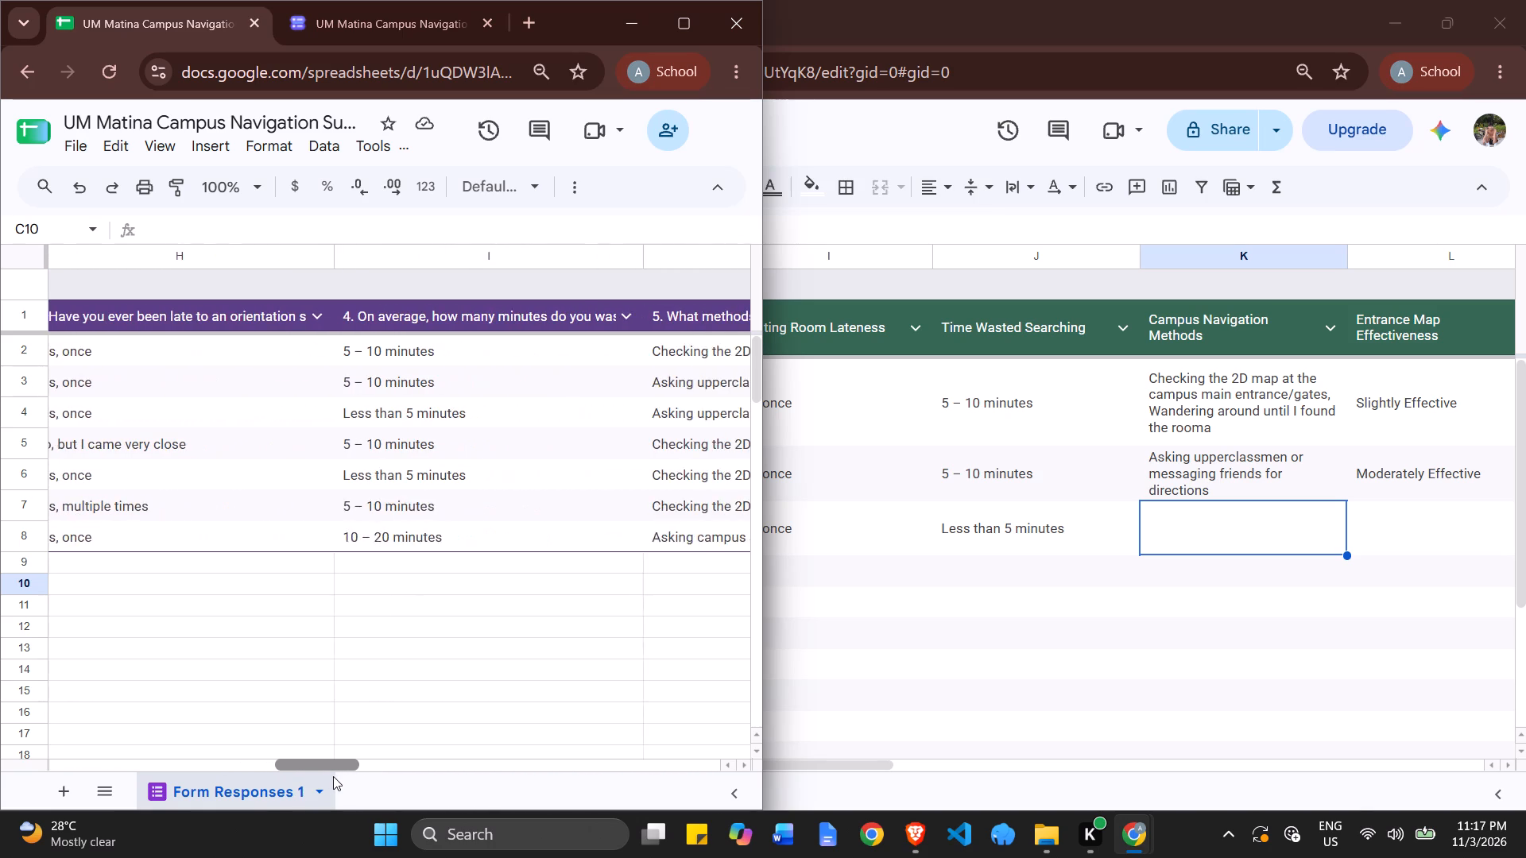
{"action": "left_click_drag", "start_coordinate": [333, 776], "coordinate": [368, 776]}
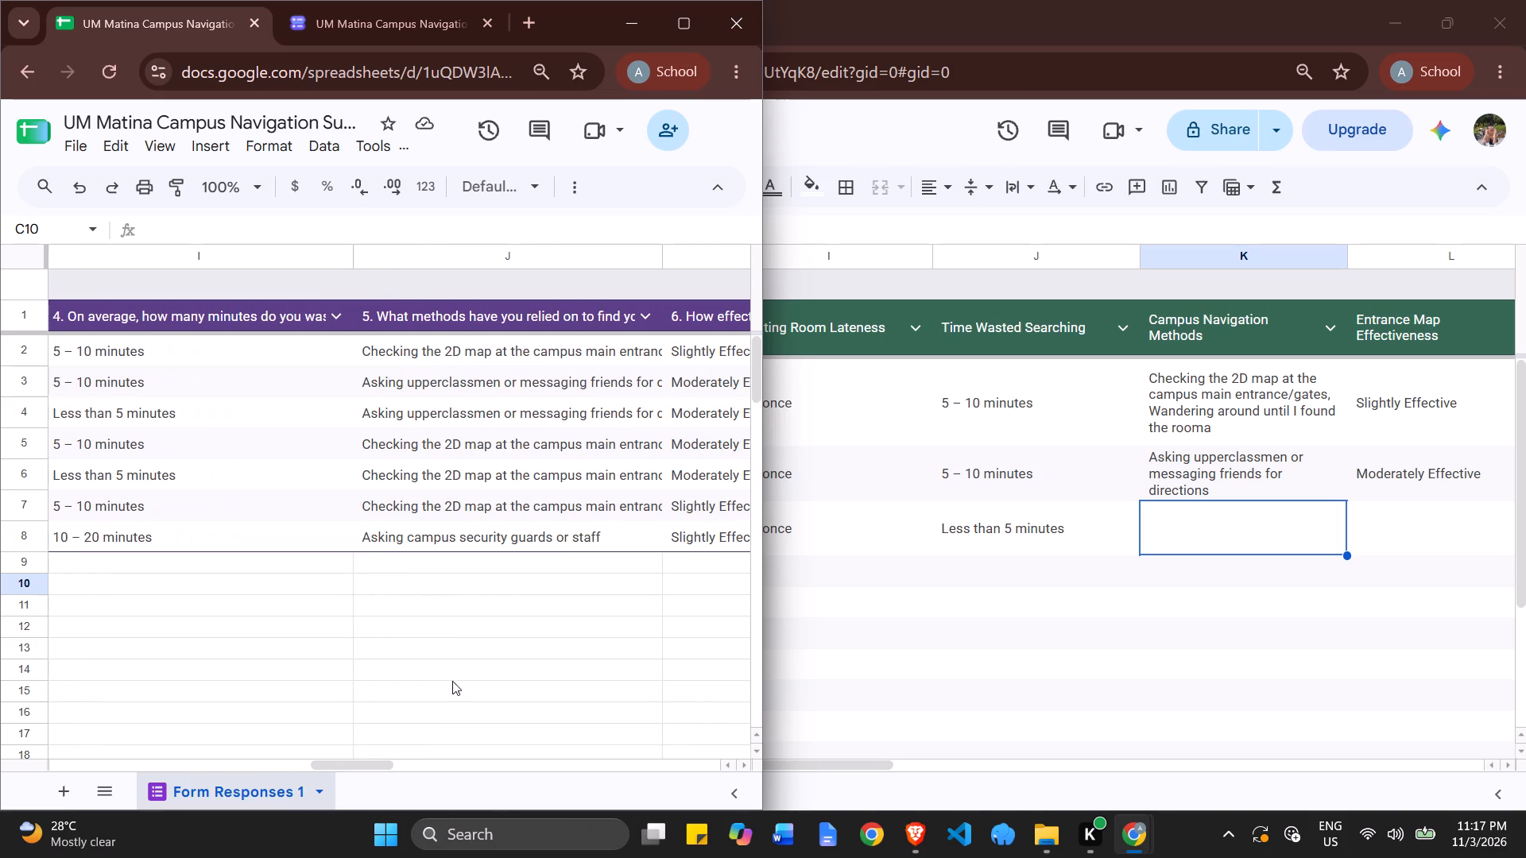
{"action": "double_click", "coordinate": [590, 421]}
{"action": "key", "text": "ctrl+a"}
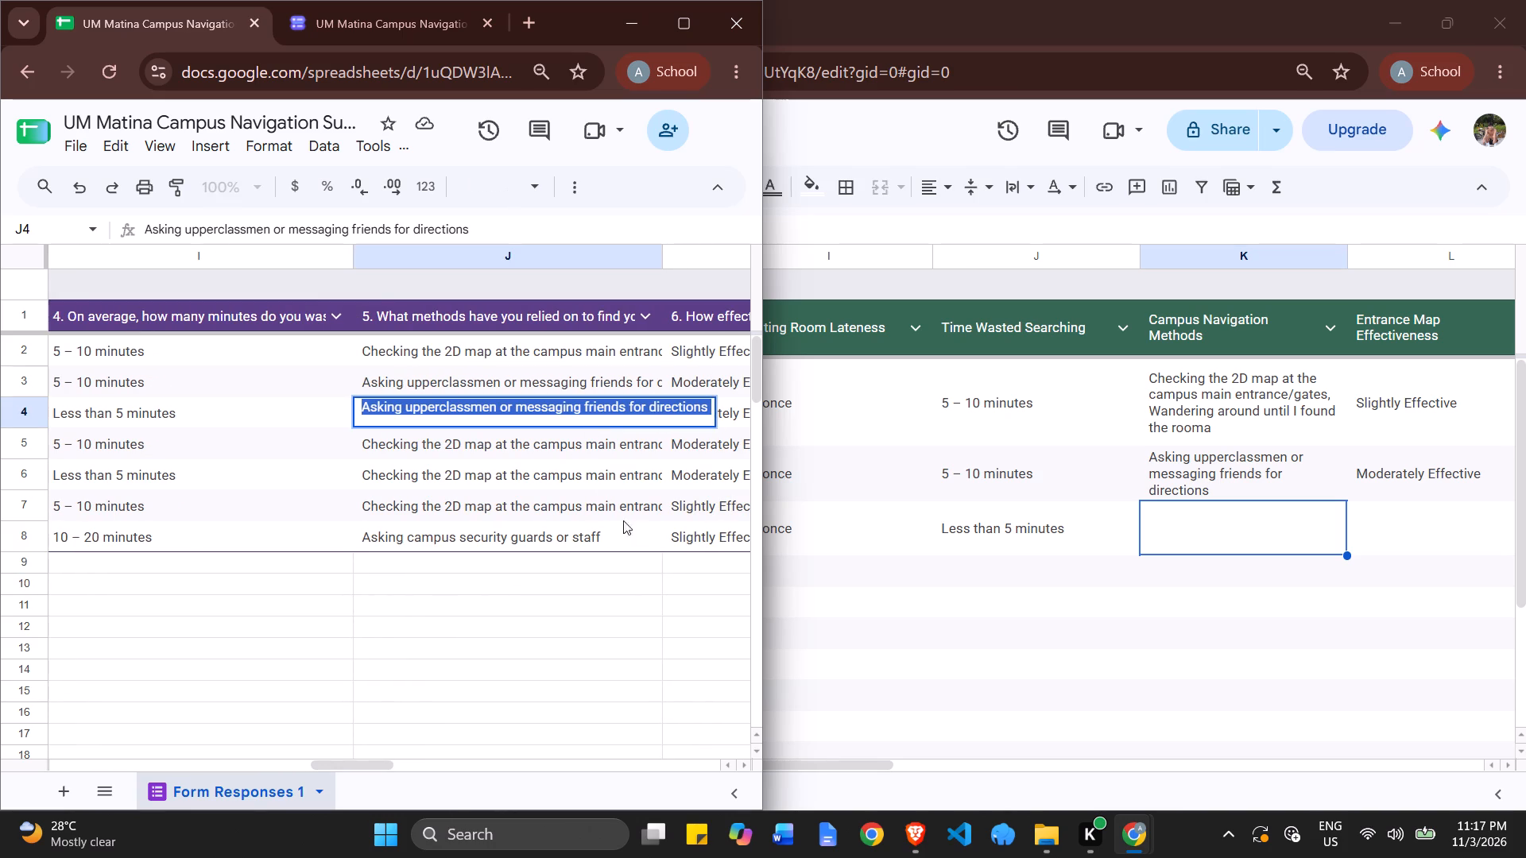
{"action": "key", "text": "ctrl+c"}
{"action": "left_click", "coordinate": [1026, 679]}
{"action": "left_click_drag", "start_coordinate": [793, 770], "coordinate": [900, 767]}
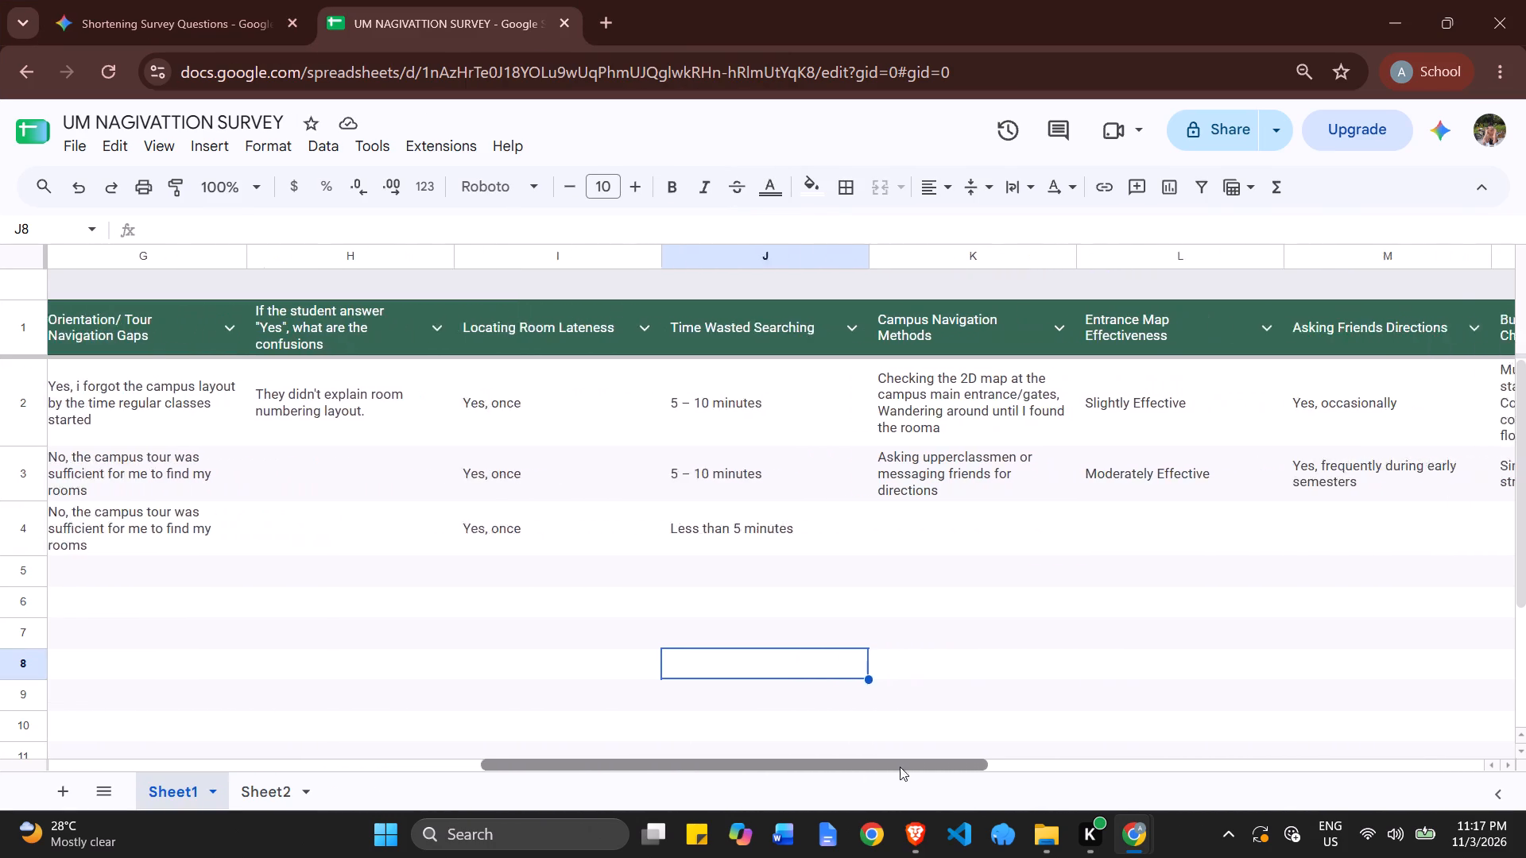
{"action": "left_click_drag", "start_coordinate": [900, 767], "coordinate": [984, 755]}
{"action": "double_click", "coordinate": [662, 528]}
{"action": "key", "text": "ctrl+v"}
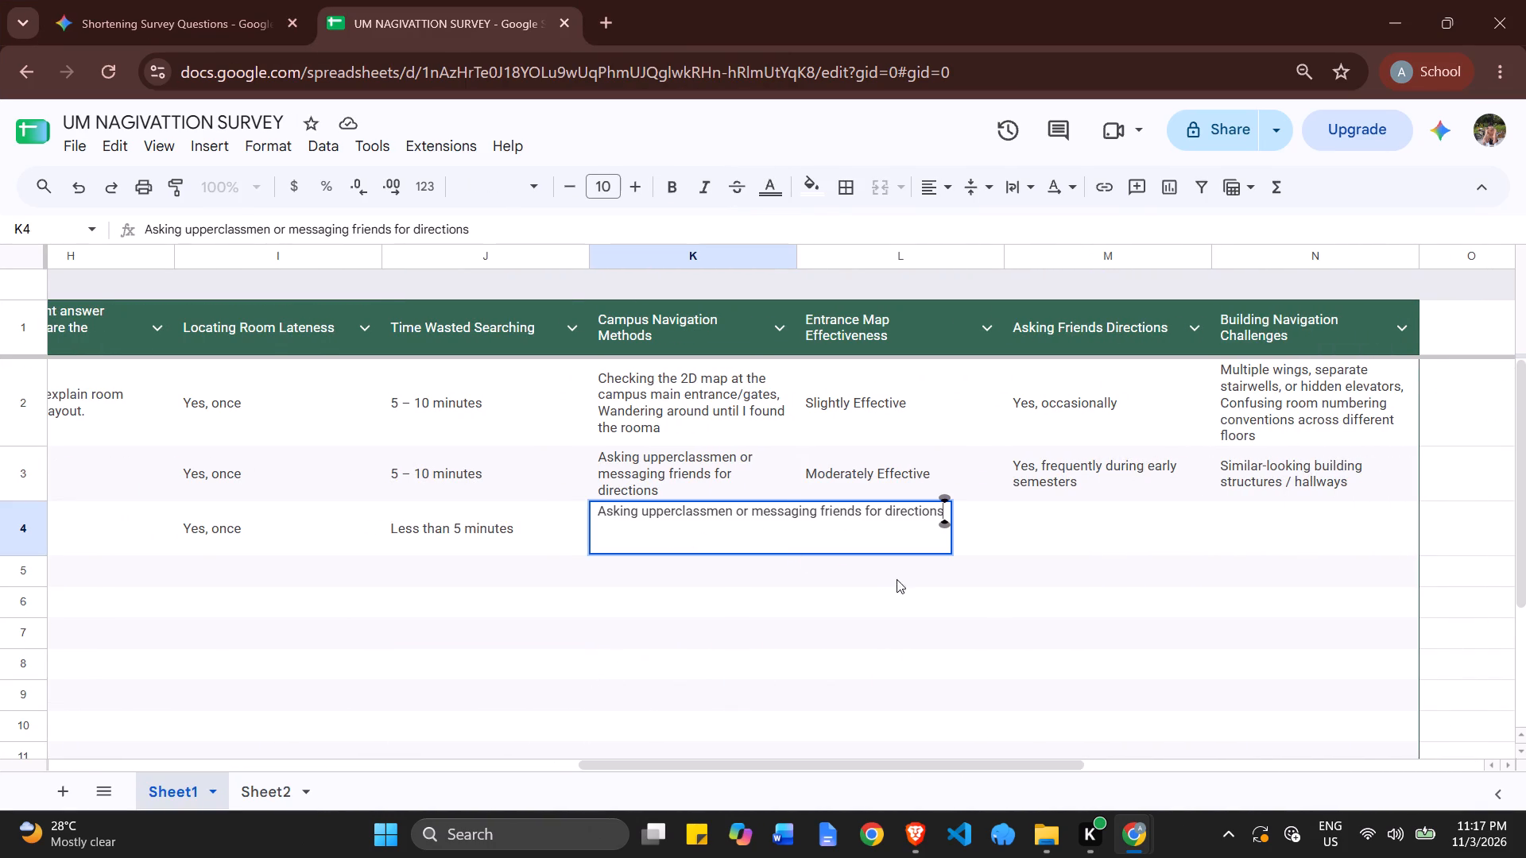
{"action": "left_click", "coordinate": [1098, 602]}
Check row 4 in the form responses and copy "Moderately Effective" from L3 into Entrance Map Effectiveness cell L4.
{"action": "left_click", "coordinate": [910, 531]}
{"action": "key", "text": "alt+Tab"}
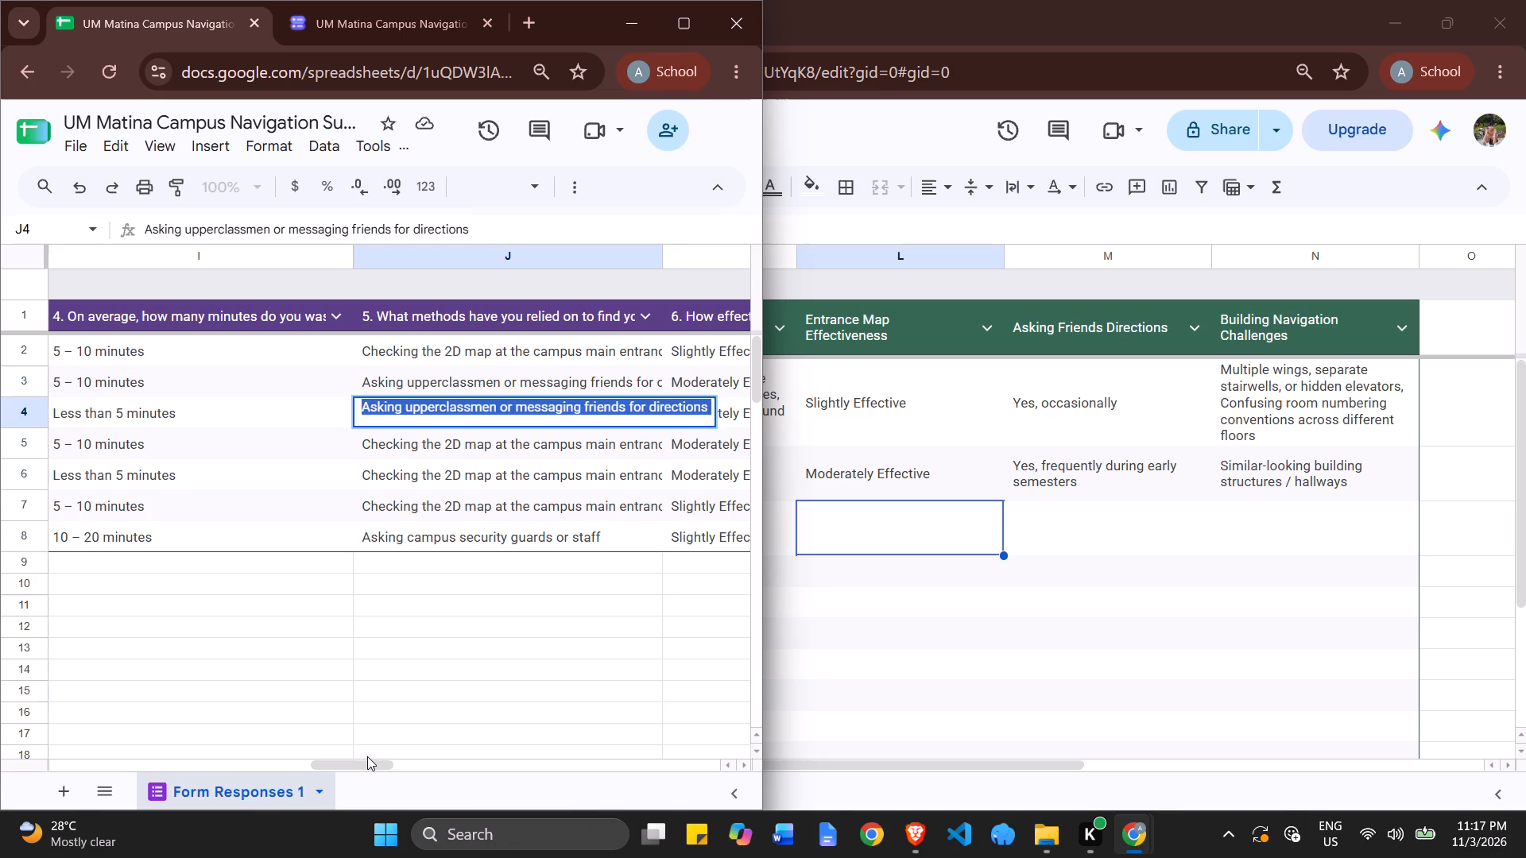
{"action": "left_click", "coordinate": [509, 702]}
{"action": "double_click", "coordinate": [881, 481]}
{"action": "key", "text": "ctrl+a"}
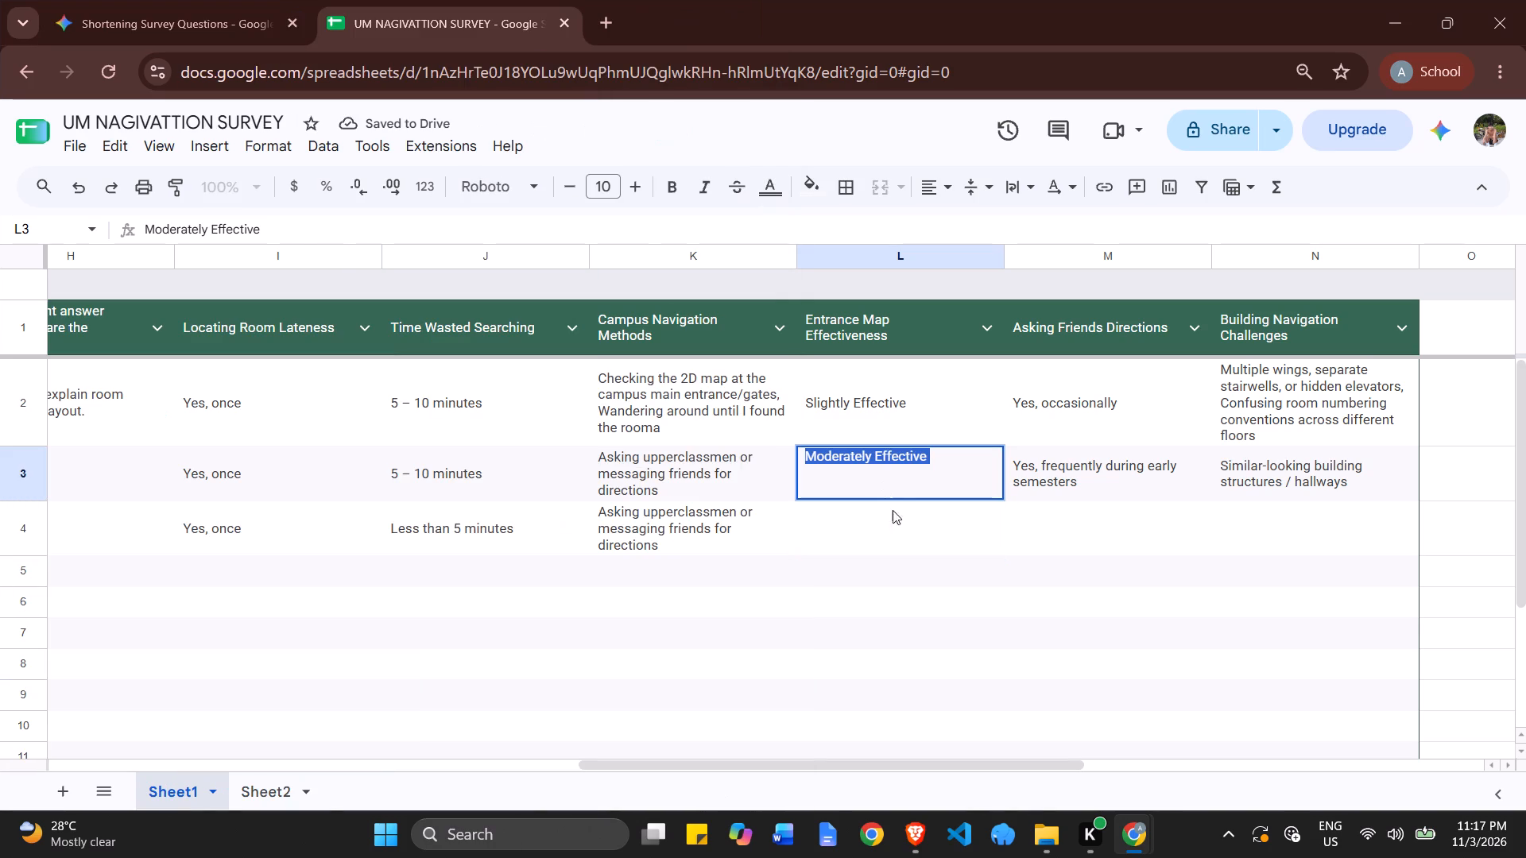
{"action": "key", "text": "ctrl+c"}
{"action": "left_click", "coordinate": [913, 529]}
{"action": "key", "text": "ctrl+v"}
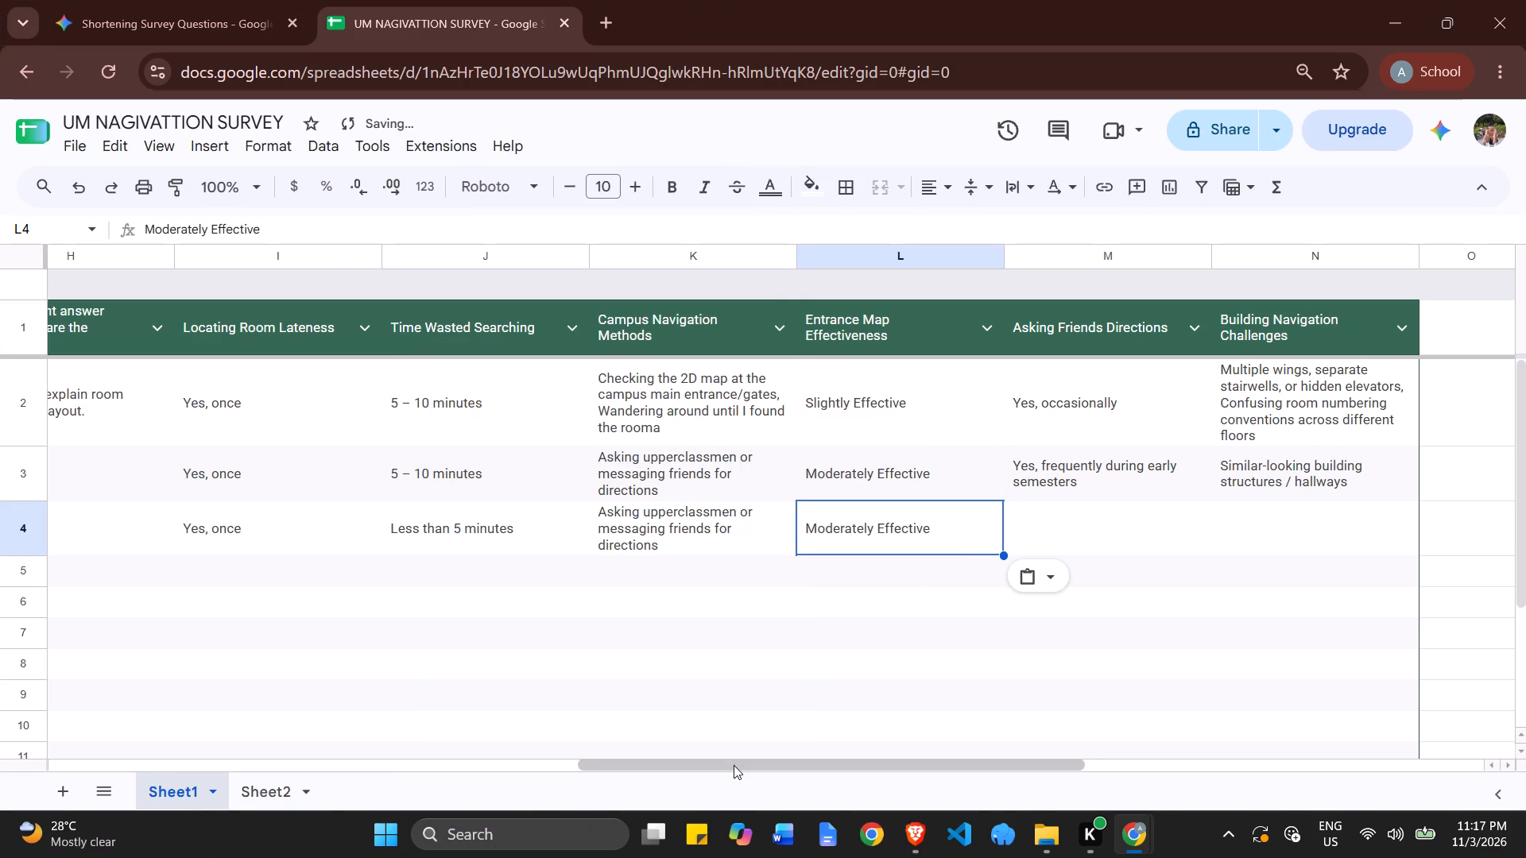
Copy "Yes, occasionally" from L4 of the form responses into Asking Friends Directions cell M4.
{"action": "left_click_drag", "start_coordinate": [736, 765], "coordinate": [817, 763]}
{"action": "left_click", "coordinate": [912, 523]}
{"action": "key", "text": "alt+Tab"}
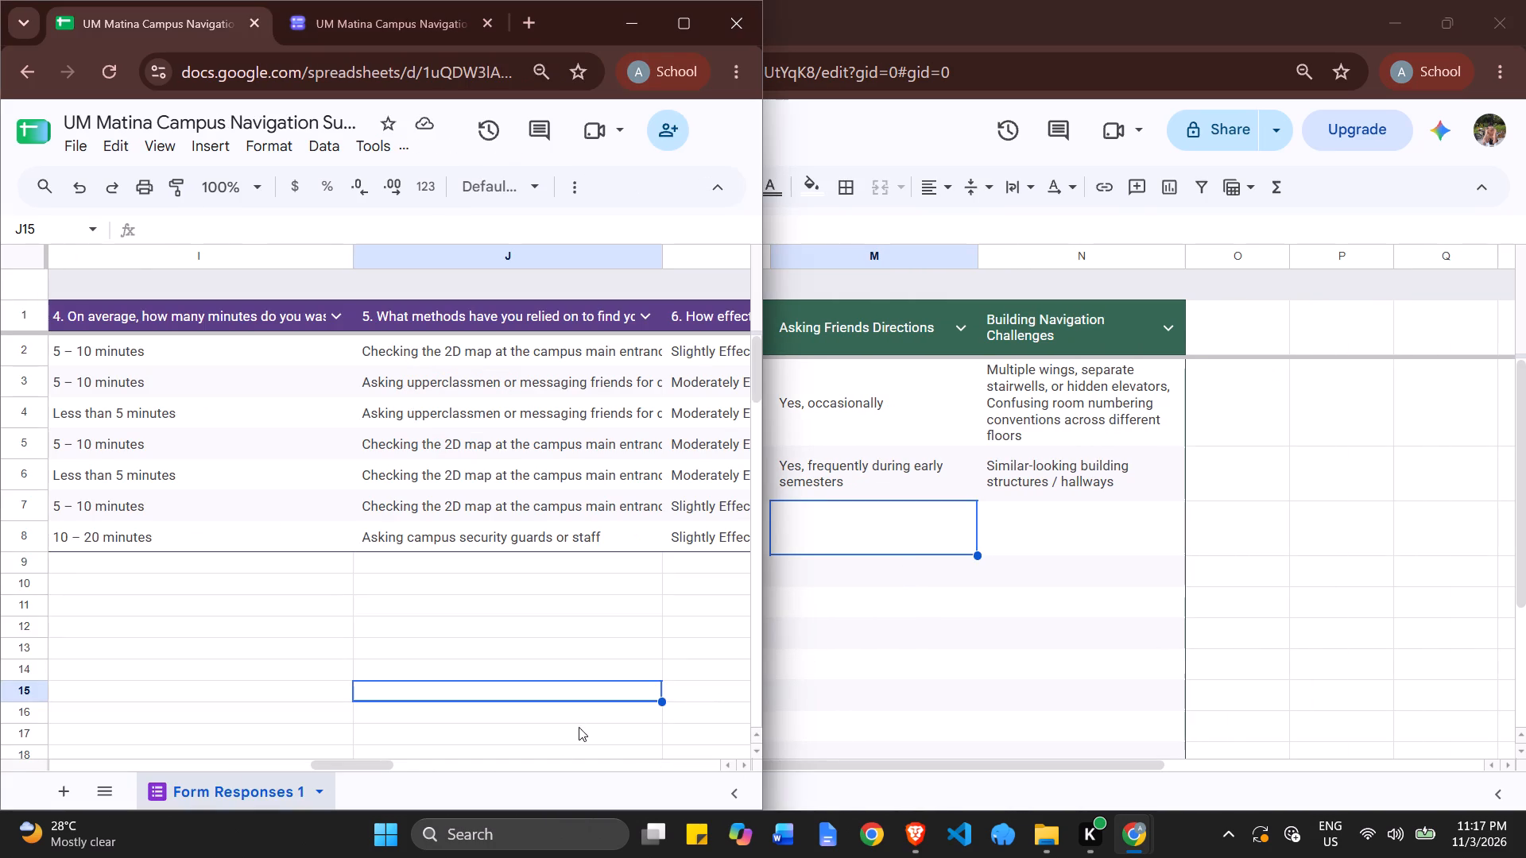
{"action": "left_click_drag", "start_coordinate": [383, 763], "coordinate": [446, 758]}
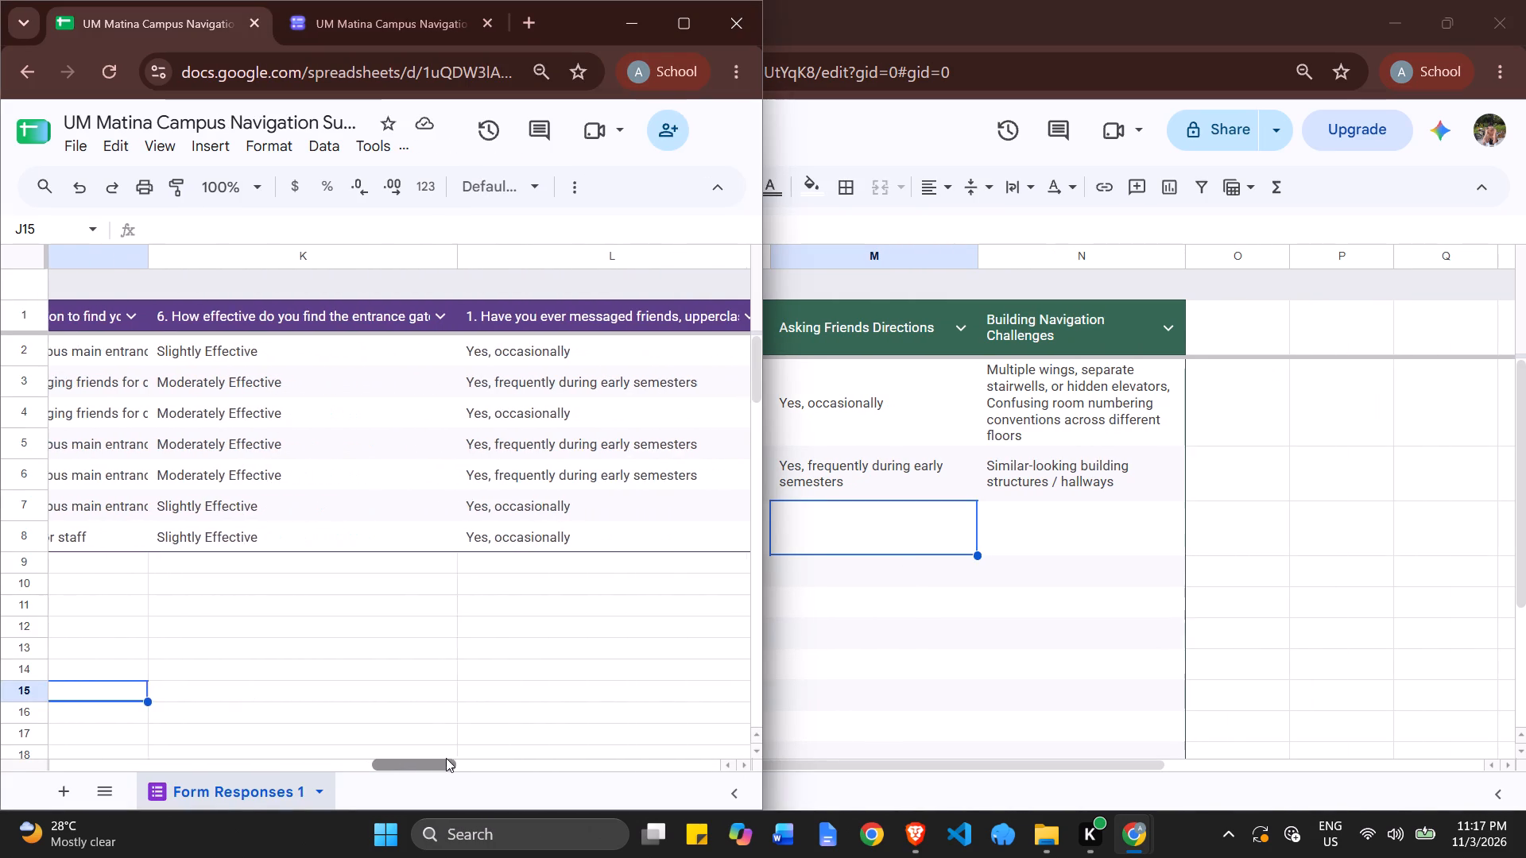
{"action": "left_click_drag", "start_coordinate": [446, 758], "coordinate": [449, 758]}
{"action": "double_click", "coordinate": [587, 413]}
{"action": "key", "text": "ctrl+a"}
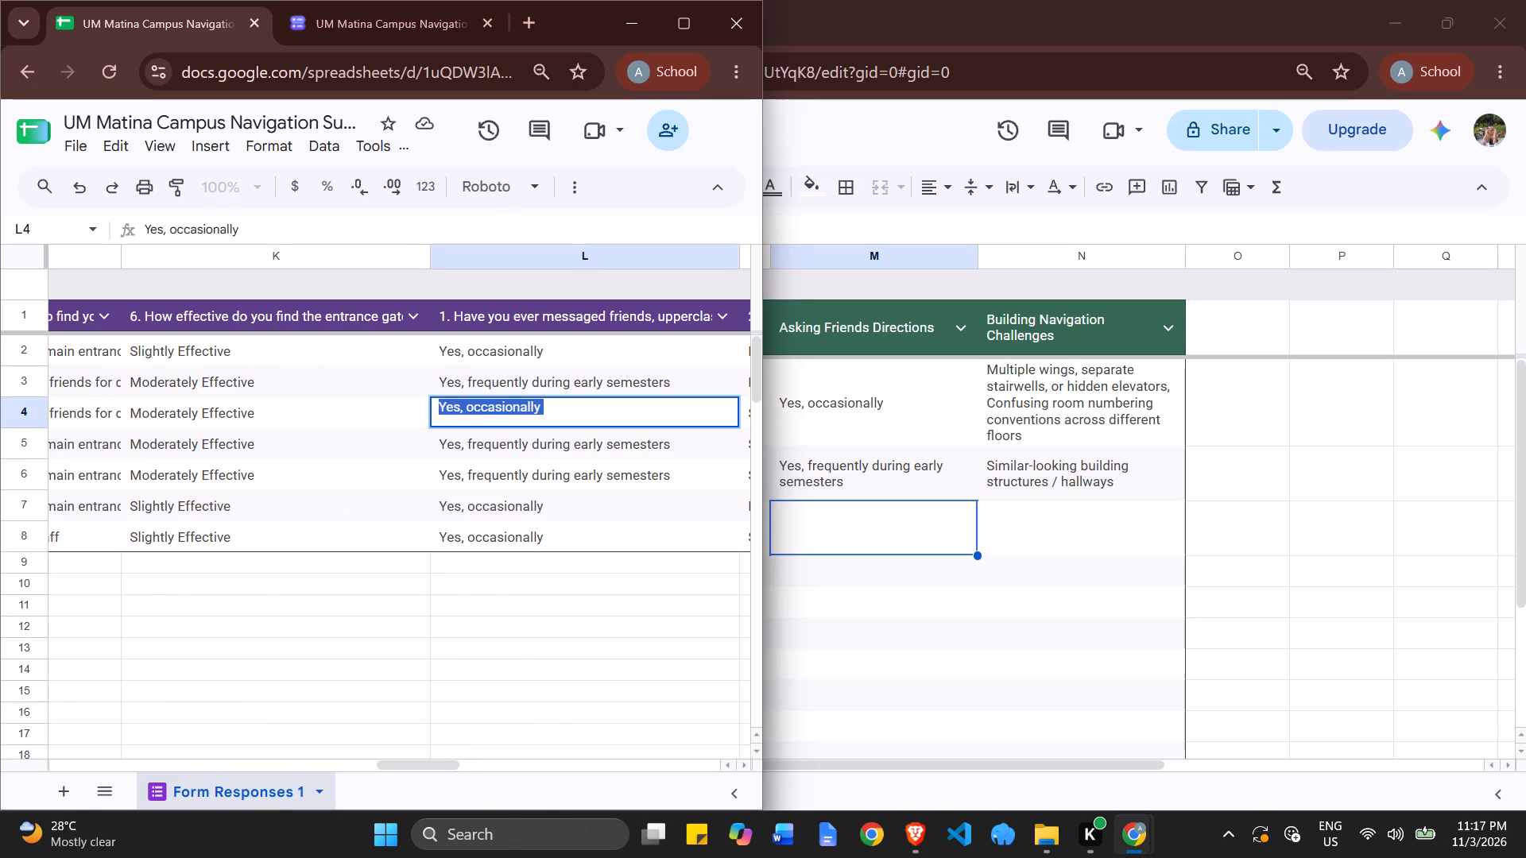
{"action": "key", "text": "ctrl+c"}
{"action": "key", "text": "alt+Tab"}
{"action": "left_click", "coordinate": [866, 532]}
{"action": "key", "text": "ctrl+v"}
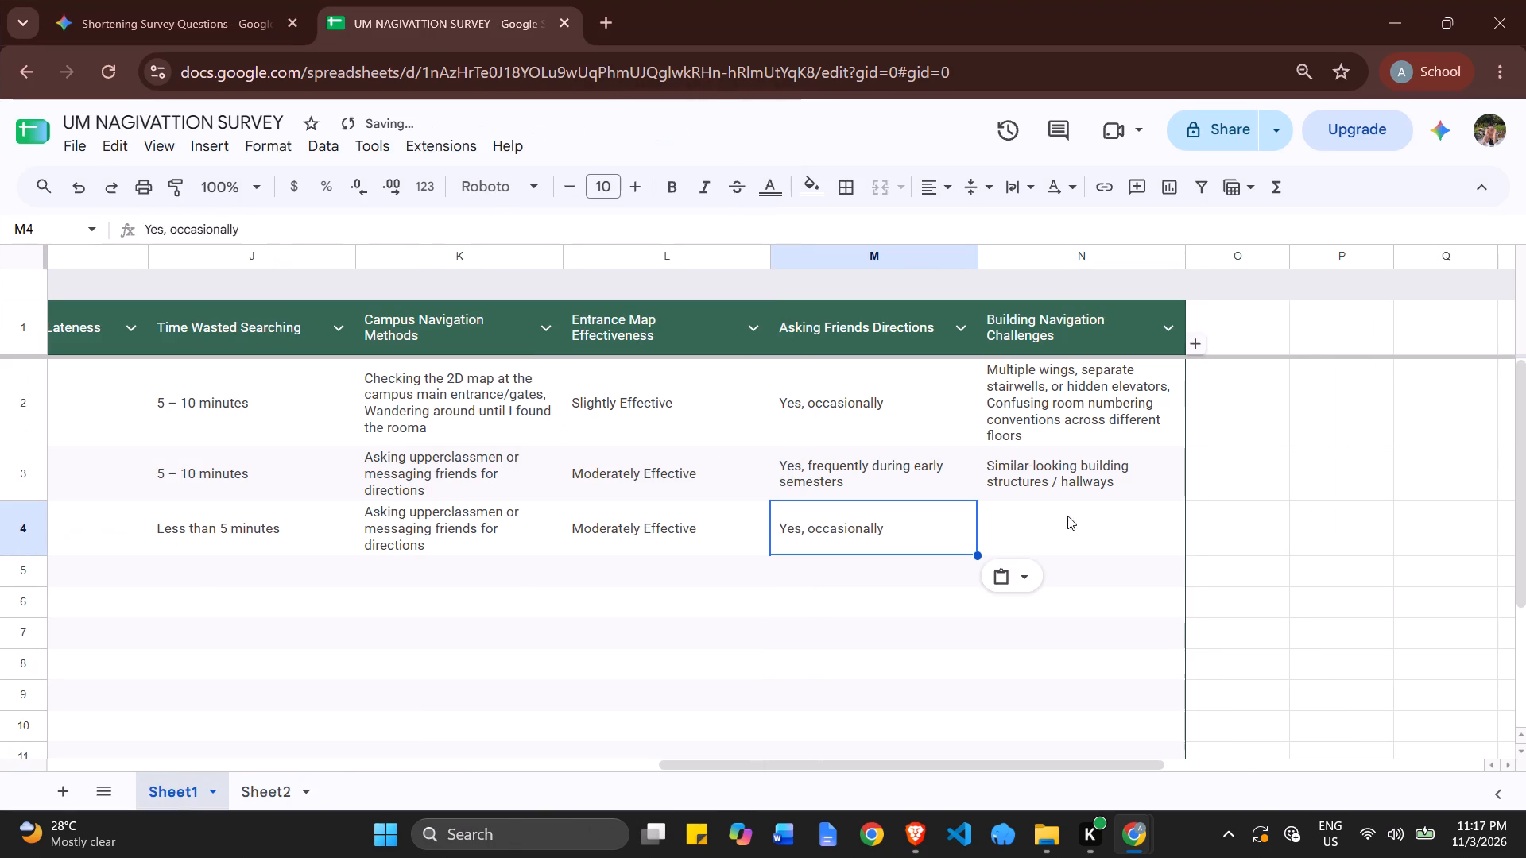
Copy "Similar-looking building structures / hallways" from M4 of the form responses into Building Navigation Challenges cell N4.
{"action": "left_click", "coordinate": [1077, 514]}
{"action": "key", "text": "alt+Tab"}
{"action": "left_click_drag", "start_coordinate": [409, 763], "coordinate": [452, 750]}
{"action": "left_click", "coordinate": [467, 578]}
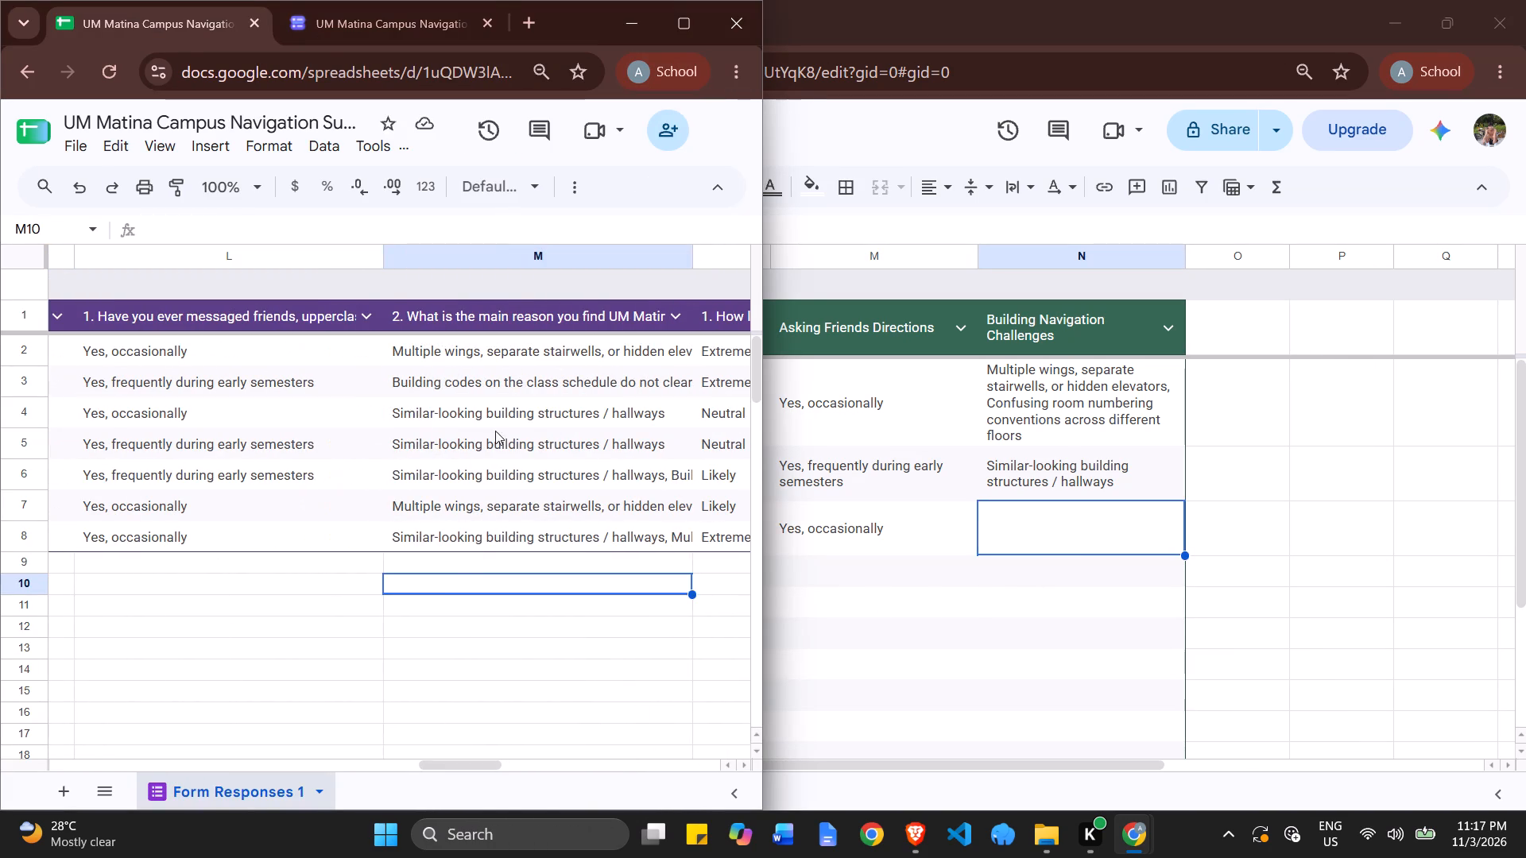
{"action": "double_click", "coordinate": [506, 419]}
{"action": "key", "text": "ctrl+a"}
{"action": "key", "text": "ctrl+c"}
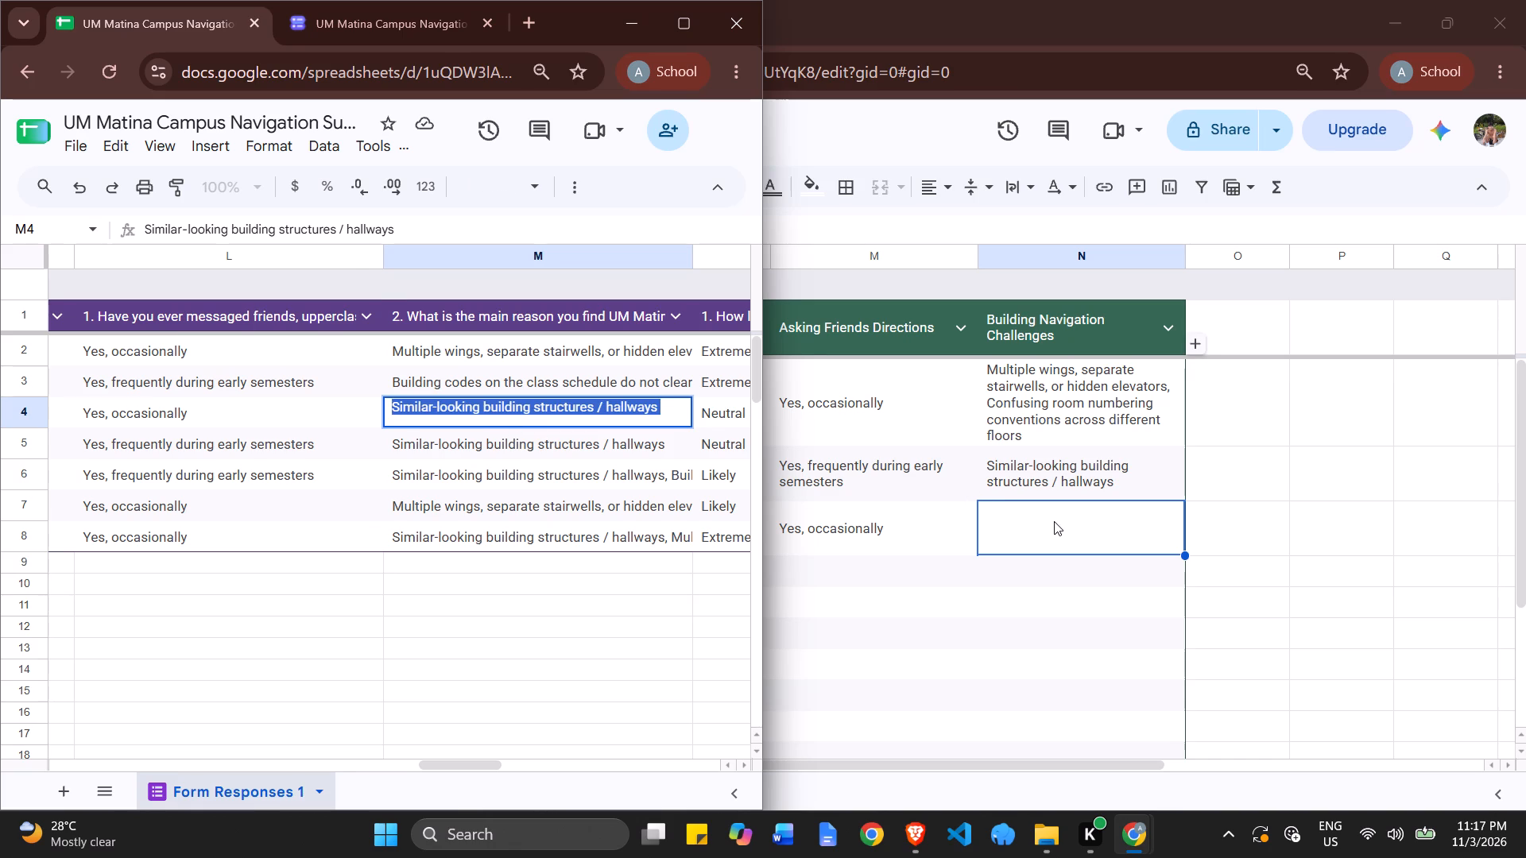
{"action": "left_click", "coordinate": [1055, 521]}
{"action": "key", "text": "ctrl+v"}
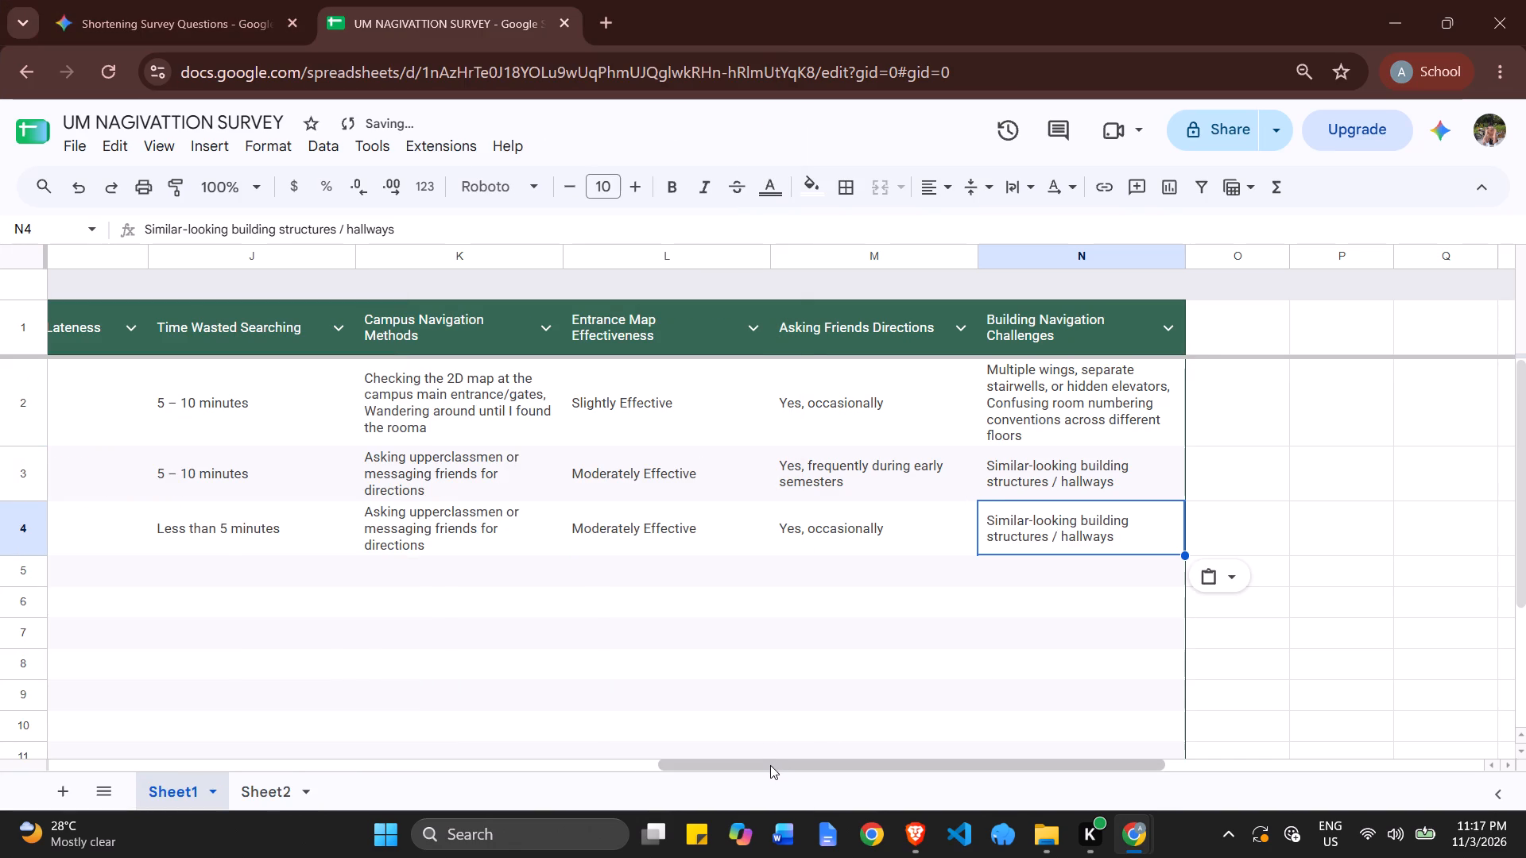
Return to the table's first columns and switch to the form responses to look up the row 5 respondent.
{"action": "left_click_drag", "start_coordinate": [770, 765], "coordinate": [594, 766]}
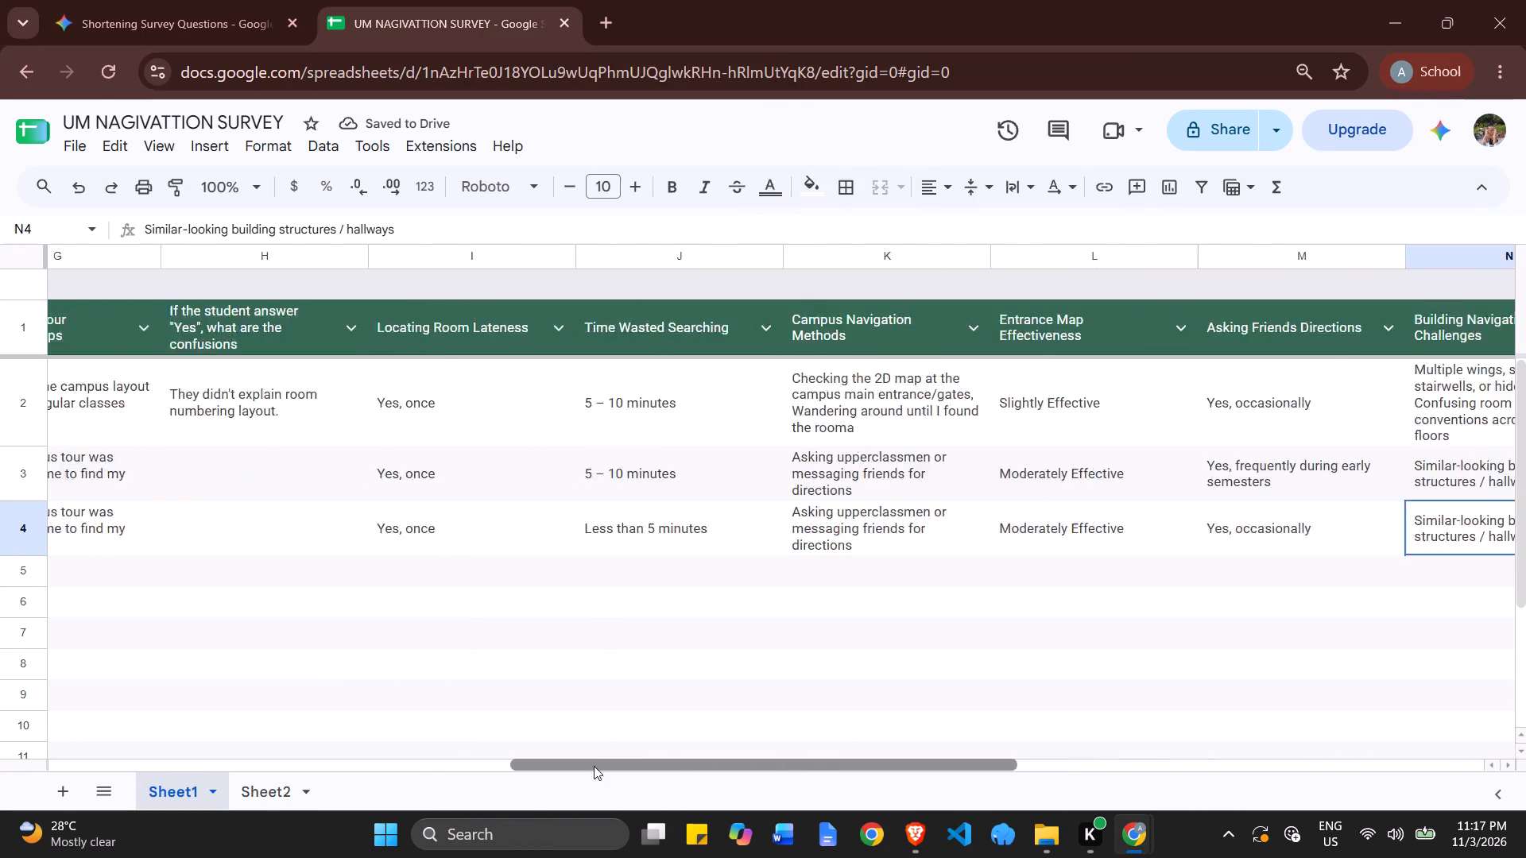
{"action": "left_click_drag", "start_coordinate": [594, 766], "coordinate": [40, 738]}
{"action": "key", "text": "alt+Tab"}
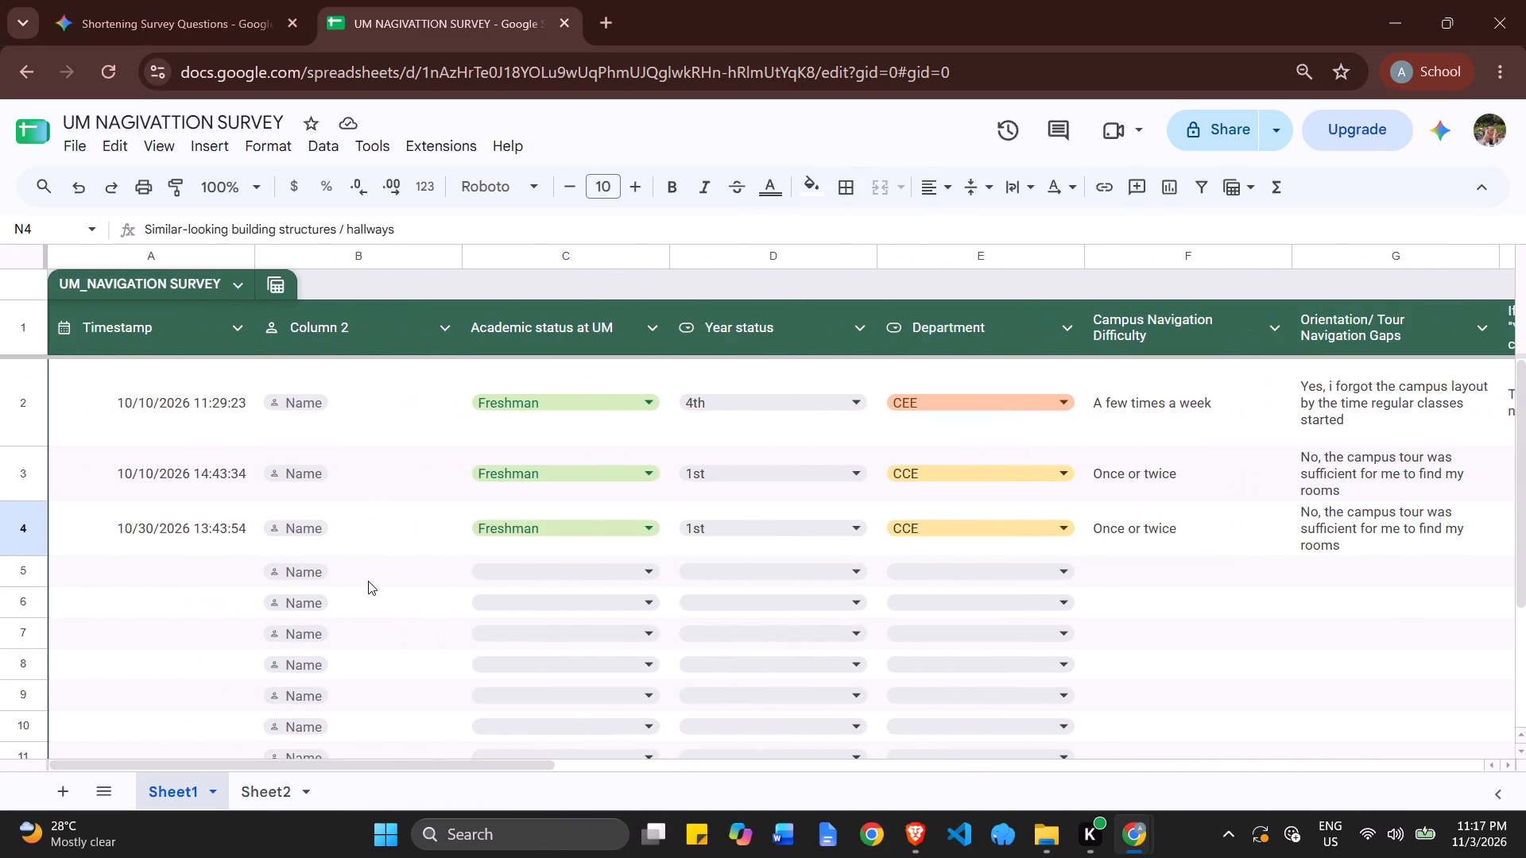
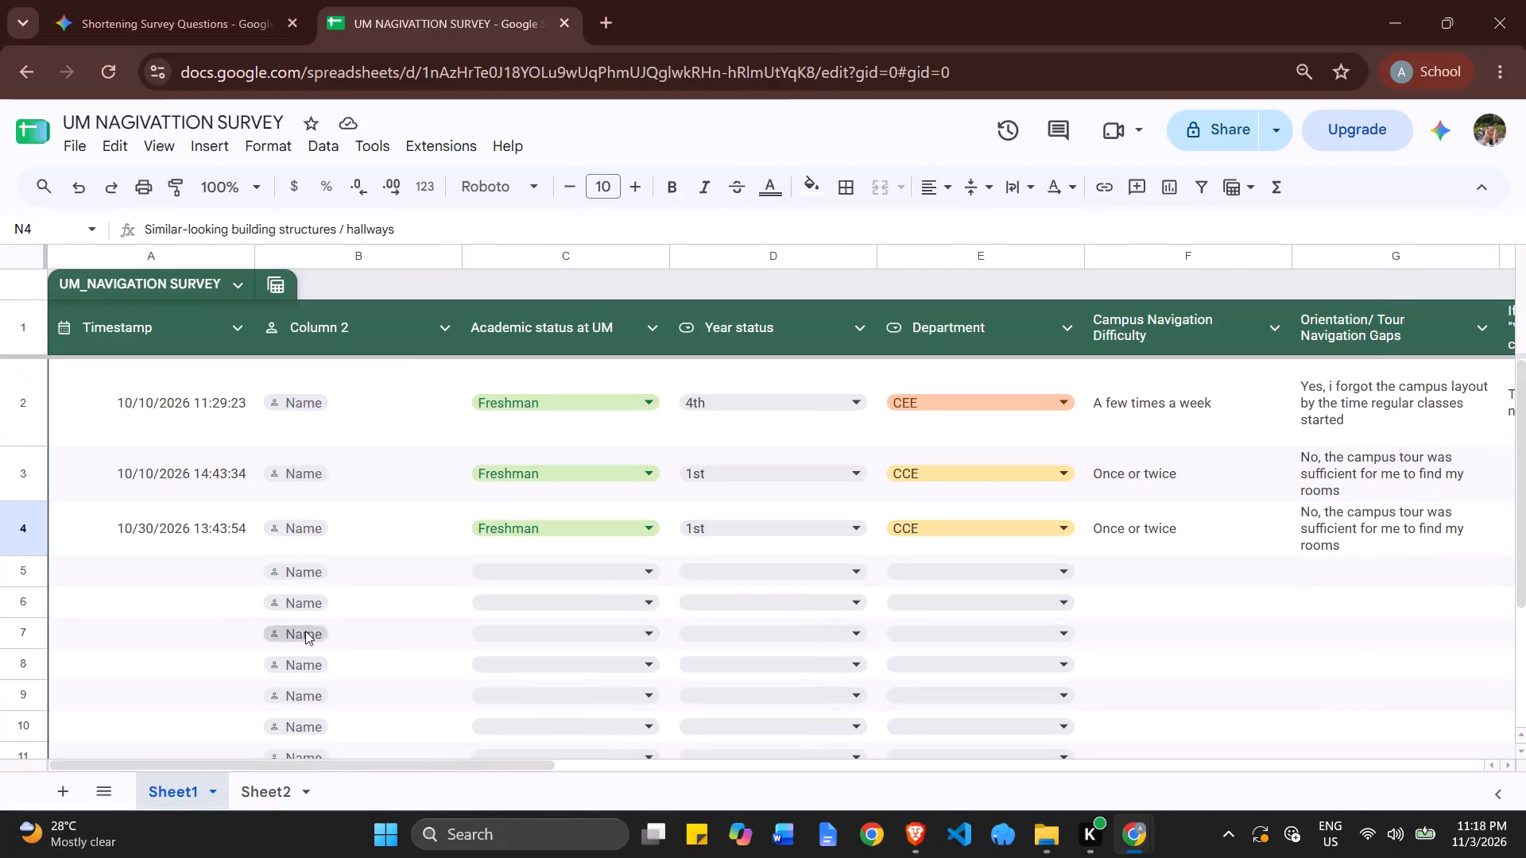
Bold the row 4 timestamp in cell A4 of the form responses to mark that respondent as transferred.
{"action": "key", "text": "alt+Tab"}
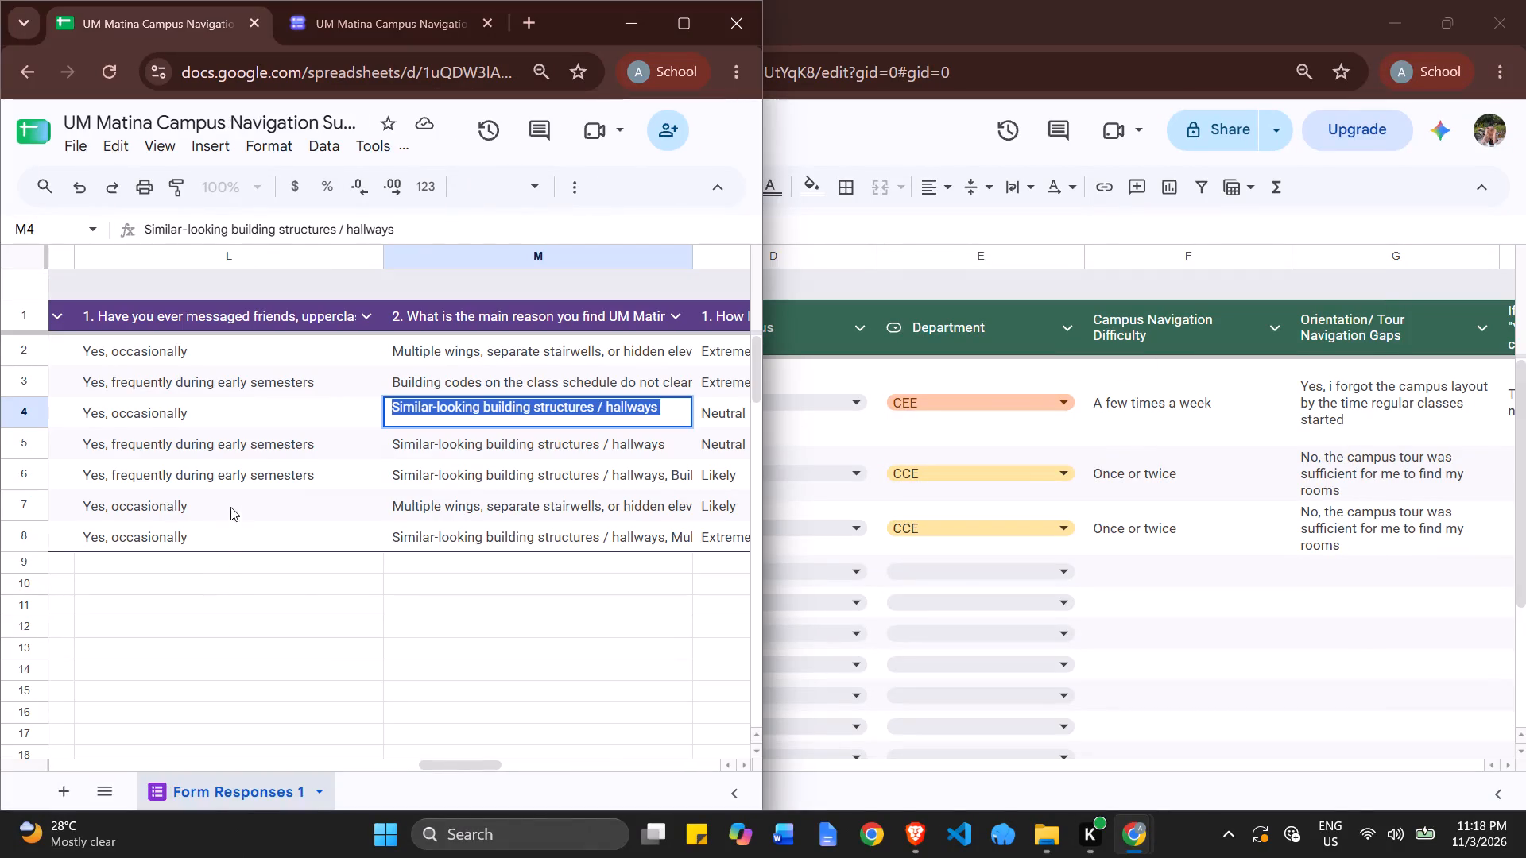
{"action": "left_click_drag", "start_coordinate": [431, 763], "coordinate": [156, 753]}
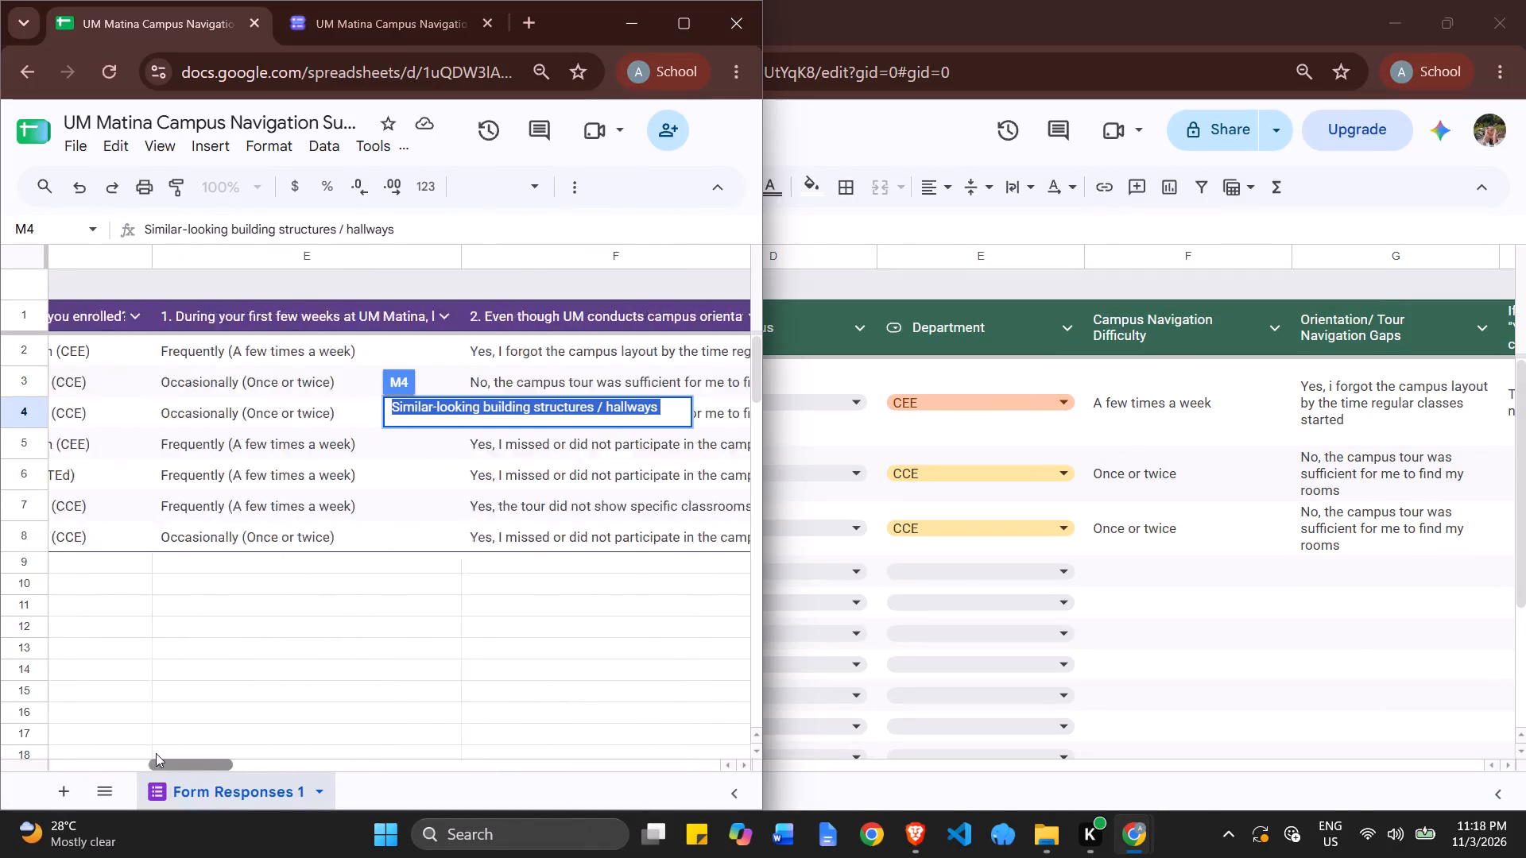
{"action": "left_click_drag", "start_coordinate": [156, 753], "coordinate": [0, 732]}
{"action": "left_click", "coordinate": [165, 415]}
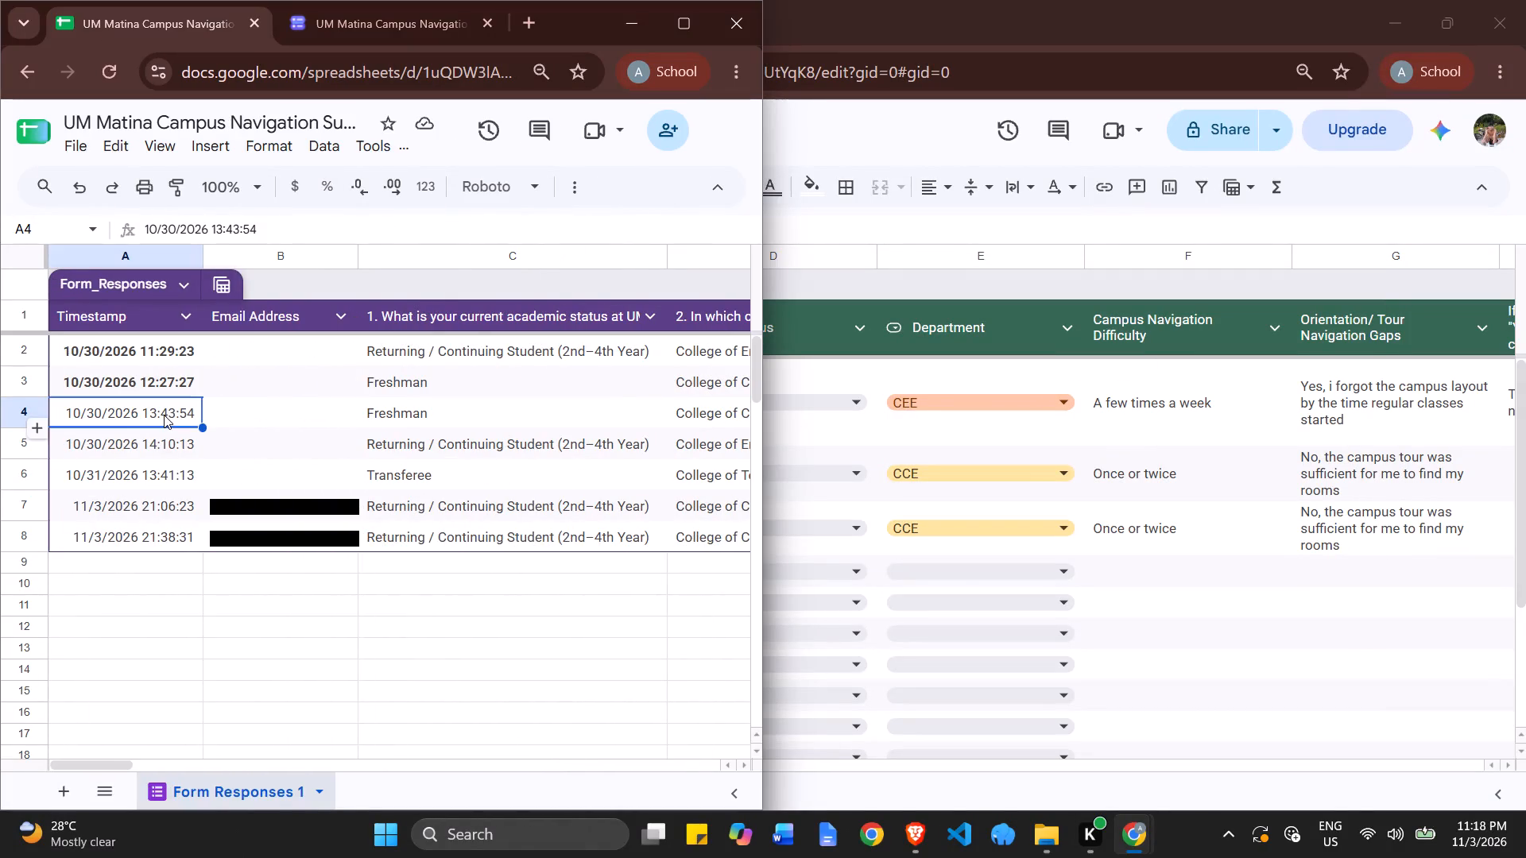
{"action": "key", "text": "ctrl+b"}
Copy the timestamp 10/30/2026 14:10:13 from A5 of the form responses into Timestamp cell A5 of the survey table.
{"action": "left_click", "coordinate": [146, 446]}
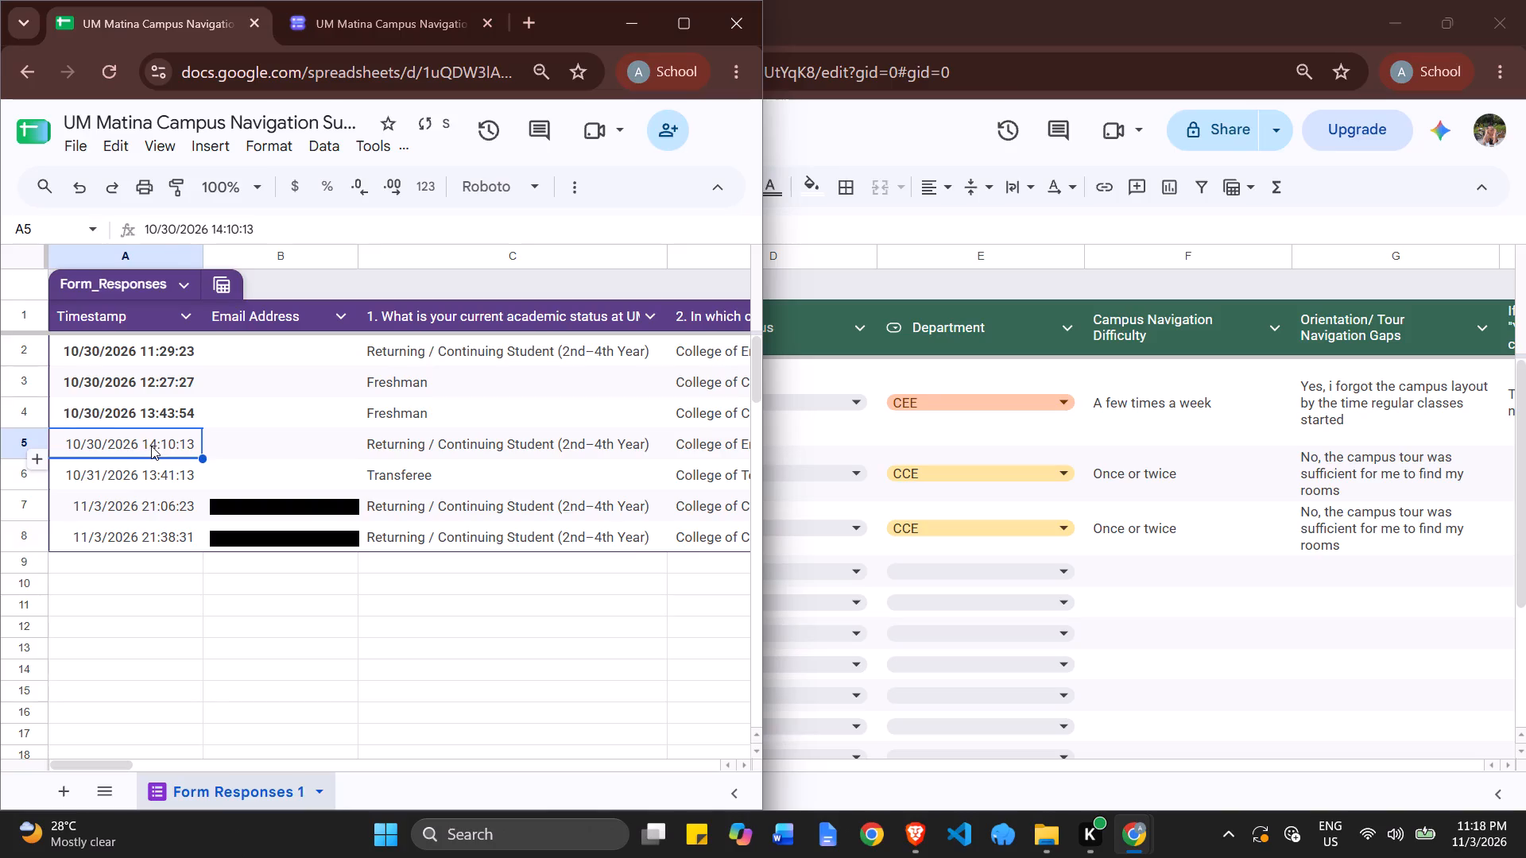
{"action": "key", "text": "ctrl+a"}
{"action": "left_click", "coordinate": [169, 445]}
{"action": "double_click", "coordinate": [156, 441]}
{"action": "key", "text": "ctrl+a"}
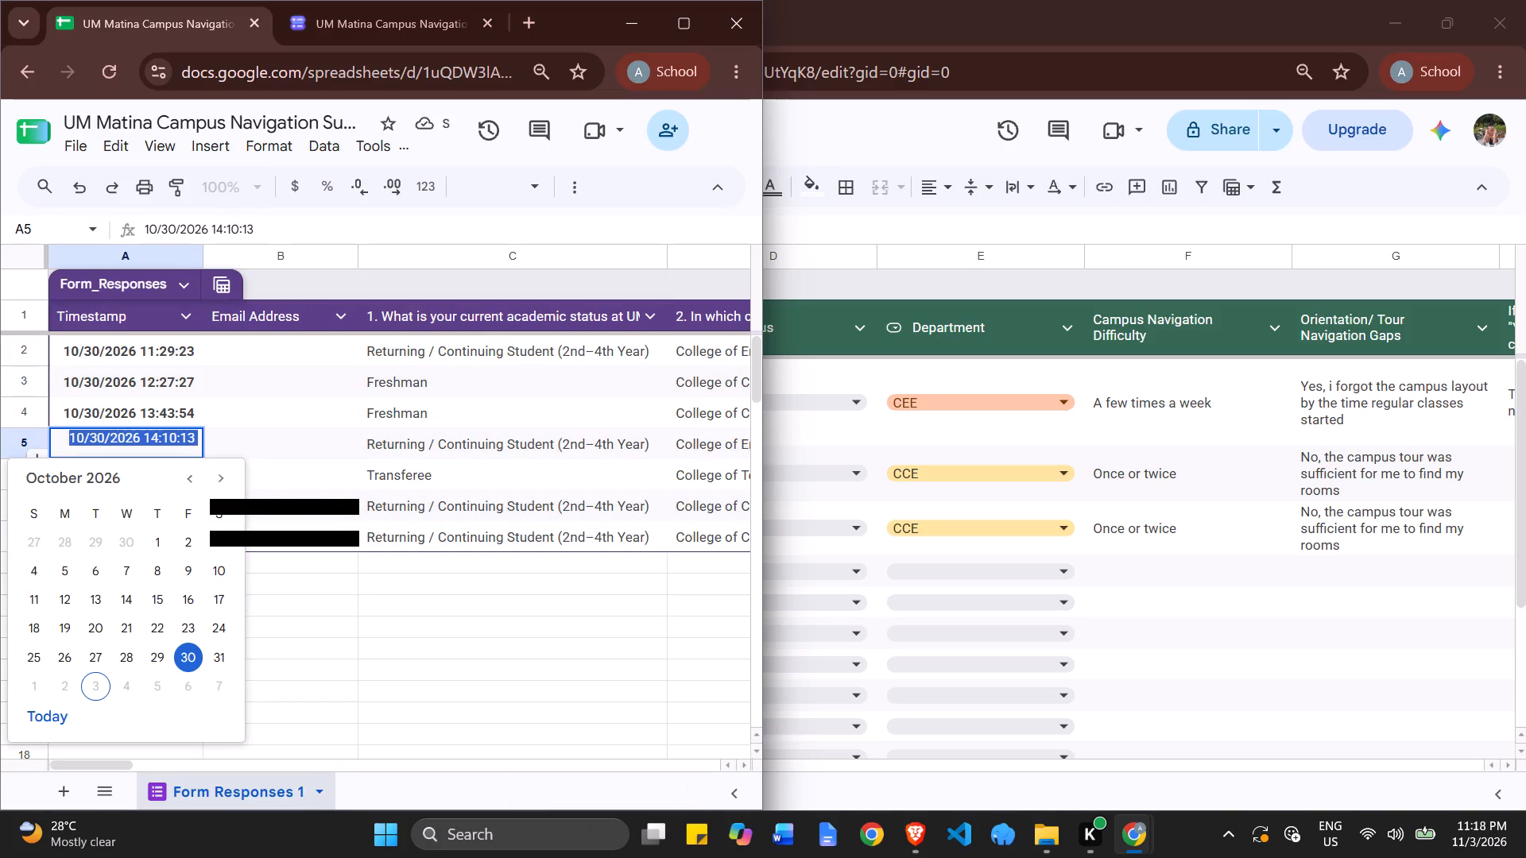
{"action": "key", "text": "ctrl+c"}
{"action": "left_click", "coordinate": [307, 454]}
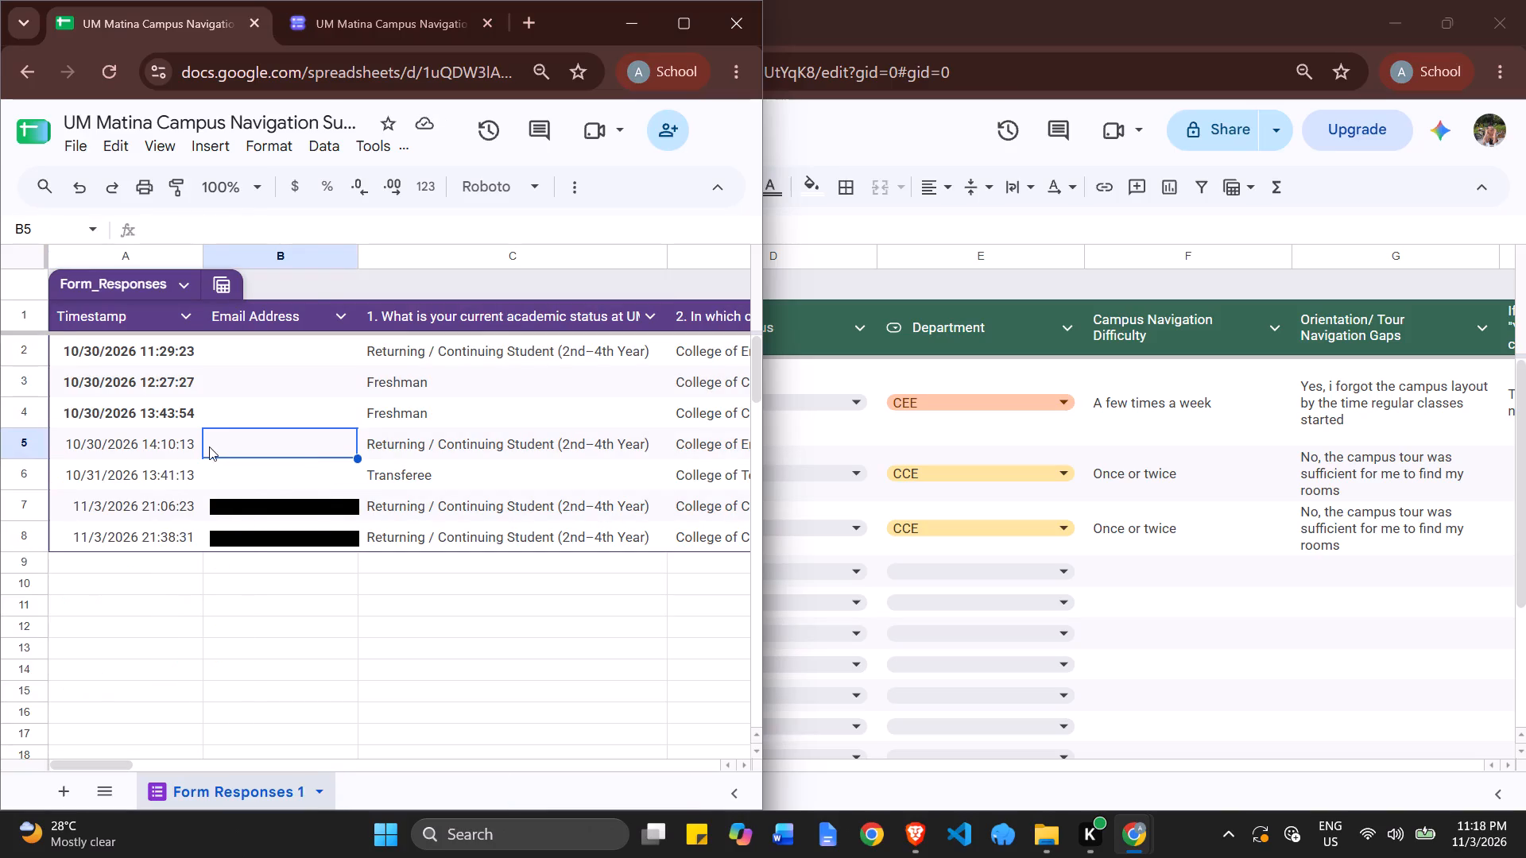
{"action": "left_click", "coordinate": [157, 440]}
{"action": "key", "text": "alt+Tab"}
{"action": "left_click", "coordinate": [211, 563]}
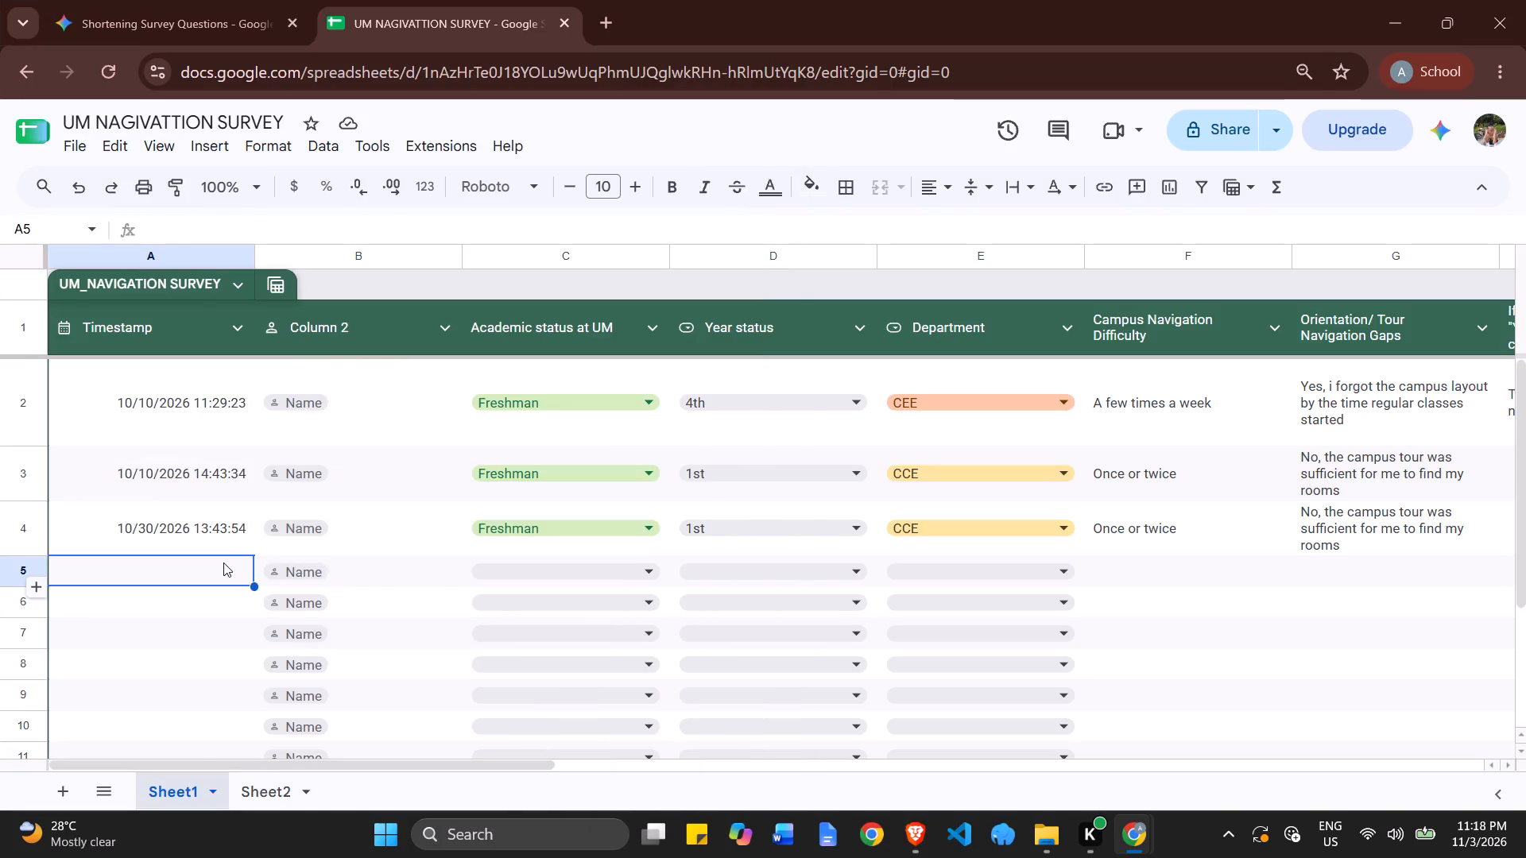
{"action": "key", "text": "ctrl+v"}
Set the row 5 Academic status at UM in cell C5 to Returning/Continuing Student.
{"action": "left_click", "coordinate": [502, 567]}
{"action": "key", "text": "alt+Tab"}
{"action": "key", "text": "alt+Tab"}
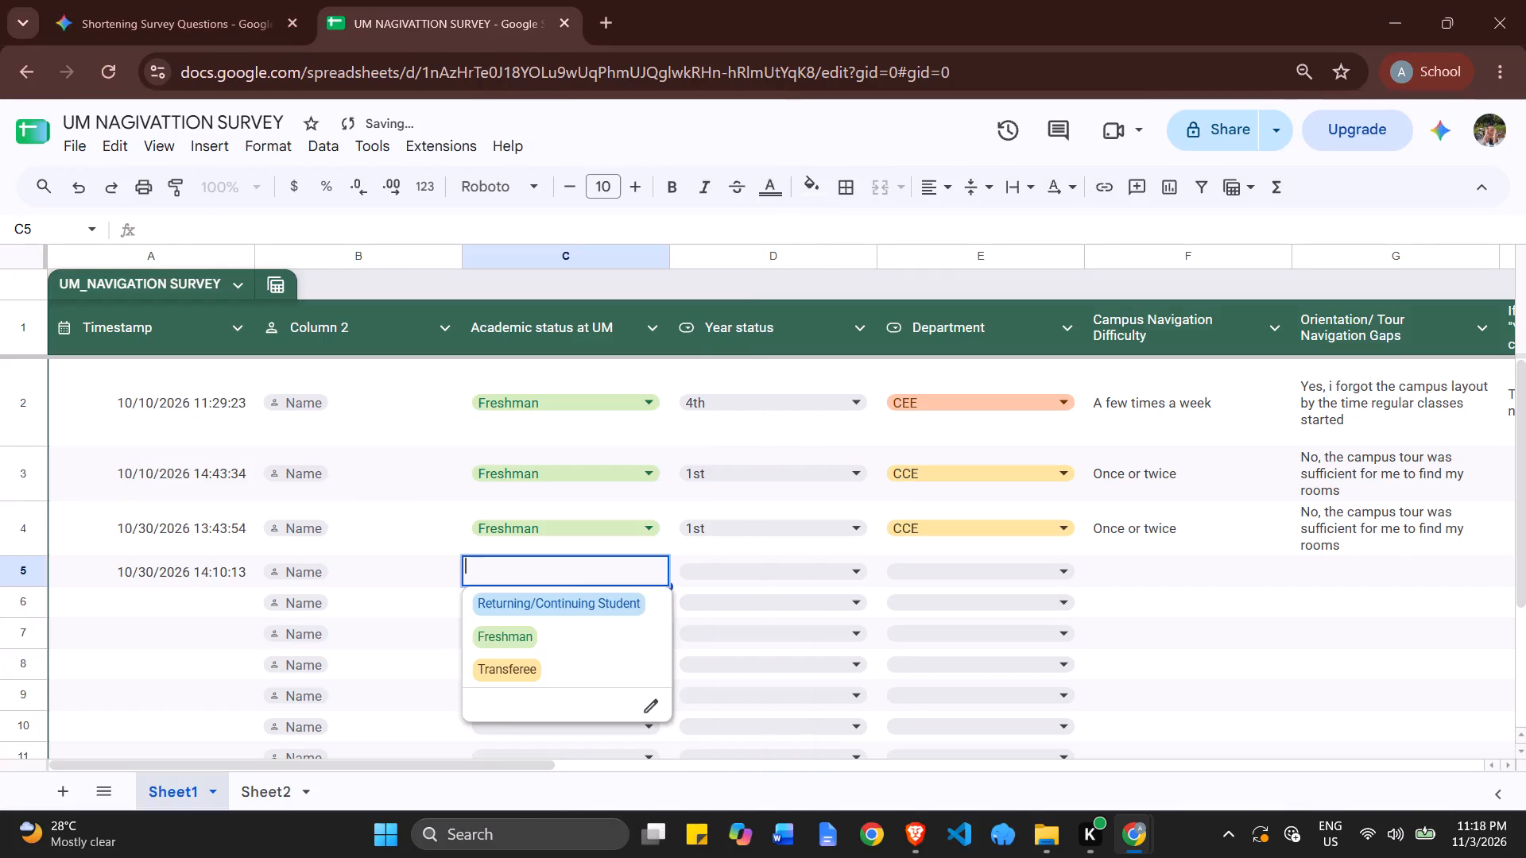
{"action": "left_click", "coordinate": [568, 600]}
Check the row 5 respondent in the form responses and set Year status cell D5 to 3rd.
{"action": "left_click", "coordinate": [722, 572]}
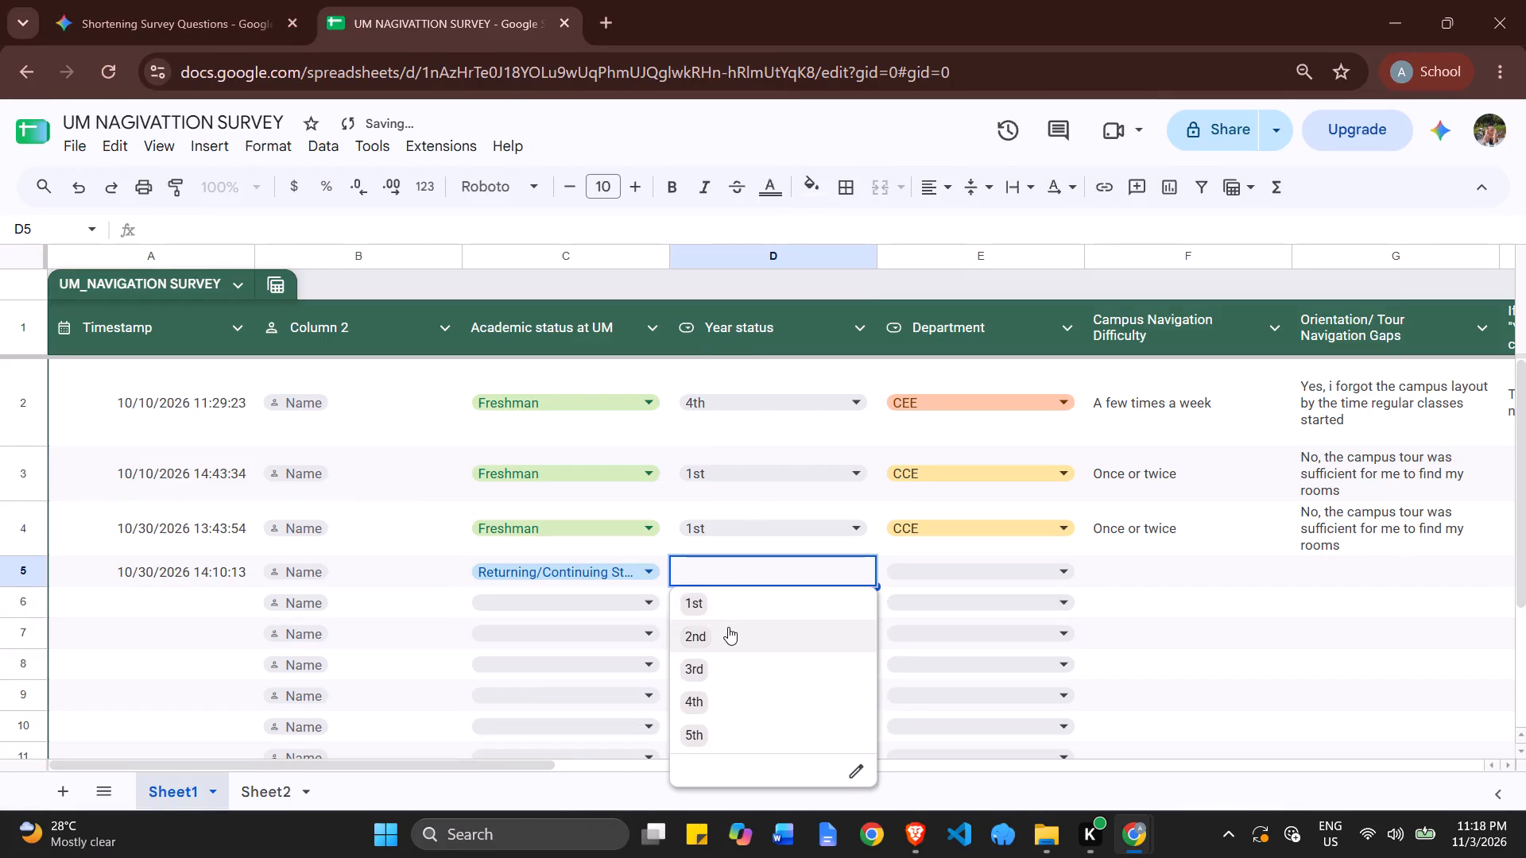
{"action": "key", "text": "alt+Tab"}
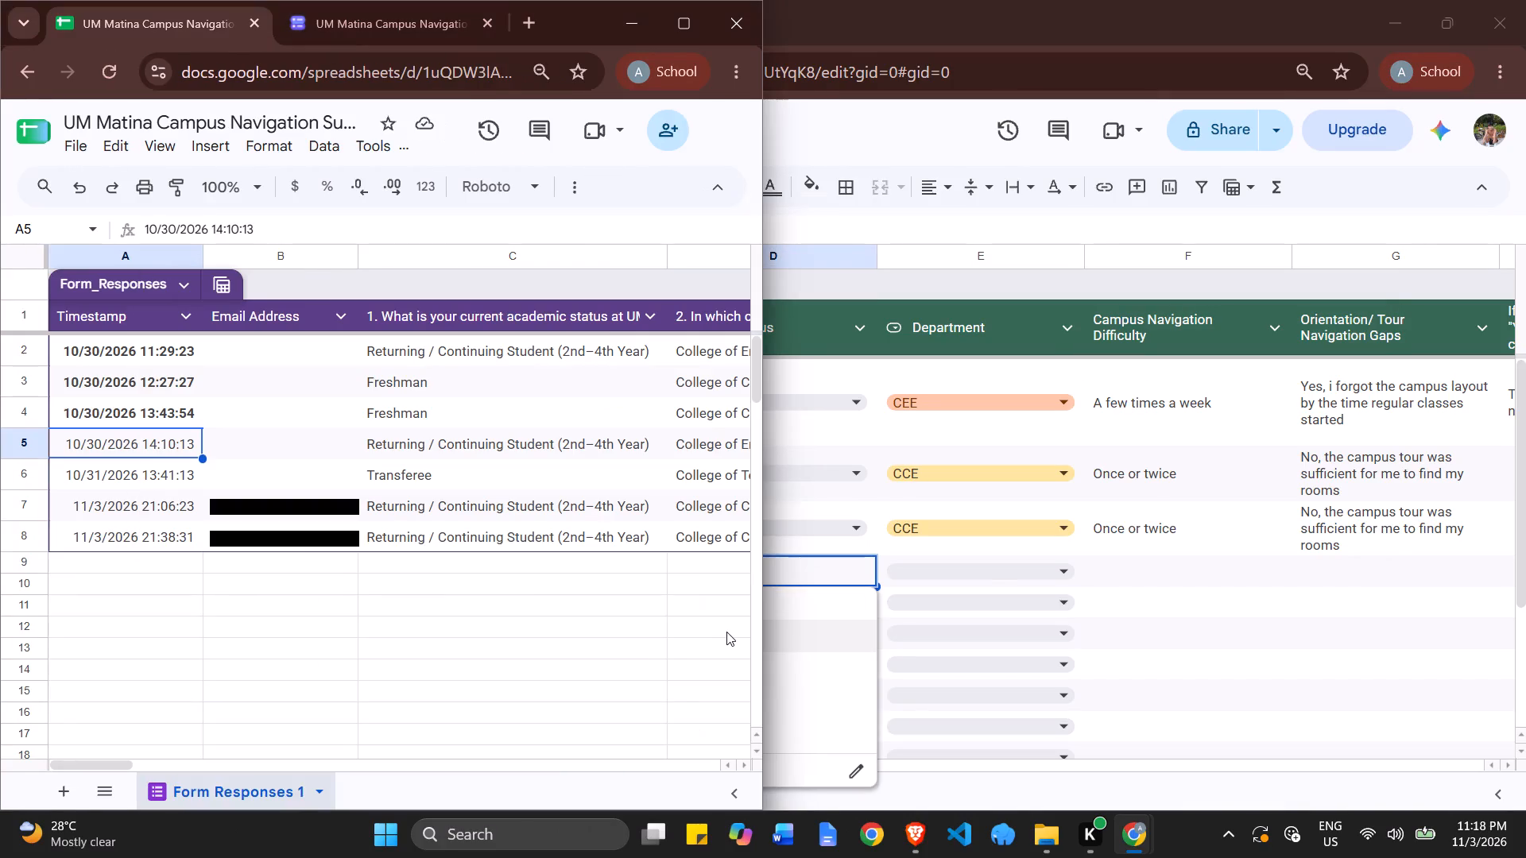
{"action": "key", "text": "alt+Tab"}
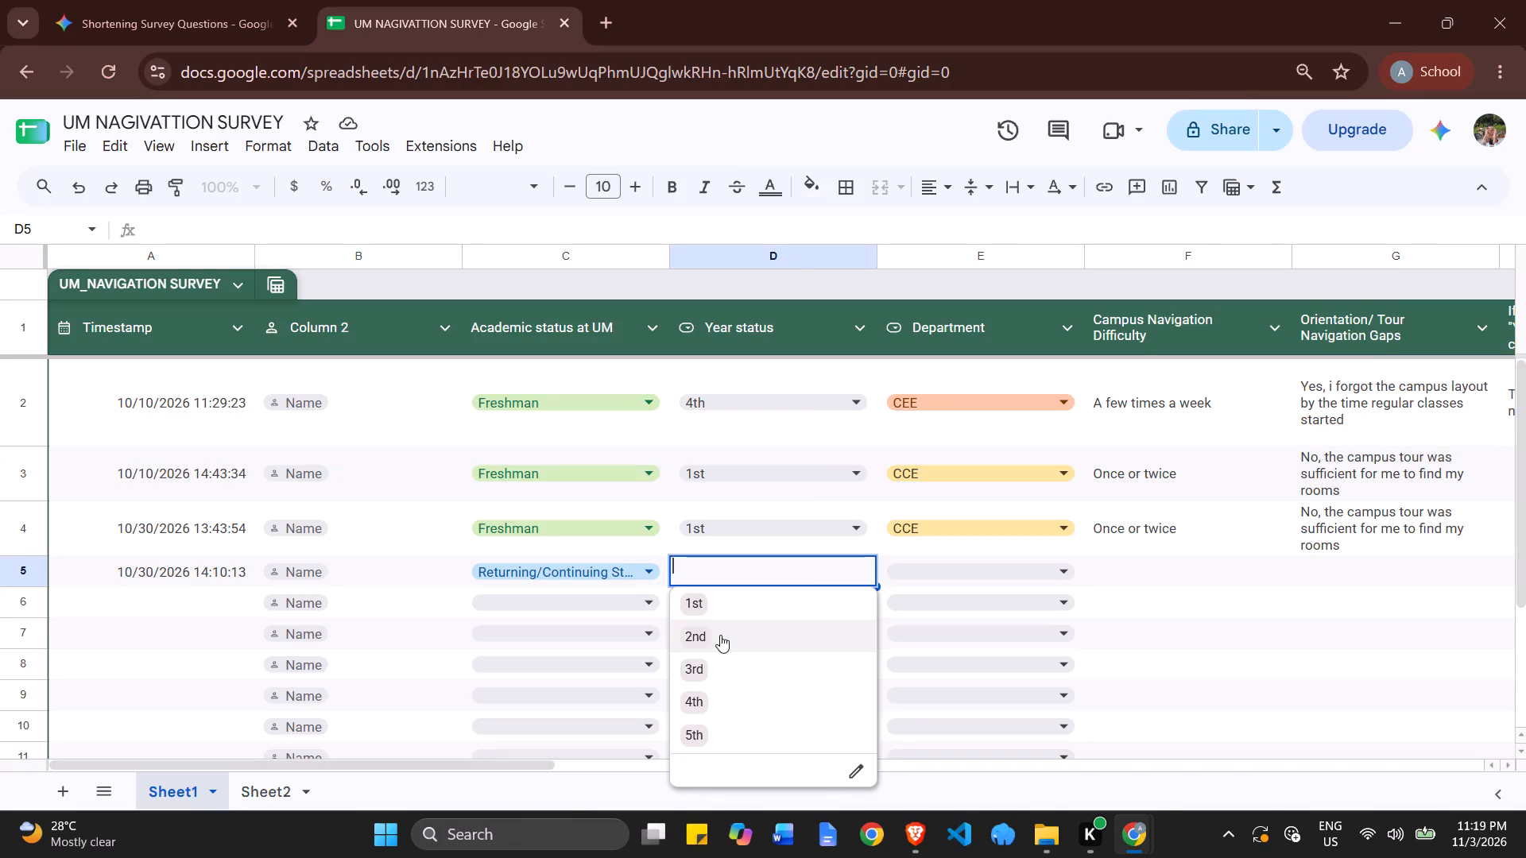
{"action": "left_click", "coordinate": [720, 635]}
{"action": "left_click", "coordinate": [804, 564]}
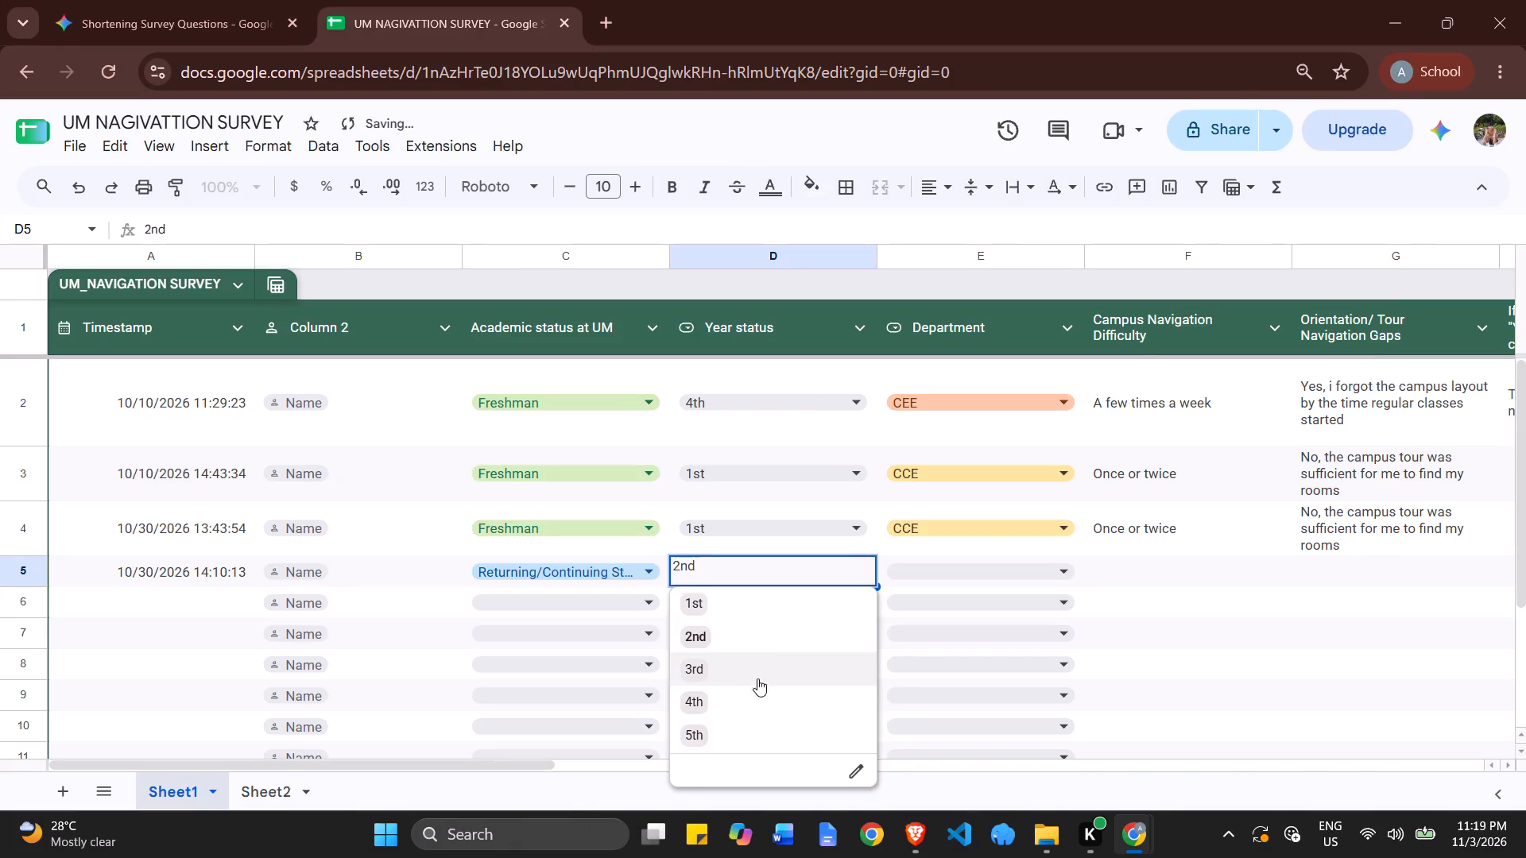
{"action": "left_click", "coordinate": [767, 679]}
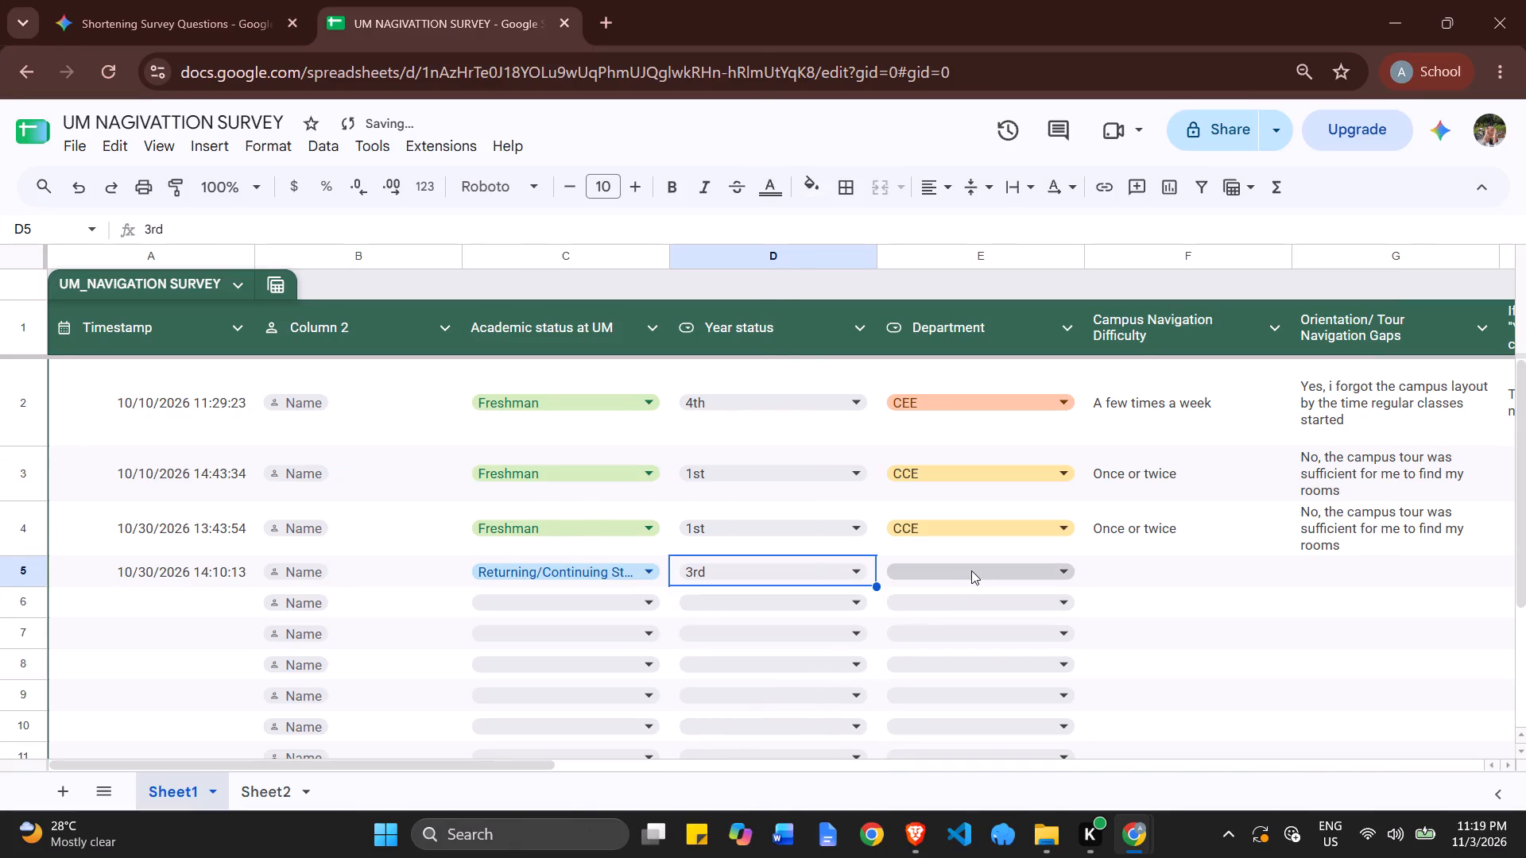
Check the row 5 college in the form responses and set Department cell E5 to CEE.
{"action": "key", "text": "alt+Tab"}
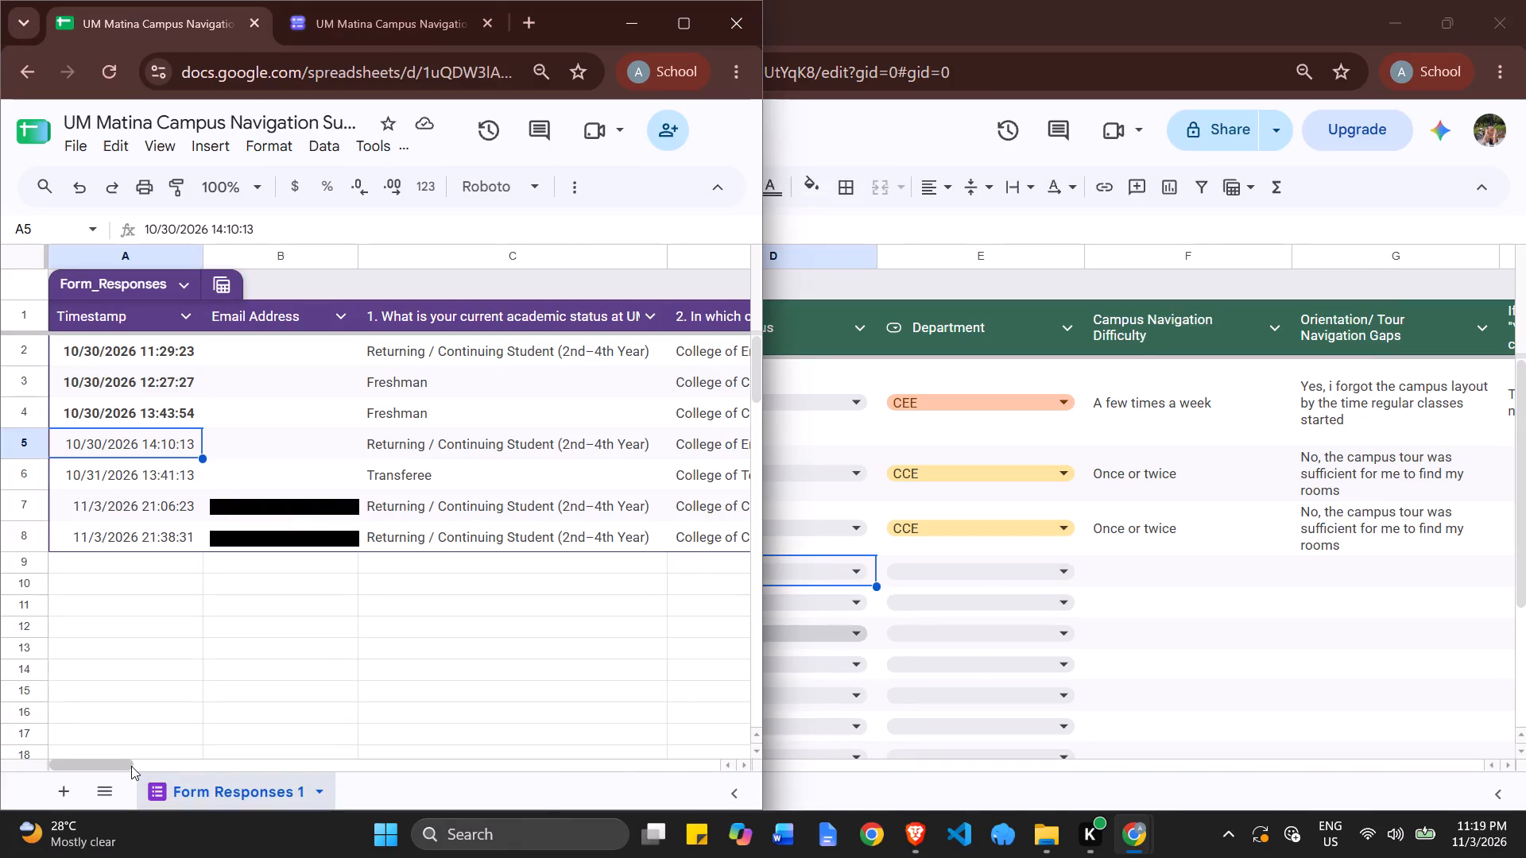
{"action": "left_click_drag", "start_coordinate": [131, 766], "coordinate": [174, 758]}
{"action": "key", "text": "alt+Tab"}
{"action": "left_click", "coordinate": [1003, 583]}
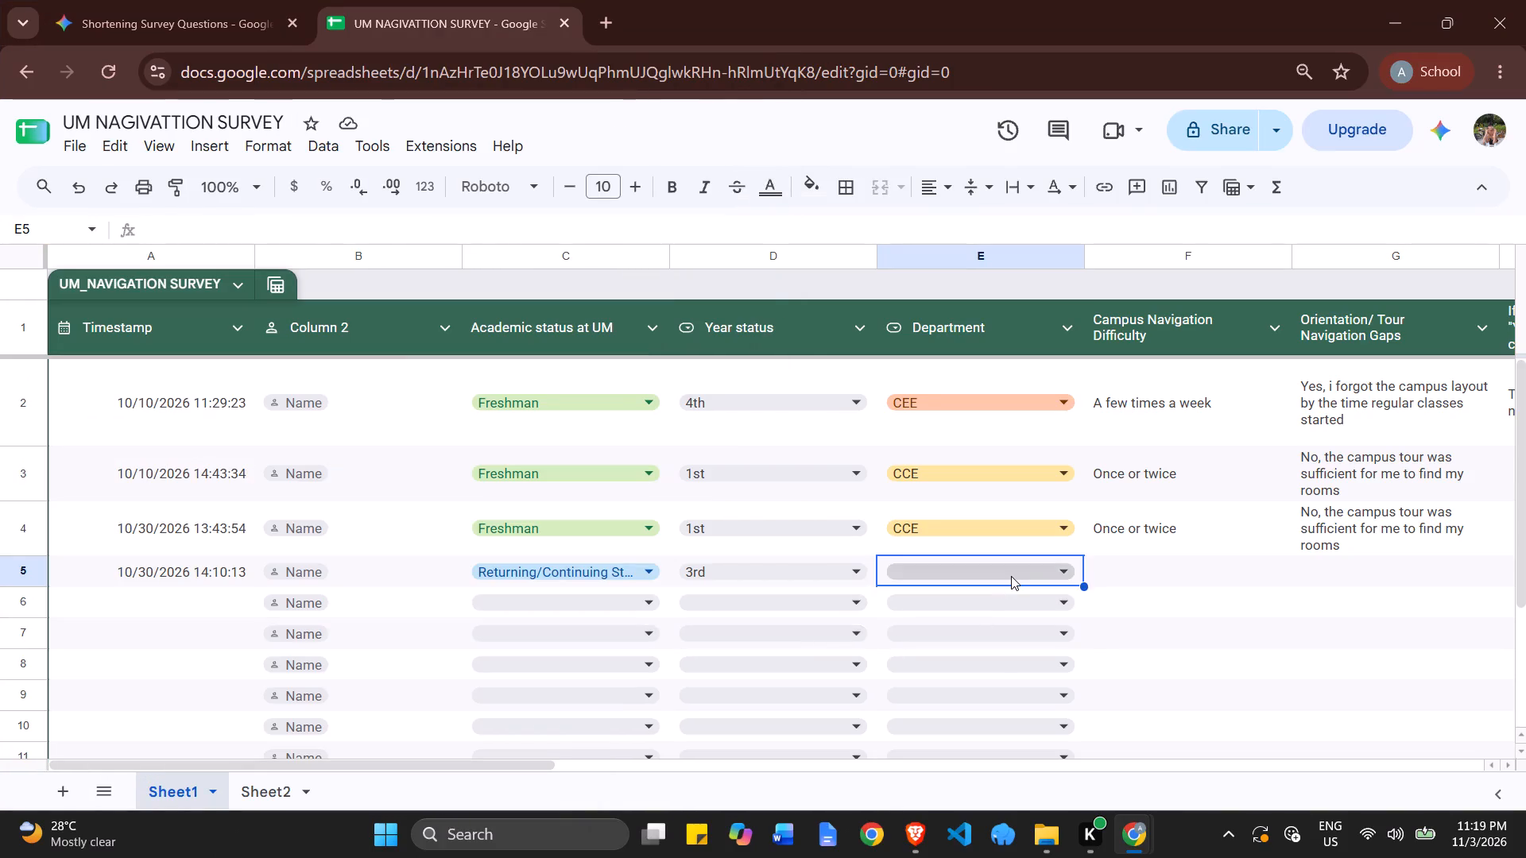
{"action": "left_click", "coordinate": [1009, 576]}
{"action": "left_click", "coordinate": [924, 631]}
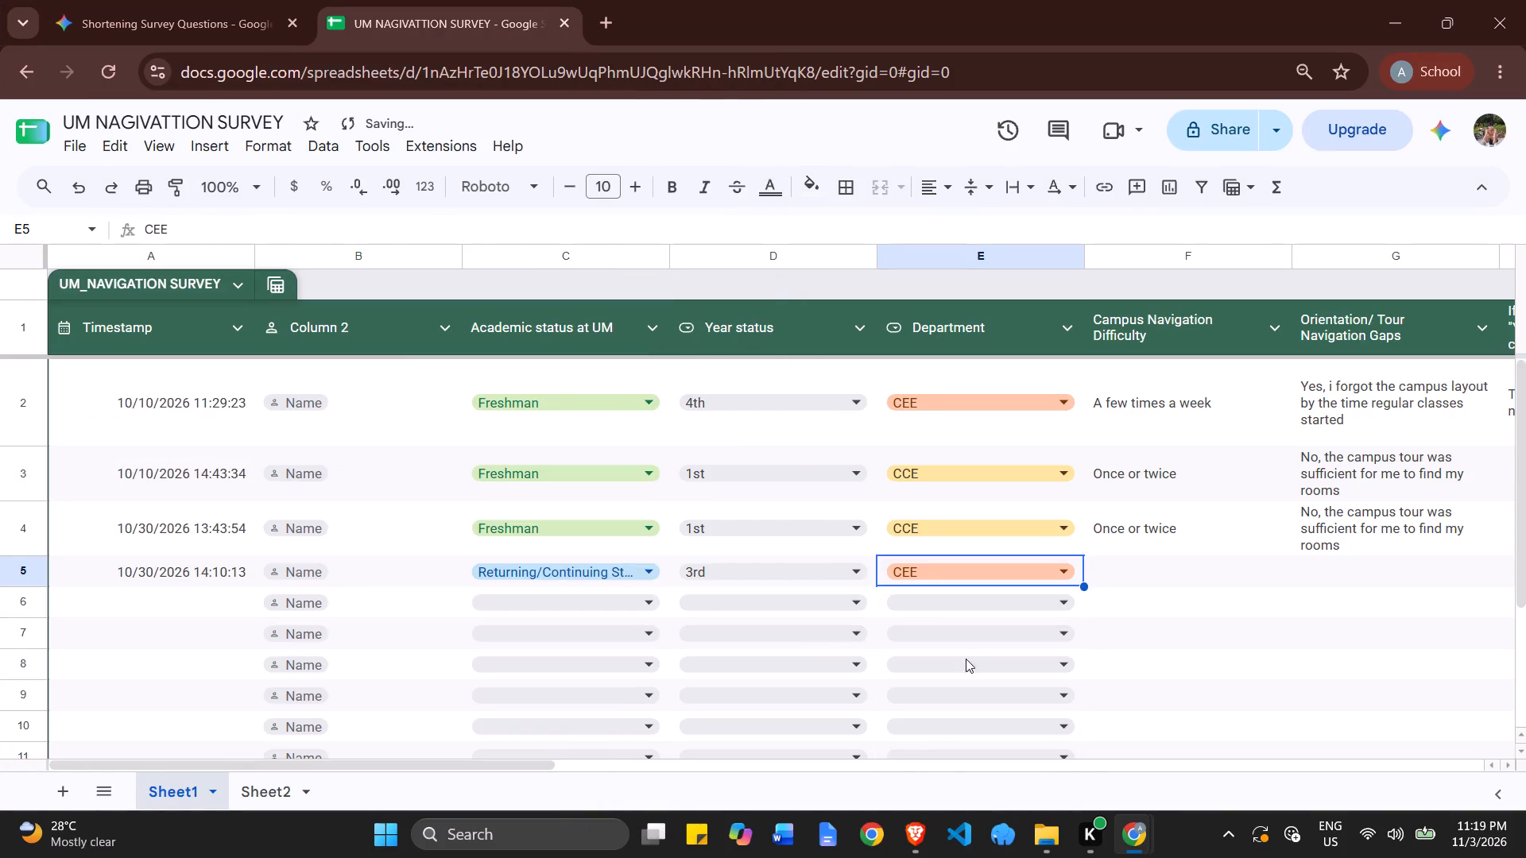
Bold the entire rows 2, 3 and 4 in the form responses to mark them as already transferred.
{"action": "left_click_drag", "start_coordinate": [540, 766], "coordinate": [791, 748]}
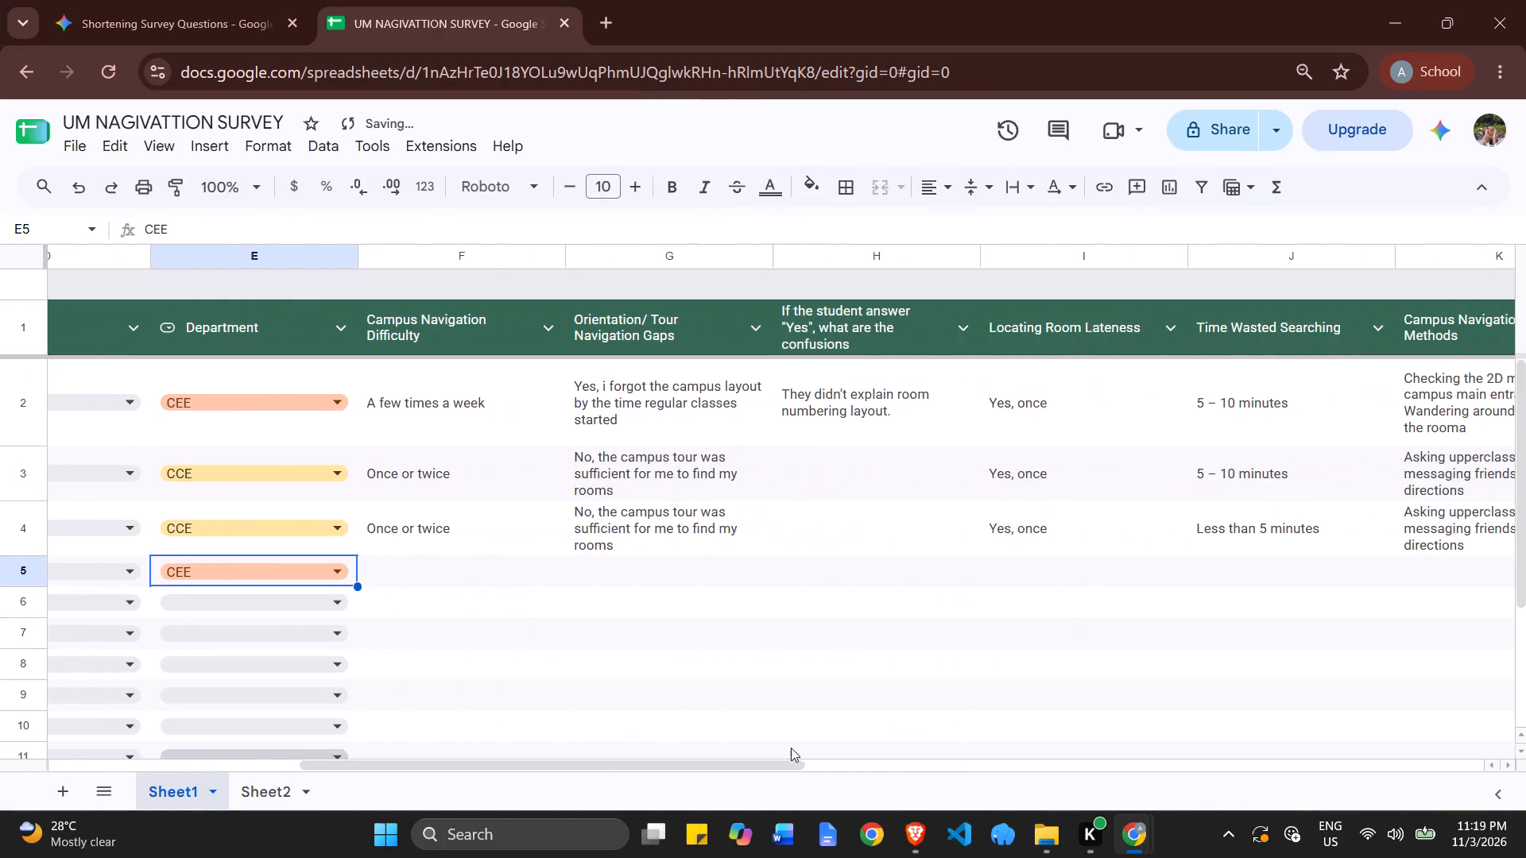
{"action": "key", "text": "alt+Tab"}
{"action": "left_click_drag", "start_coordinate": [166, 770], "coordinate": [203, 770]}
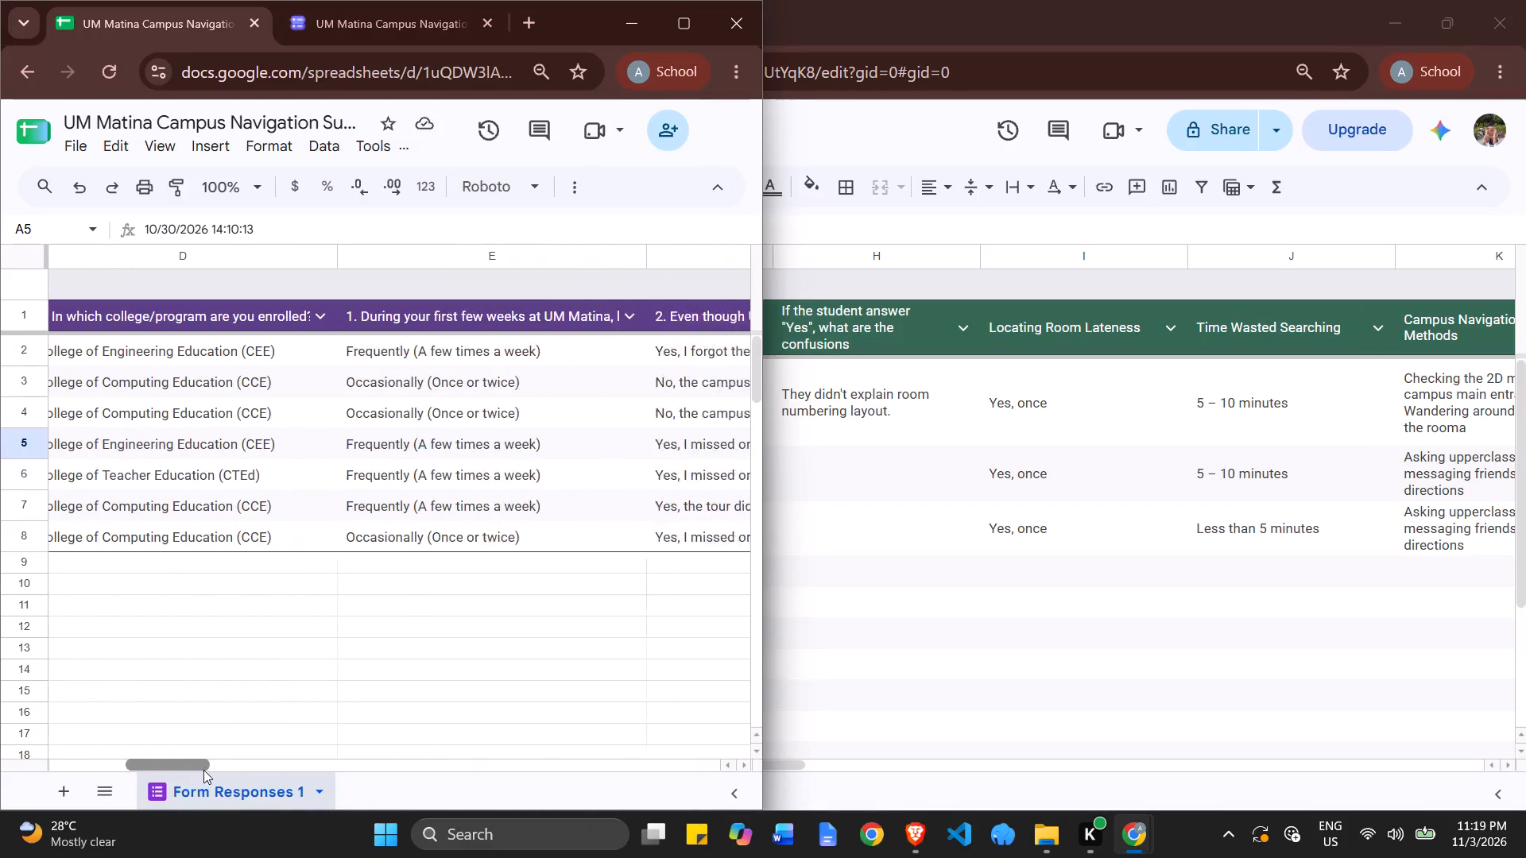
{"action": "left_click_drag", "start_coordinate": [203, 770], "coordinate": [230, 767]}
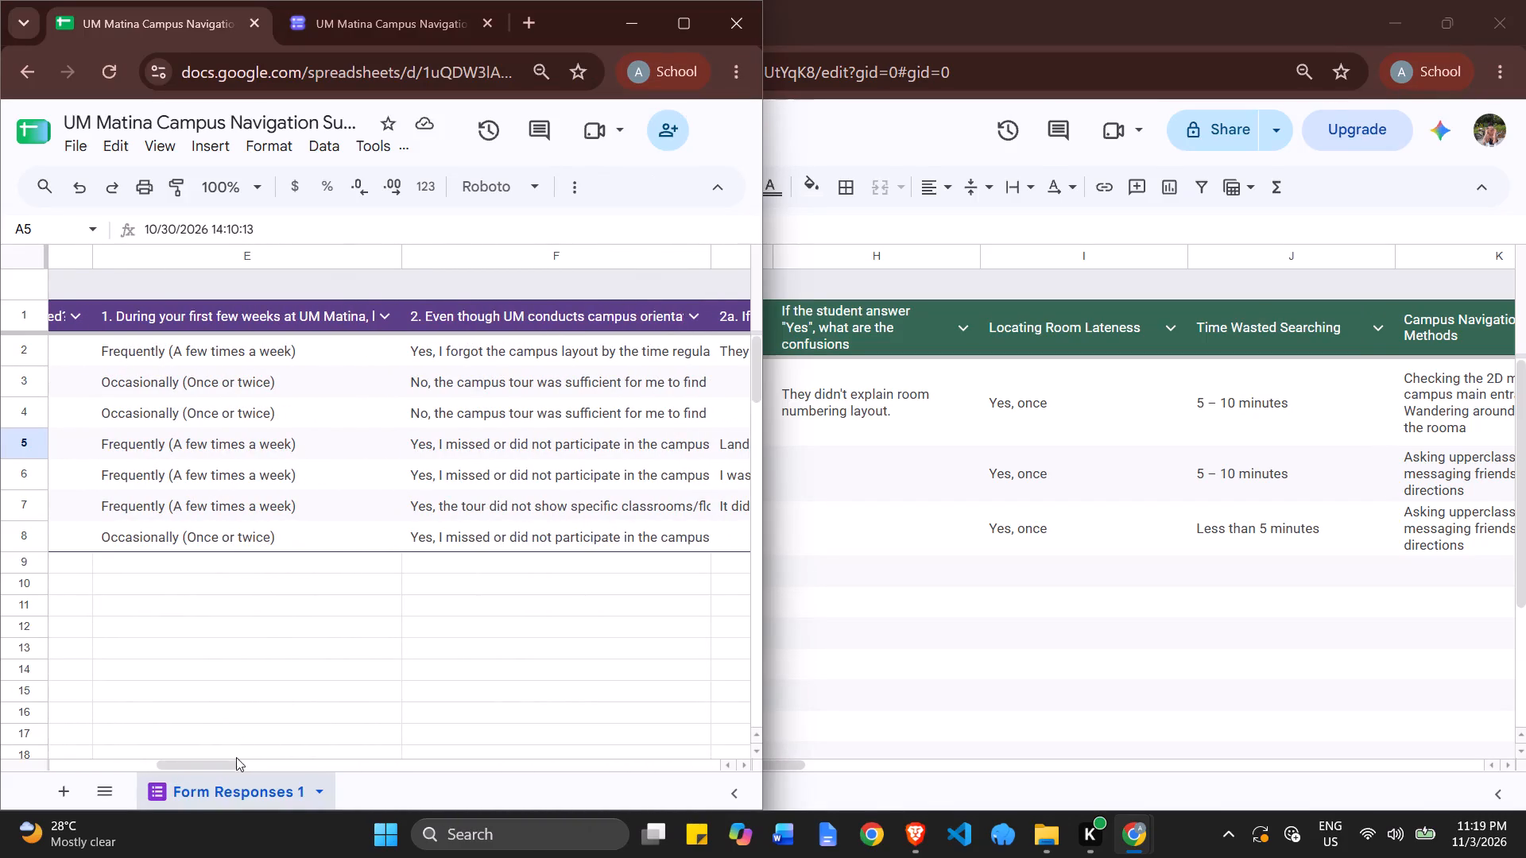
{"action": "left_click_drag", "start_coordinate": [226, 763], "coordinate": [126, 753]}
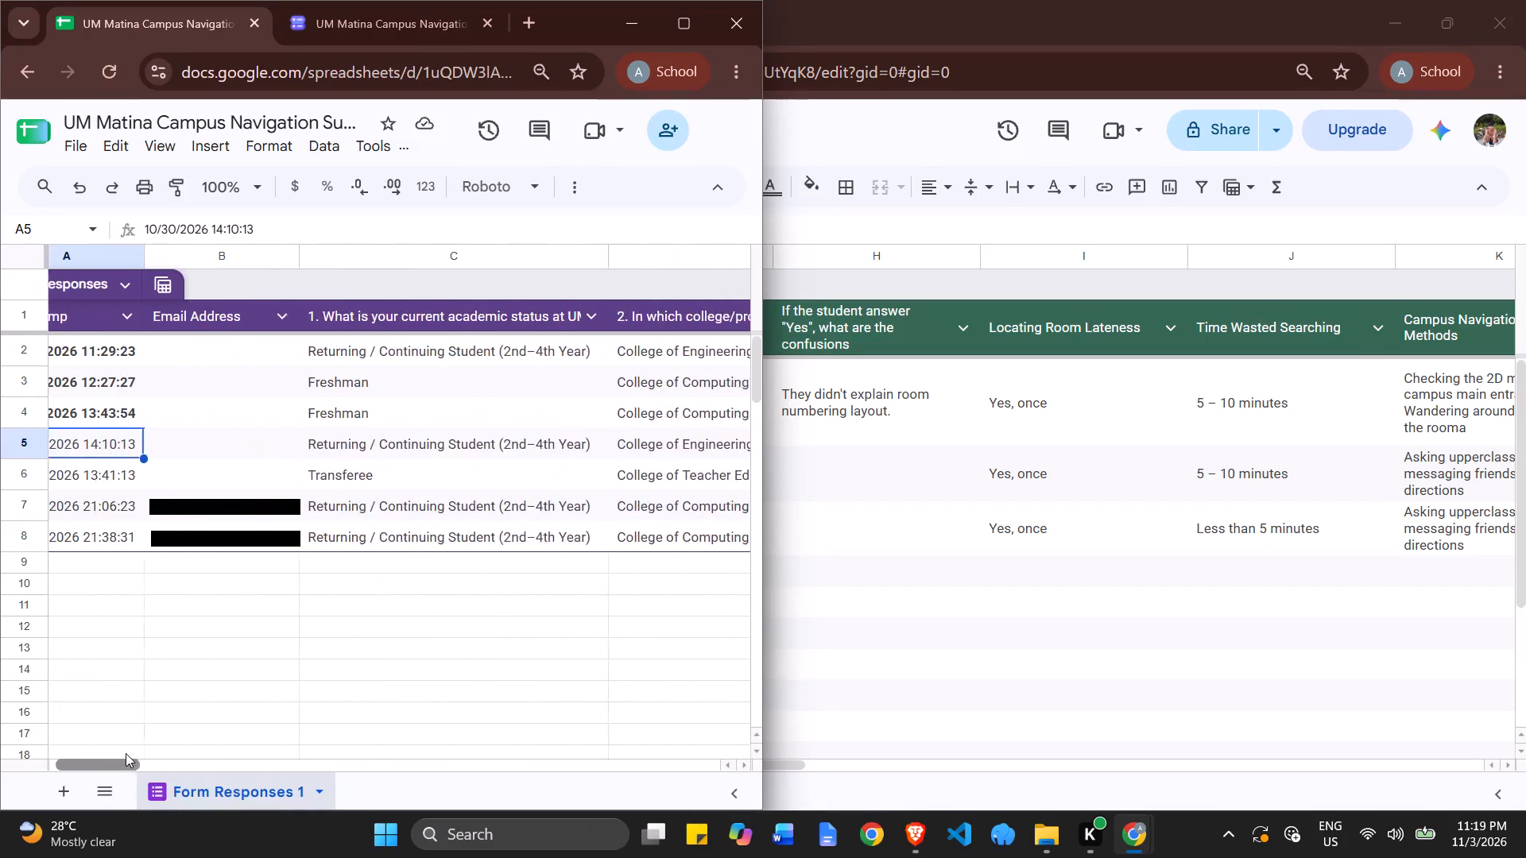
{"action": "left_click_drag", "start_coordinate": [126, 753], "coordinate": [102, 749]}
{"action": "left_click", "coordinate": [33, 342]}
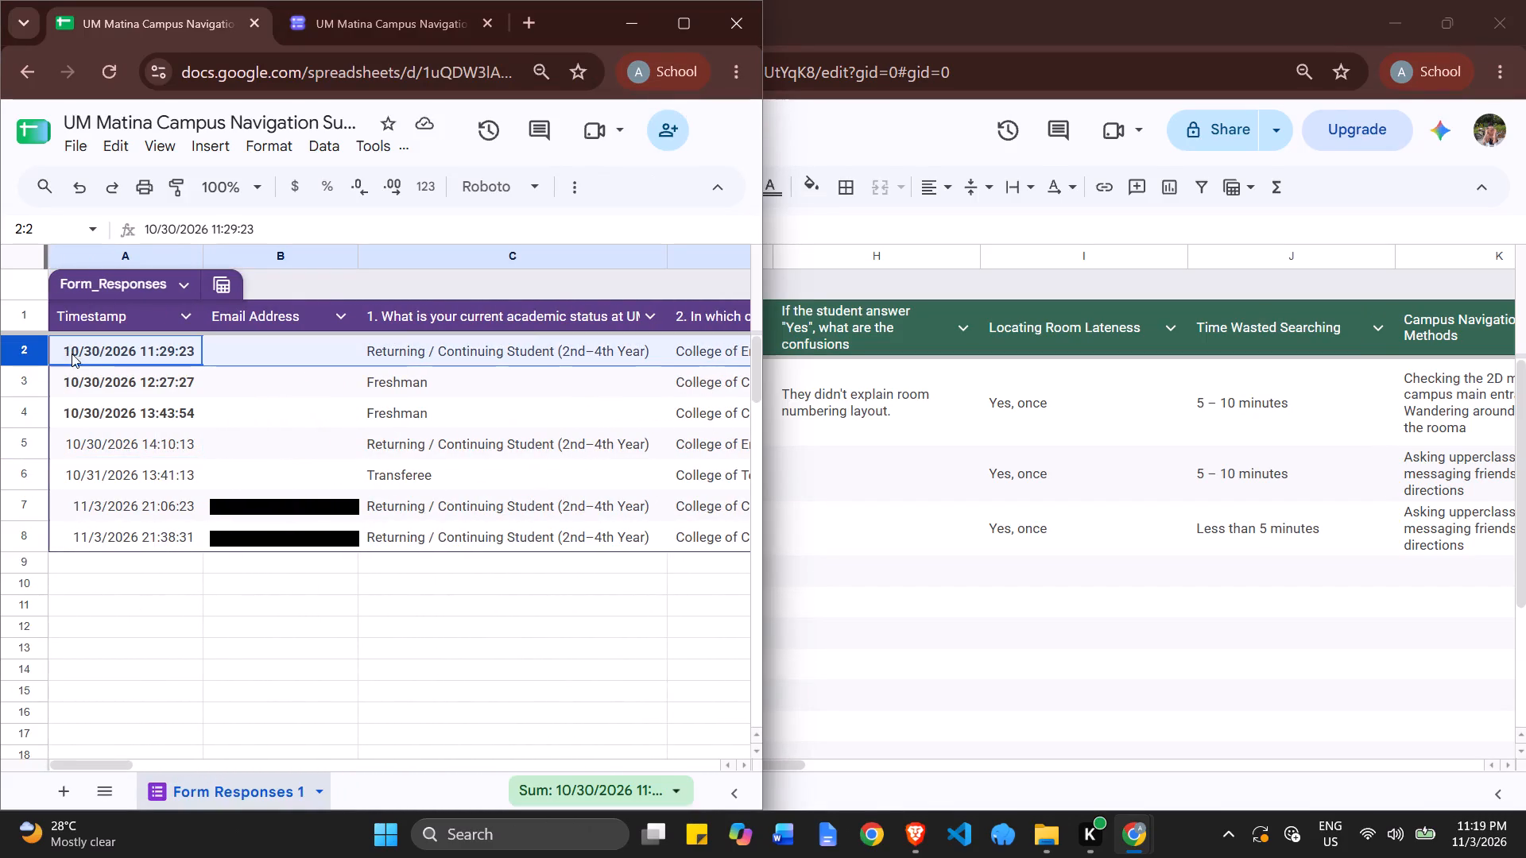
{"action": "key", "text": "ctrl+b"}
{"action": "key", "text": "ctrl+b"}
{"action": "left_click", "coordinate": [29, 376]}
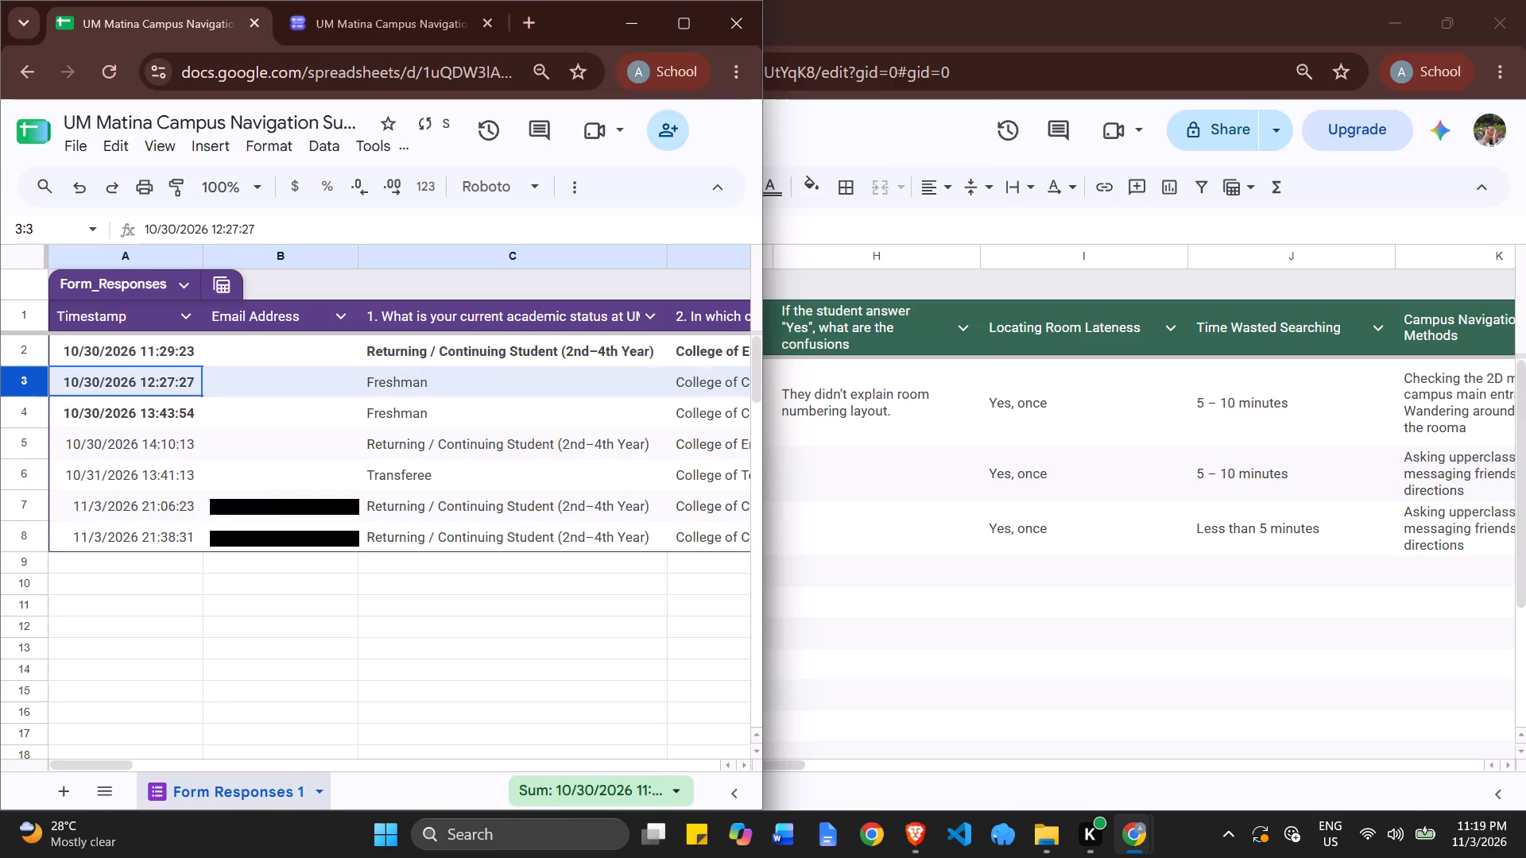
{"action": "key", "text": "ctrl+b"}
{"action": "key", "text": "ctrl+b"}
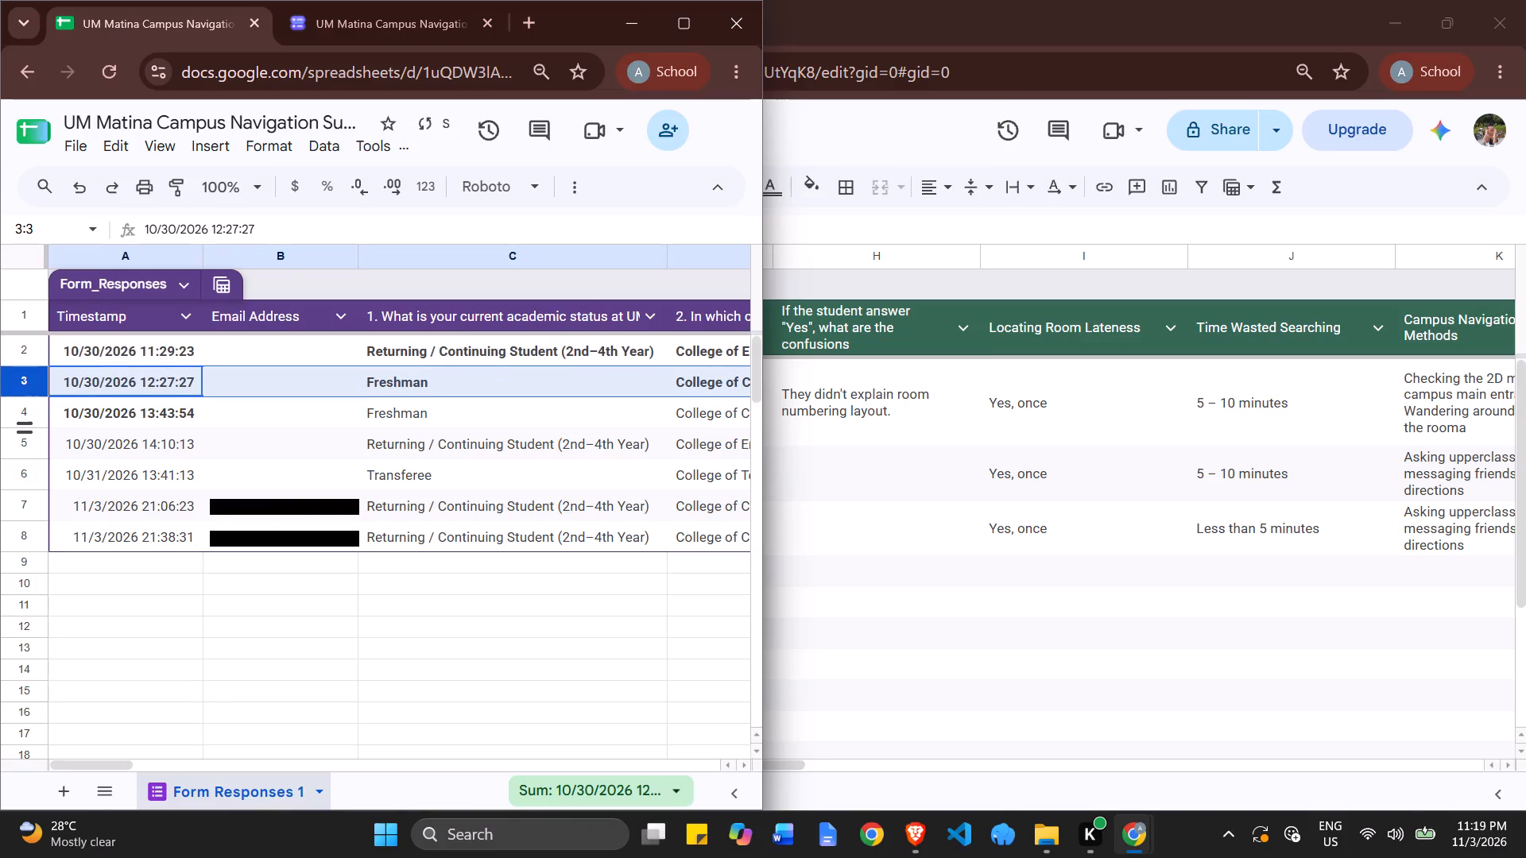
{"action": "left_click", "coordinate": [21, 409], "text": "ctrl"}
{"action": "key", "text": "ctrl+b"}
{"action": "key", "text": "ctrl+b"}
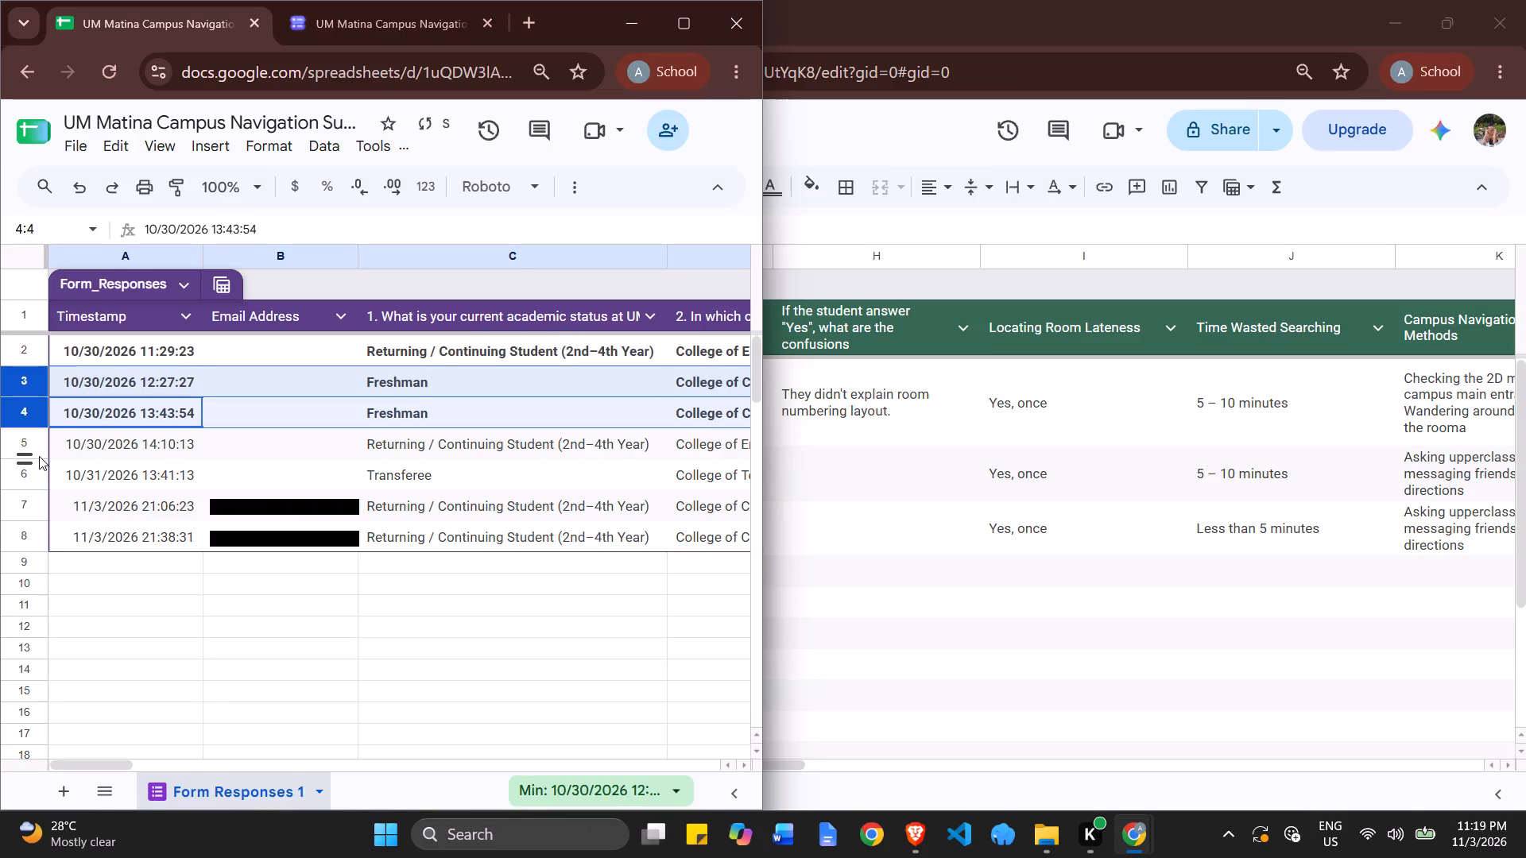
Select row 5 in the form responses, check its difficulty answer, and enter "A few times a week" in Campus Navigation Difficulty cell F5.
{"action": "left_click", "coordinate": [39, 456]}
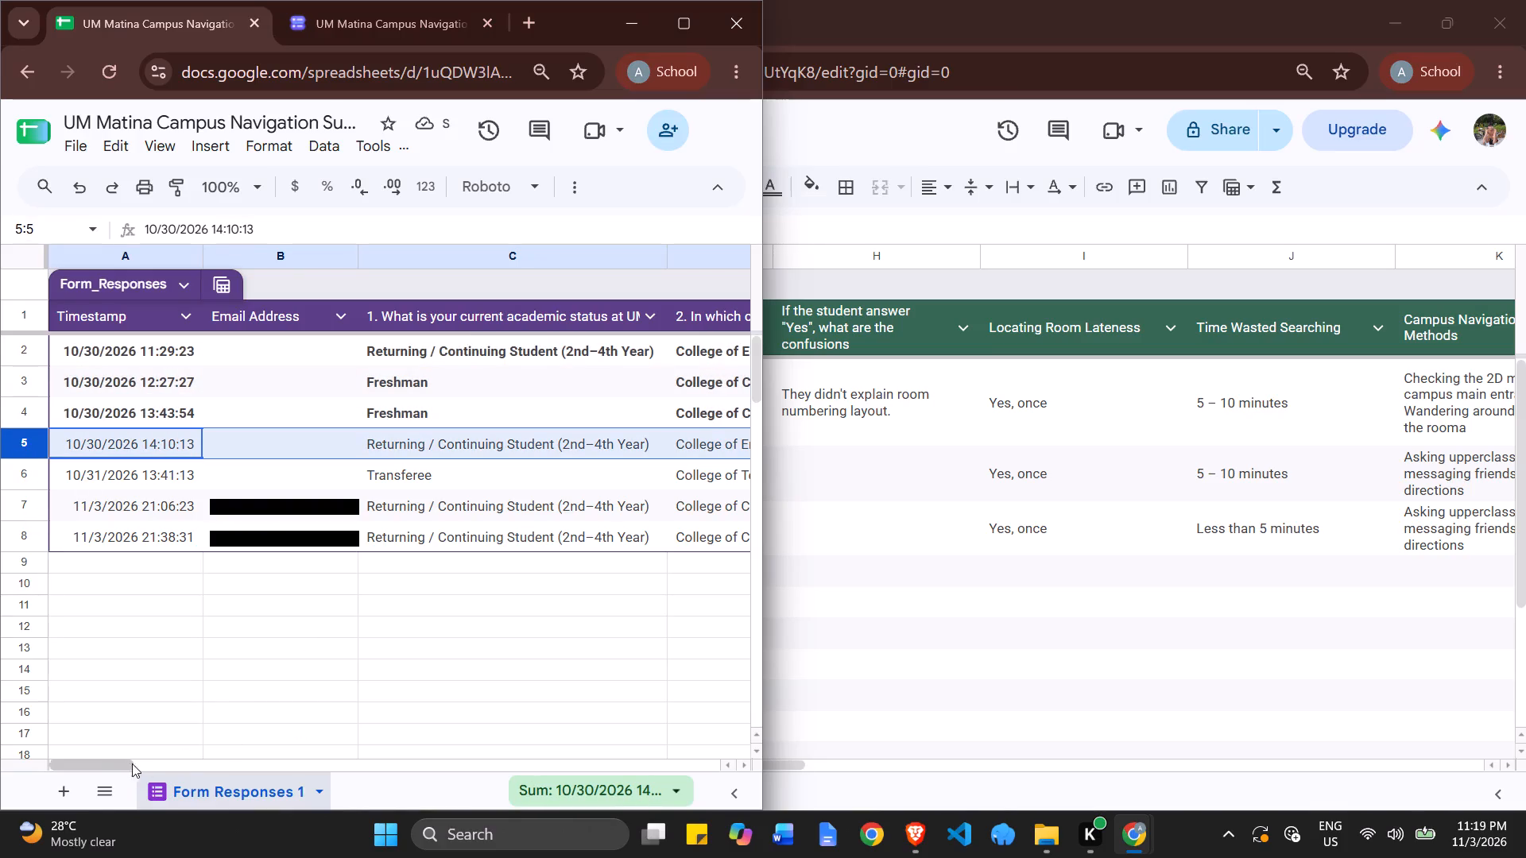
{"action": "left_click_drag", "start_coordinate": [120, 763], "coordinate": [223, 748]}
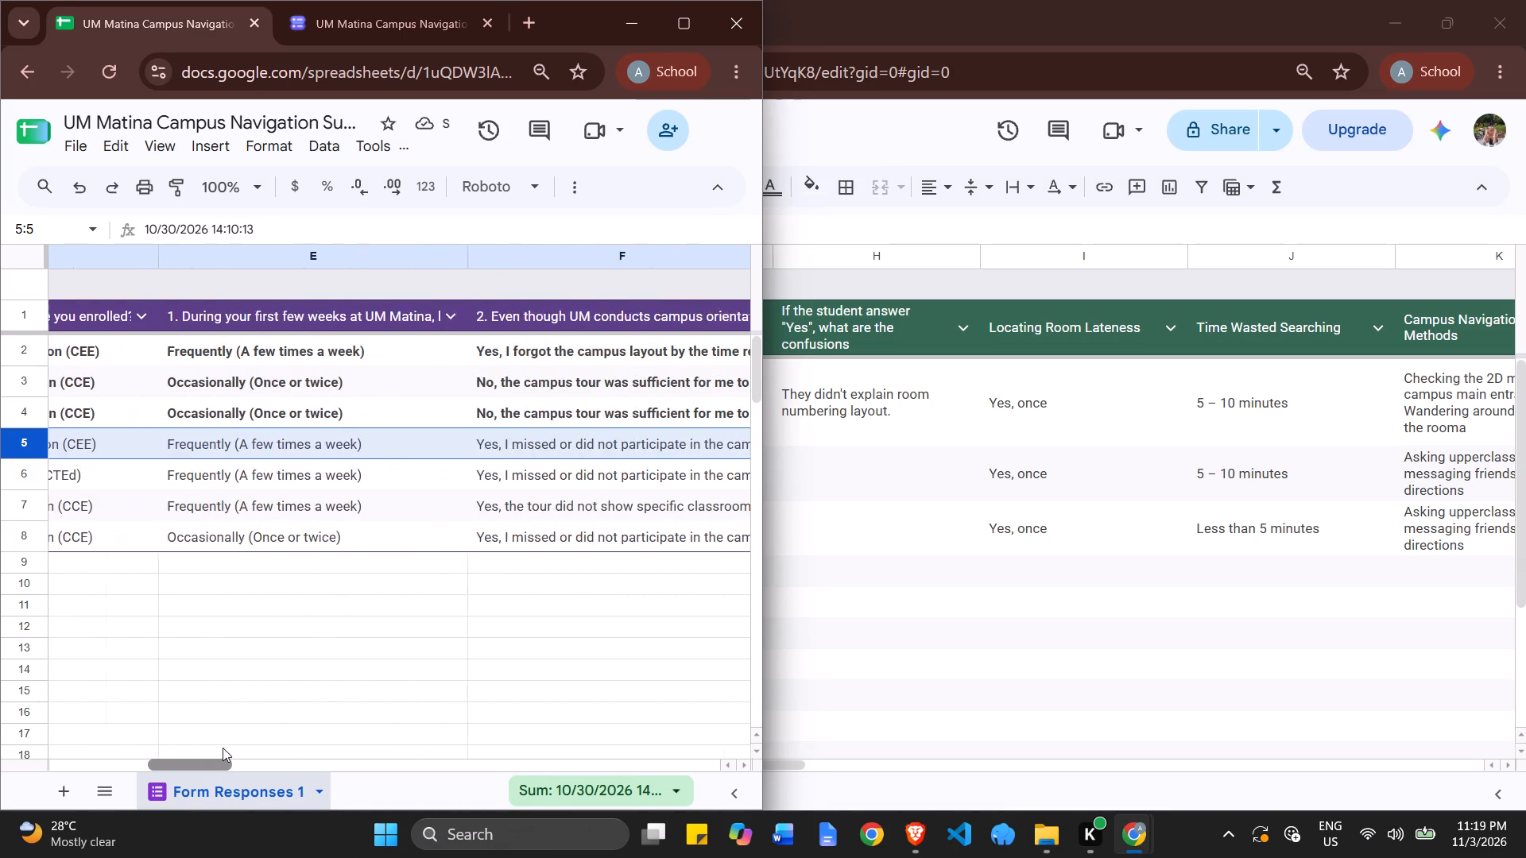
{"action": "left_click_drag", "start_coordinate": [223, 748], "coordinate": [227, 743]}
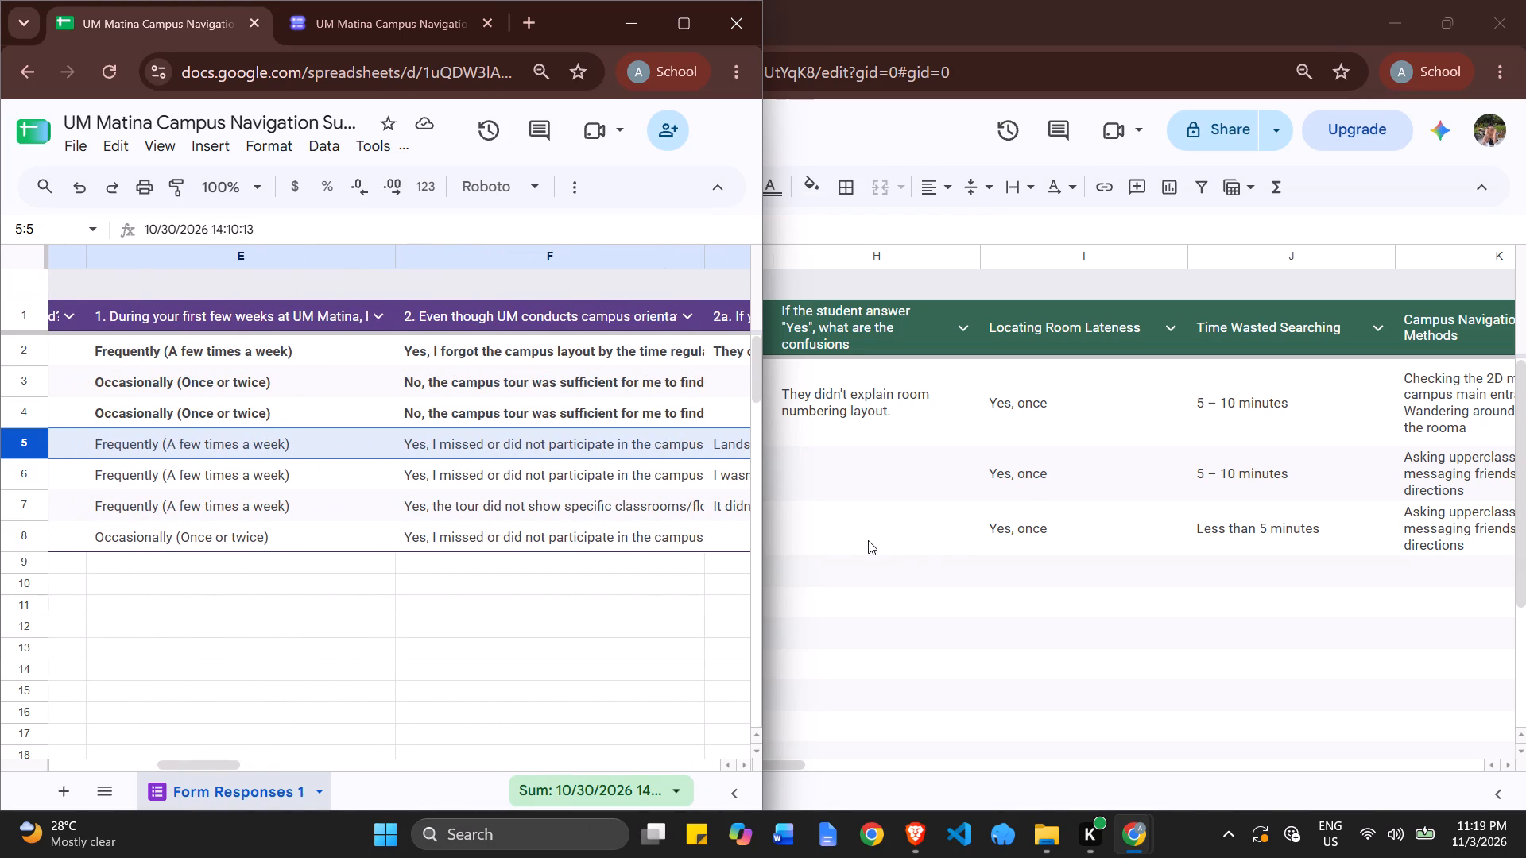
{"action": "key", "text": "alt+Tab"}
{"action": "key", "text": "alt+Tab"}
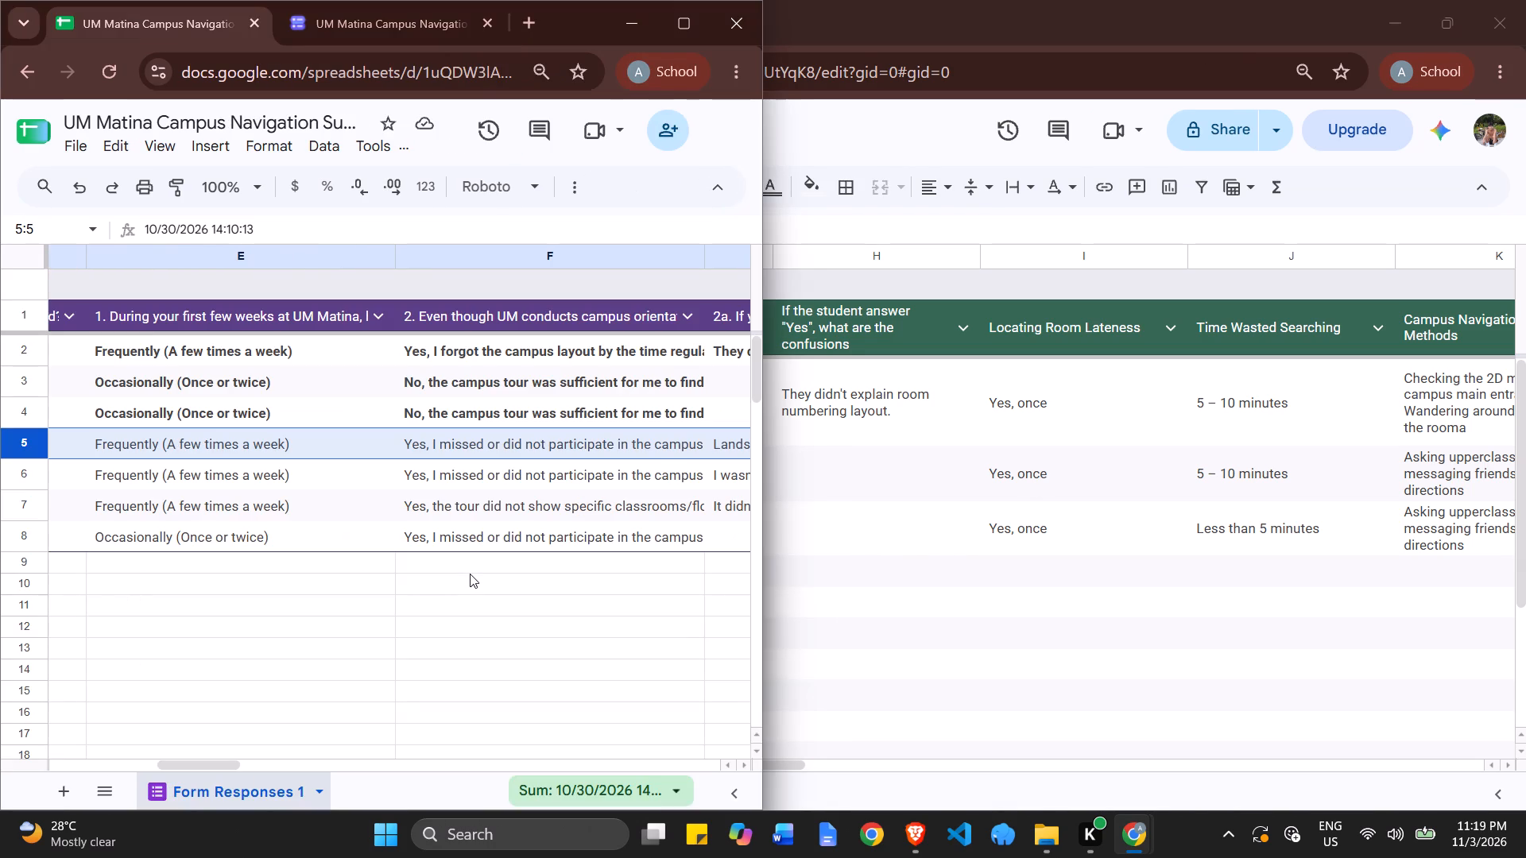
{"action": "key", "text": "alt+Tab"}
{"action": "left_click", "coordinate": [470, 574]}
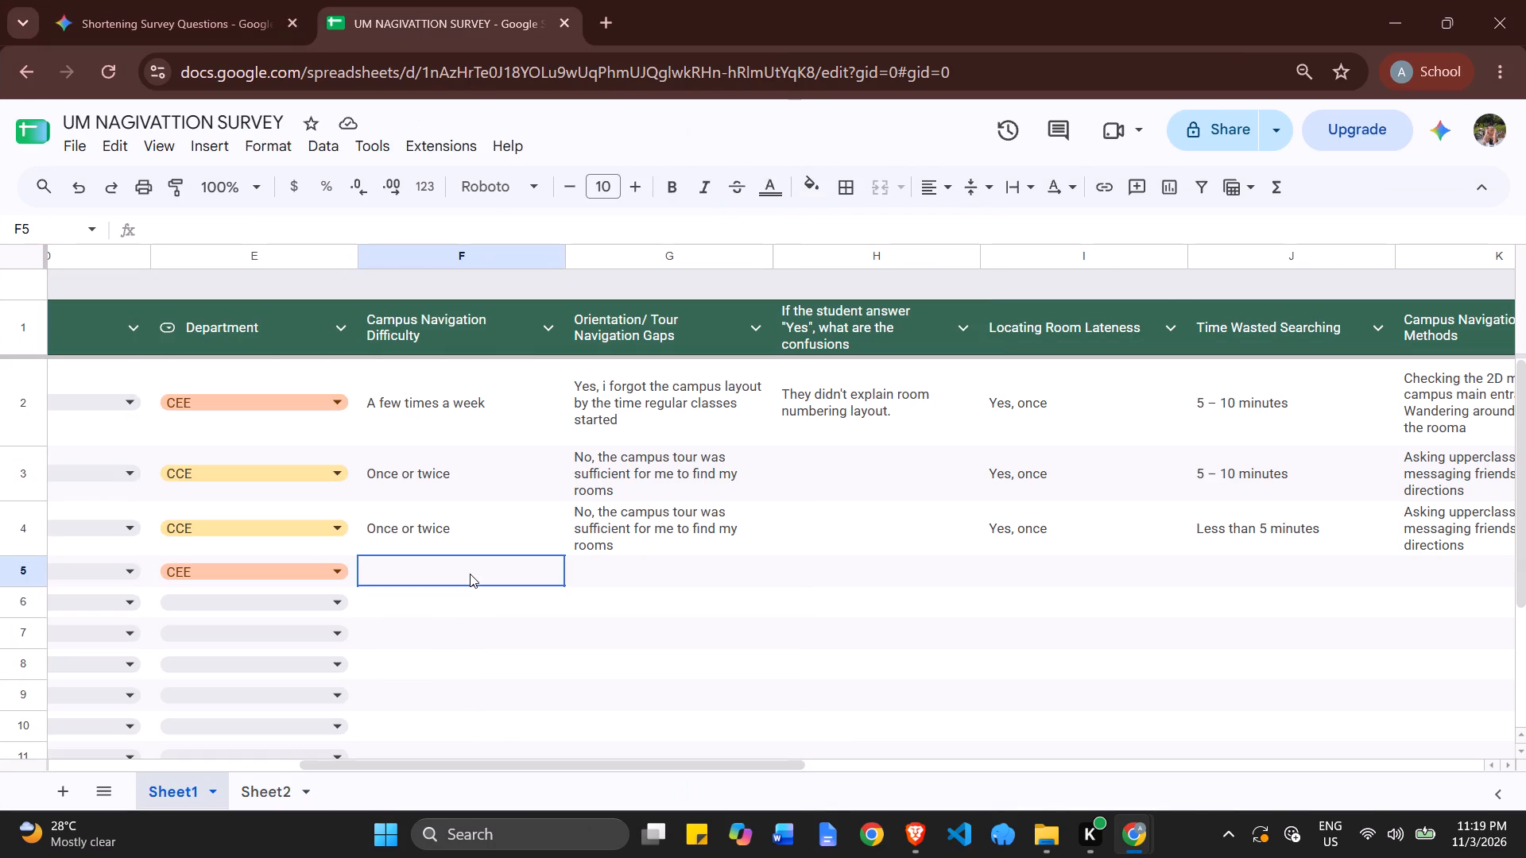
{"action": "type", "text": "A"}
{"action": "key", "text": "space"}
{"action": "key", "text": "Tab"}
Copy "Yes, I missed or did not participate in the campus tour" from F5 of the form responses into Orientation/Tour Navigation Gaps cell G5.
{"action": "key", "text": "alt+Tab"}
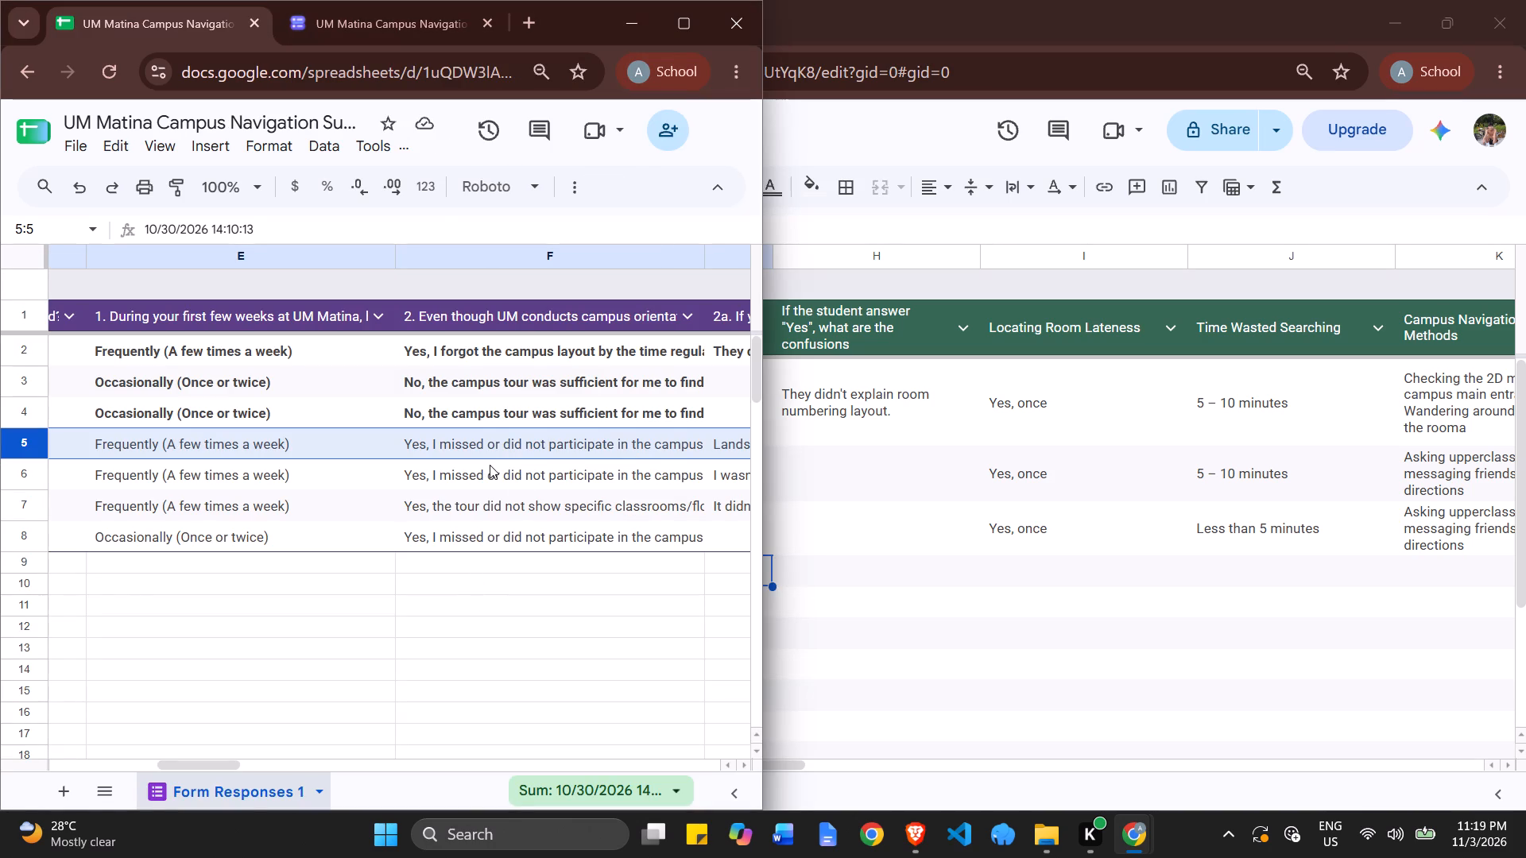
{"action": "double_click", "coordinate": [543, 452]}
{"action": "key", "text": "ctrl+a"}
{"action": "key", "text": "ctrl+c"}
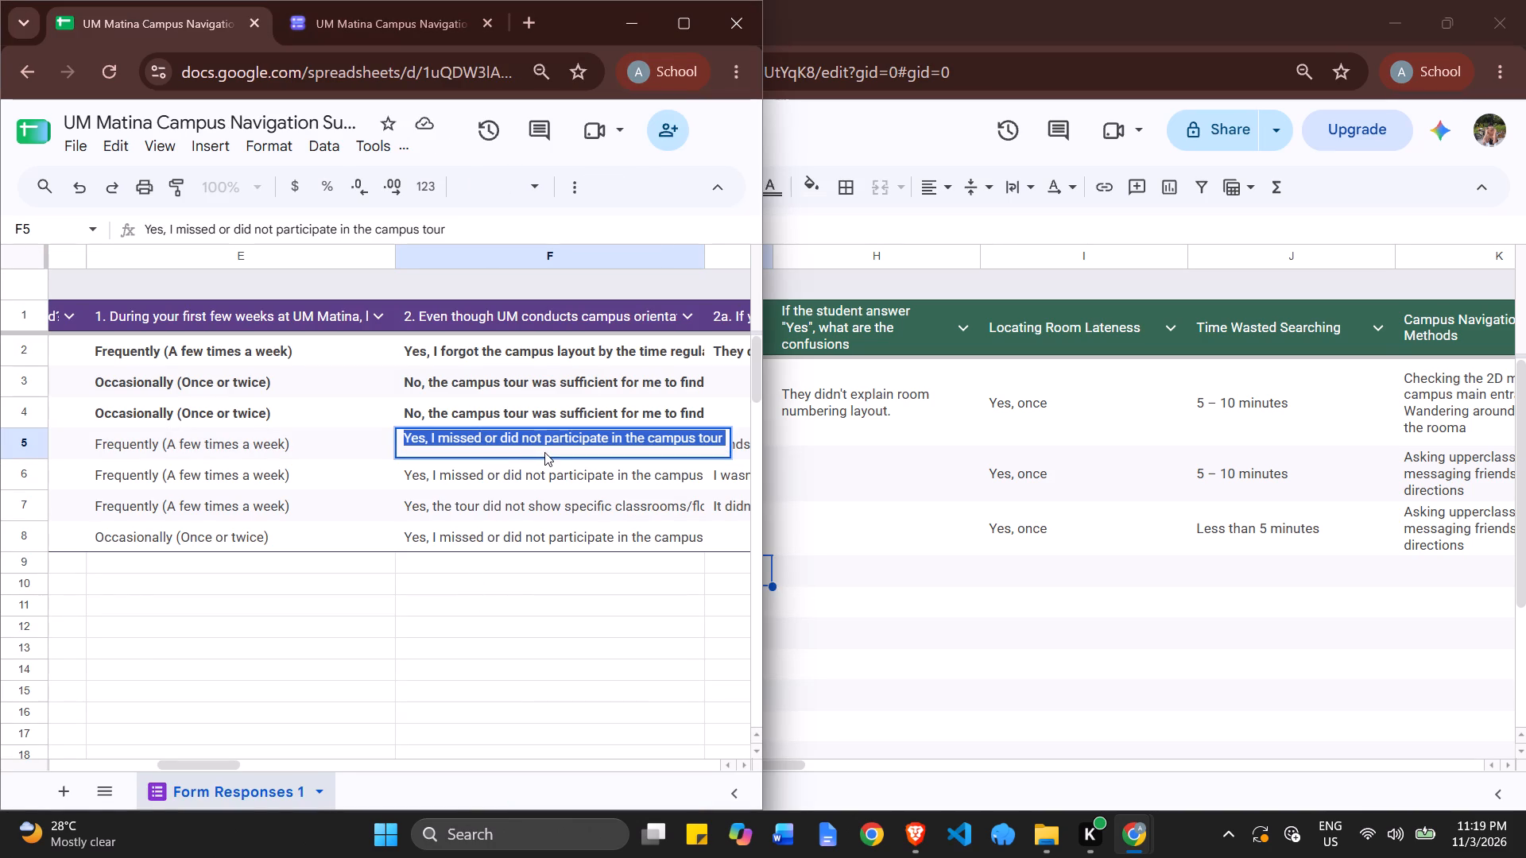
{"action": "key", "text": "alt+Tab"}
{"action": "left_click", "coordinate": [663, 572]}
{"action": "key", "text": "ctrl+v"}
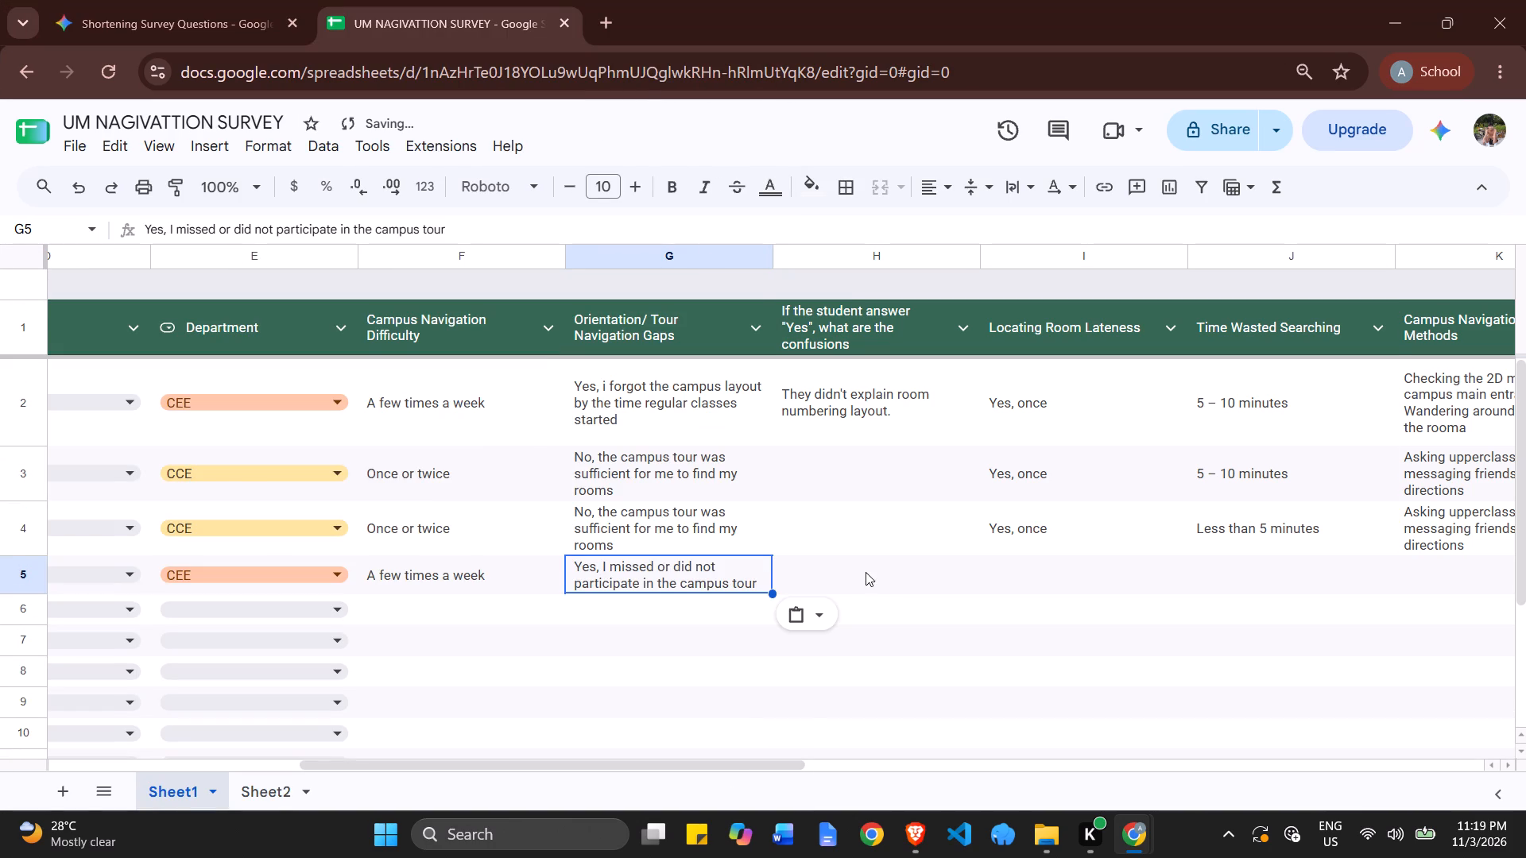
Copy "Landscape" from G5 of the form responses into the tour confusions cell H5 of the survey table.
{"action": "key", "text": "alt+Tab"}
{"action": "left_click_drag", "start_coordinate": [203, 764], "coordinate": [203, 765]}
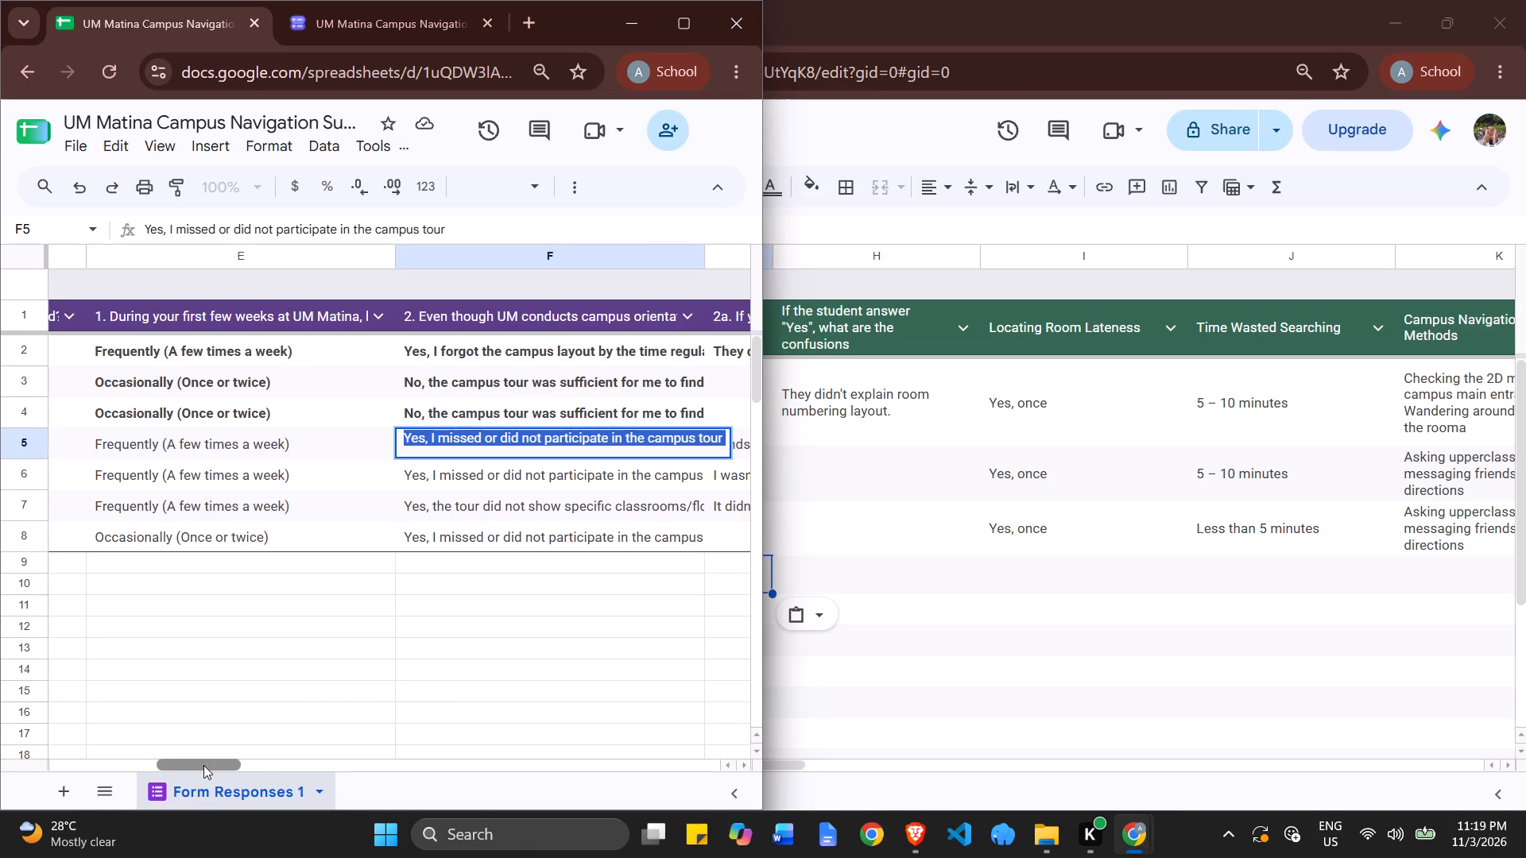
{"action": "left_click_drag", "start_coordinate": [203, 765], "coordinate": [251, 767]}
{"action": "left_click", "coordinate": [343, 447]}
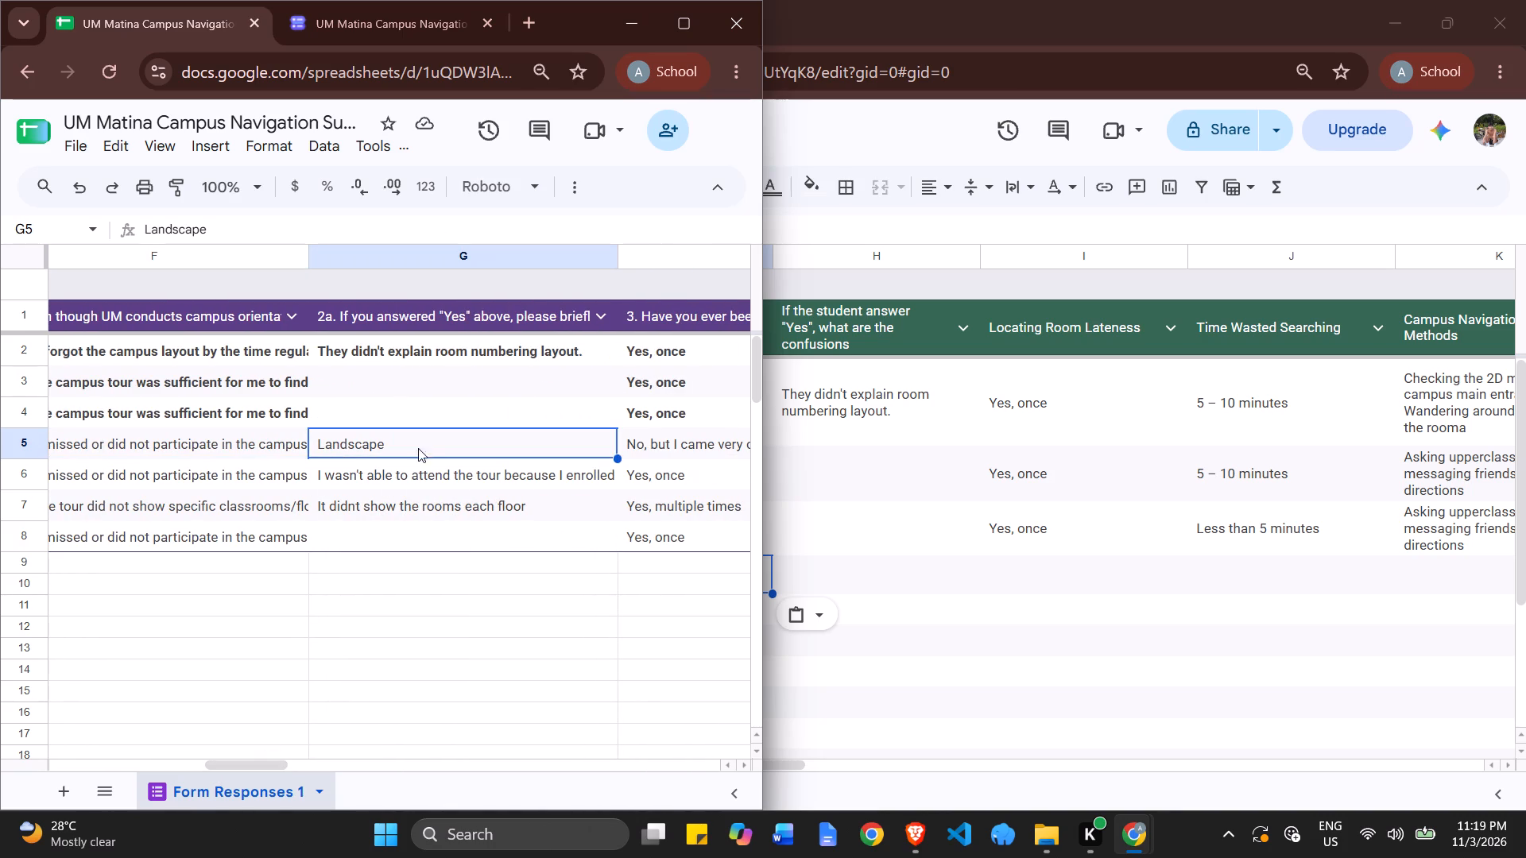
{"action": "double_click", "coordinate": [421, 438]}
{"action": "key", "text": "ctrl+a"}
{"action": "key", "text": "ctrl+c"}
{"action": "key", "text": "alt+Tab"}
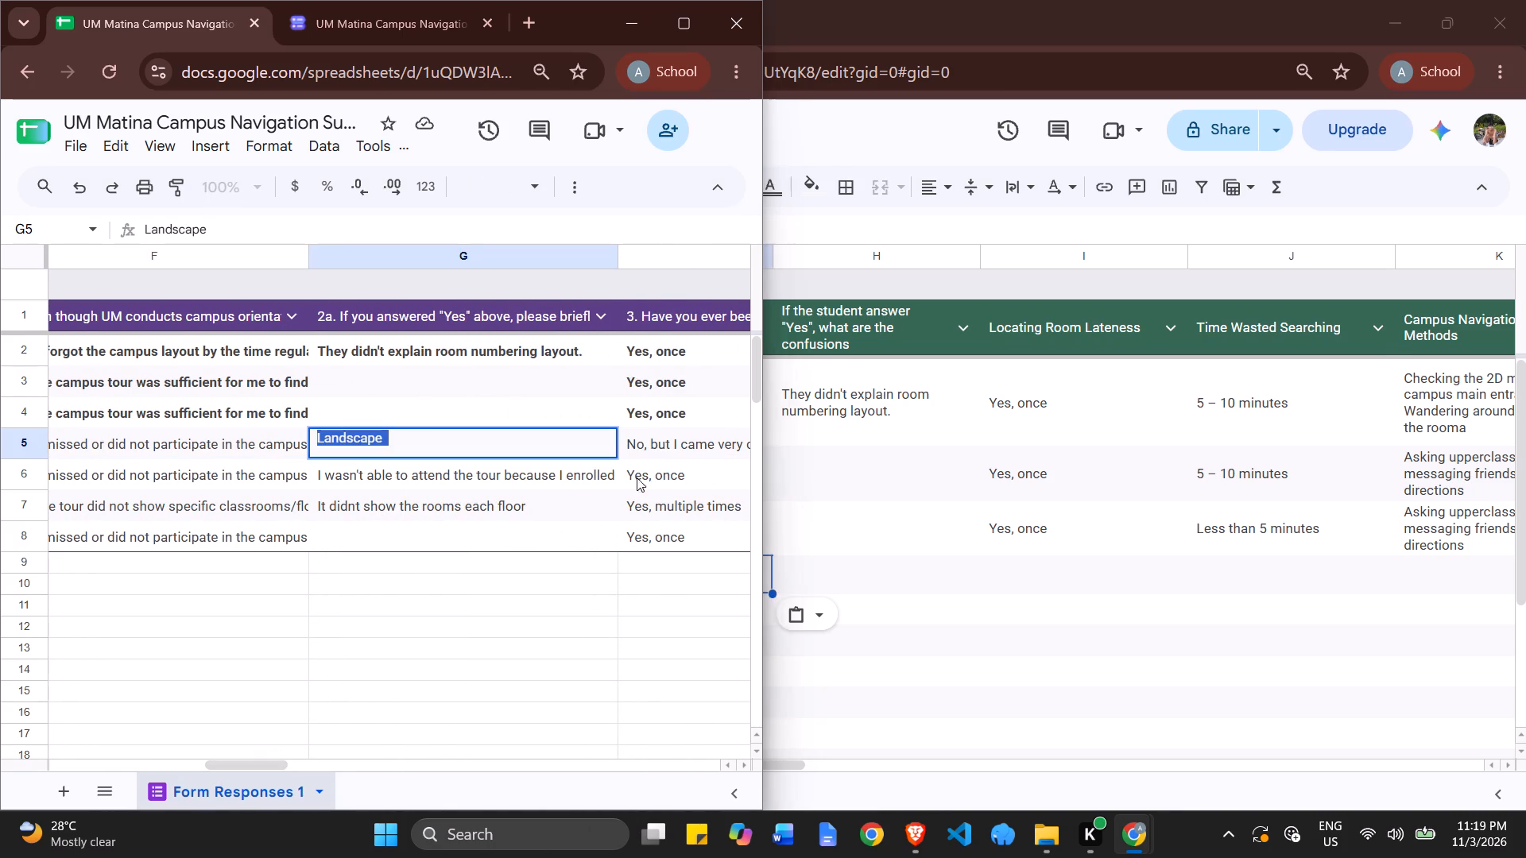
{"action": "left_click", "coordinate": [837, 570]}
{"action": "key", "text": "ctrl+v"}
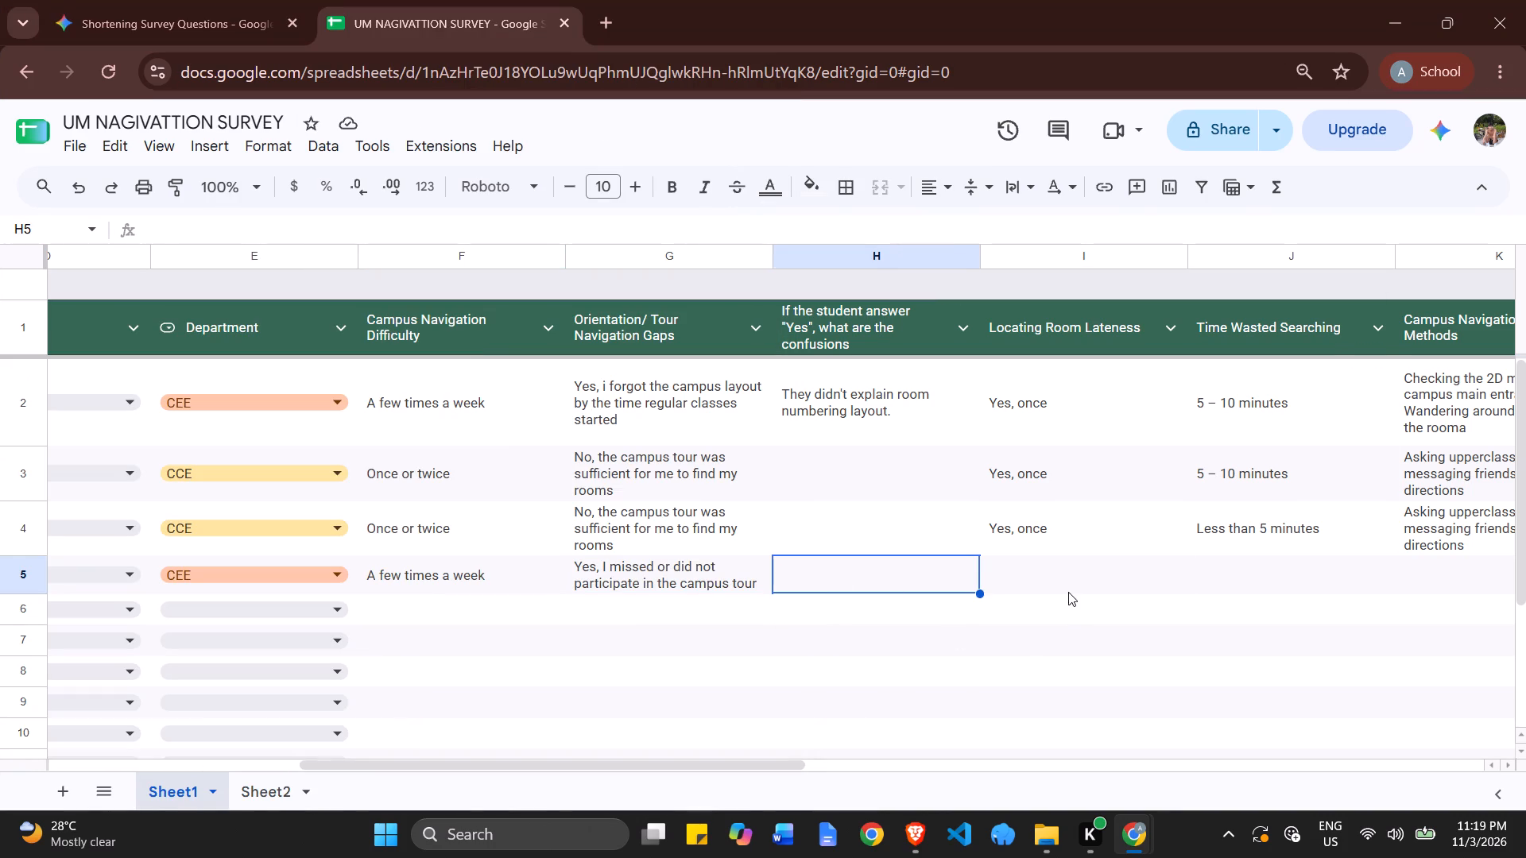
Copy "No, but I came very close" from H5 of the form responses into Locating Room Lateness cell I5.
{"action": "left_click", "coordinate": [1068, 592]}
{"action": "left_click_drag", "start_coordinate": [645, 768], "coordinate": [811, 763]}
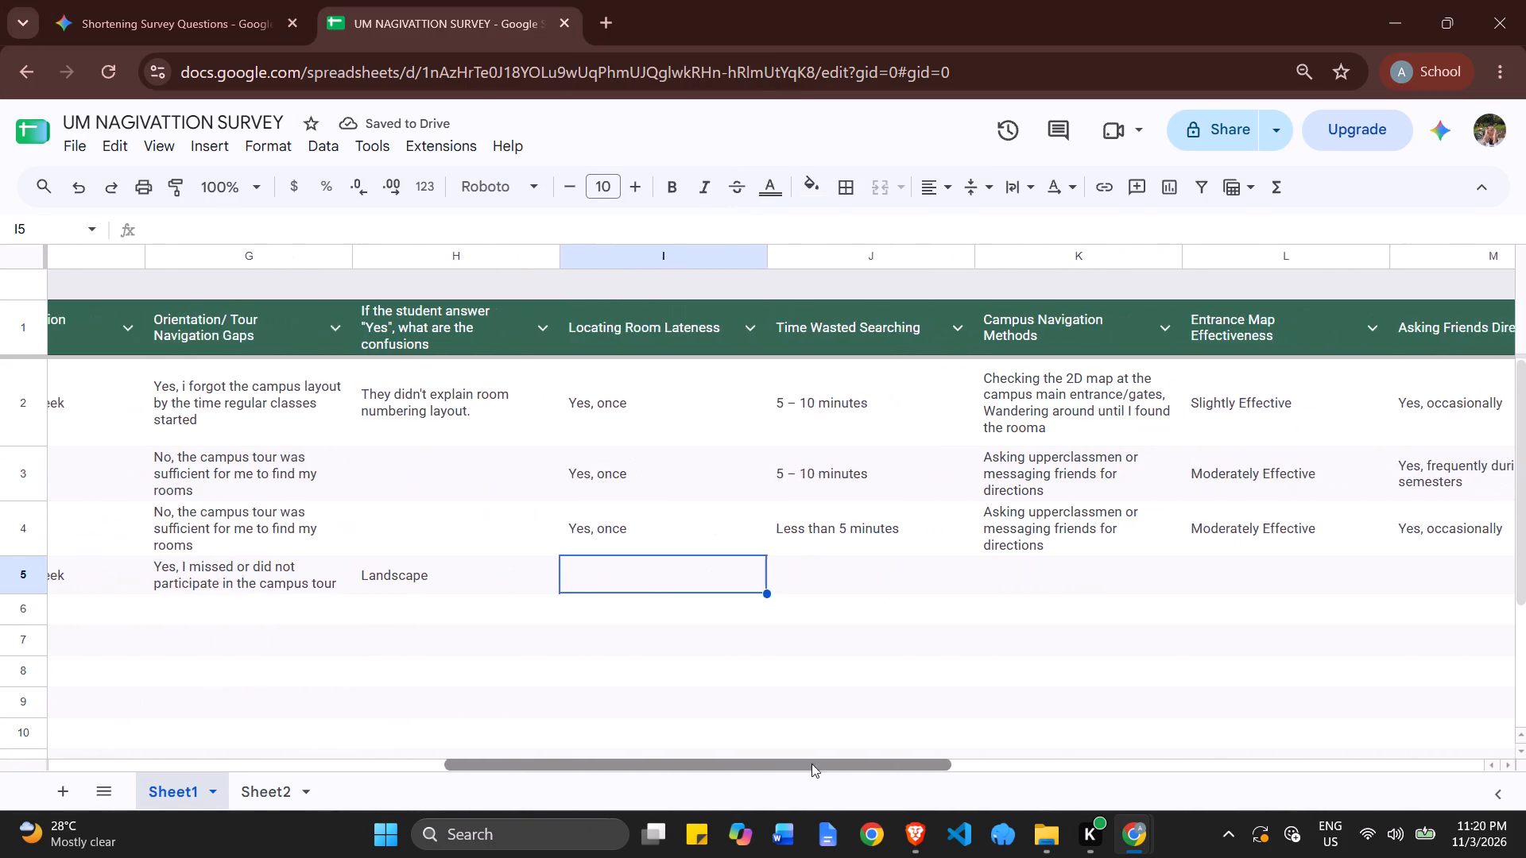
{"action": "left_click_drag", "start_coordinate": [811, 763], "coordinate": [822, 761]}
{"action": "key", "text": "alt+Tab"}
{"action": "left_click_drag", "start_coordinate": [275, 763], "coordinate": [313, 771]}
{"action": "left_click", "coordinate": [383, 631]}
{"action": "double_click", "coordinate": [441, 441]}
{"action": "key", "text": "ctrl+a"}
{"action": "key", "text": "ctrl+c"}
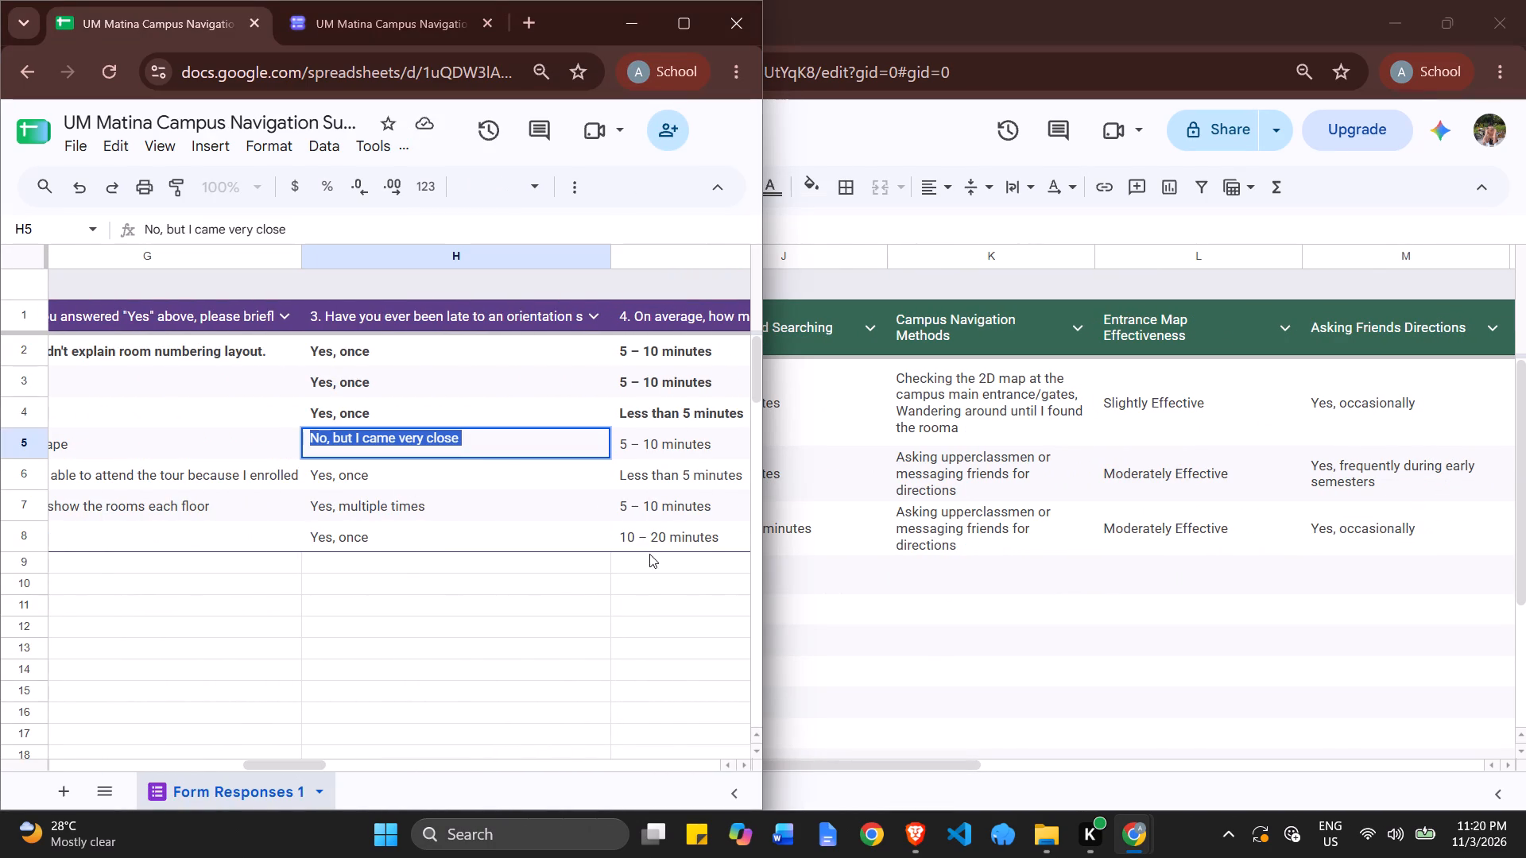
{"action": "key", "text": "alt+Tab"}
{"action": "left_click", "coordinate": [769, 581]}
{"action": "key", "text": "ctrl+v"}
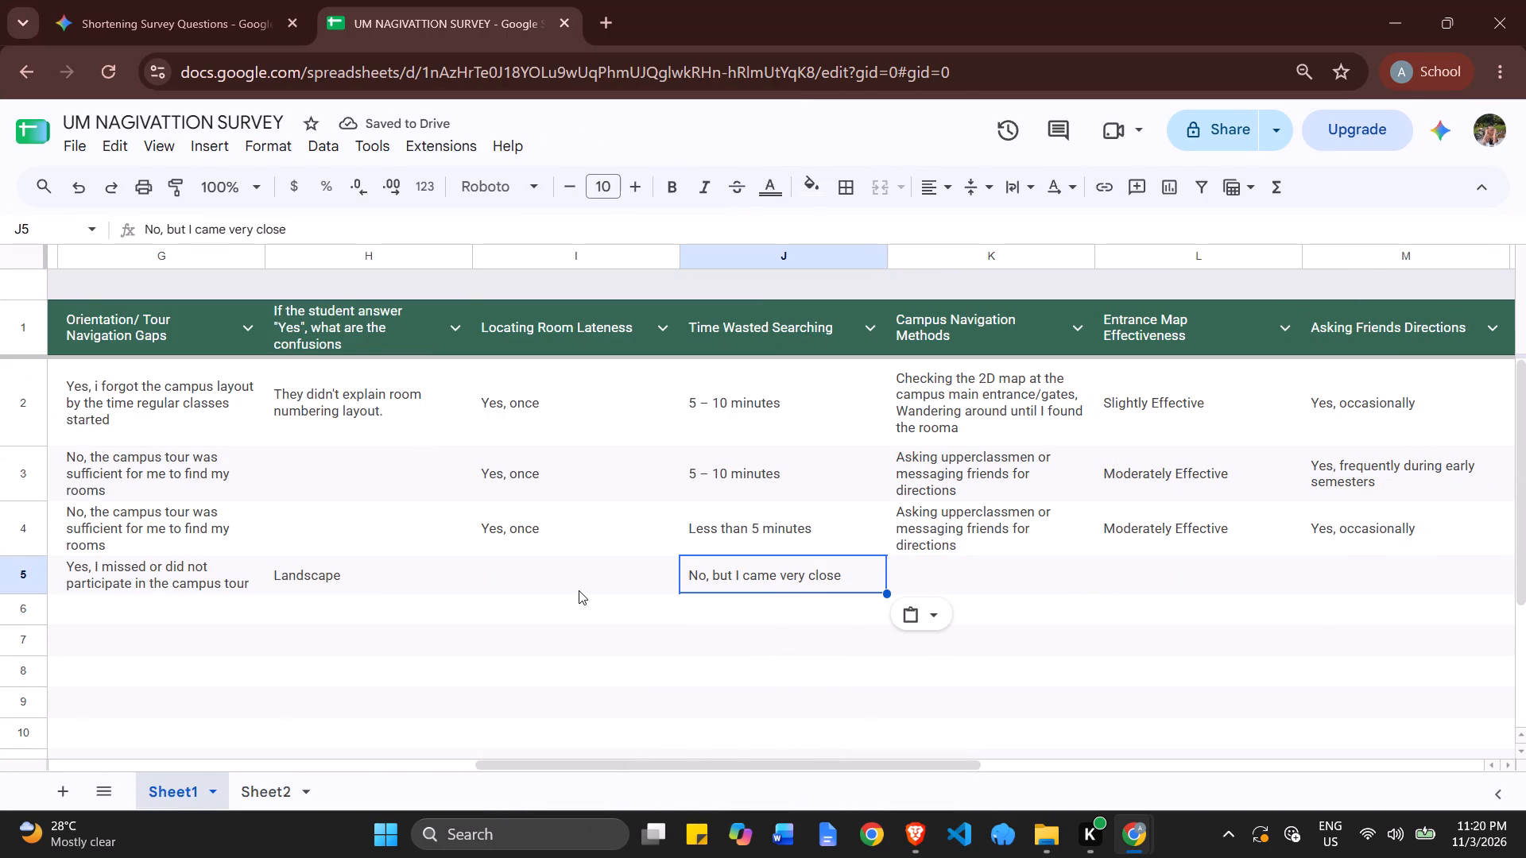
{"action": "key", "text": "ctrl+z"}
{"action": "left_click", "coordinate": [552, 578]}
{"action": "key", "text": "ctrl+v"}
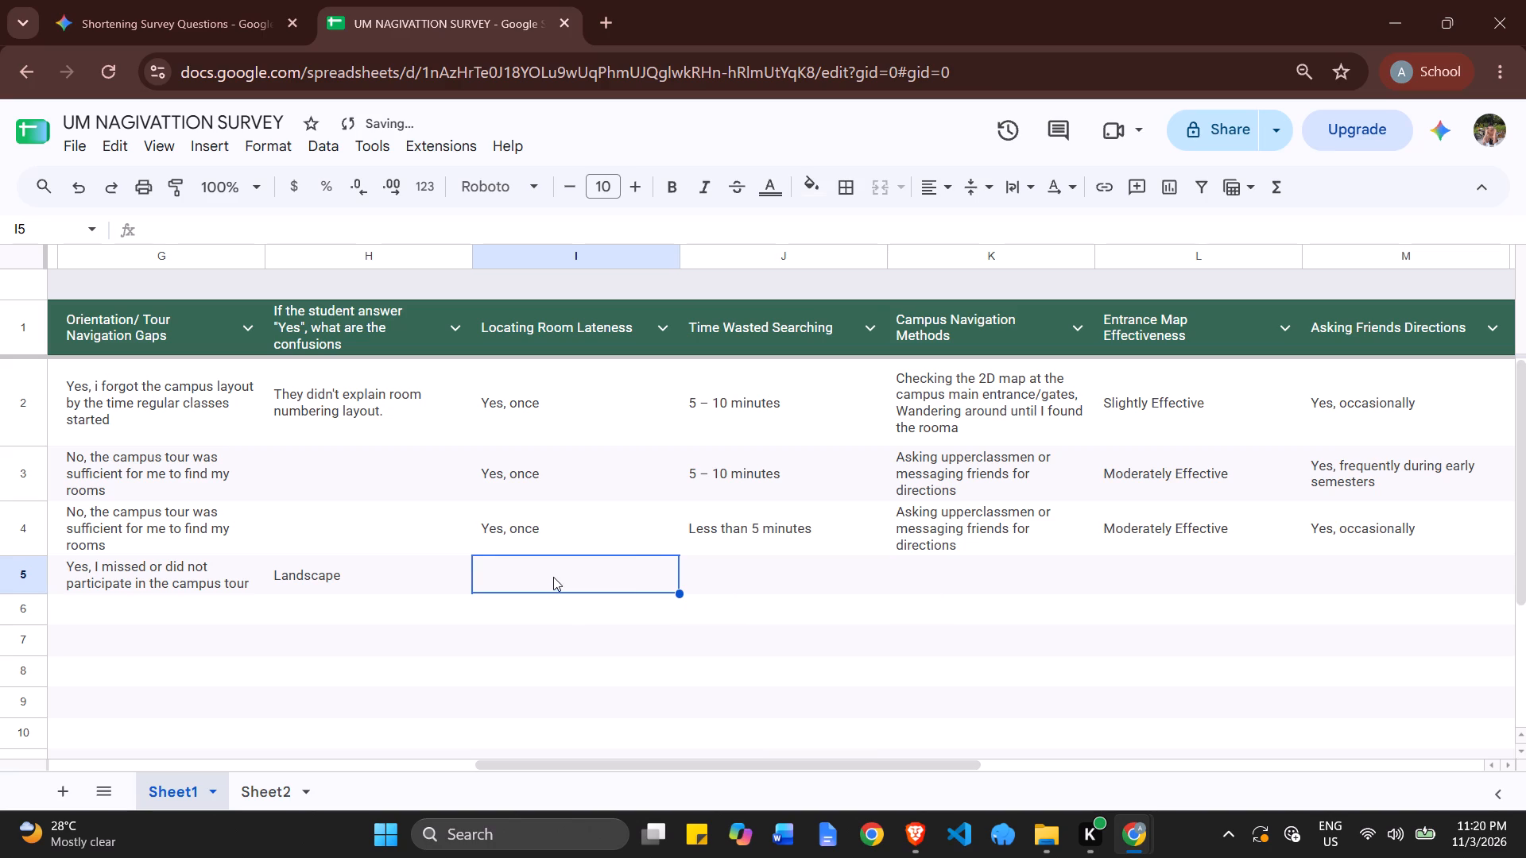
Copy "5 – 10 minutes" from I5 of the form responses into Time Wasted Searching cell J5.
{"action": "left_click", "coordinate": [753, 564]}
{"action": "key", "text": "alt+Tab"}
{"action": "left_click_drag", "start_coordinate": [301, 762], "coordinate": [354, 759]}
{"action": "left_click", "coordinate": [224, 447]}
{"action": "double_click", "coordinate": [316, 446]}
{"action": "key", "text": "ctrl+a"}
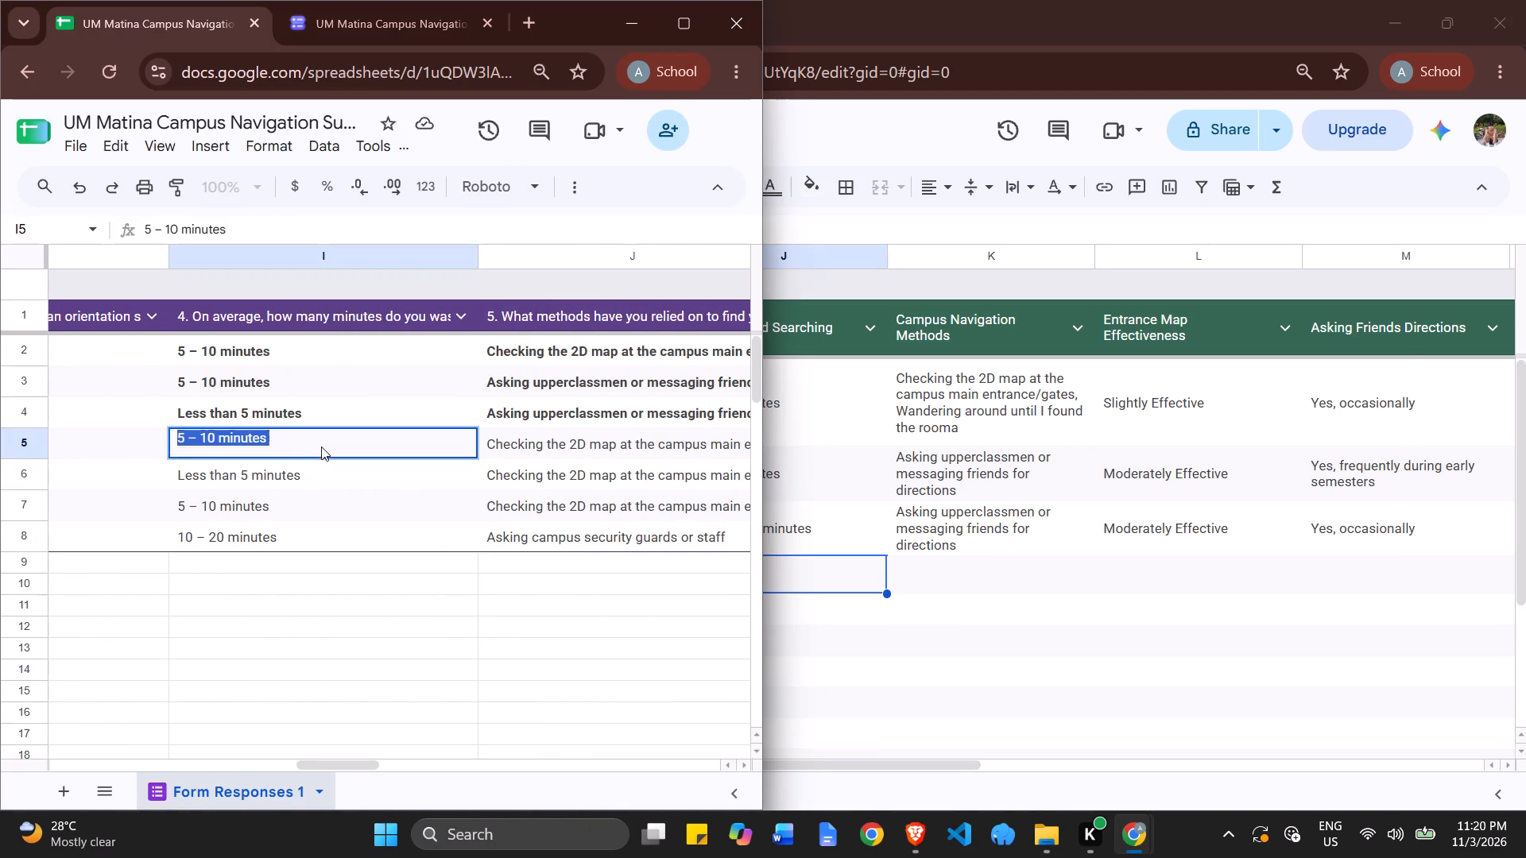
{"action": "key", "text": "ctrl+c"}
{"action": "key", "text": "alt+Tab"}
{"action": "left_click", "coordinate": [789, 580]}
{"action": "key", "text": "ctrl+v"}
Copy "Checking the 2D map at the campus main entrance/gates" from J5 of the form responses into Campus Navigation Methods cell K5.
{"action": "left_click", "coordinate": [991, 582]}
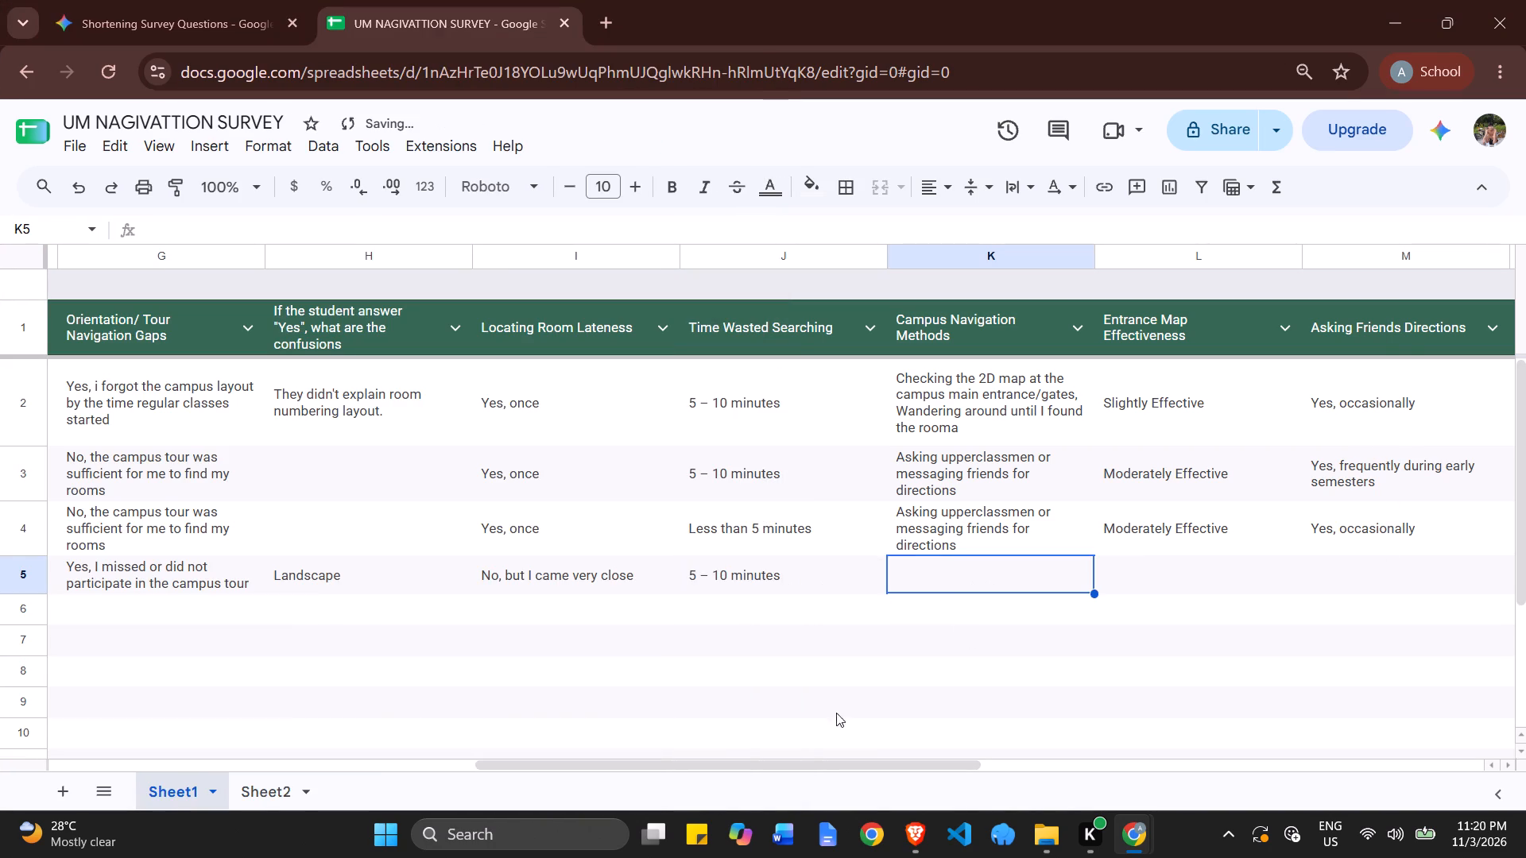
{"action": "key", "text": "alt+Tab"}
{"action": "double_click", "coordinate": [613, 444]}
{"action": "key", "text": "ctrl+a"}
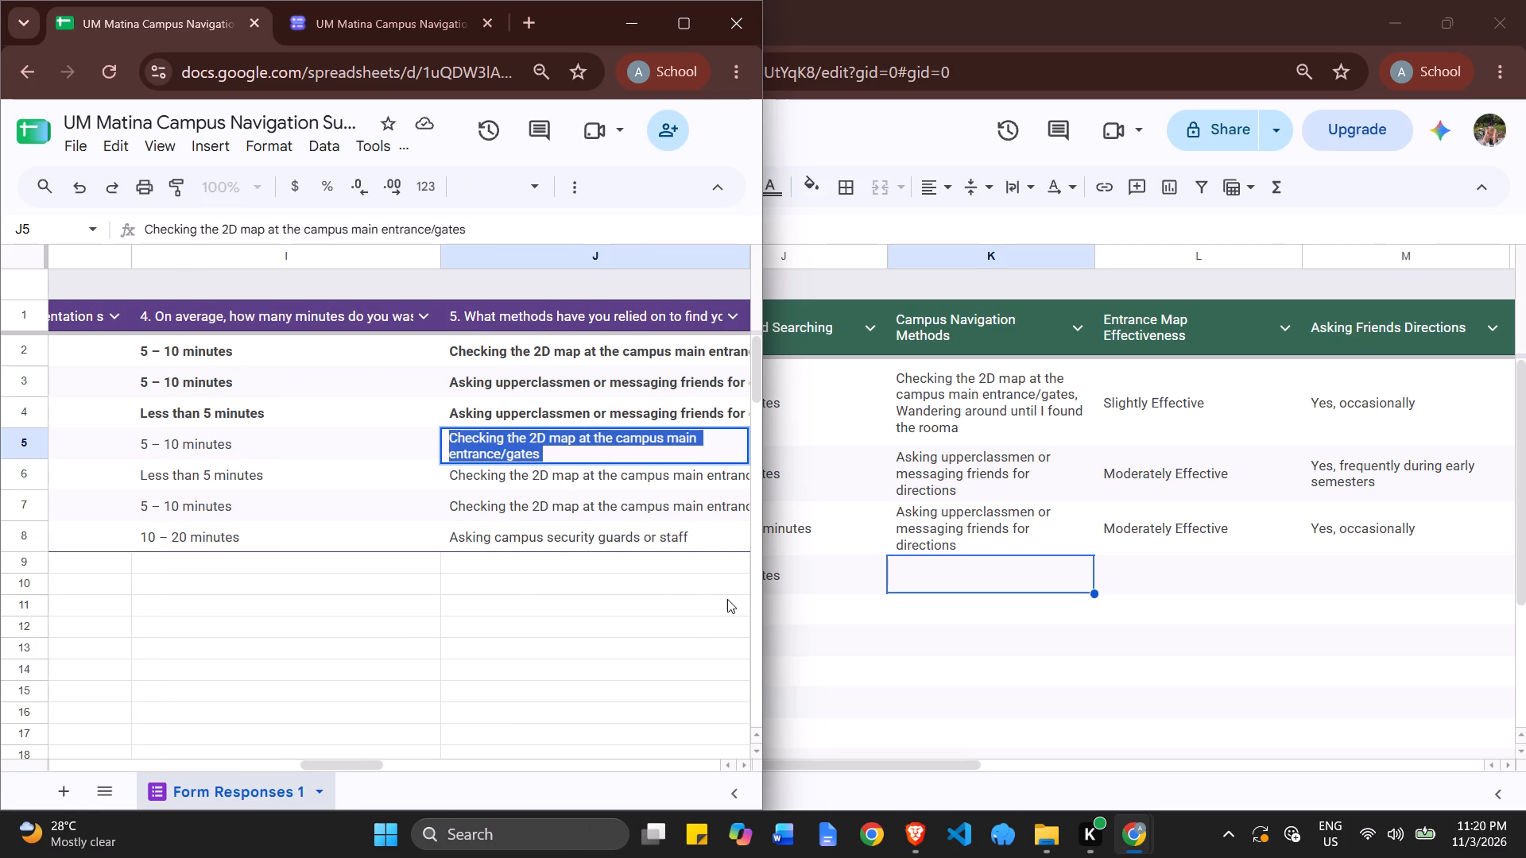
{"action": "key", "text": "ctrl+c"}
{"action": "key", "text": "alt+Tab"}
{"action": "left_click", "coordinate": [974, 576]}
{"action": "key", "text": "ctrl+v"}
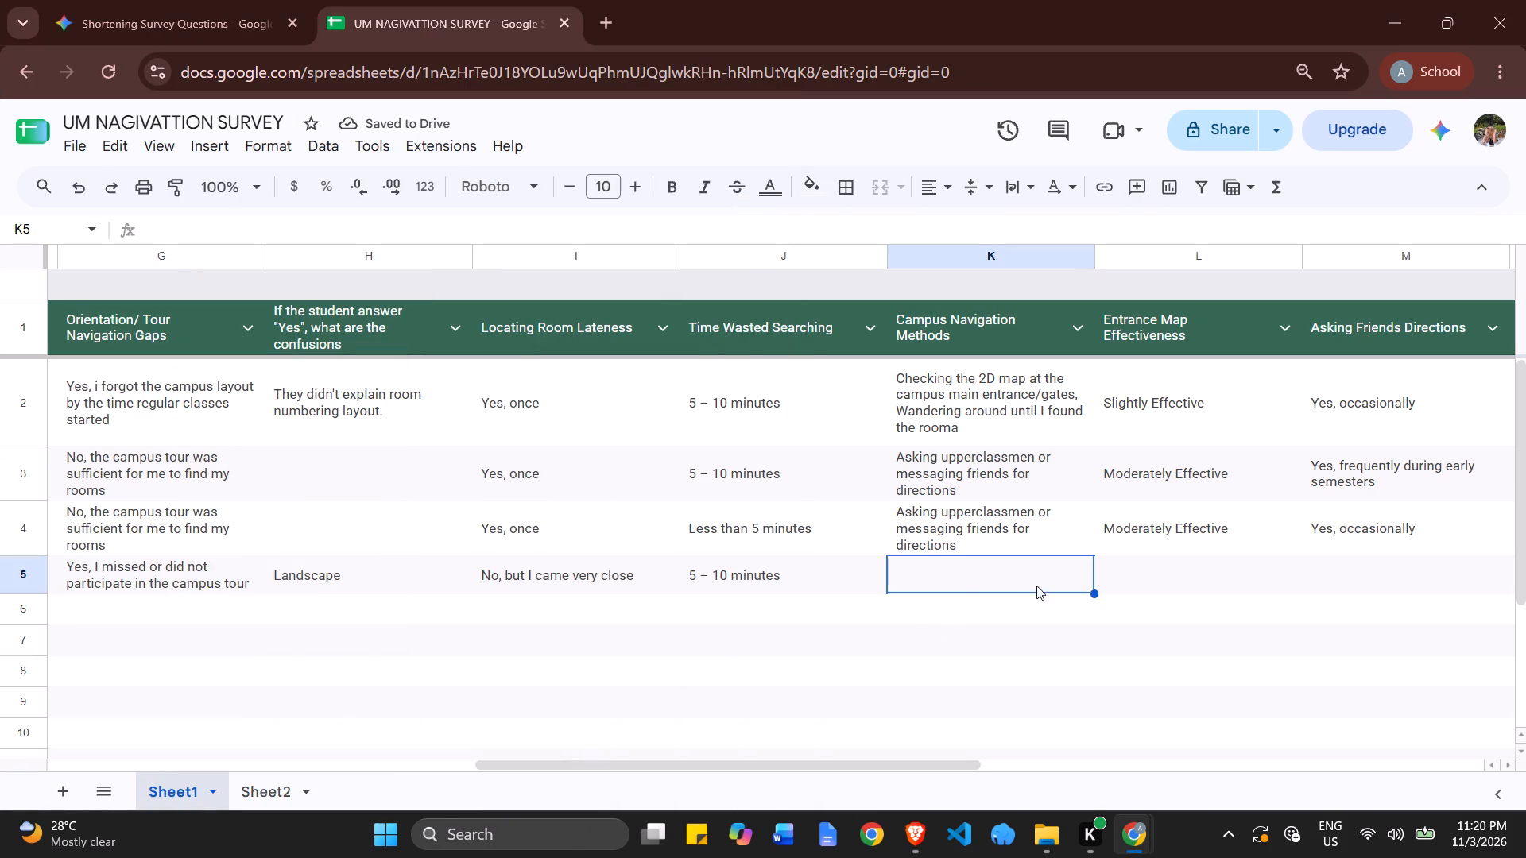
Copy "Moderately Effective" from K5 of the form responses into Entrance Map Effectiveness cell L5.
{"action": "left_click", "coordinate": [1145, 583]}
{"action": "key", "text": "alt+Tab"}
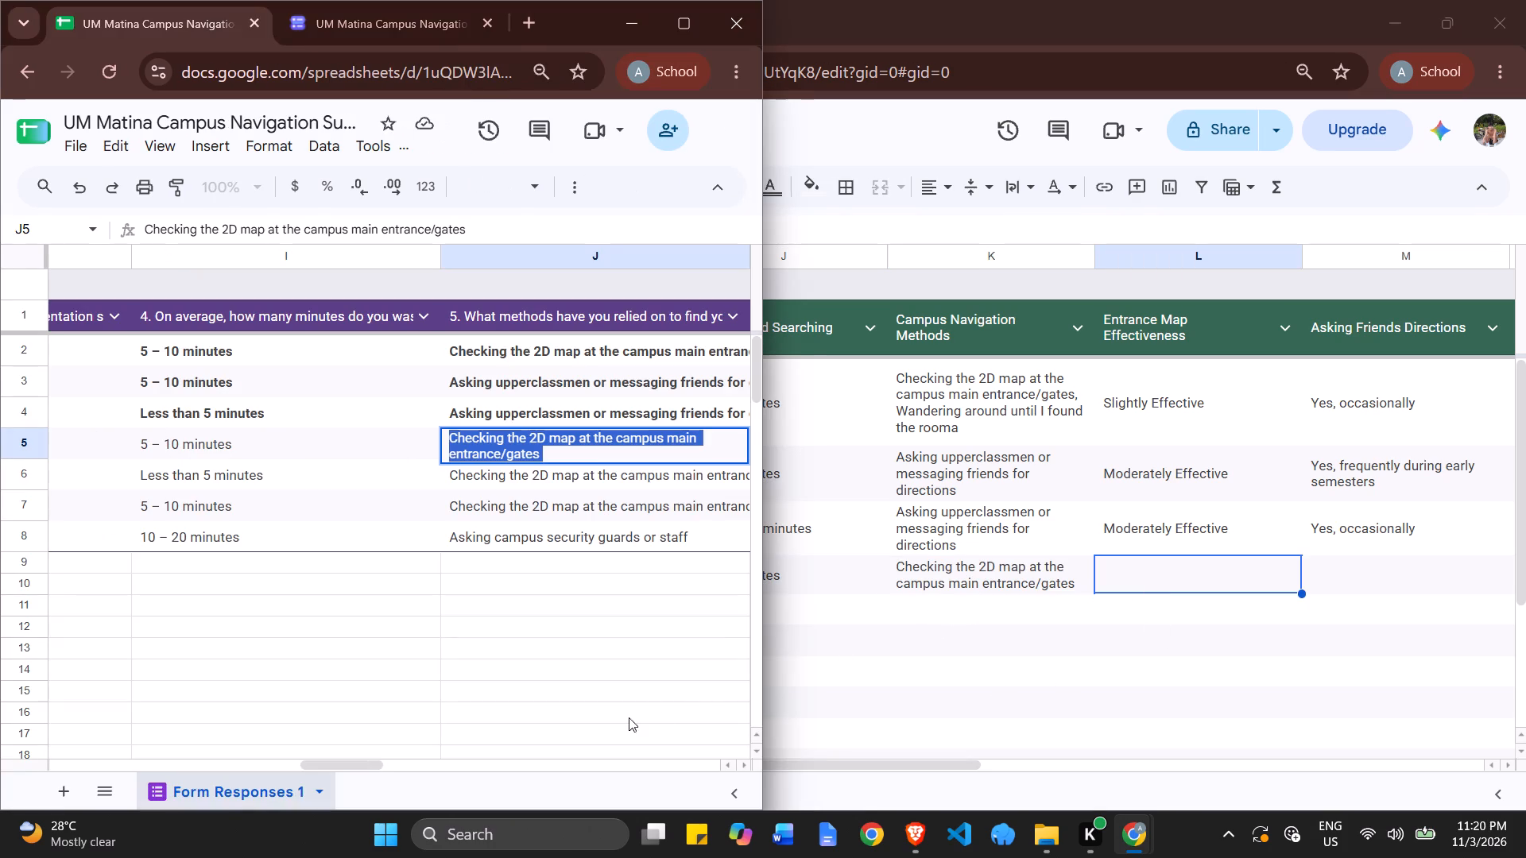
{"action": "left_click_drag", "start_coordinate": [328, 767], "coordinate": [405, 760]}
{"action": "double_click", "coordinate": [258, 446]}
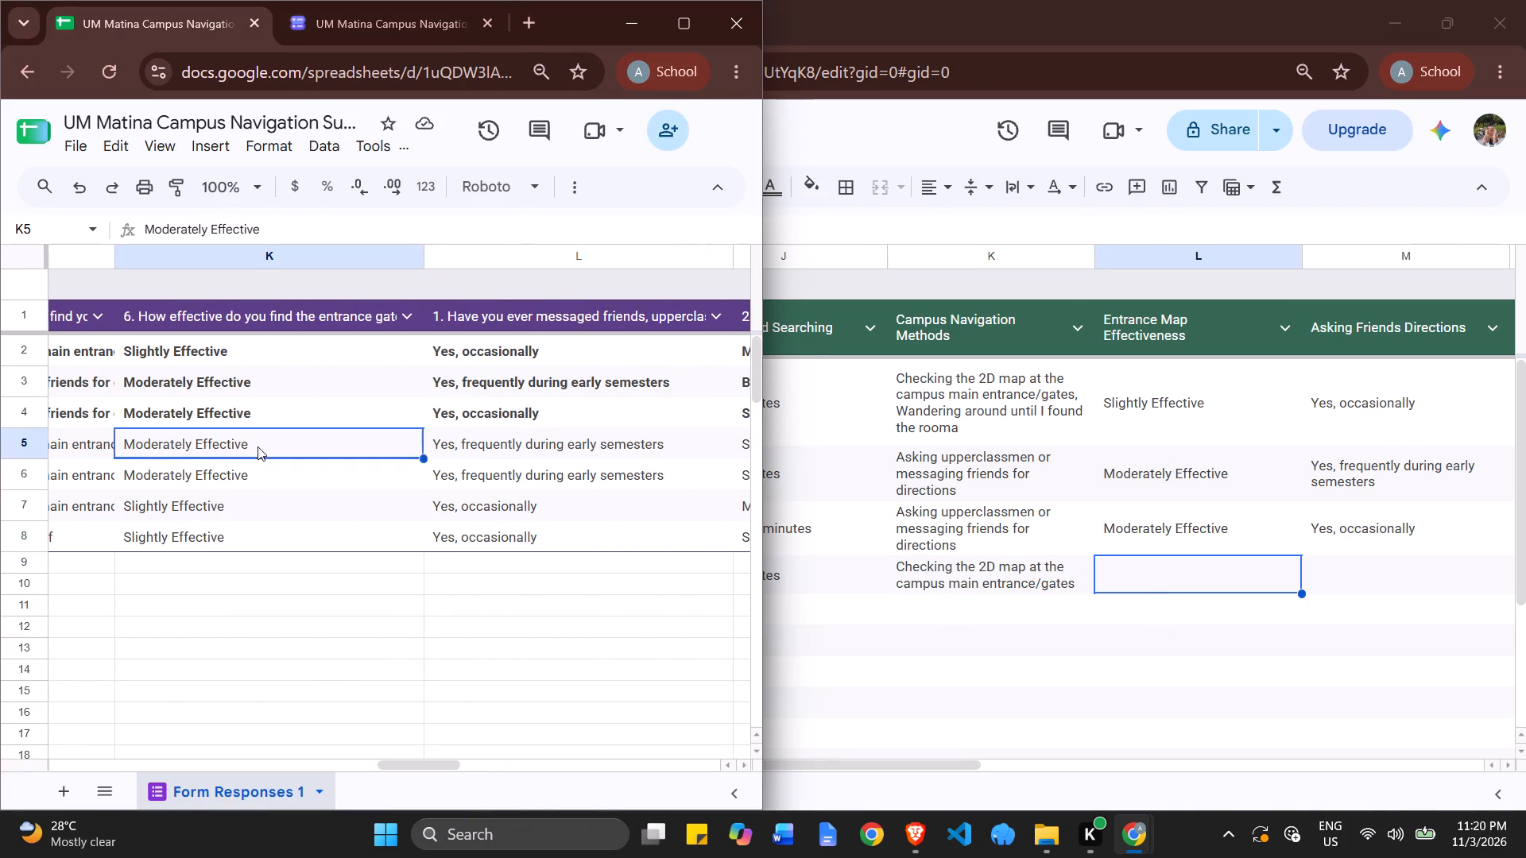
{"action": "key", "text": "ctrl+a"}
{"action": "key", "text": "ctrl+c"}
{"action": "double_click", "coordinate": [1149, 569]}
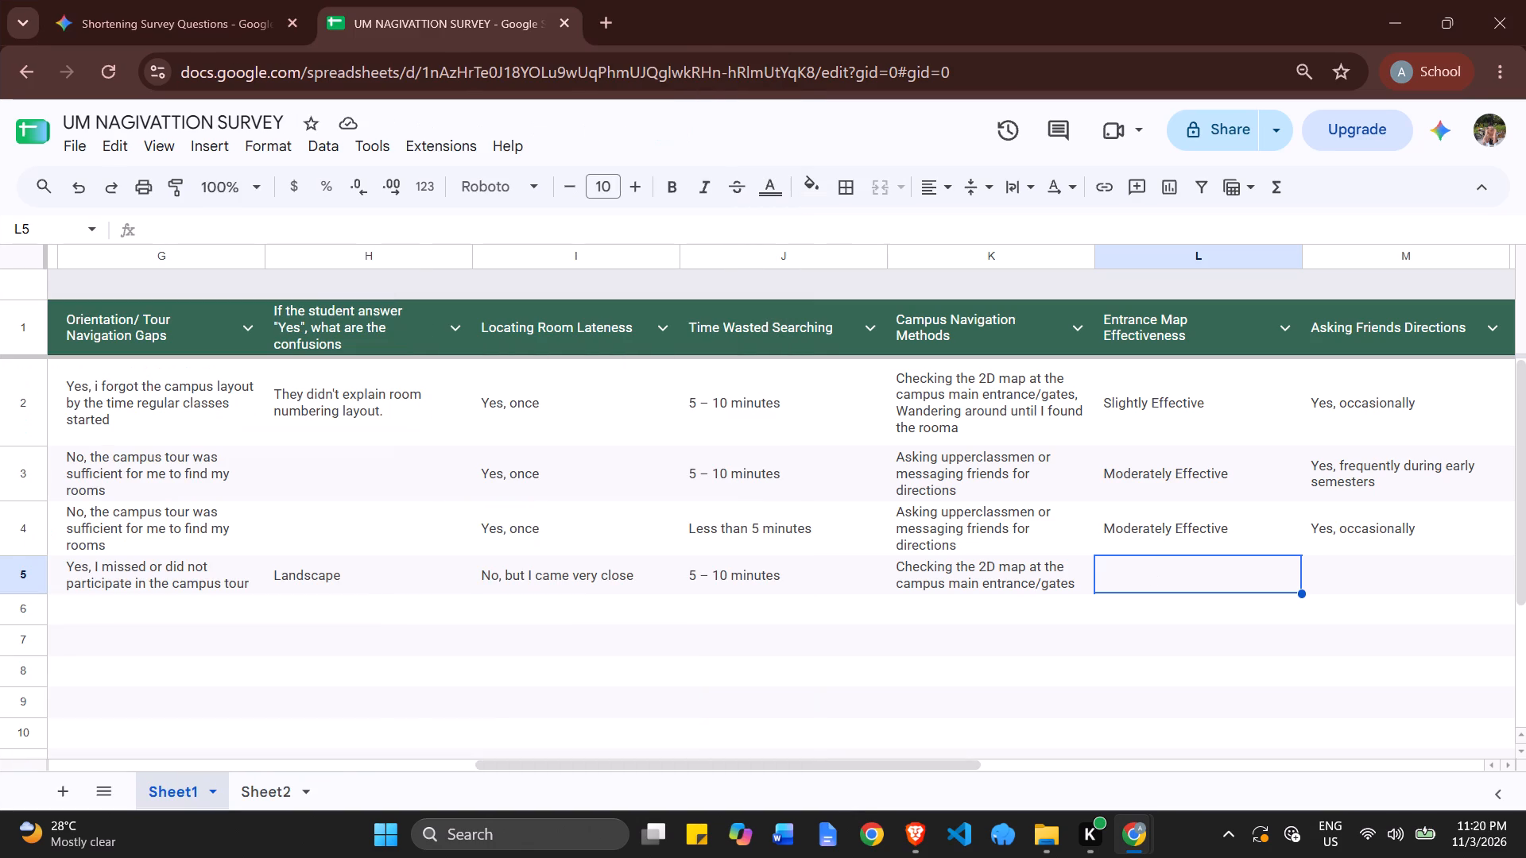
{"action": "key", "text": "ctrl+v"}
Copy "Yes, frequently during early semesters" from L5 of the form responses into Asking Friends Directions cell M5.
{"action": "left_click", "coordinate": [1377, 565]}
{"action": "key", "text": "alt+Tab"}
{"action": "double_click", "coordinate": [525, 445]}
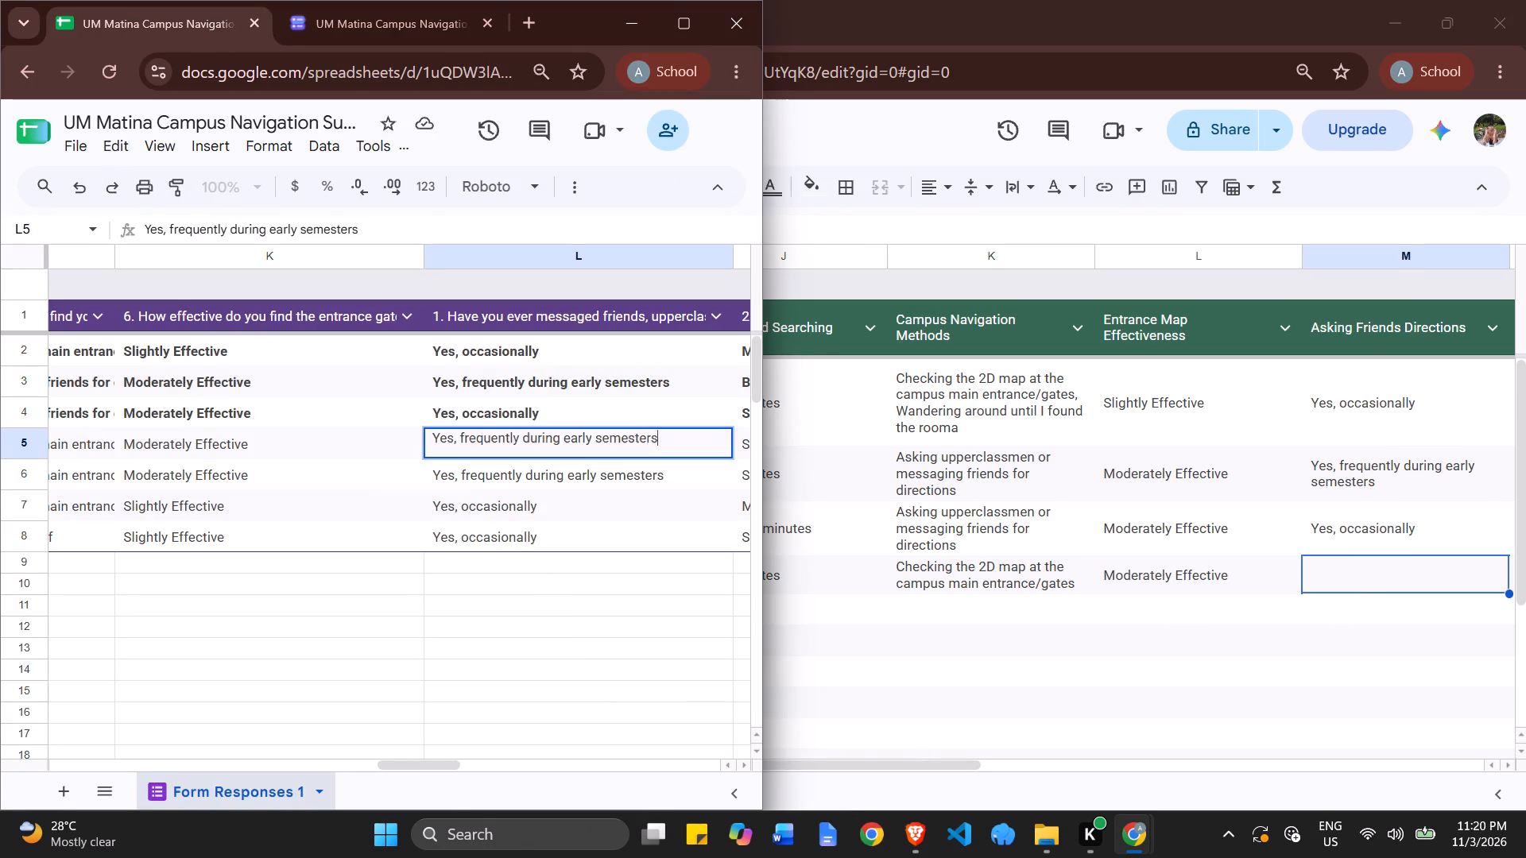
{"action": "key", "text": "ctrl+a"}
{"action": "key", "text": "ctrl+c"}
{"action": "left_click", "coordinate": [1318, 577]}
{"action": "key", "text": "ctrl+v"}
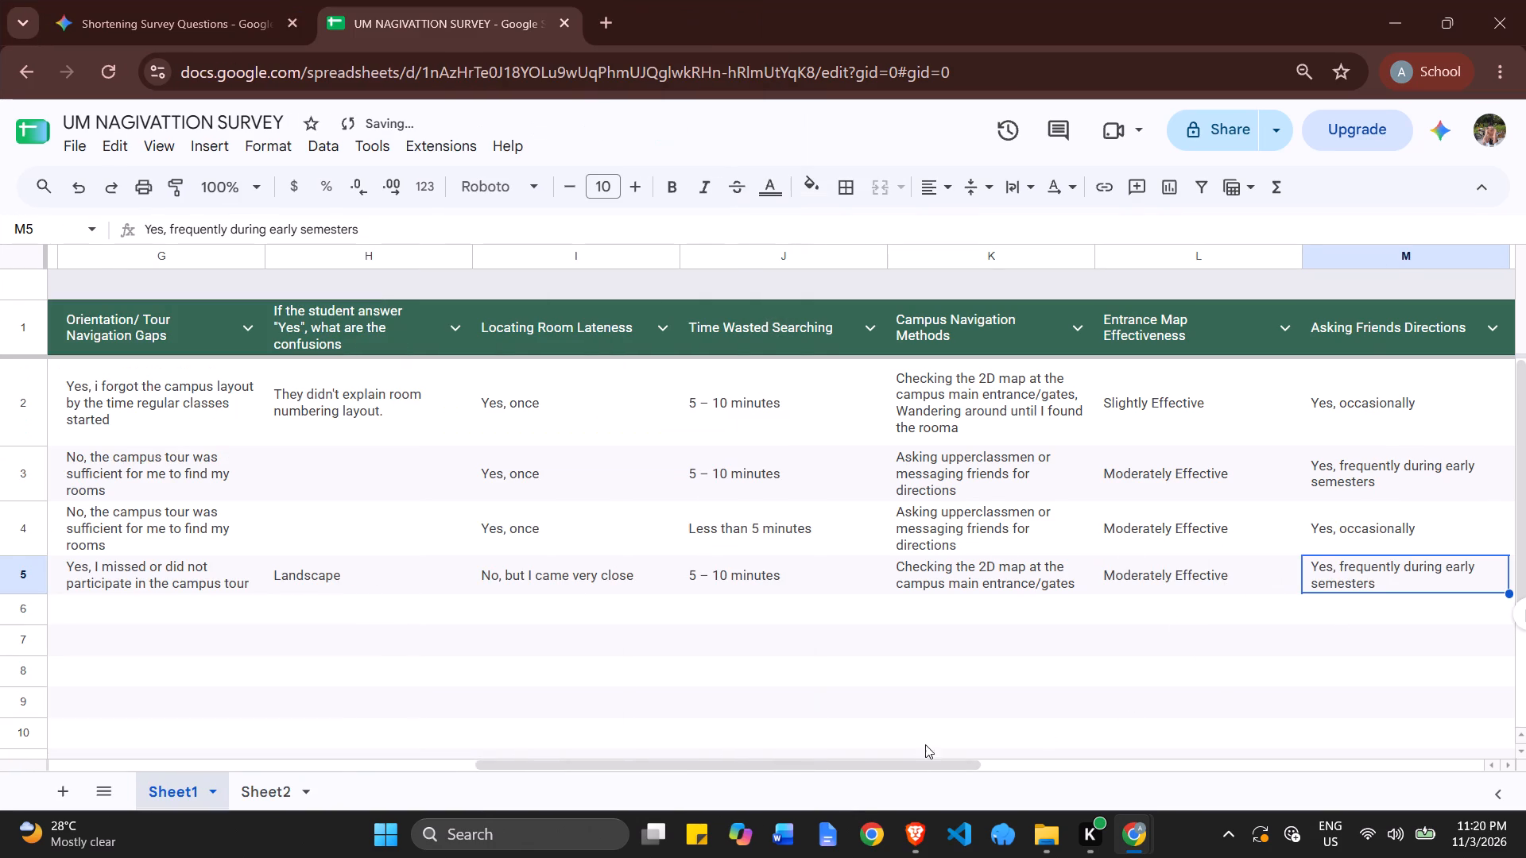
Copy "Similar-looking building structures / hallways" from M5 of the form responses into Building Navigation Challenges cell N5.
{"action": "left_click_drag", "start_coordinate": [875, 759], "coordinate": [1048, 745]}
{"action": "left_click", "coordinate": [1109, 547]}
{"action": "left_click", "coordinate": [1094, 562]}
{"action": "key", "text": "alt+Tab"}
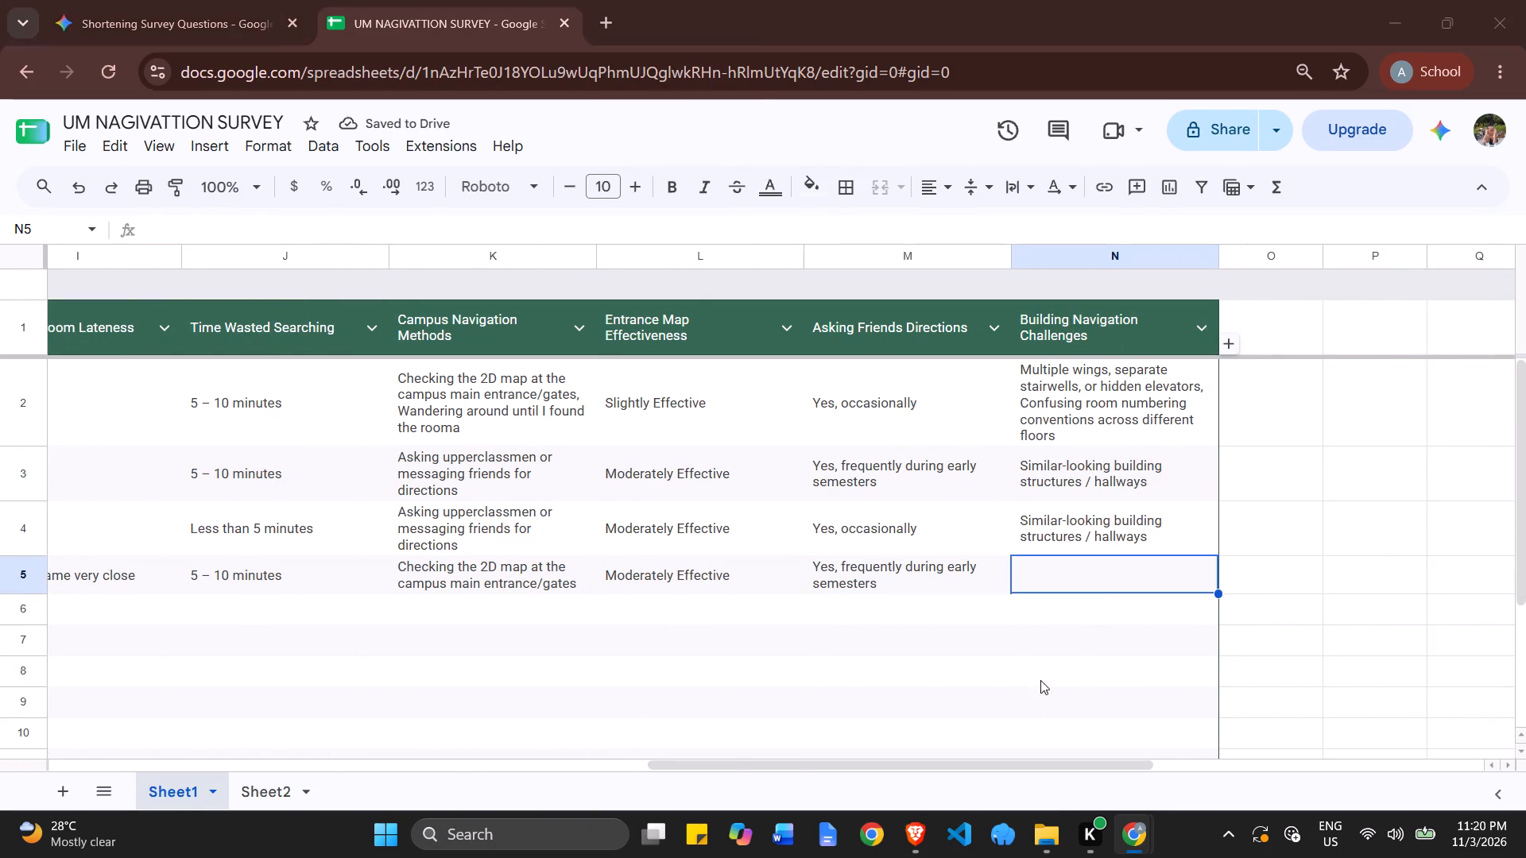
{"action": "left_click_drag", "start_coordinate": [389, 763], "coordinate": [451, 760]}
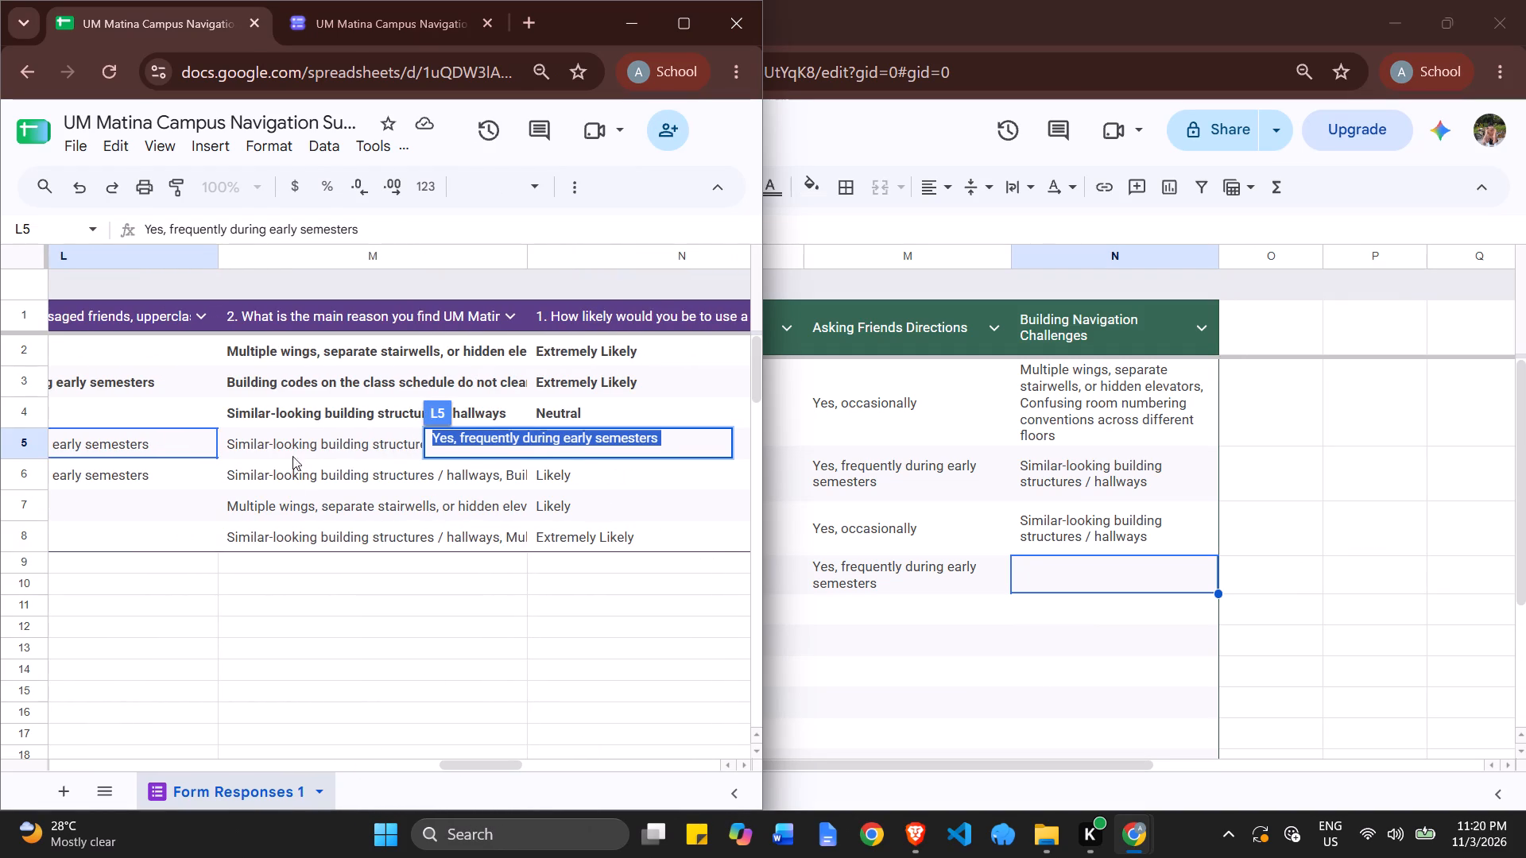
{"action": "double_click", "coordinate": [292, 449]}
{"action": "key", "text": "ctrl+a"}
{"action": "key", "text": "ctrl+c"}
{"action": "left_click", "coordinate": [1137, 578]}
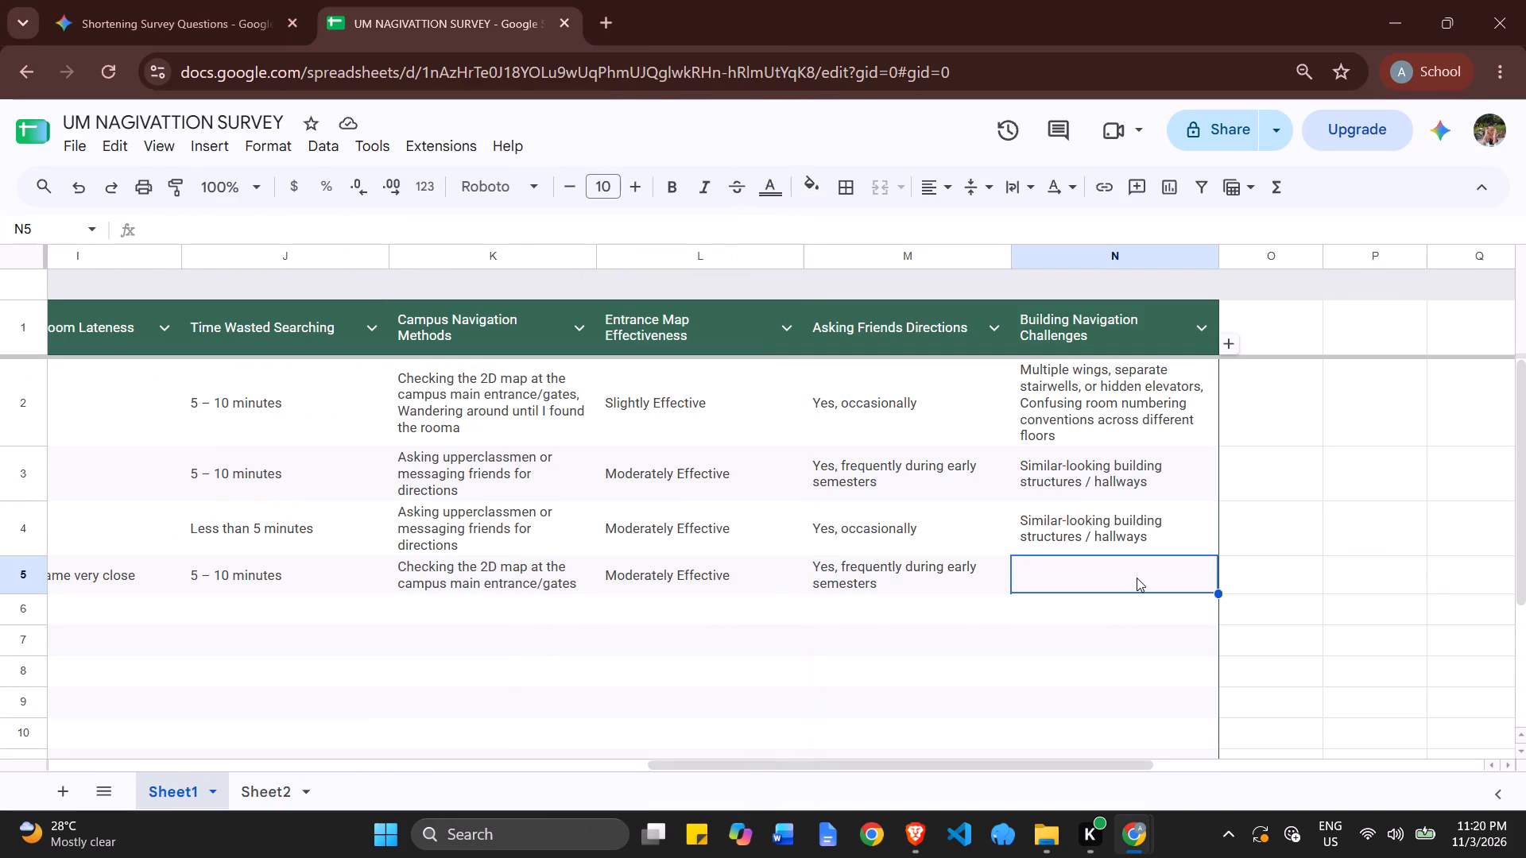
{"action": "key", "text": "alt+Tab"}
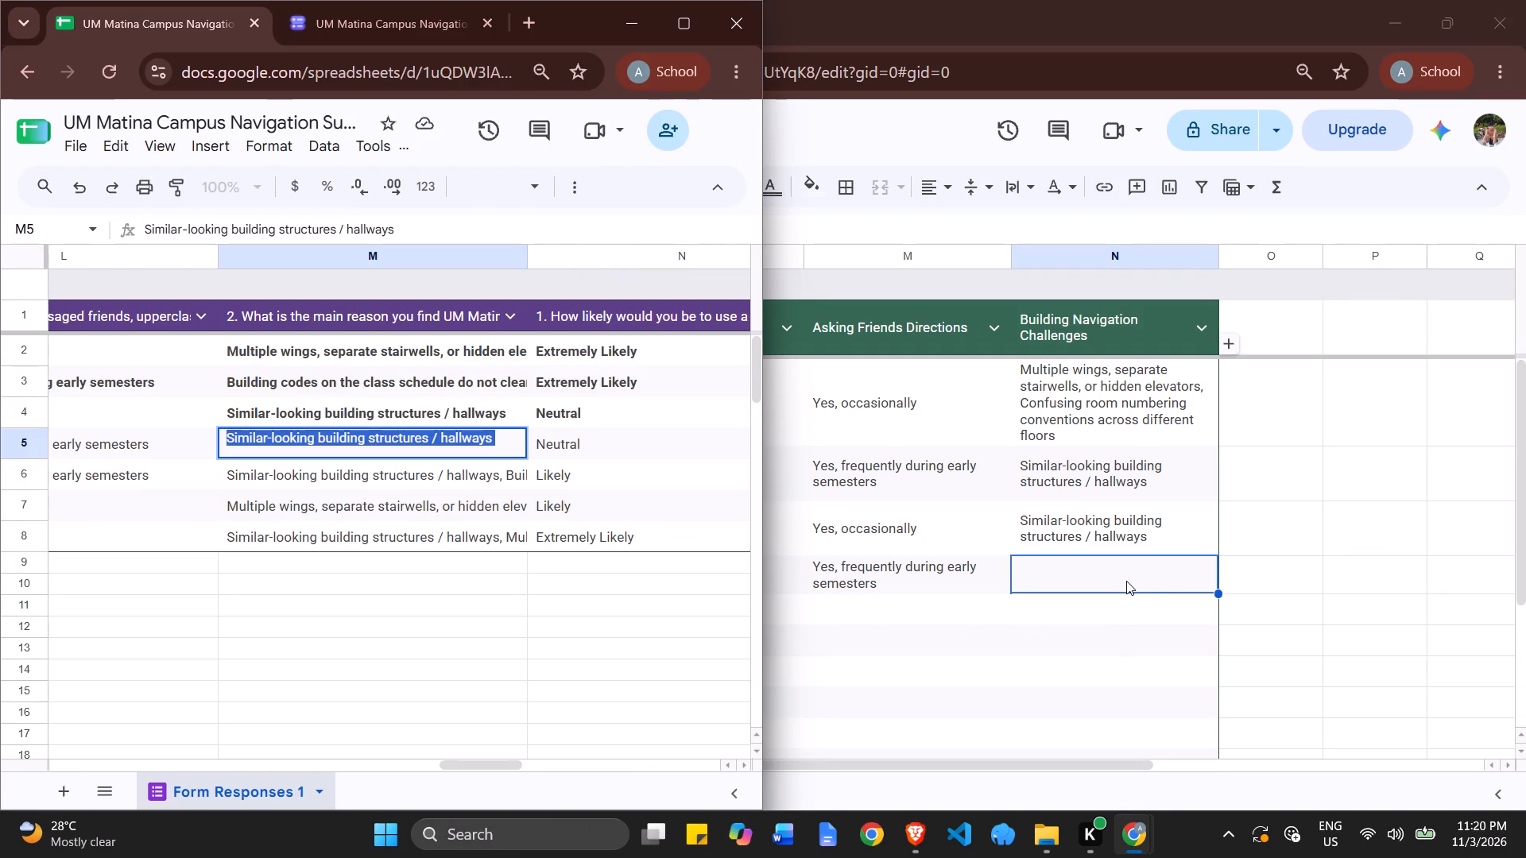
{"action": "key", "text": "alt+Tab"}
{"action": "key", "text": "ctrl+v"}
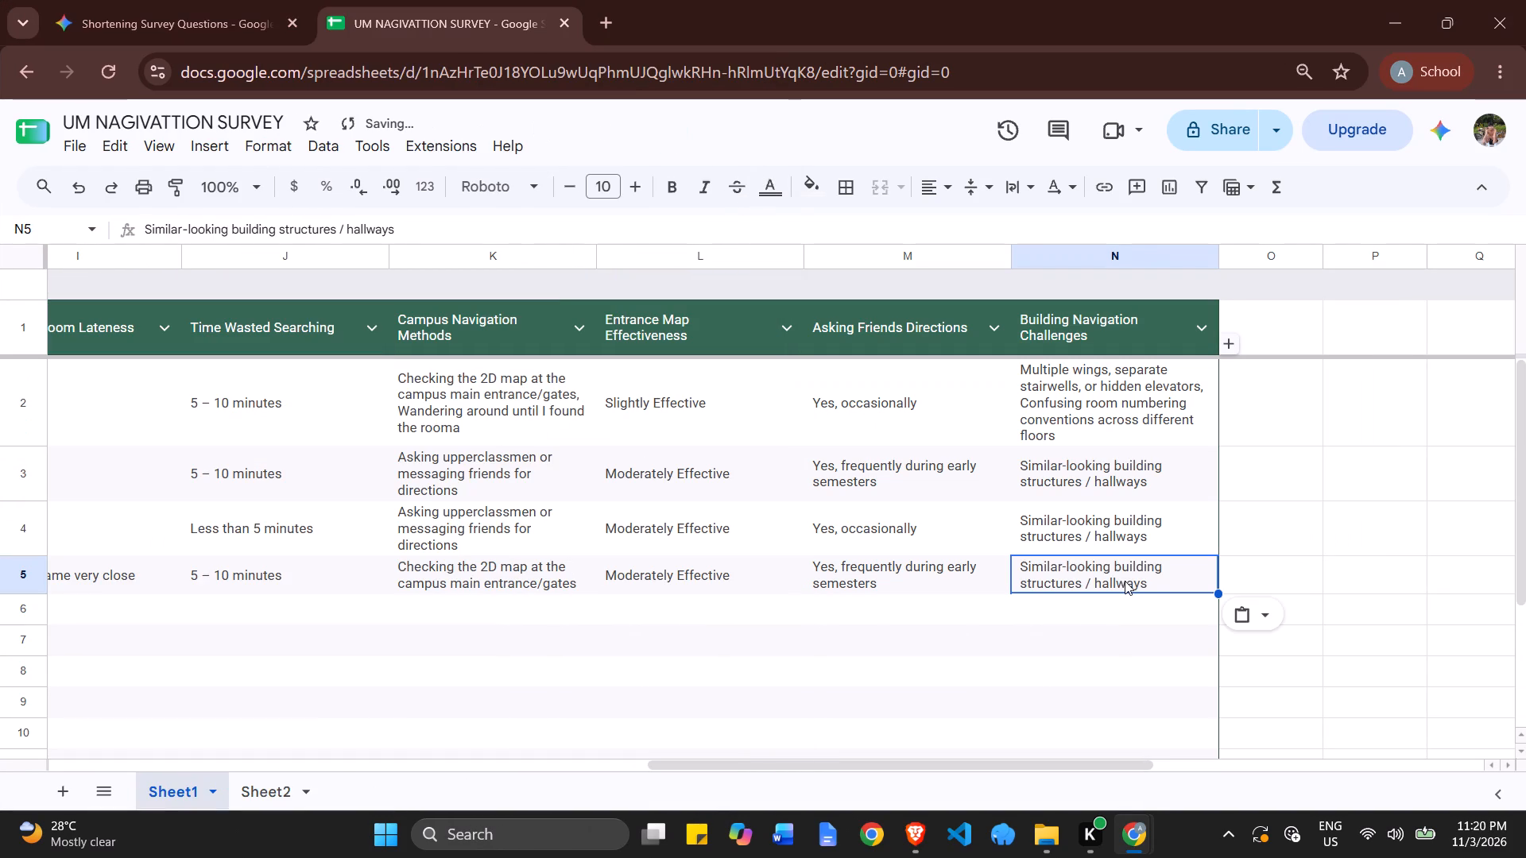
Bold the entire row 5 in the form responses to mark it as already transferred.
{"action": "key", "text": "alt+Tab"}
{"action": "left_click_drag", "start_coordinate": [499, 769], "coordinate": [261, 756]}
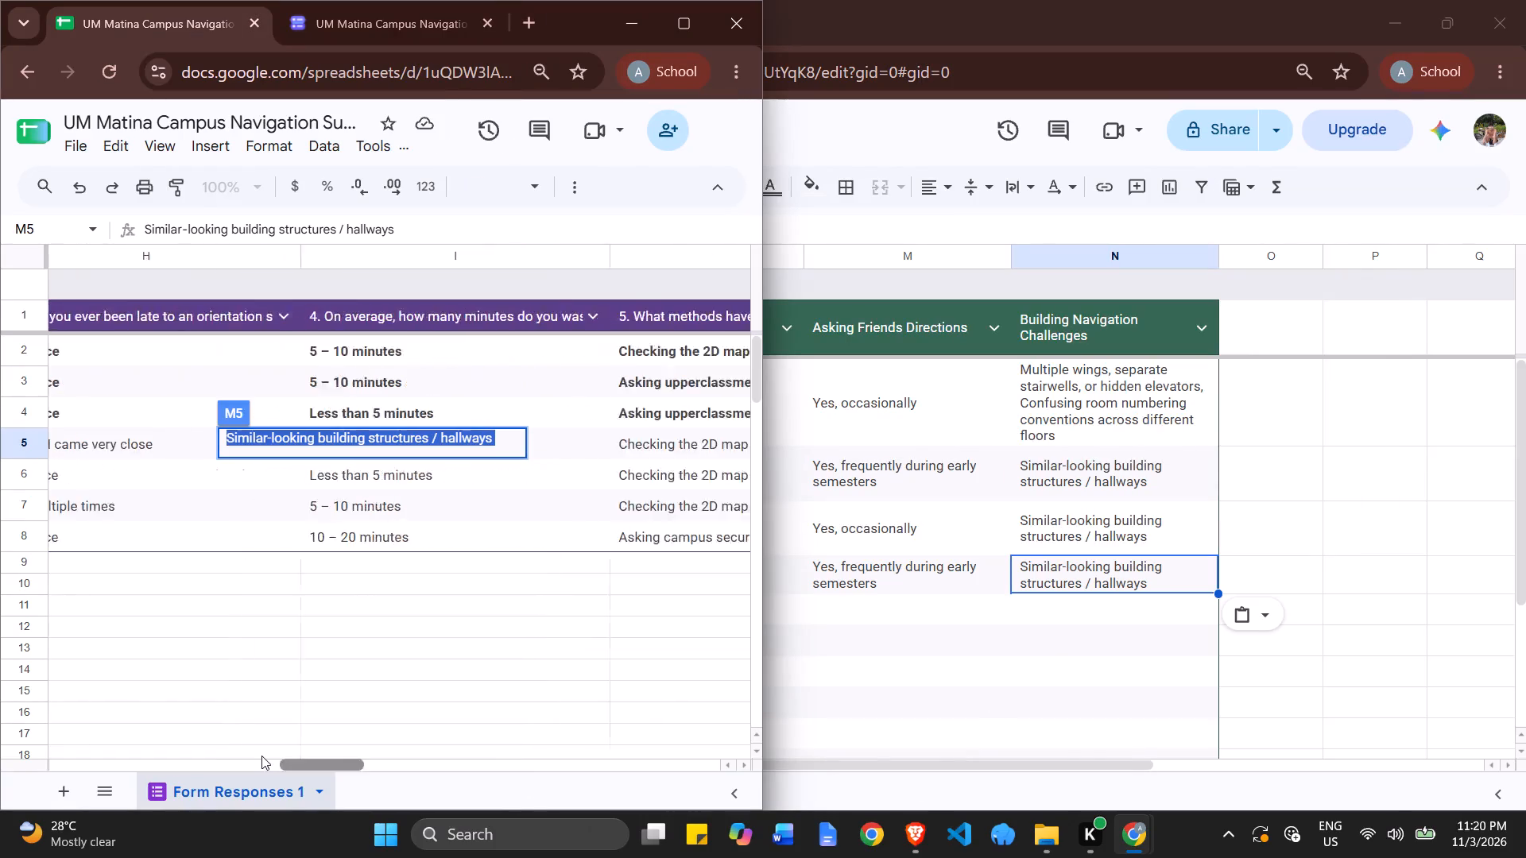
{"action": "left_click_drag", "start_coordinate": [261, 756], "coordinate": [63, 722]}
{"action": "left_click", "coordinate": [26, 451]}
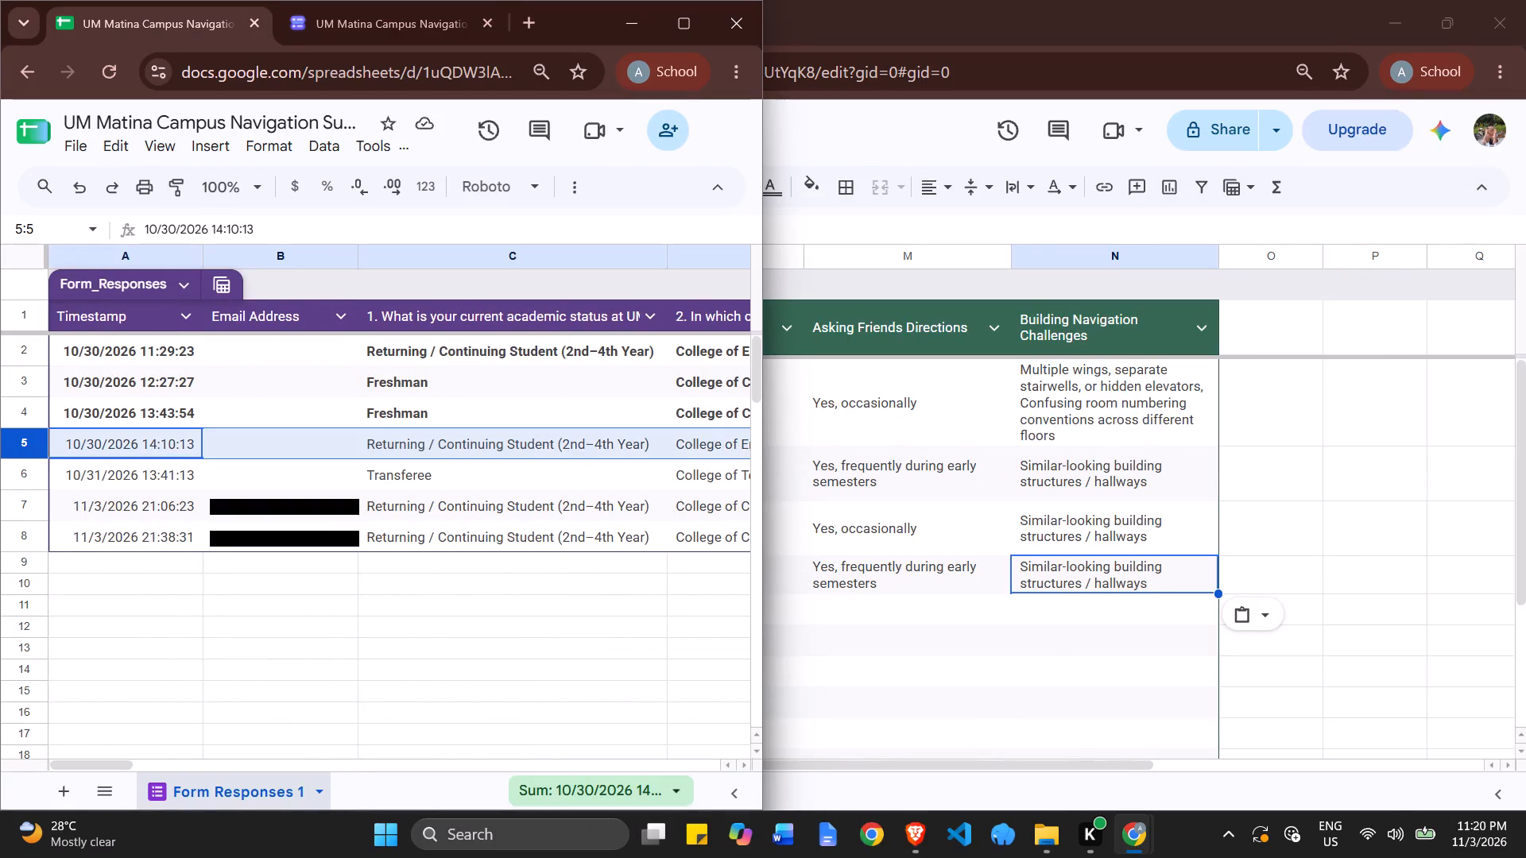
{"action": "left_click", "coordinate": [26, 450]}
{"action": "key", "text": "ctrl+b"}
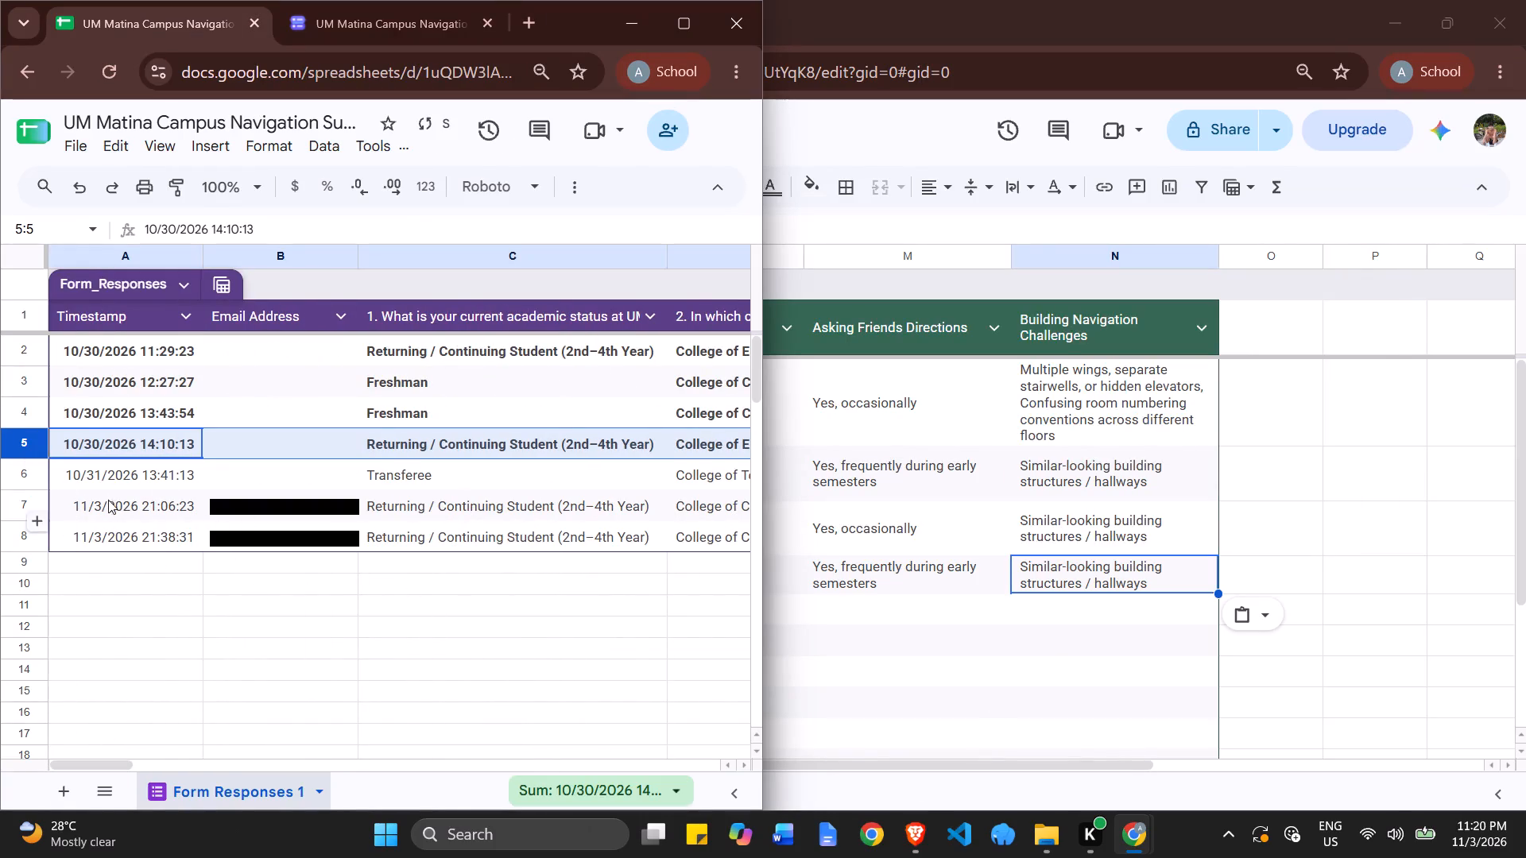
Copy the timestamp 10/31/2026 13:41:13 from A6 of the form responses into Timestamp cell A6 of the survey table.
{"action": "left_click", "coordinate": [18, 470]}
{"action": "double_click", "coordinate": [130, 477]}
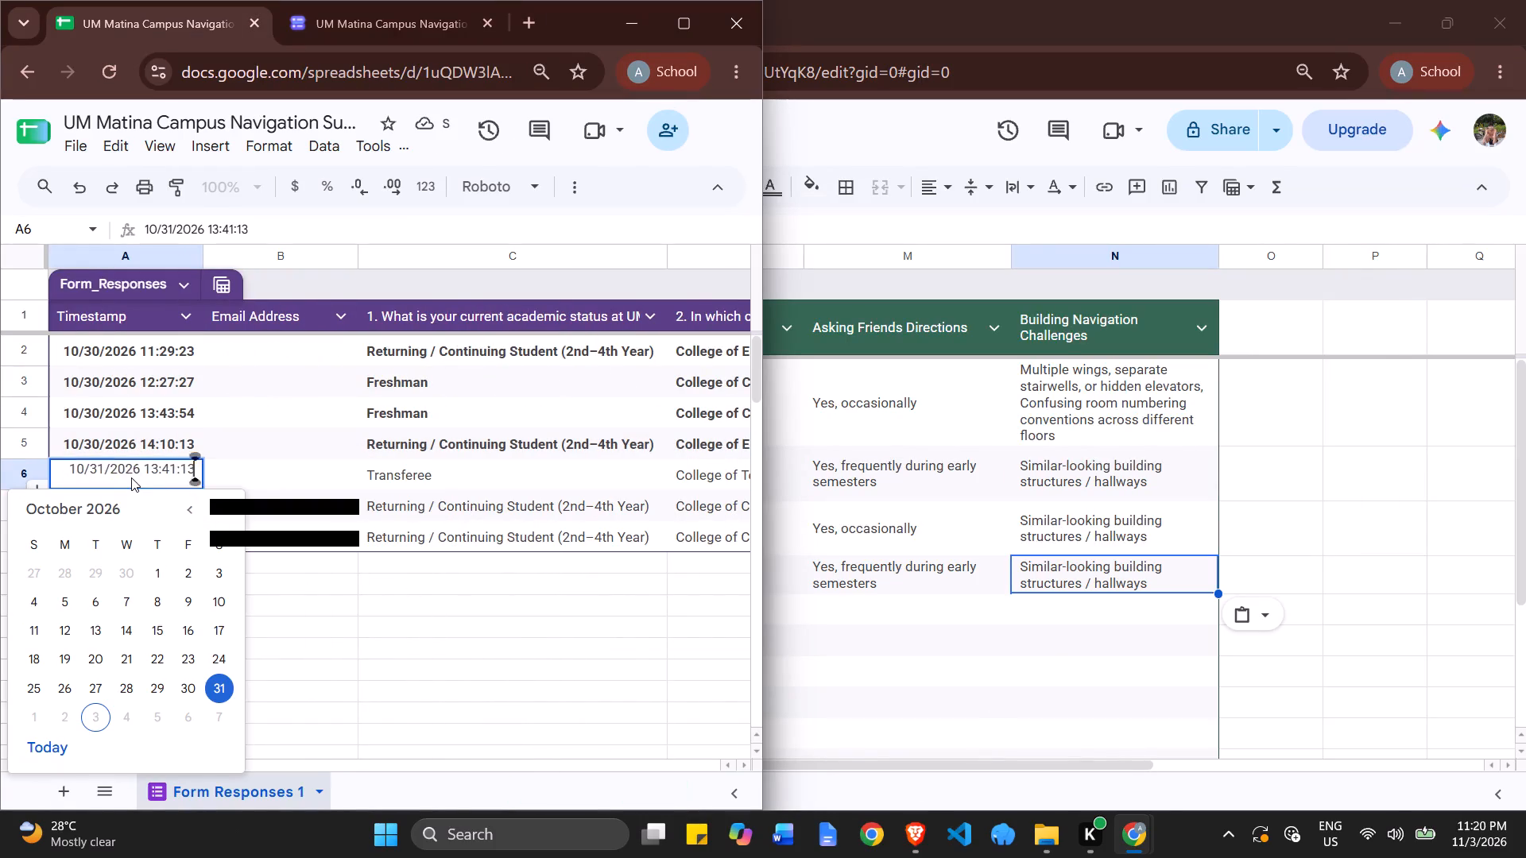
{"action": "key", "text": "ctrl+a"}
{"action": "key", "text": "ctrl+c"}
{"action": "key", "text": "alt+Tab"}
{"action": "left_click_drag", "start_coordinate": [765, 767], "coordinate": [370, 766]}
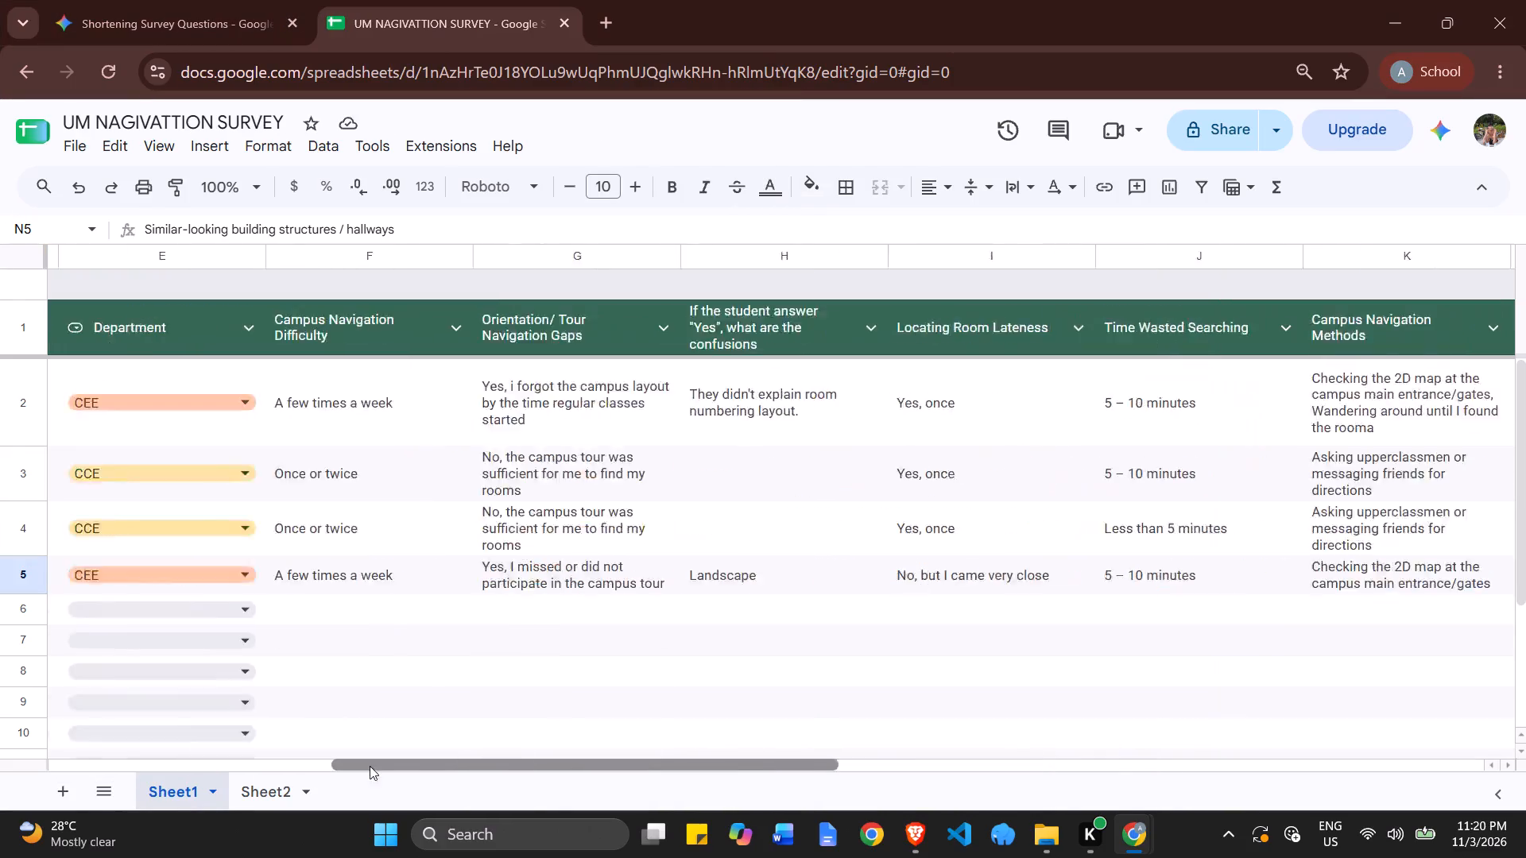
{"action": "left_click_drag", "start_coordinate": [370, 766], "coordinate": [1, 746]}
{"action": "left_click", "coordinate": [173, 608]}
{"action": "key", "text": "ctrl+v"}
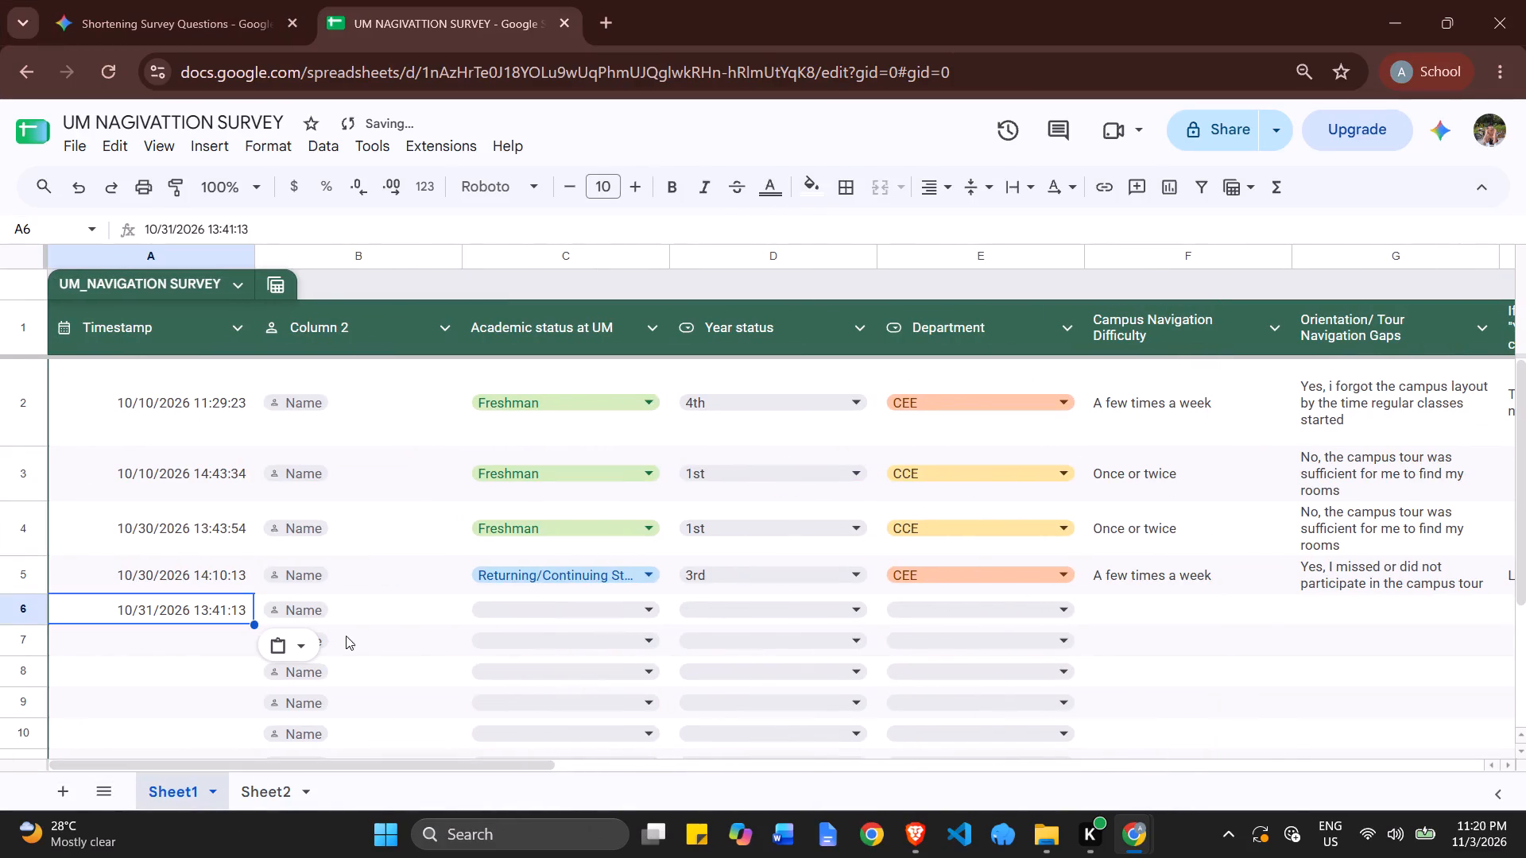
Check the row 6 academic status in the form responses and set Academic status cell C6 to Transferee.
{"action": "key", "text": "alt+Tab"}
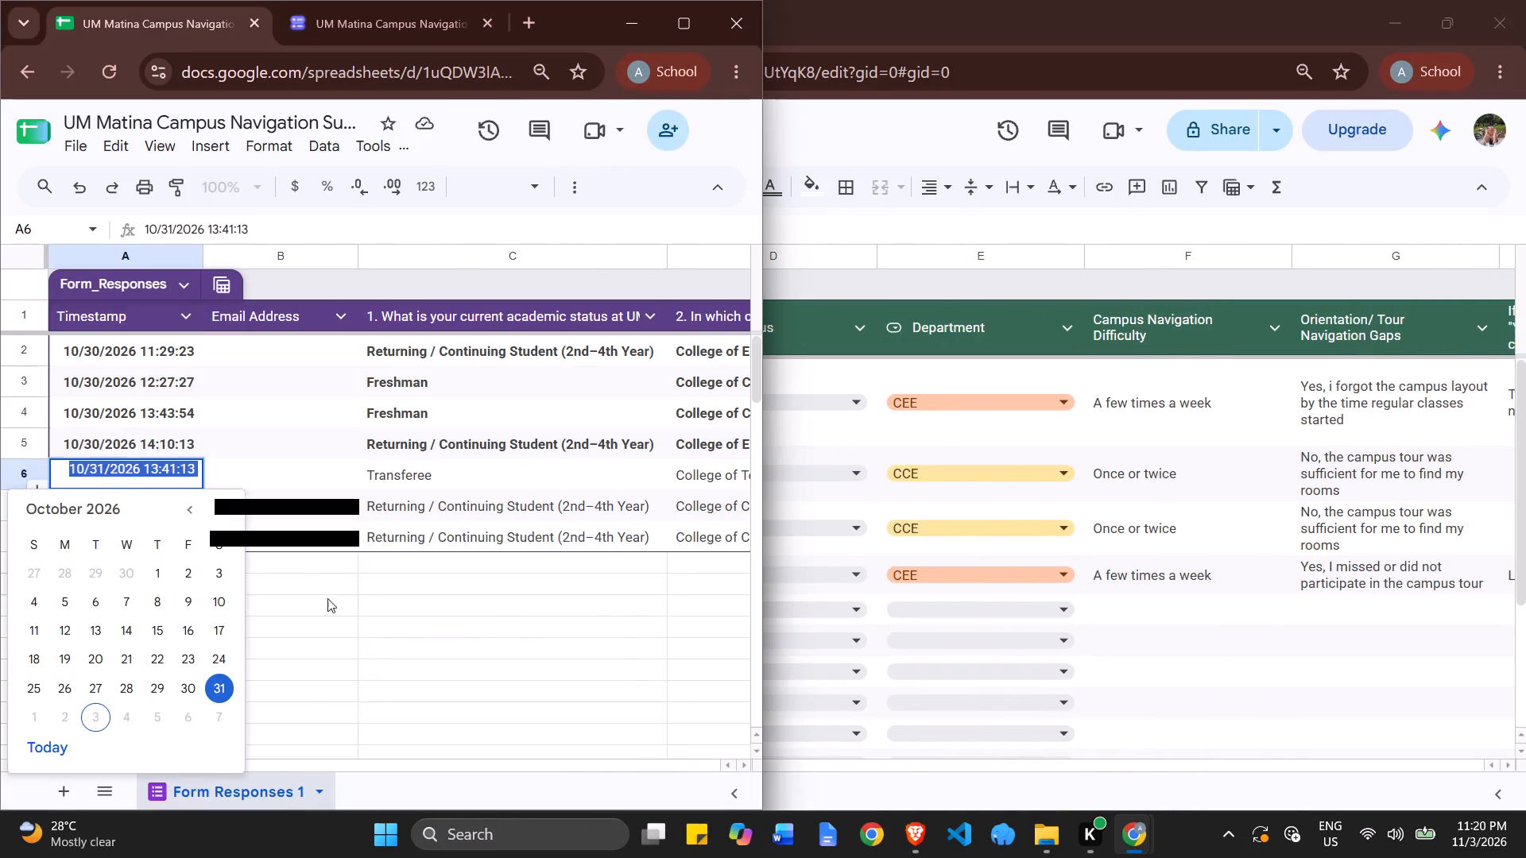
{"action": "left_click", "coordinate": [327, 598]}
{"action": "key", "text": "alt+Tab"}
{"action": "left_click", "coordinate": [607, 621]}
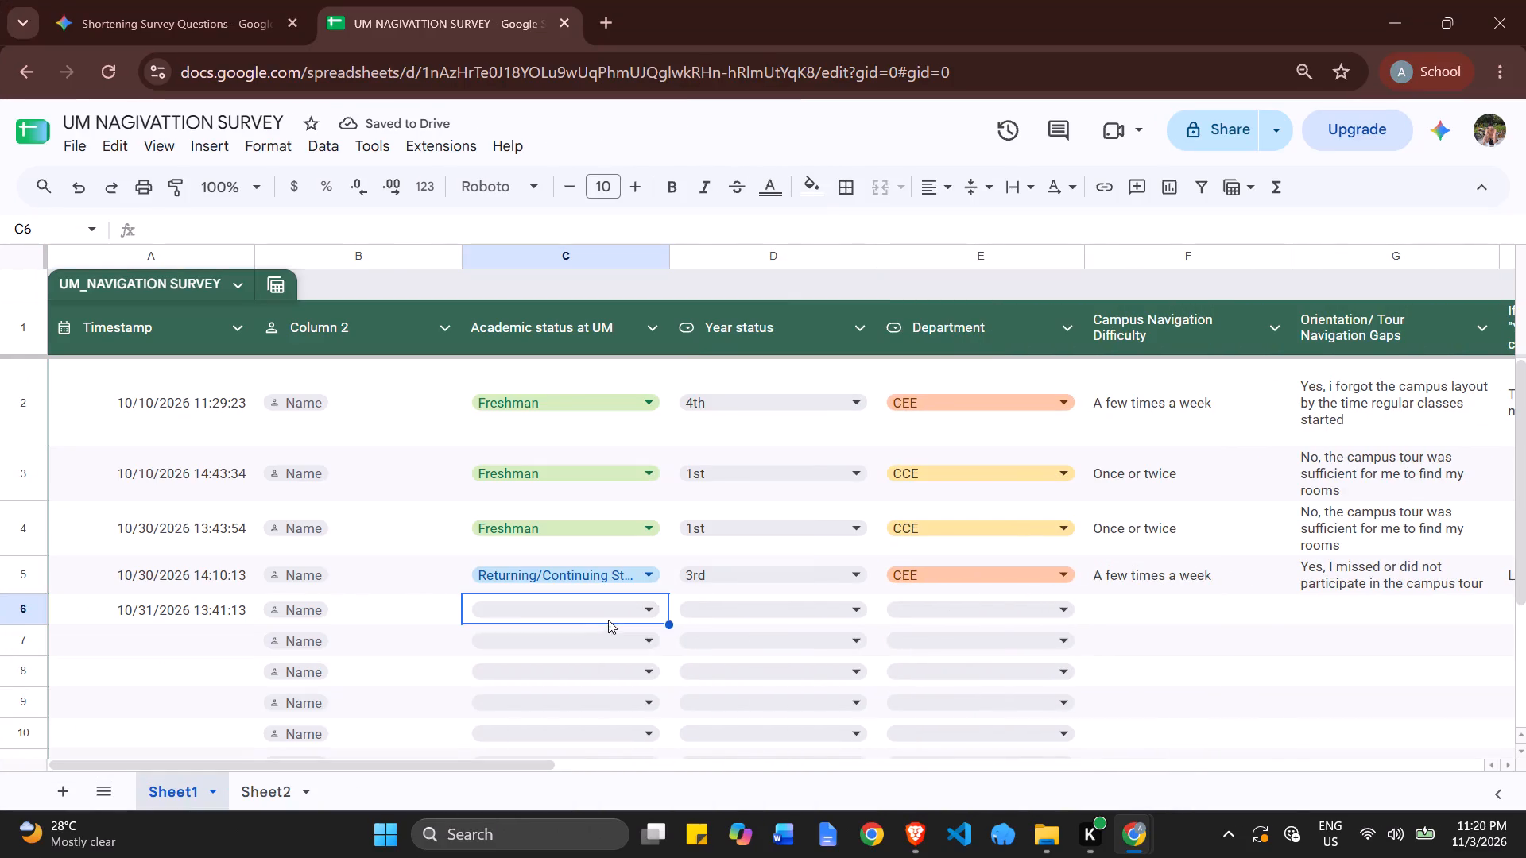
{"action": "left_click", "coordinate": [622, 605]}
{"action": "left_click", "coordinate": [544, 695]}
Set Year status cell D6 to 1st.
{"action": "left_click", "coordinate": [734, 611]}
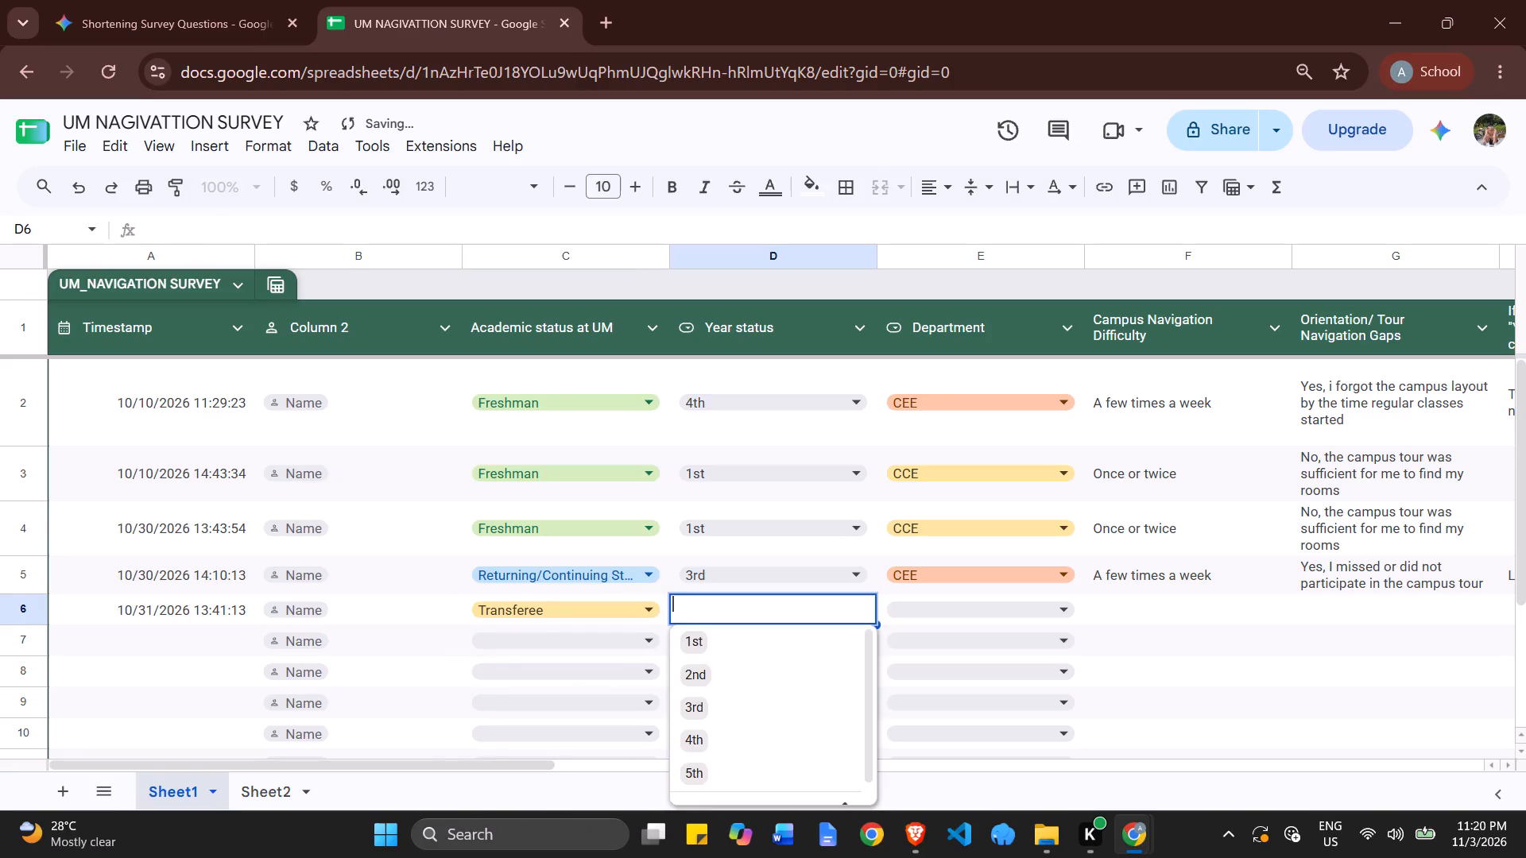
{"action": "key", "text": "alt+Tab"}
{"action": "key", "text": "alt+Tab"}
{"action": "left_click", "coordinate": [701, 637]}
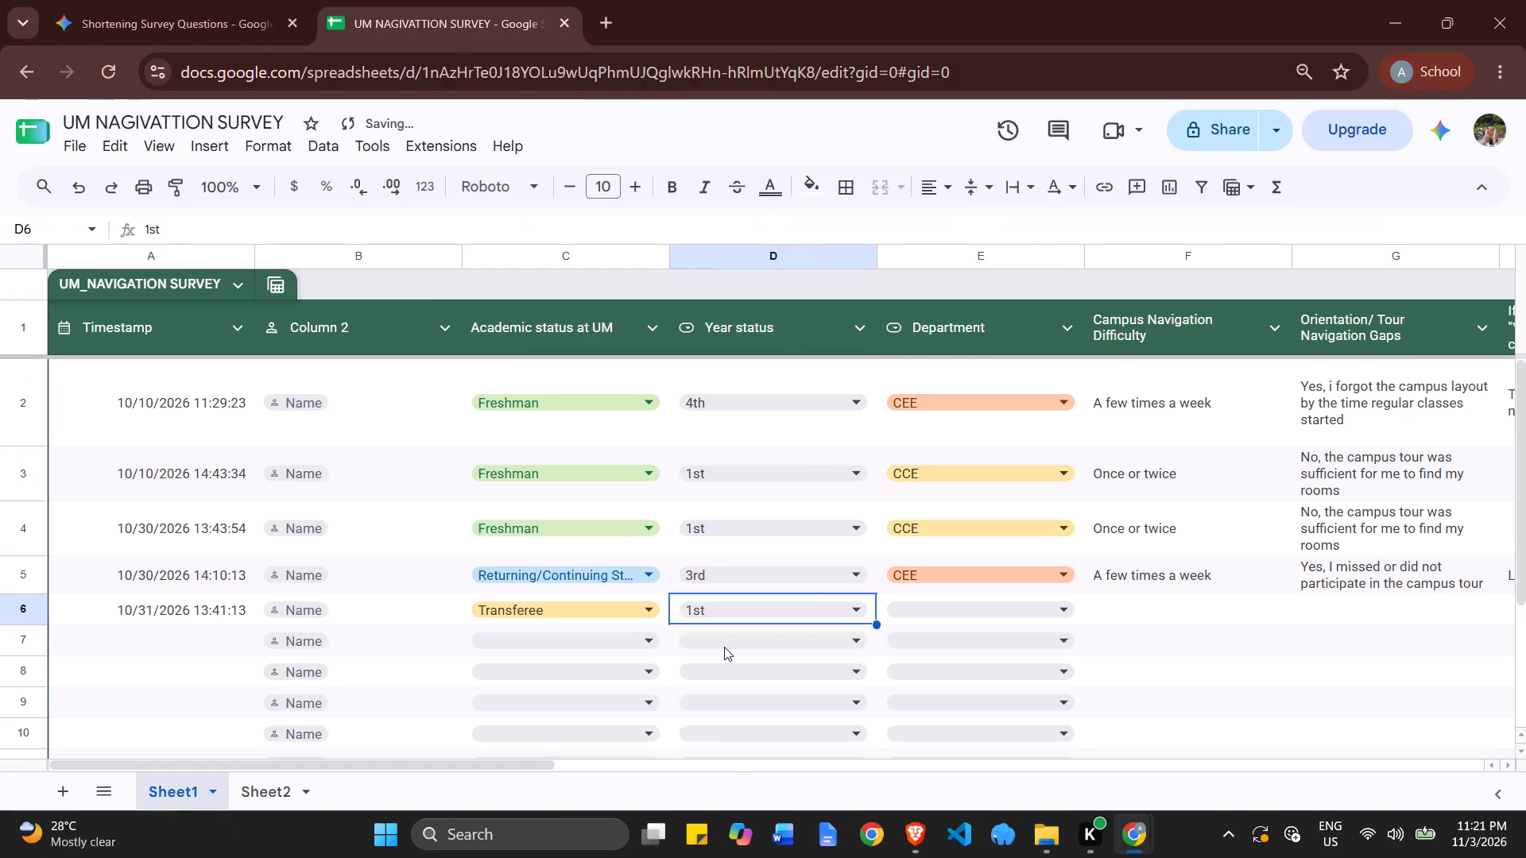
Check the row 6 college in the form responses and set Department cell E6 of the survey table to CTE.
{"action": "key", "text": "alt+Tab"}
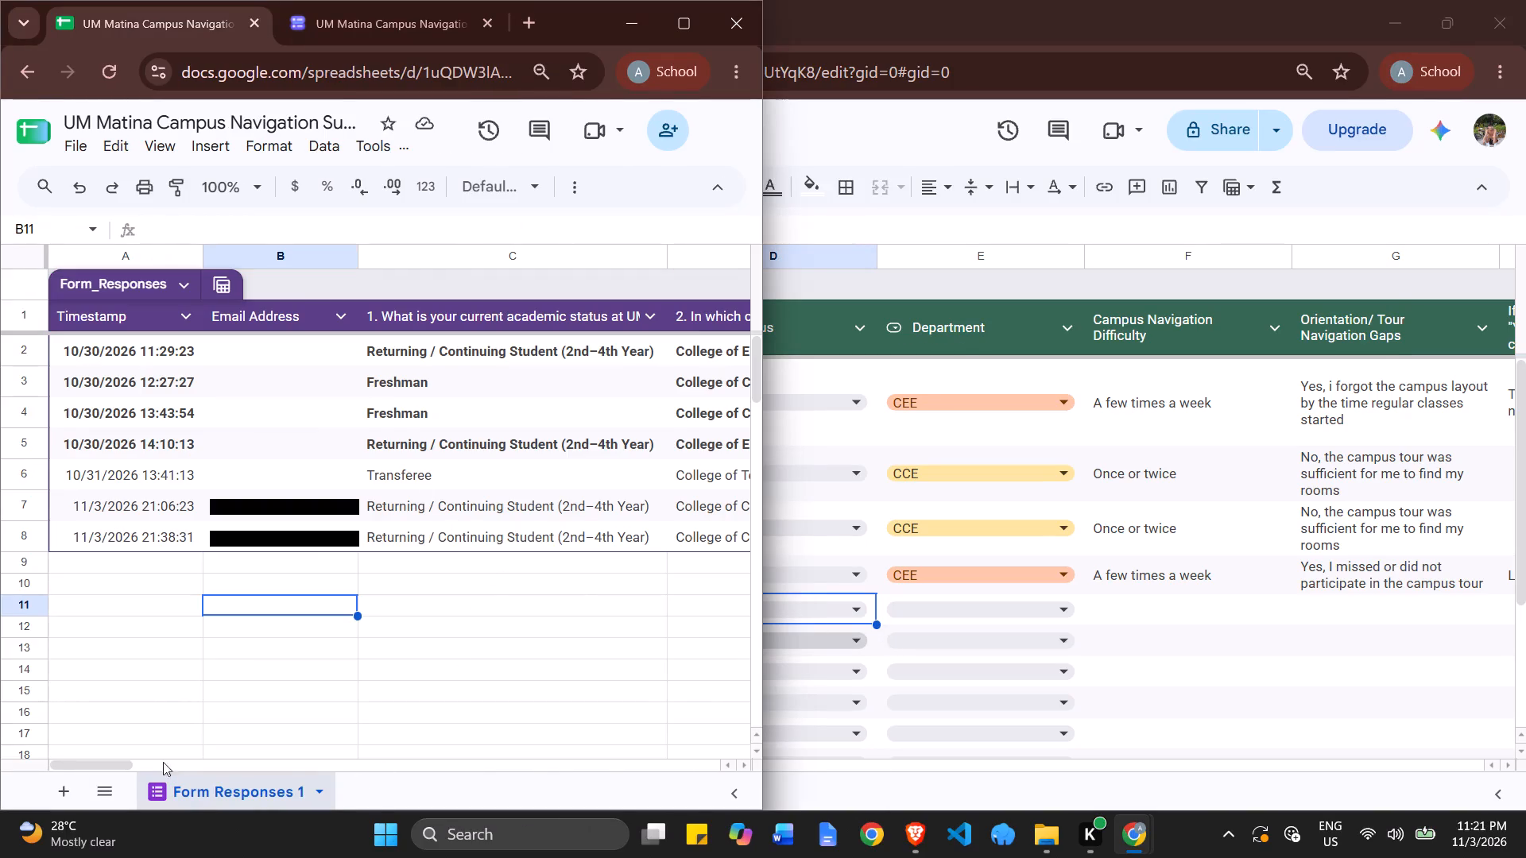
{"action": "left_click_drag", "start_coordinate": [127, 765], "coordinate": [176, 767]}
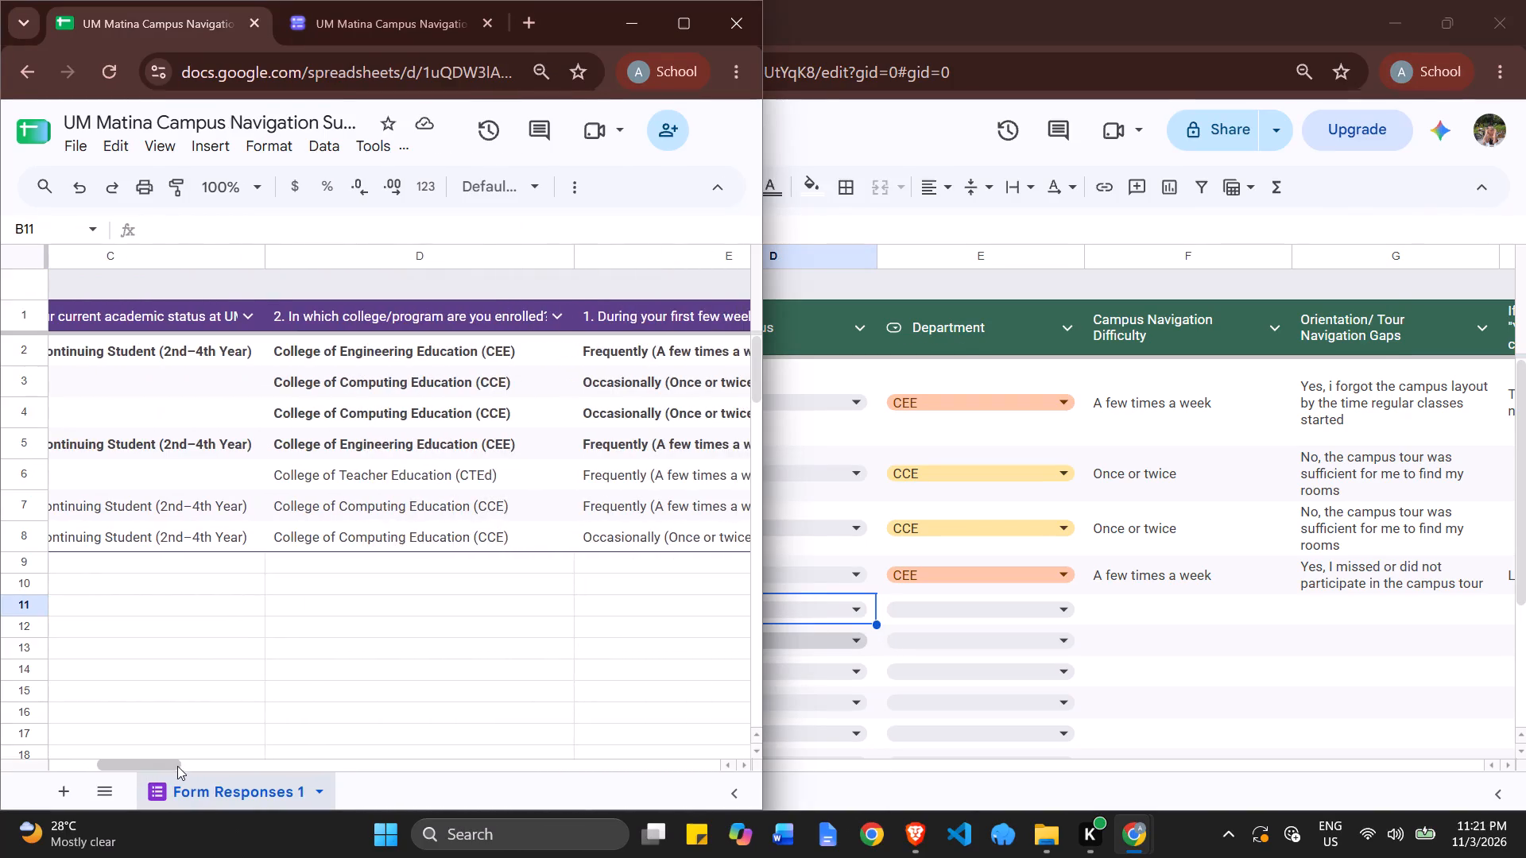
{"action": "key", "text": "alt+Tab"}
{"action": "left_click", "coordinate": [906, 606]}
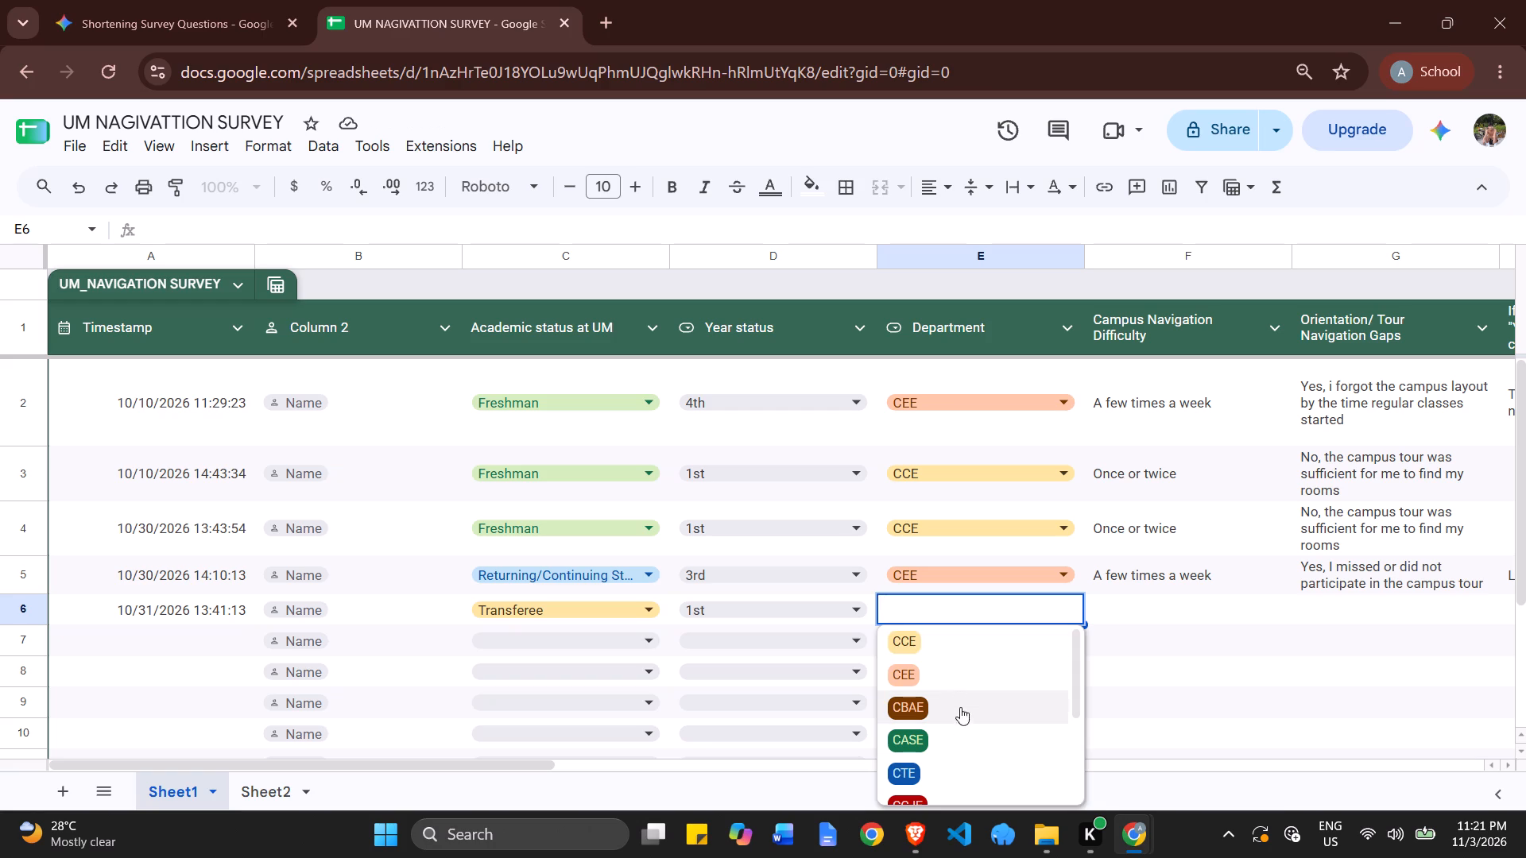
{"action": "scroll", "coordinate": [963, 738], "scroll_direction": "down", "scroll_amount": 1}
{"action": "left_click", "coordinate": [990, 663]}
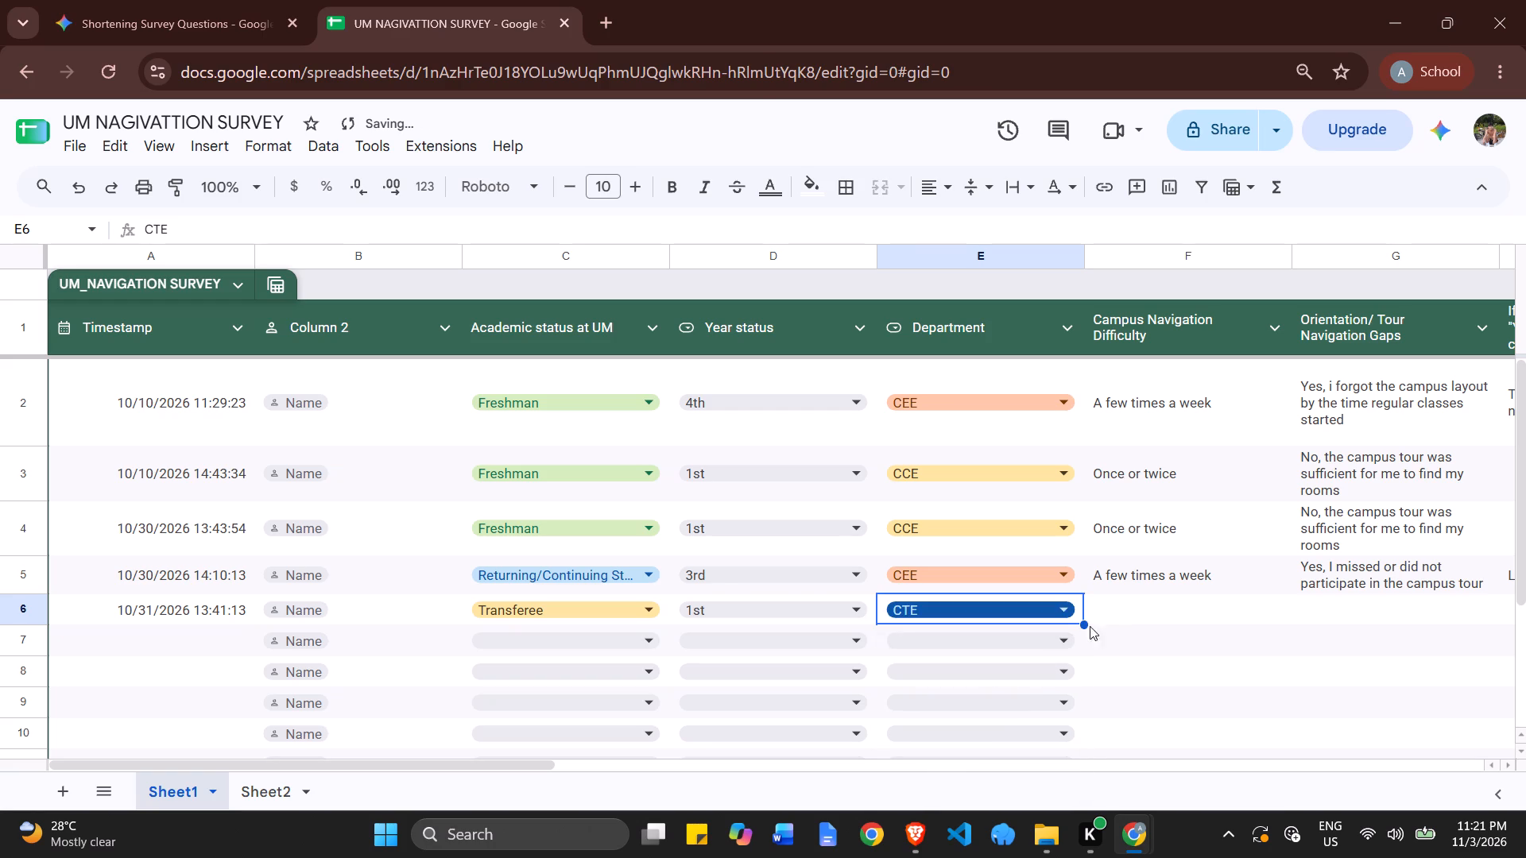
Check the row 6 difficulty answer in the form responses and copy "A few times a week" from F5 into Campus Navigation Difficulty cell F6.
{"action": "key", "text": "alt+Tab"}
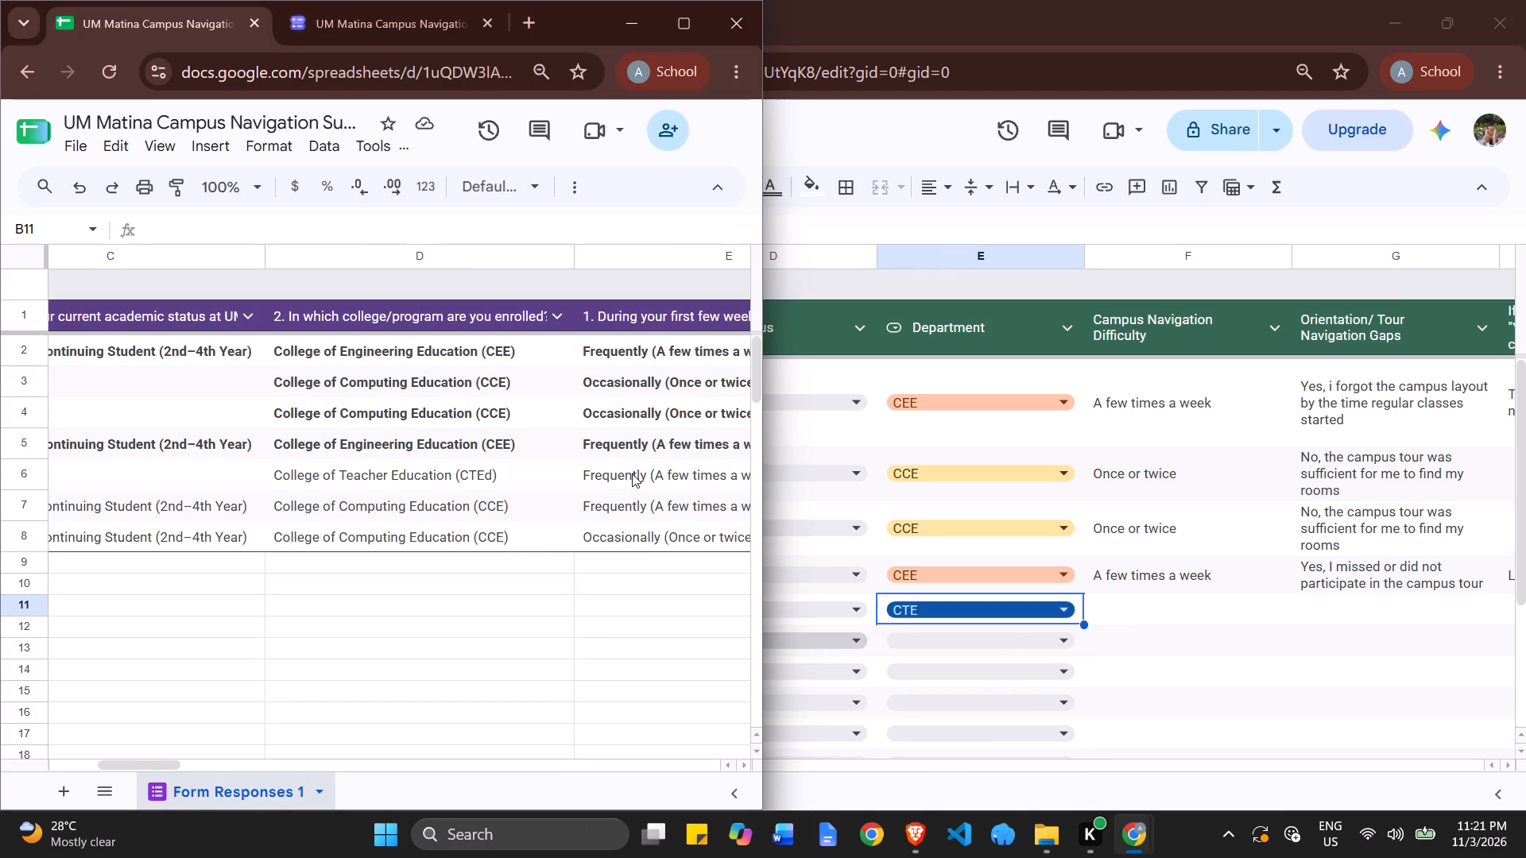
{"action": "left_click", "coordinate": [632, 473]}
{"action": "key", "text": "alt+Tab"}
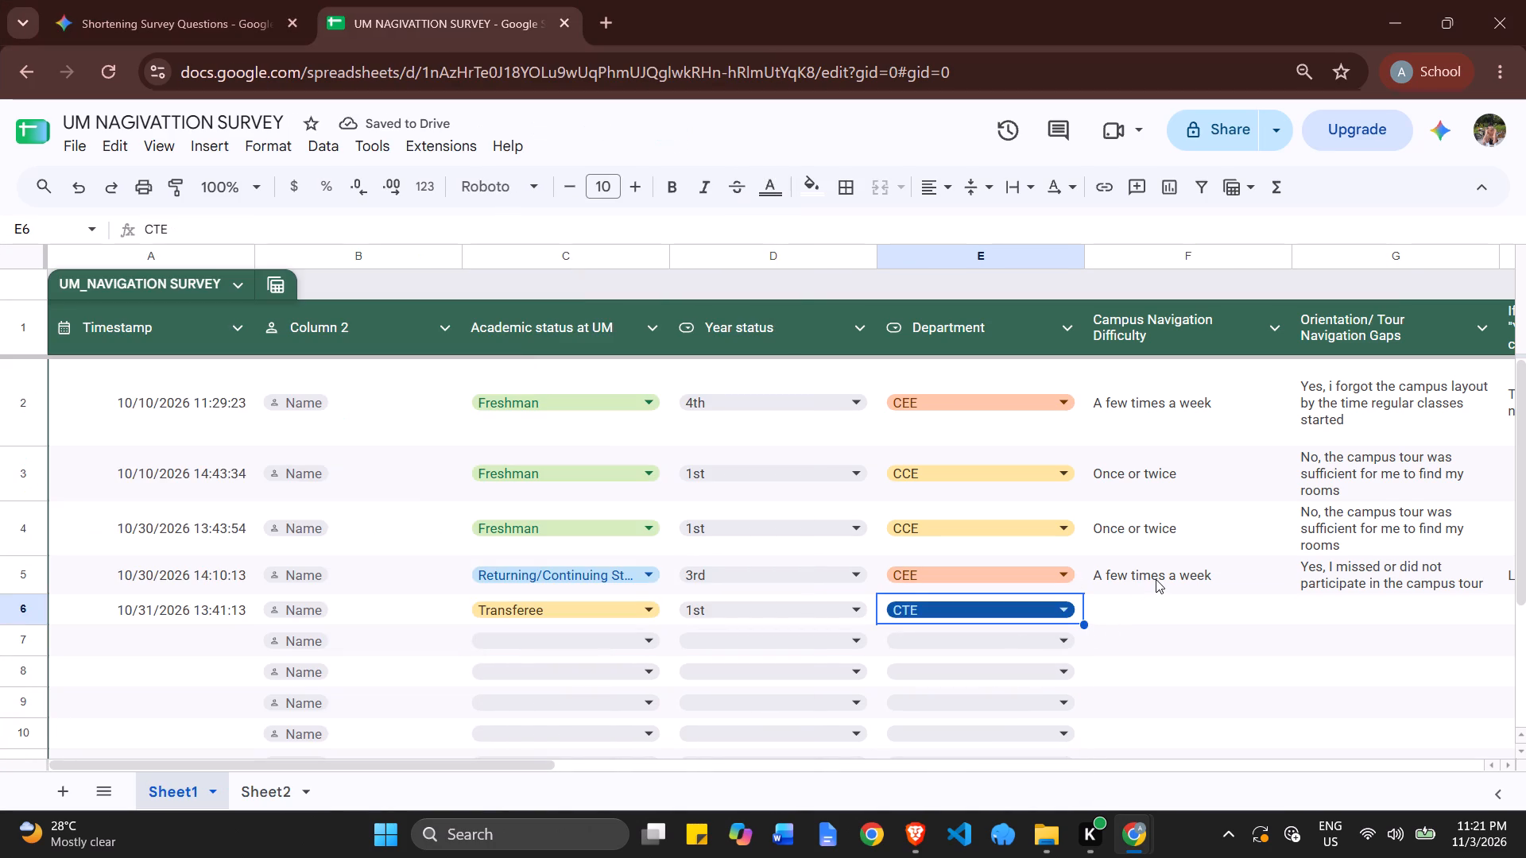
{"action": "double_click", "coordinate": [1156, 579]}
{"action": "key", "text": "ctrl+a"}
{"action": "key", "text": "ctrl+c"}
{"action": "left_click", "coordinate": [1170, 617]}
{"action": "key", "text": "ctrl+v"}
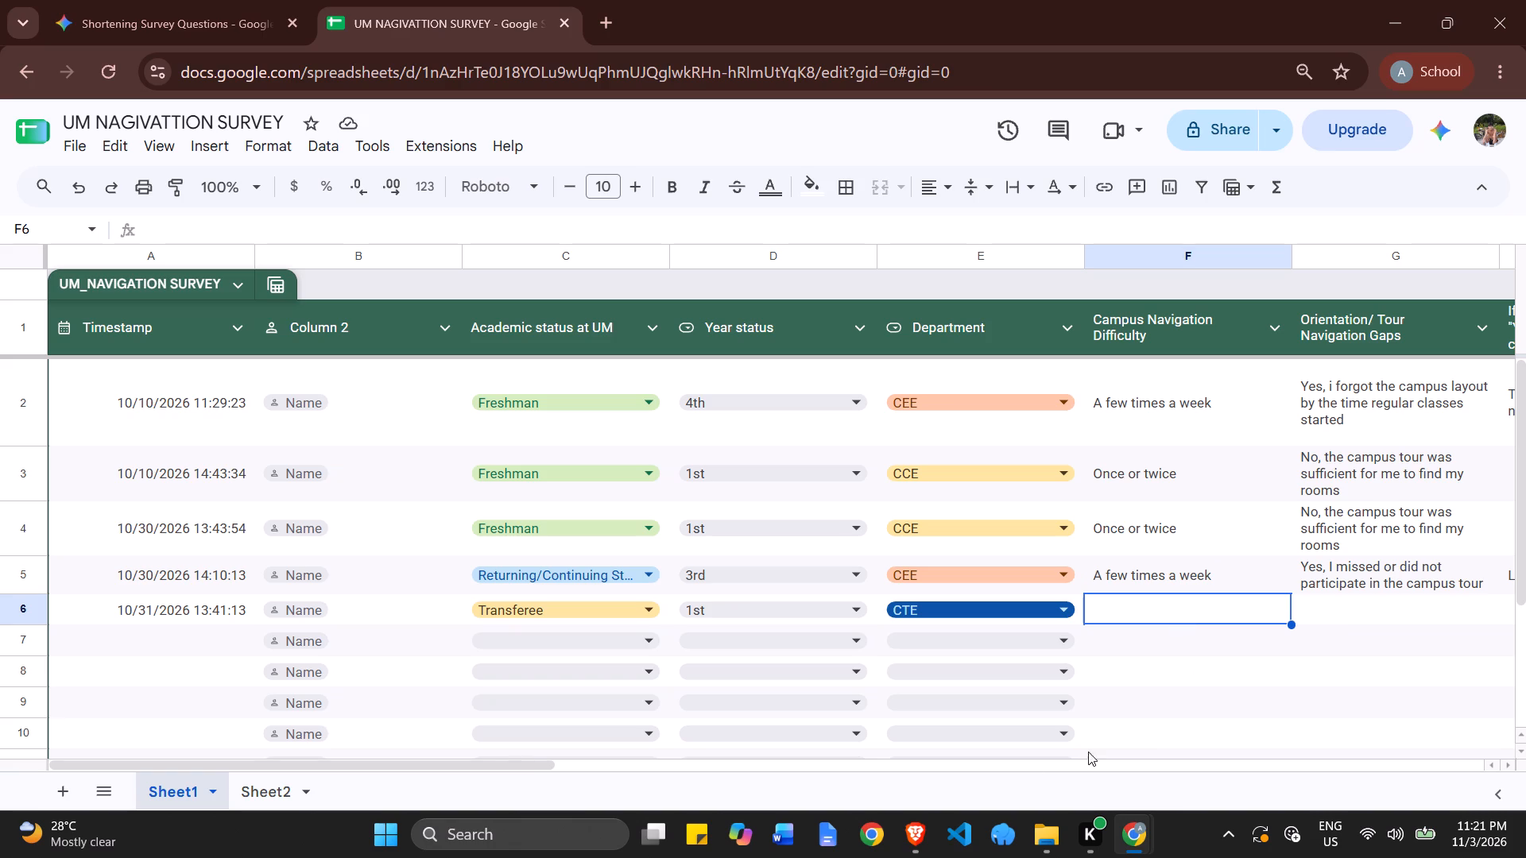
Copy "Yes, I missed or did not participate in the campus tour" from F6 of the form responses into Orientation/Tour Navigation Gaps cell G6.
{"action": "left_click_drag", "start_coordinate": [517, 767], "coordinate": [782, 737]}
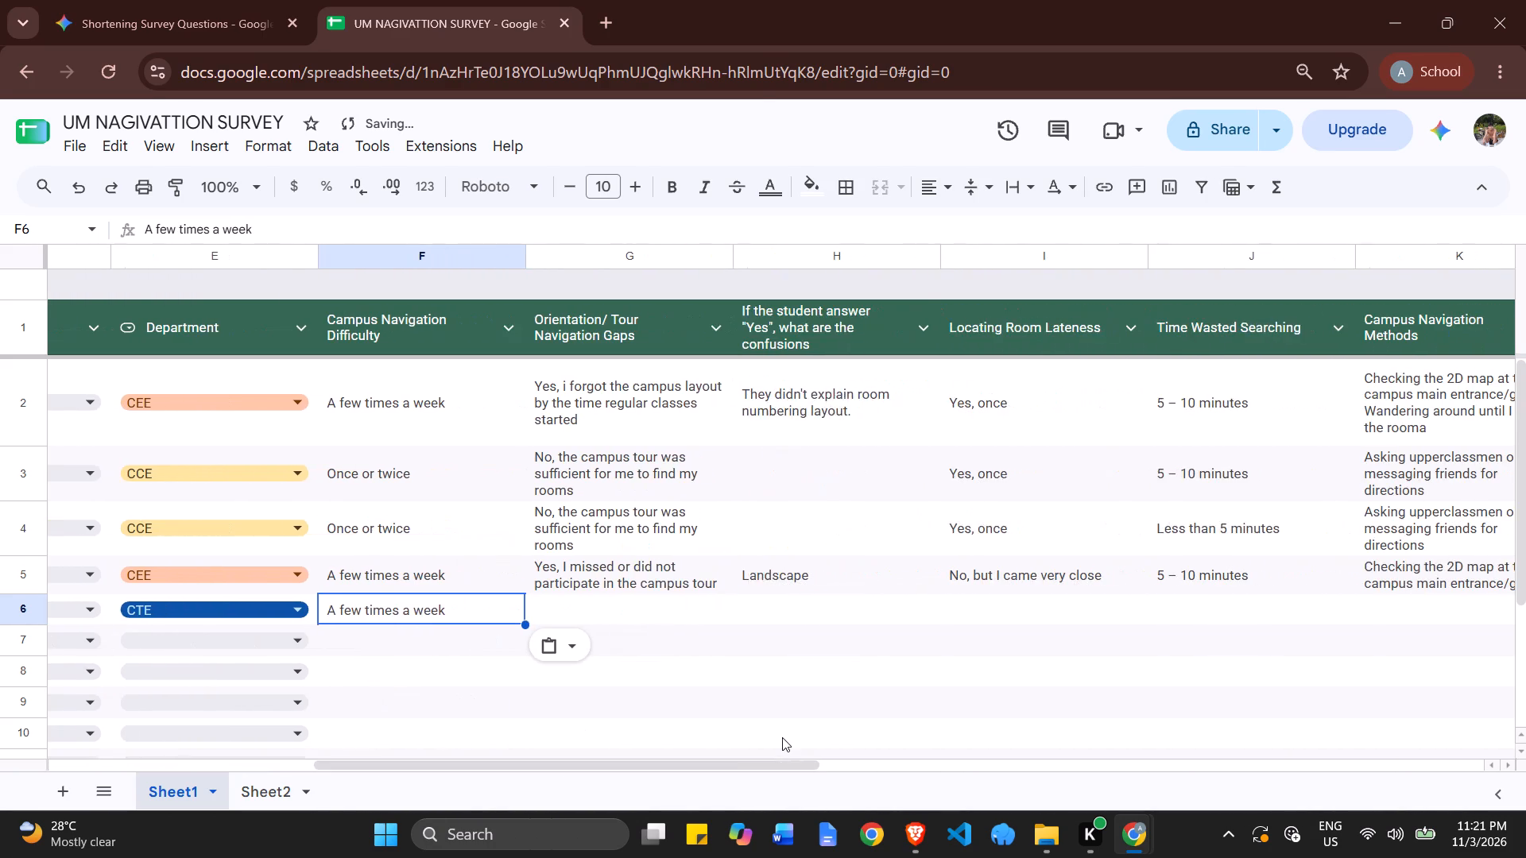
{"action": "key", "text": "alt+Tab"}
{"action": "left_click_drag", "start_coordinate": [169, 767], "coordinate": [225, 763]}
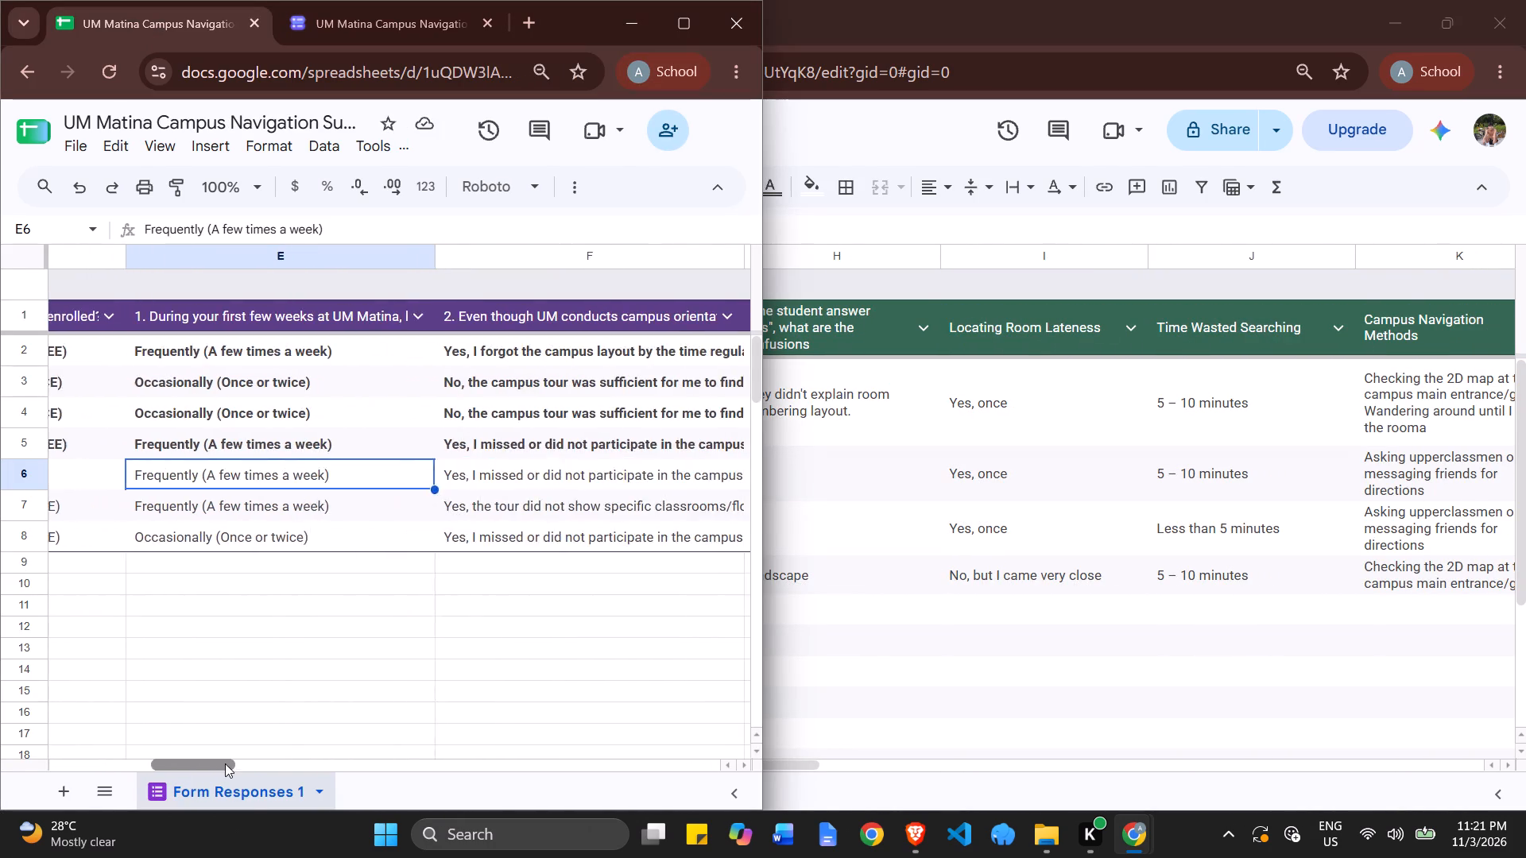
{"action": "left_click_drag", "start_coordinate": [225, 763], "coordinate": [254, 753]}
{"action": "double_click", "coordinate": [393, 476]}
{"action": "key", "text": "ctrl+a"}
{"action": "key", "text": "ctrl+c"}
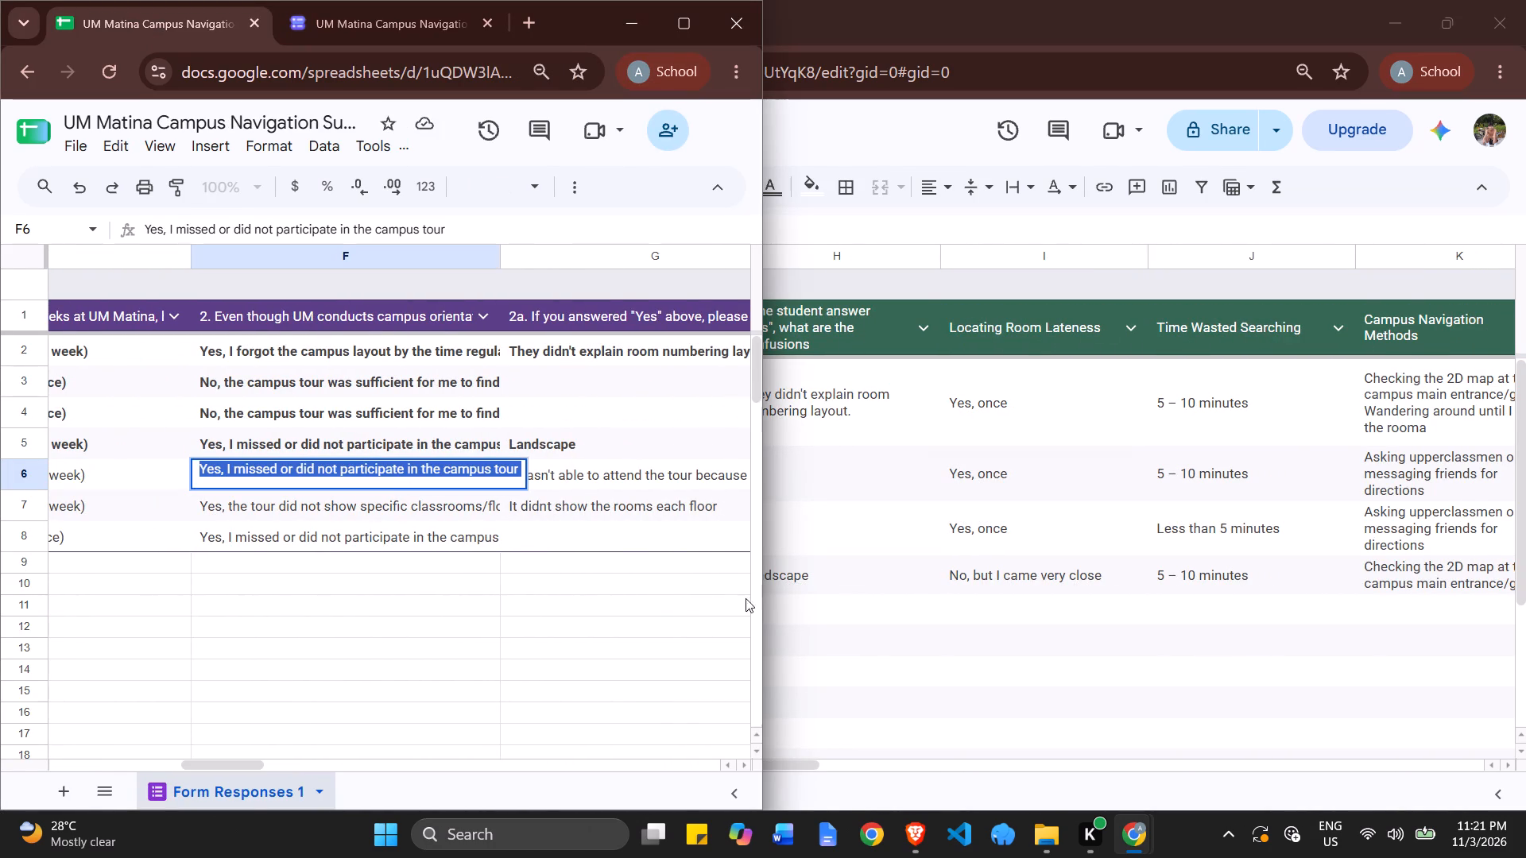
{"action": "key", "text": "alt+Tab"}
{"action": "double_click", "coordinate": [631, 618]}
{"action": "key", "text": "ctrl+v"}
Copy "I wasn't able to attend the tour because I enrolled late" from G6 of the form responses into confusions cell H6.
{"action": "key", "text": "alt+Tab"}
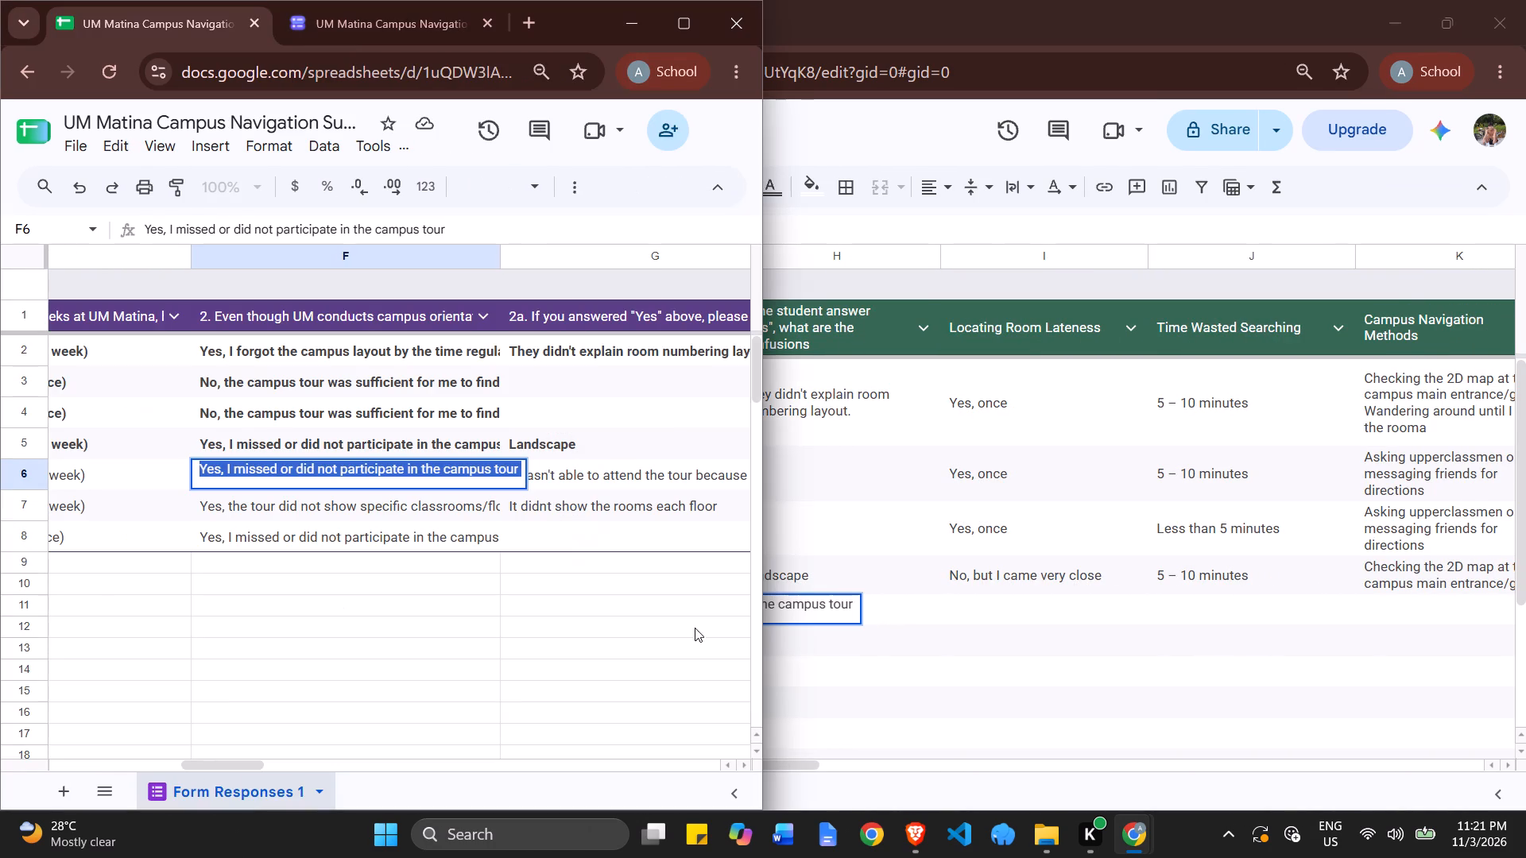
{"action": "double_click", "coordinate": [633, 480]}
{"action": "key", "text": "ctrl+a"}
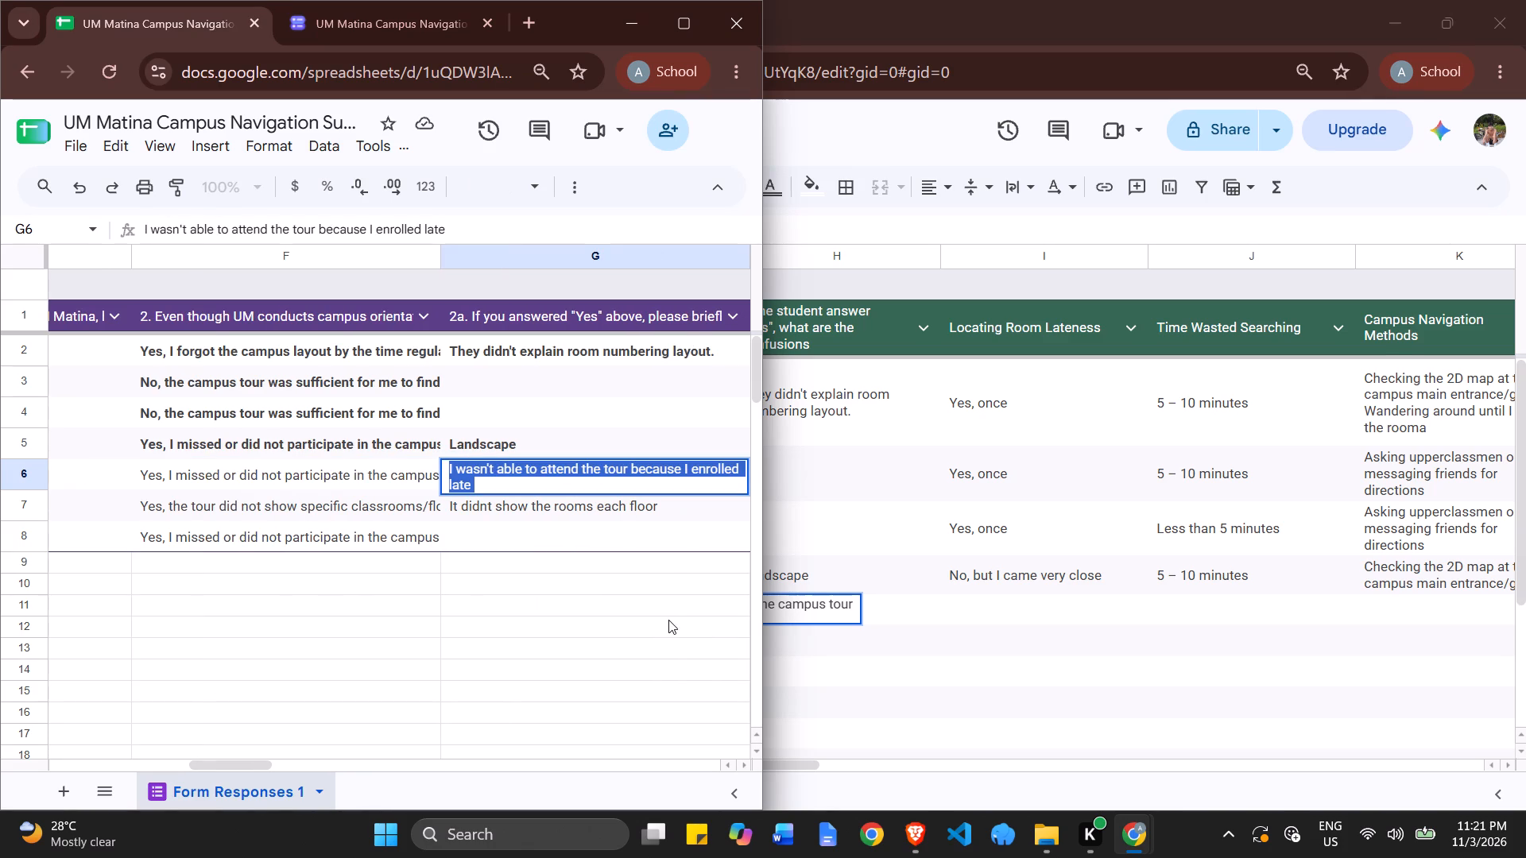
{"action": "key", "text": "ctrl+c"}
{"action": "key", "text": "alt+Tab"}
{"action": "left_click", "coordinate": [912, 621]}
{"action": "key", "text": "ctrl+v"}
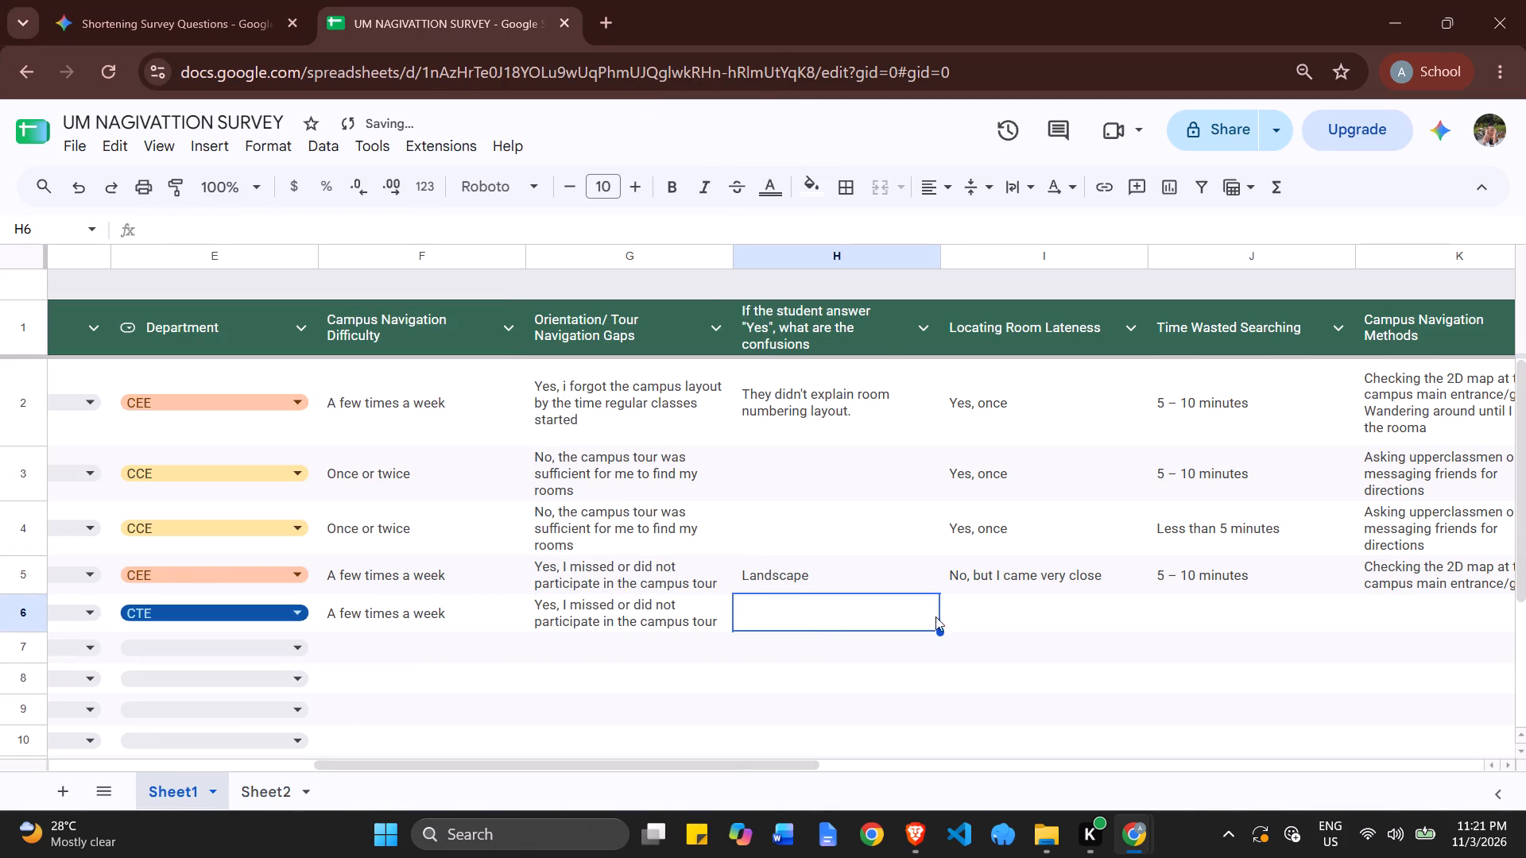
Copy "Yes, once" from H6 of the form responses into Locating Room Lateness cell I6 of the survey table.
{"action": "left_click", "coordinate": [992, 608]}
{"action": "key", "text": "alt+Tab"}
{"action": "left_click_drag", "start_coordinate": [257, 758], "coordinate": [300, 759]}
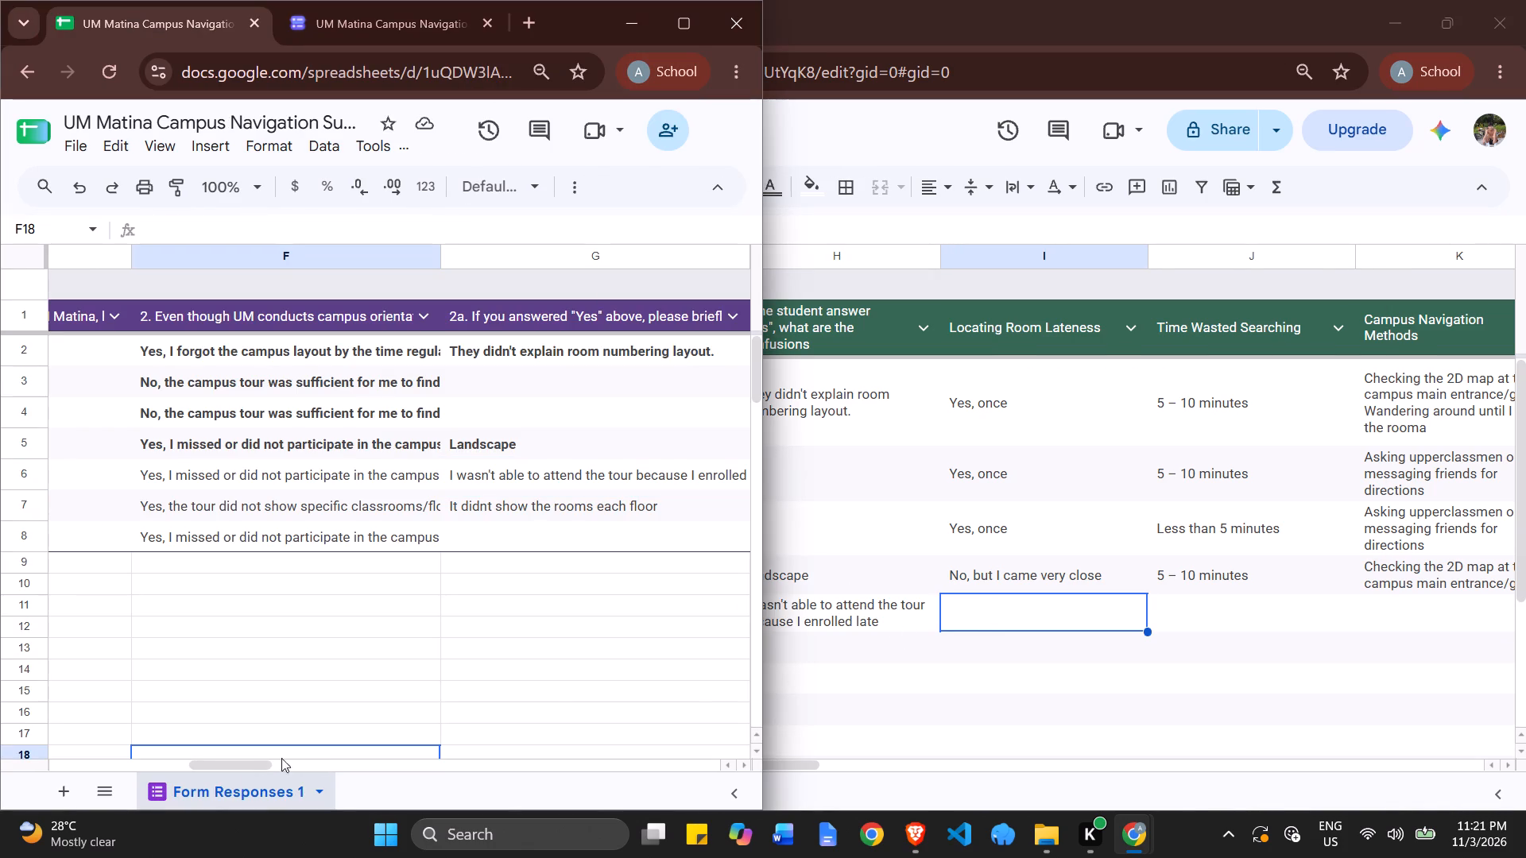
{"action": "left_click_drag", "start_coordinate": [238, 763], "coordinate": [289, 760]}
{"action": "double_click", "coordinate": [412, 484]}
{"action": "key", "text": "ctrl+a"}
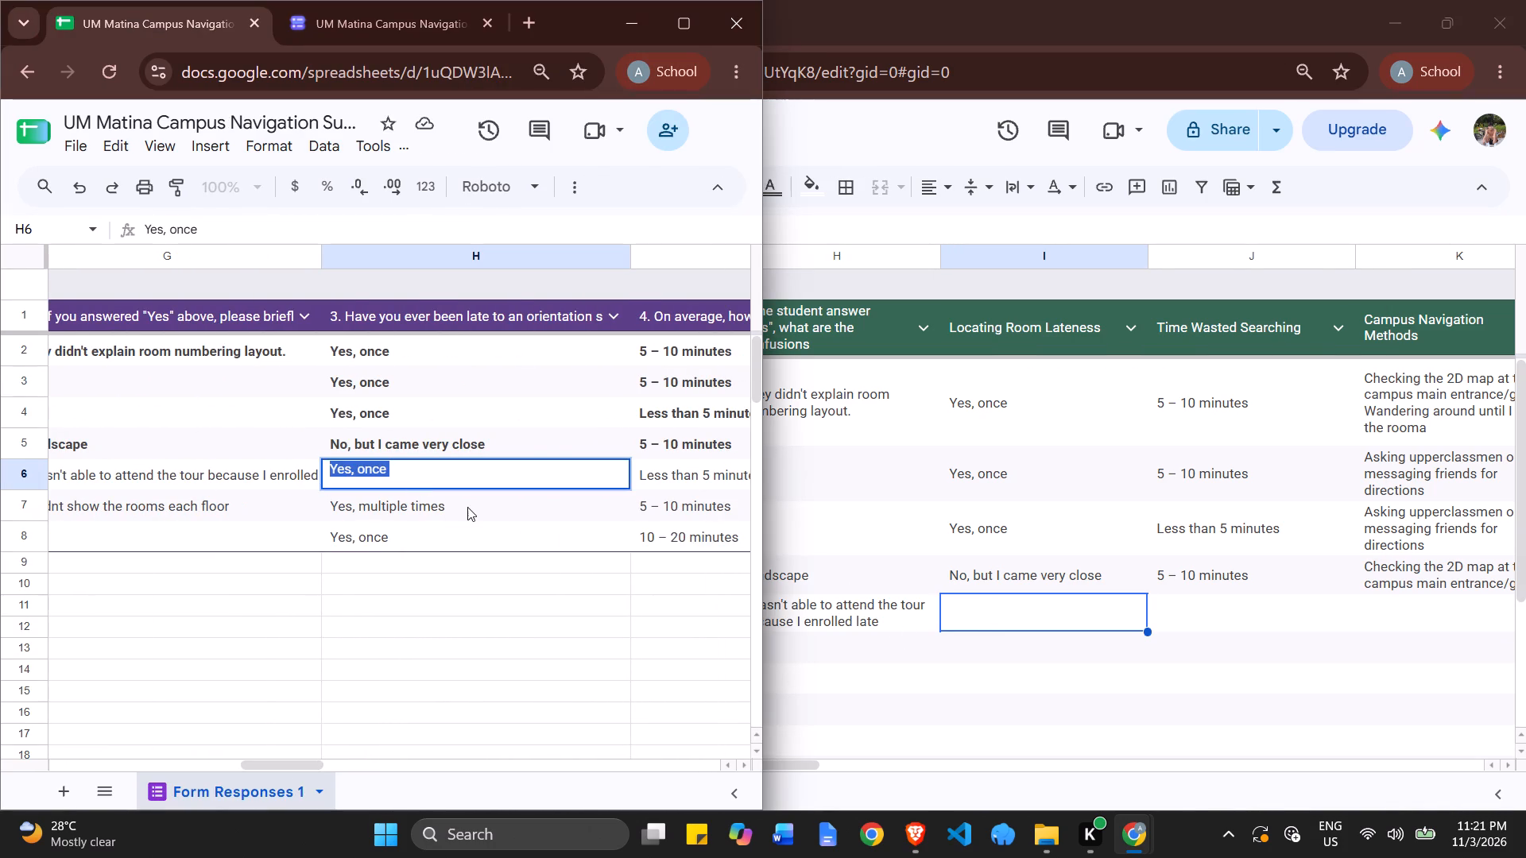
{"action": "key", "text": "ctrl+c"}
{"action": "key", "text": "alt+Tab"}
{"action": "left_click", "coordinate": [1019, 605]}
{"action": "key", "text": "ctrl+v"}
Copy "Less than 5 minutes" from I6 of the form responses into Time Wasted Searching cell J6 of the survey table.
{"action": "left_click", "coordinate": [1187, 609]}
{"action": "key", "text": "alt+Tab"}
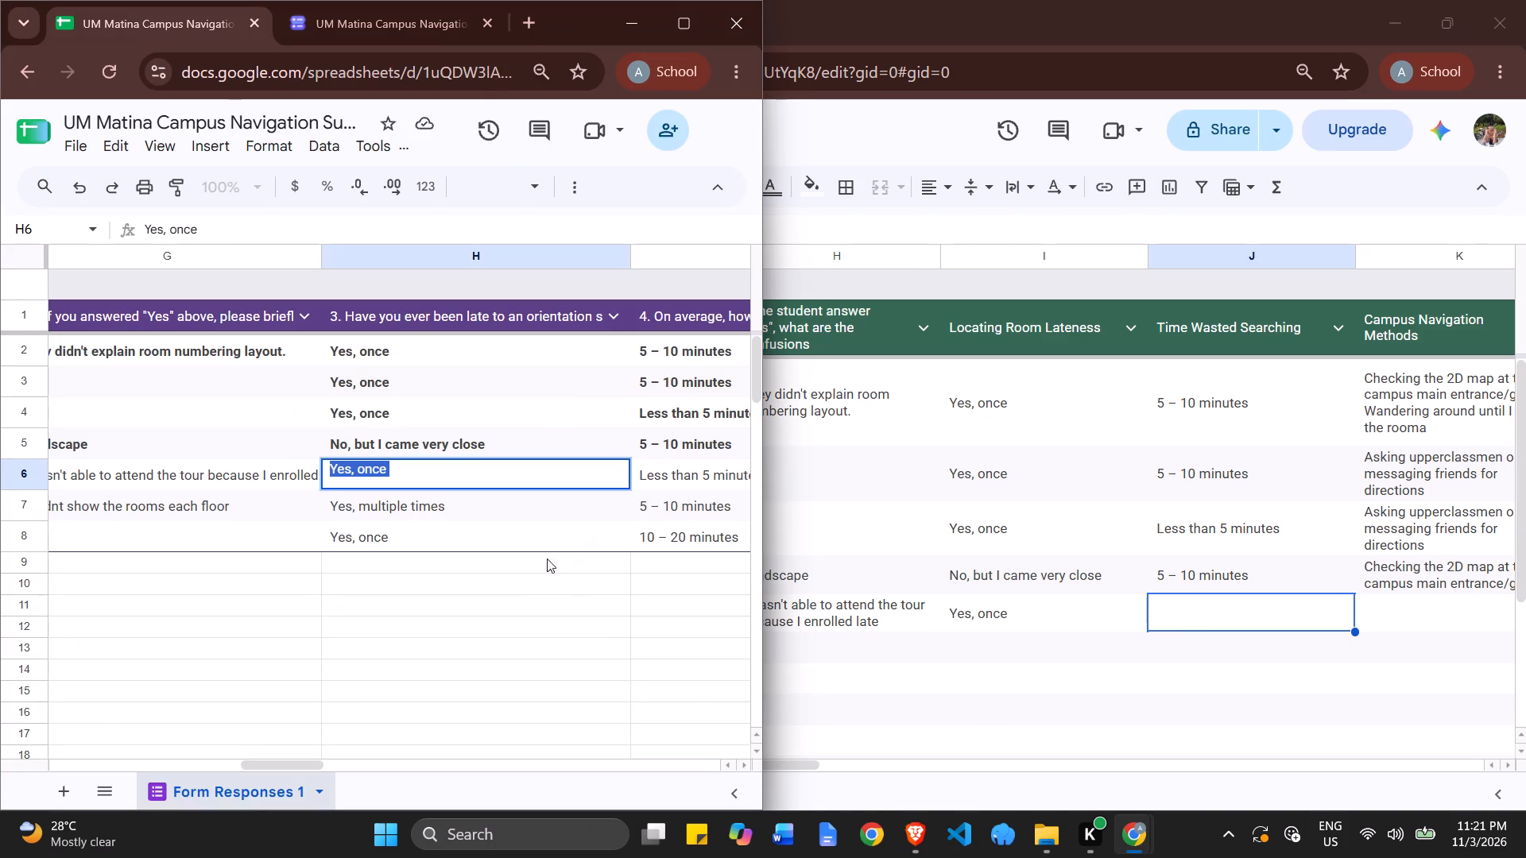
{"action": "double_click", "coordinate": [690, 472]}
{"action": "key", "text": "ctrl+a"}
{"action": "key", "text": "ctrl+c"}
{"action": "key", "text": "alt+Tab"}
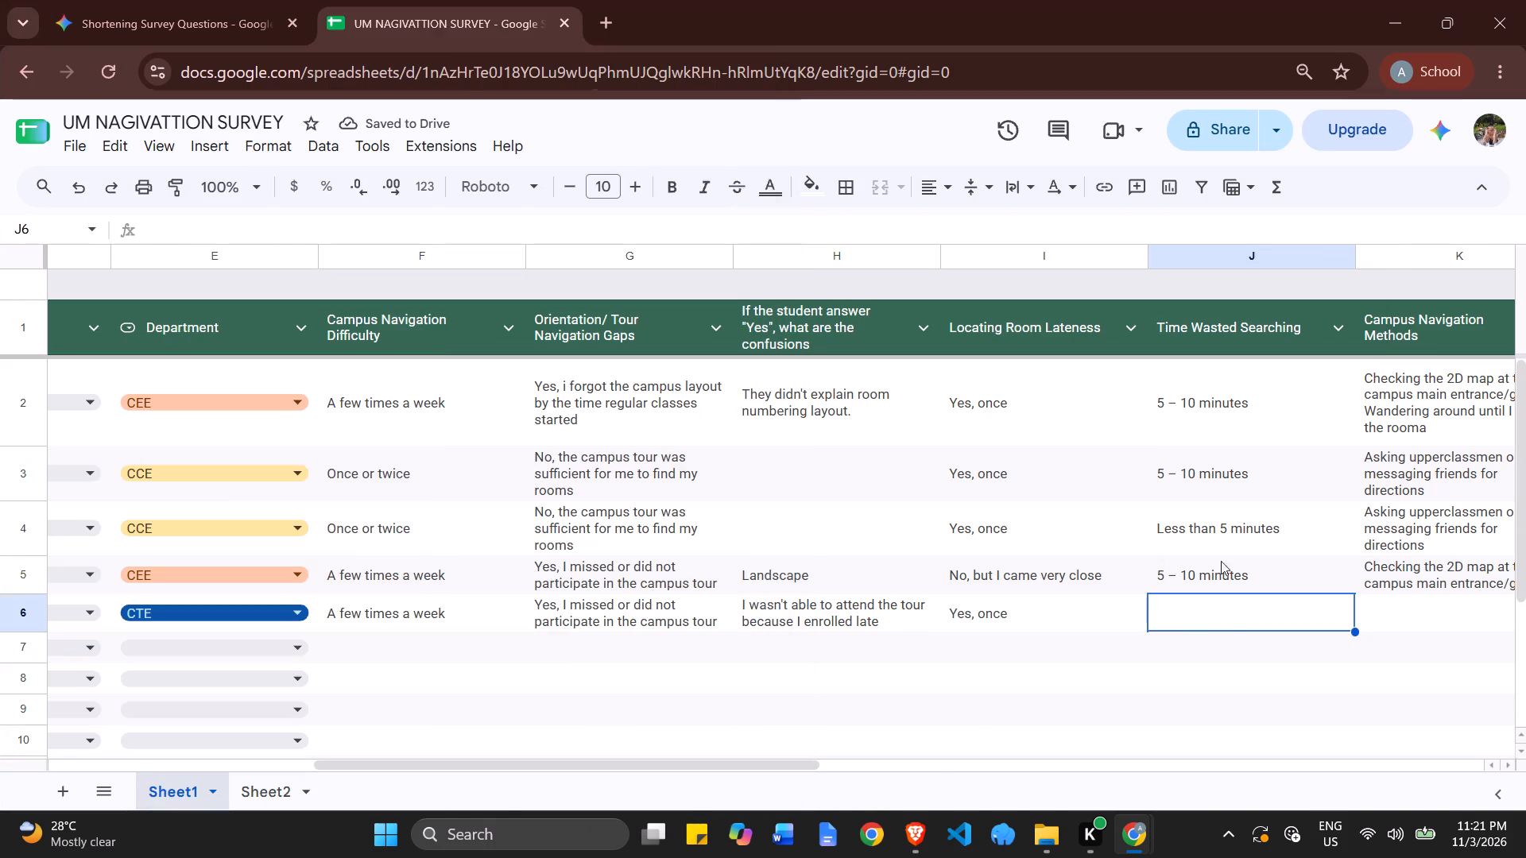
{"action": "left_click", "coordinate": [1226, 620]}
{"action": "left_click", "coordinate": [1203, 606], "text": "ctrl"}
{"action": "key", "text": "ctrl+v"}
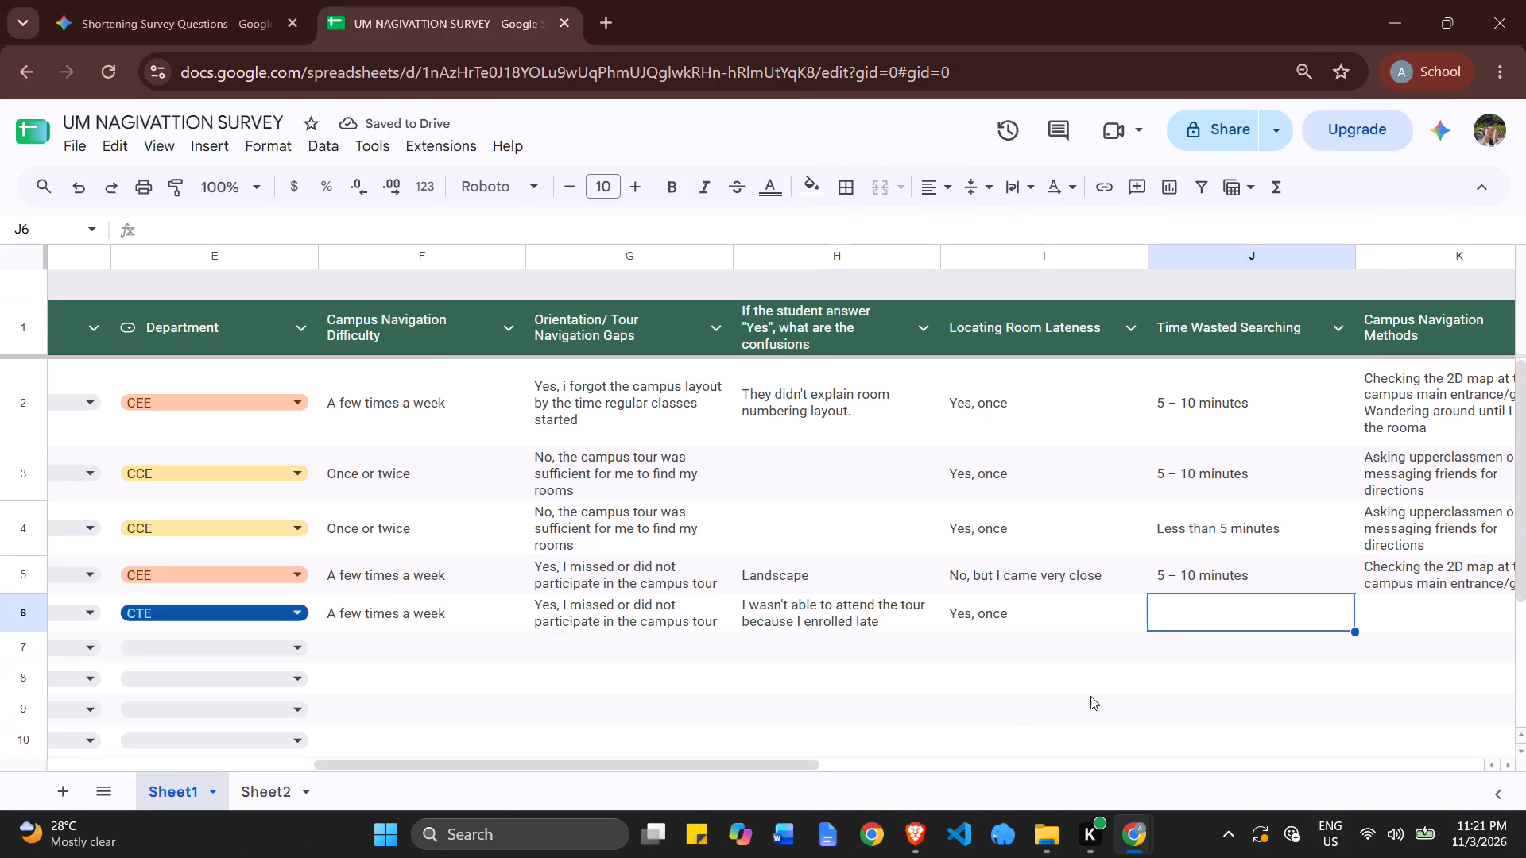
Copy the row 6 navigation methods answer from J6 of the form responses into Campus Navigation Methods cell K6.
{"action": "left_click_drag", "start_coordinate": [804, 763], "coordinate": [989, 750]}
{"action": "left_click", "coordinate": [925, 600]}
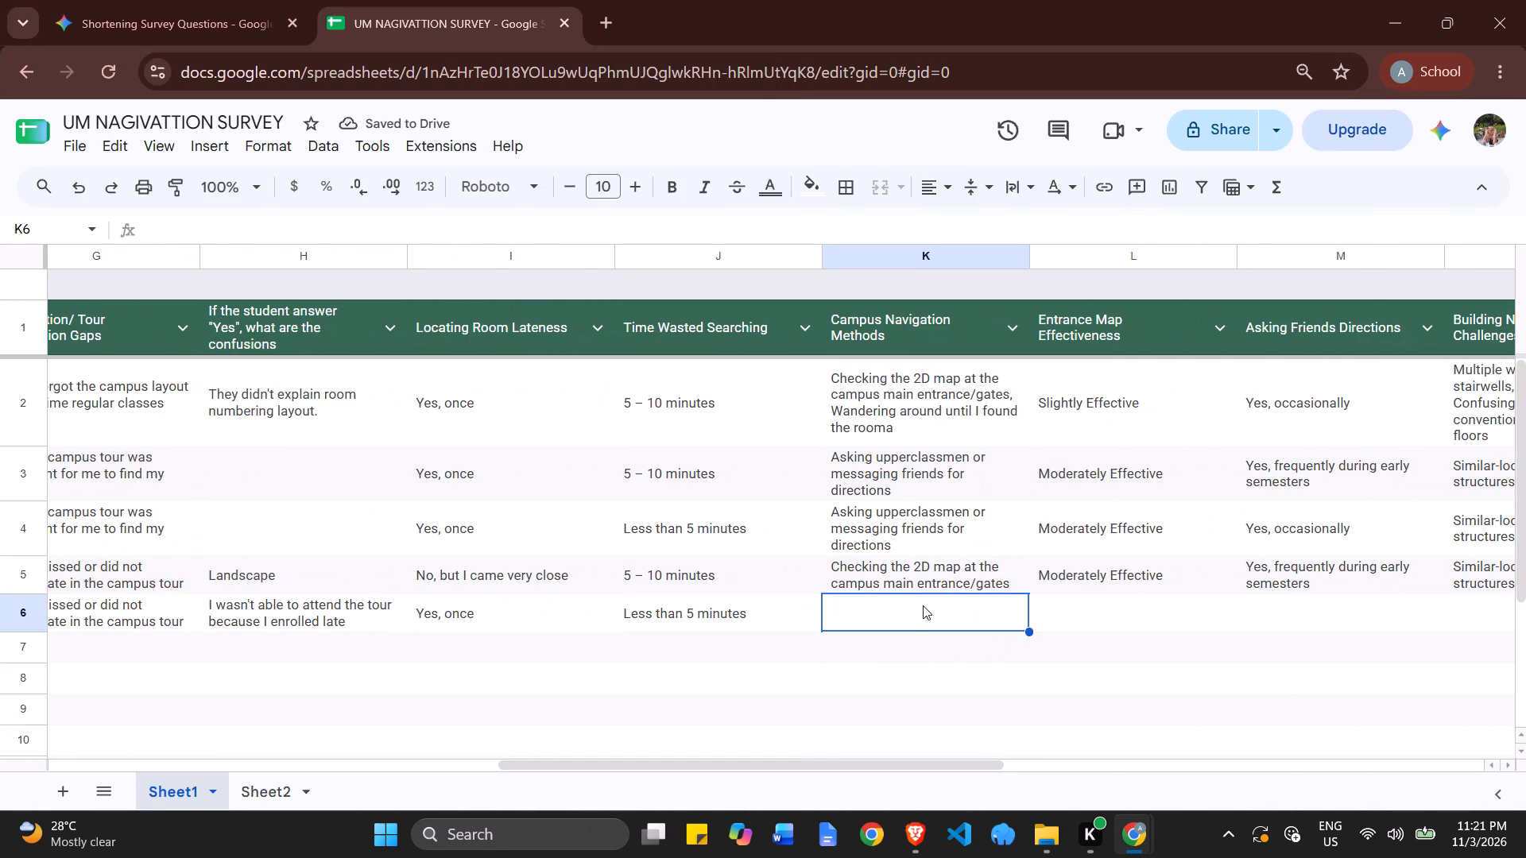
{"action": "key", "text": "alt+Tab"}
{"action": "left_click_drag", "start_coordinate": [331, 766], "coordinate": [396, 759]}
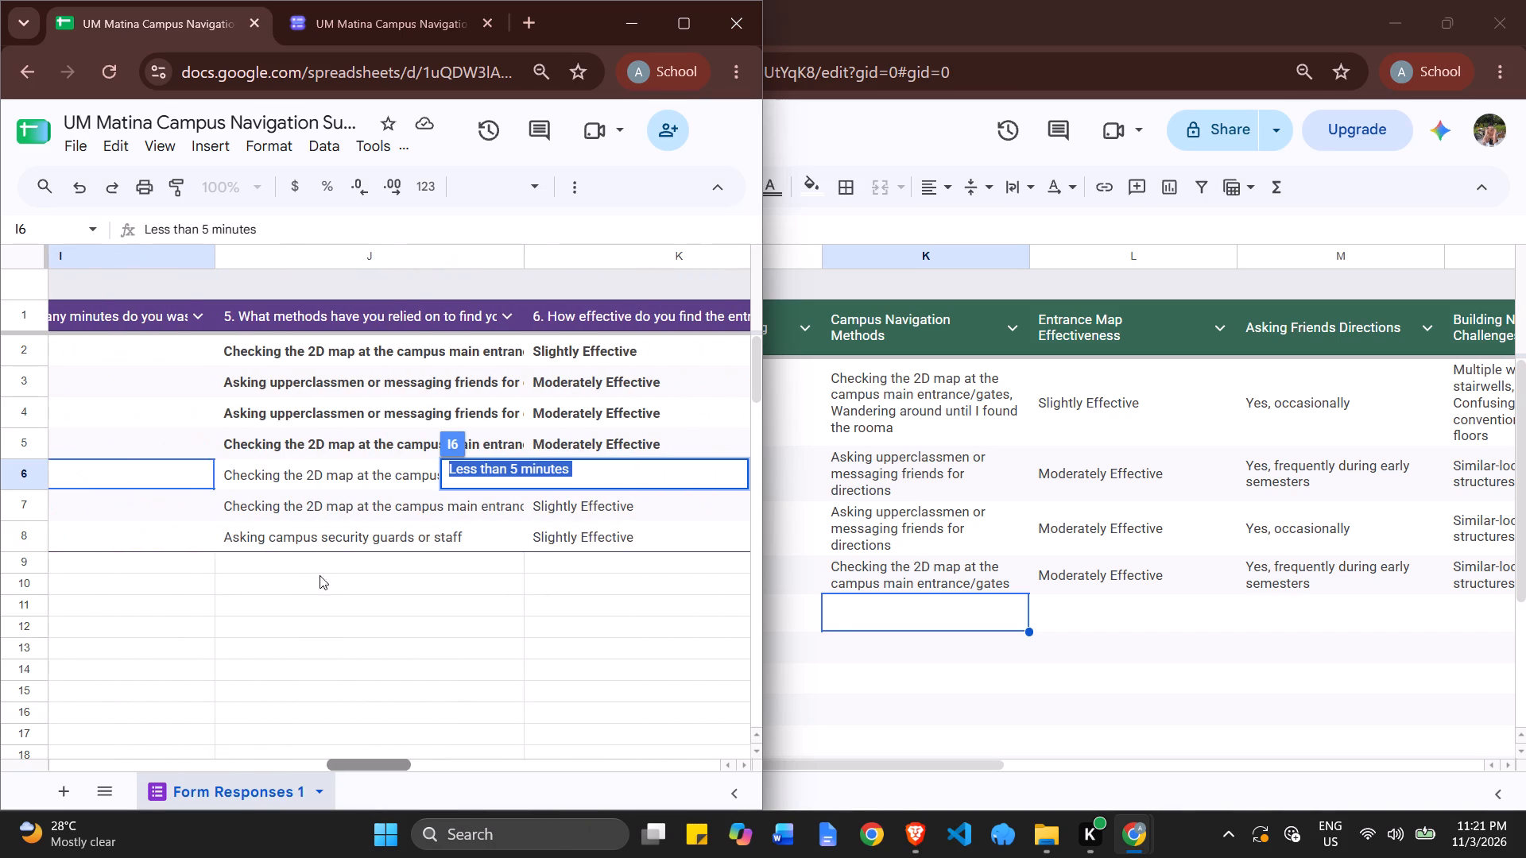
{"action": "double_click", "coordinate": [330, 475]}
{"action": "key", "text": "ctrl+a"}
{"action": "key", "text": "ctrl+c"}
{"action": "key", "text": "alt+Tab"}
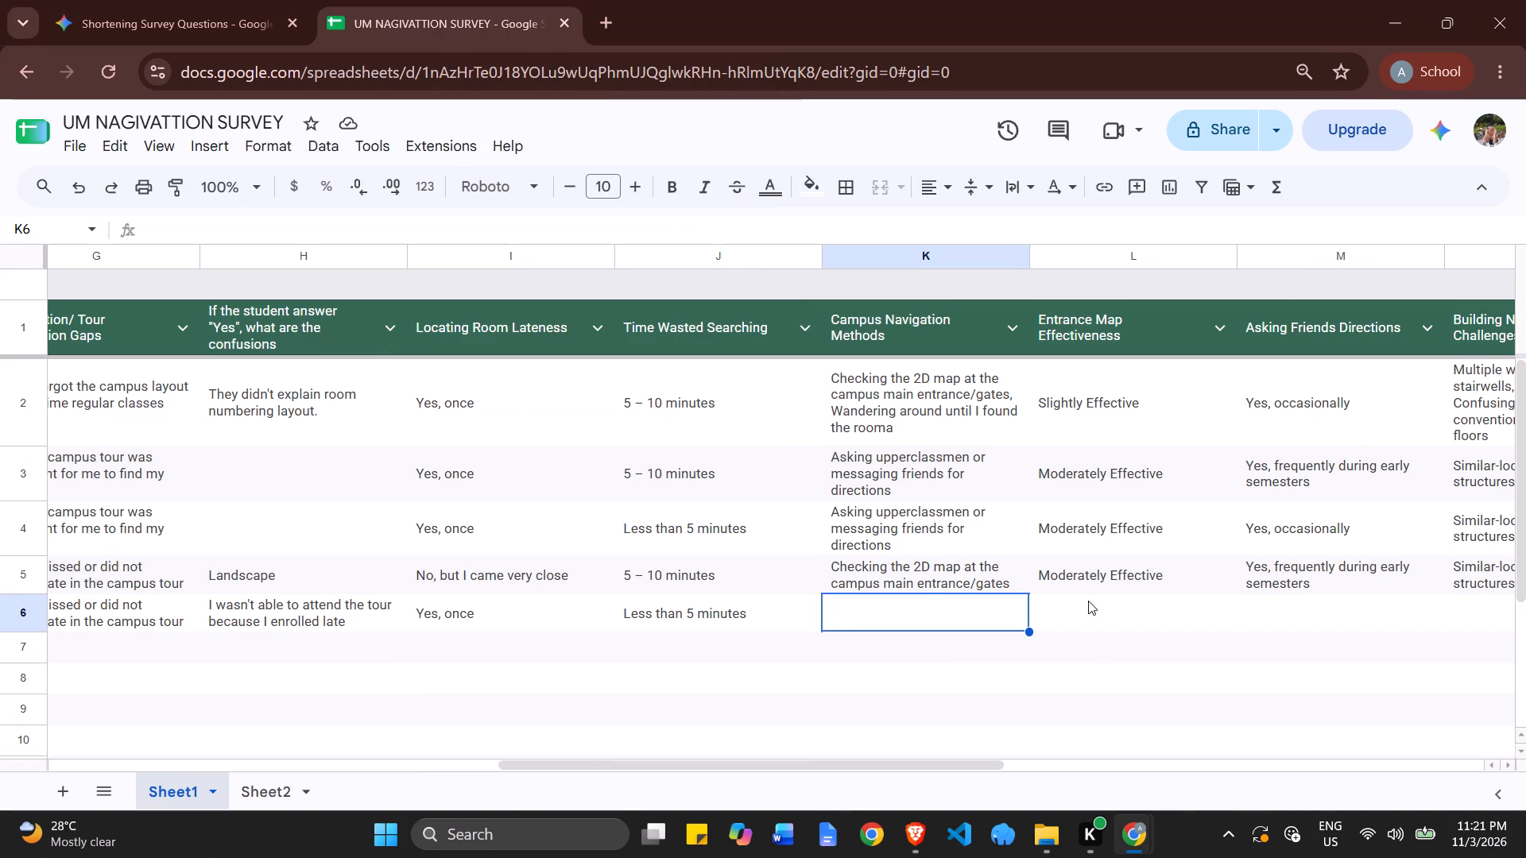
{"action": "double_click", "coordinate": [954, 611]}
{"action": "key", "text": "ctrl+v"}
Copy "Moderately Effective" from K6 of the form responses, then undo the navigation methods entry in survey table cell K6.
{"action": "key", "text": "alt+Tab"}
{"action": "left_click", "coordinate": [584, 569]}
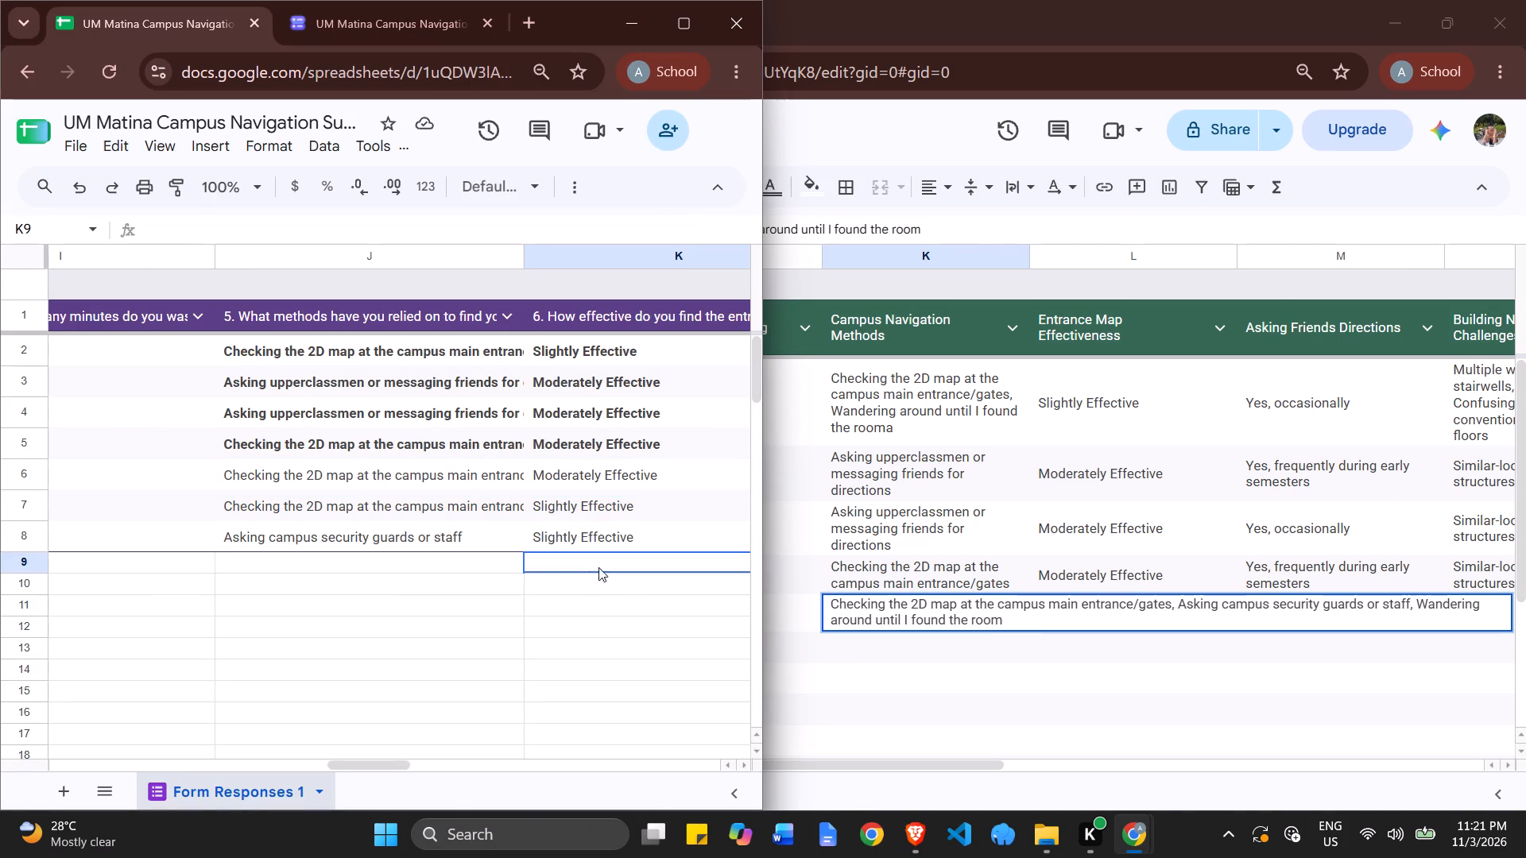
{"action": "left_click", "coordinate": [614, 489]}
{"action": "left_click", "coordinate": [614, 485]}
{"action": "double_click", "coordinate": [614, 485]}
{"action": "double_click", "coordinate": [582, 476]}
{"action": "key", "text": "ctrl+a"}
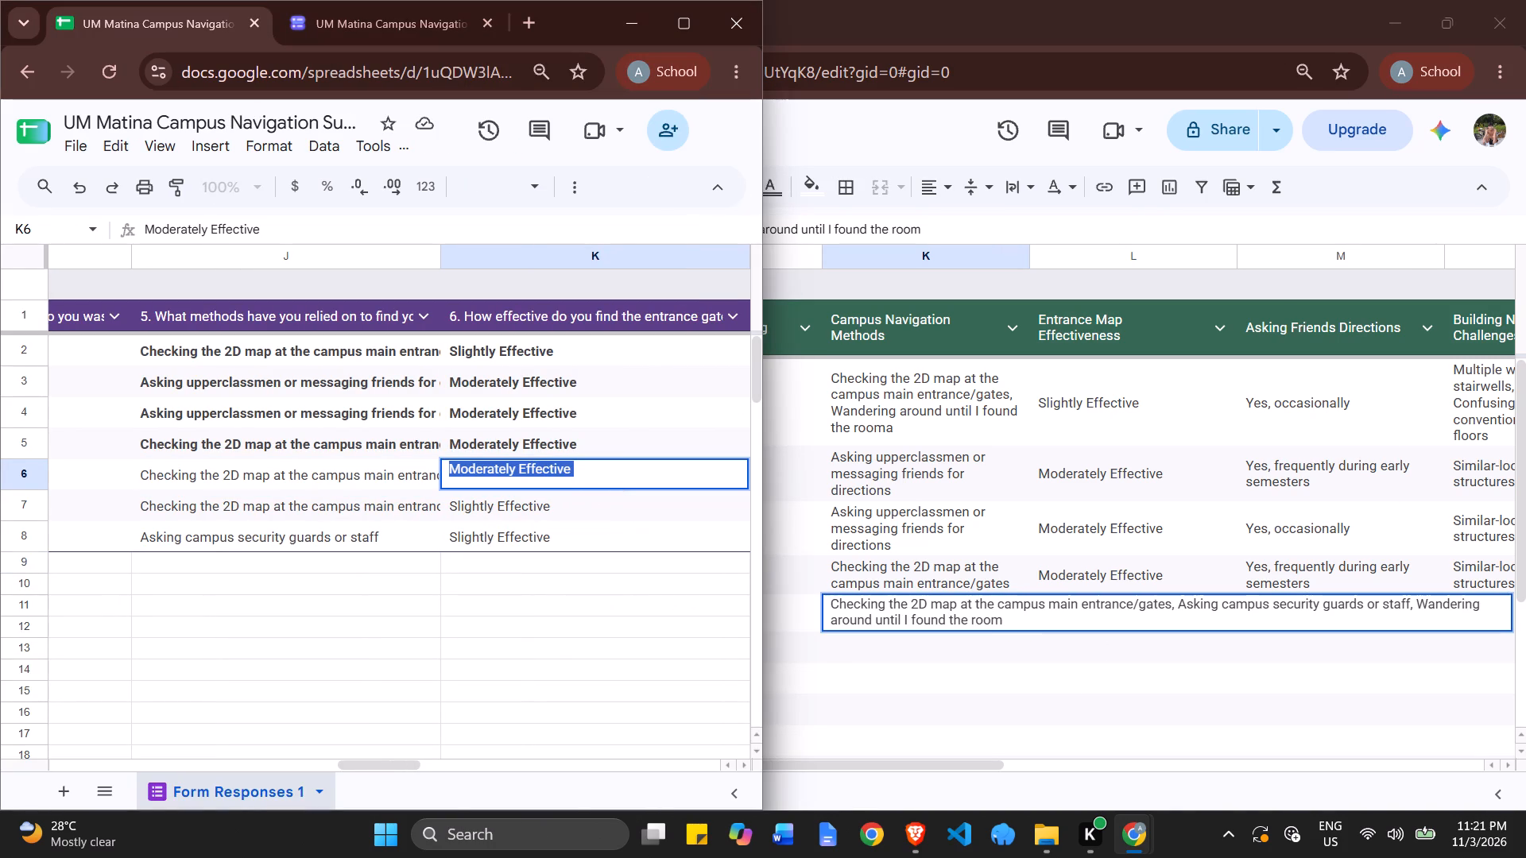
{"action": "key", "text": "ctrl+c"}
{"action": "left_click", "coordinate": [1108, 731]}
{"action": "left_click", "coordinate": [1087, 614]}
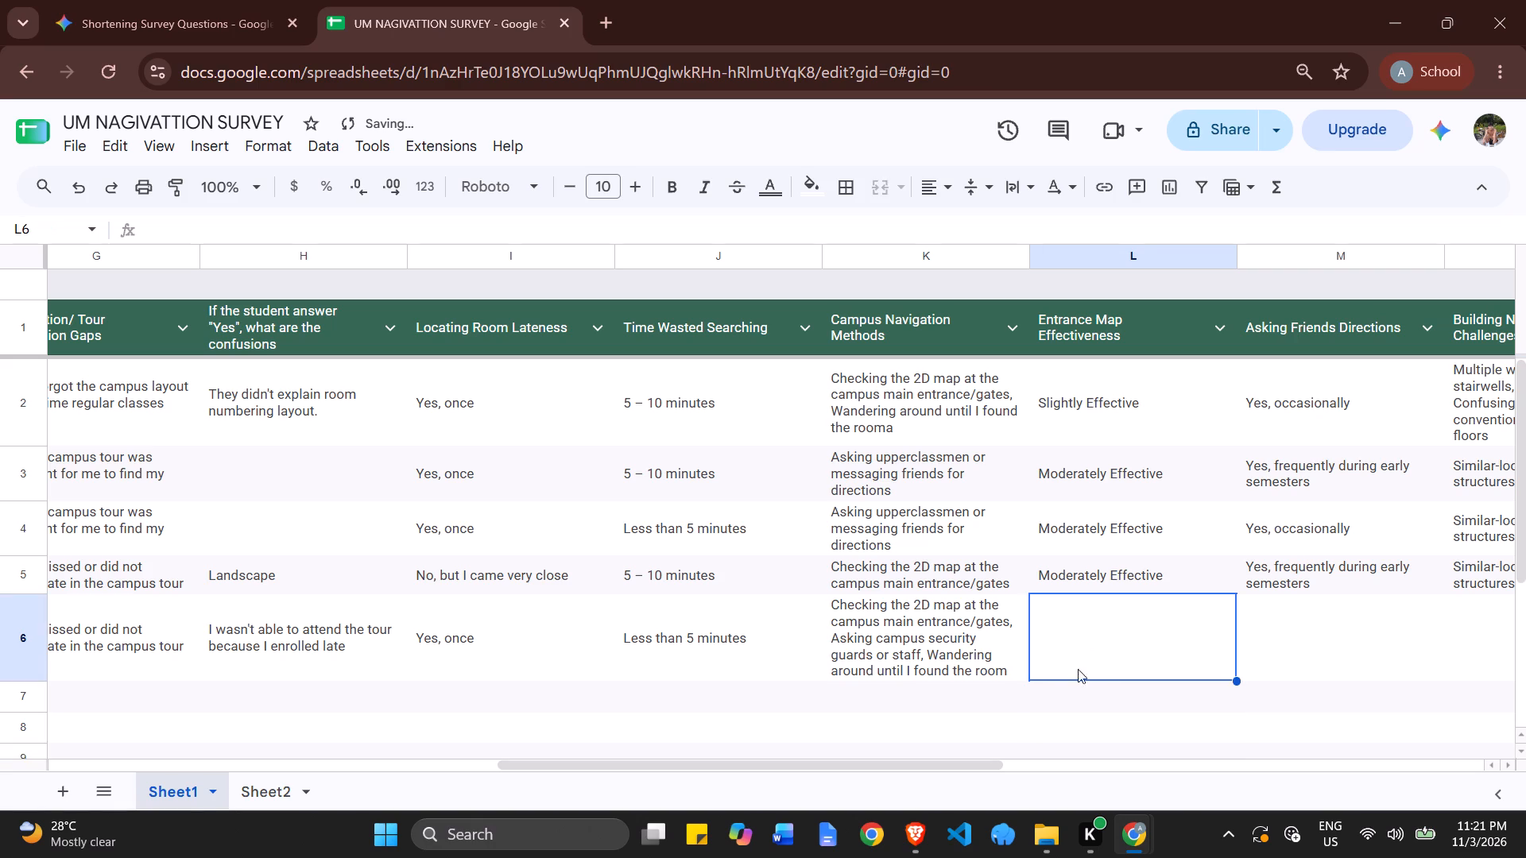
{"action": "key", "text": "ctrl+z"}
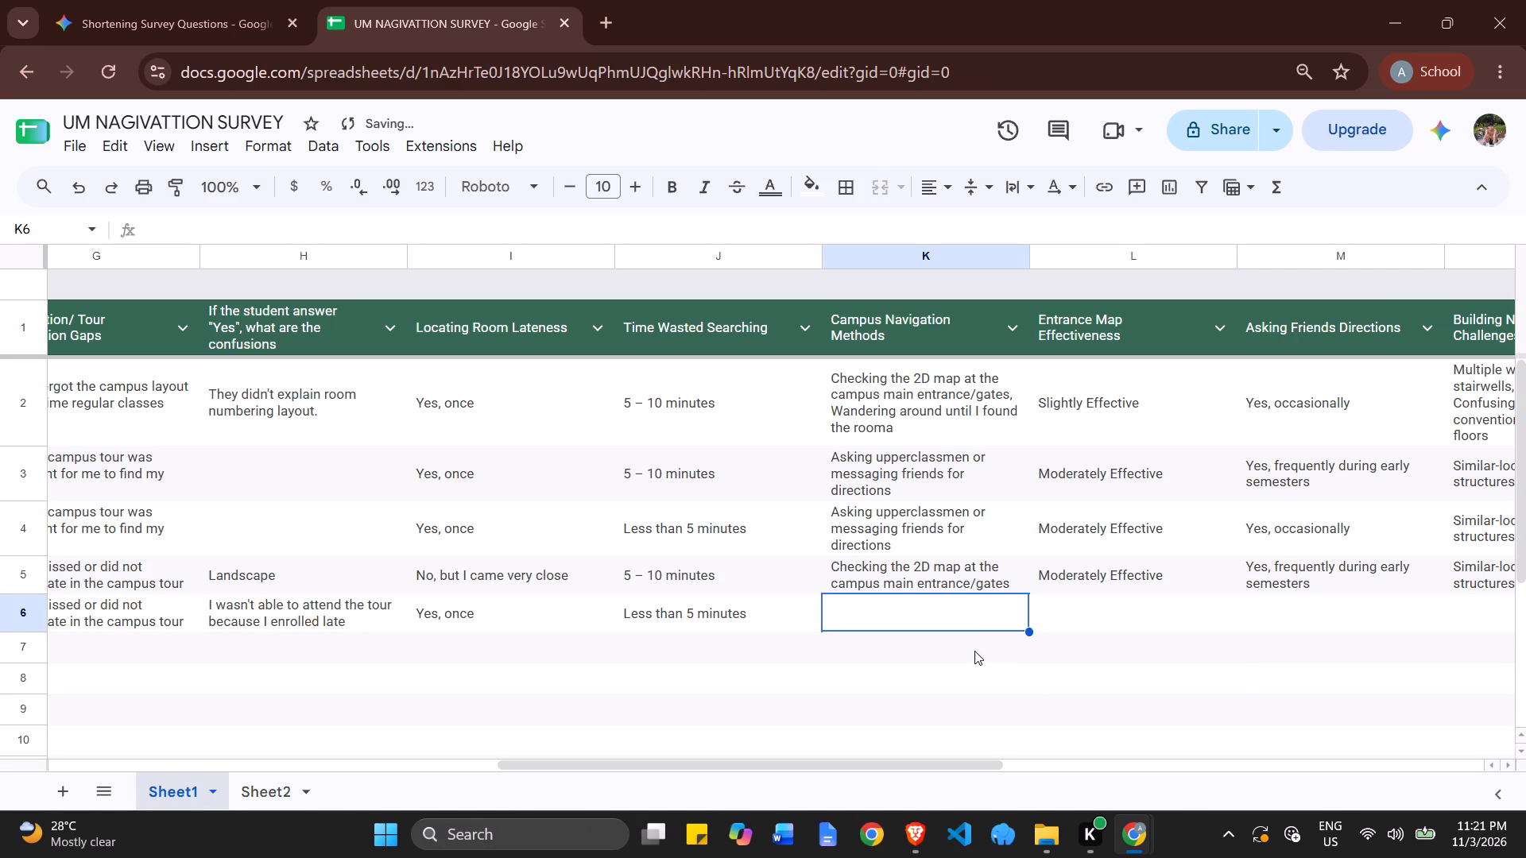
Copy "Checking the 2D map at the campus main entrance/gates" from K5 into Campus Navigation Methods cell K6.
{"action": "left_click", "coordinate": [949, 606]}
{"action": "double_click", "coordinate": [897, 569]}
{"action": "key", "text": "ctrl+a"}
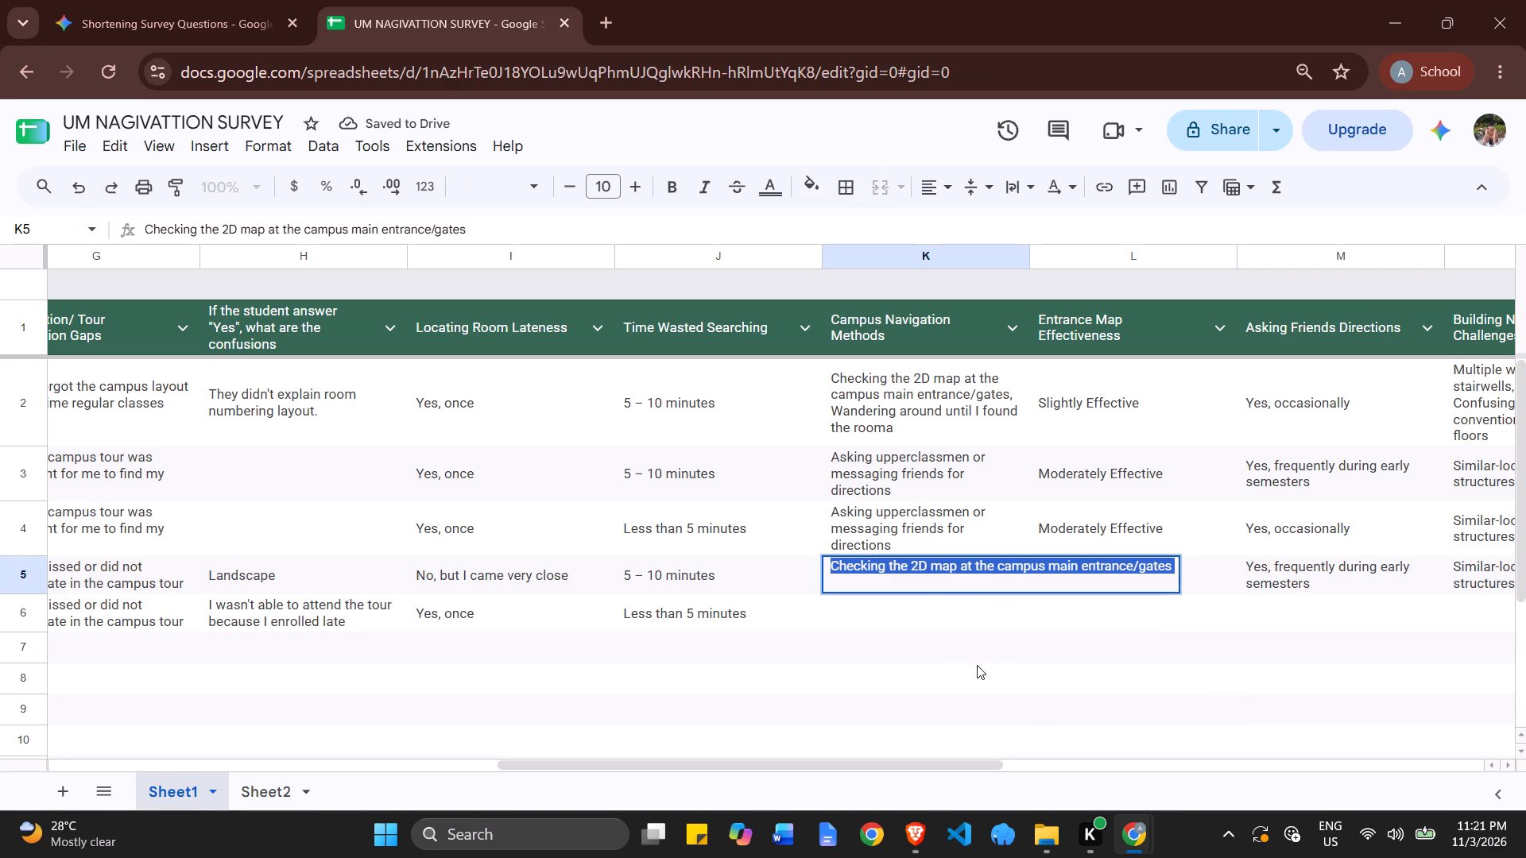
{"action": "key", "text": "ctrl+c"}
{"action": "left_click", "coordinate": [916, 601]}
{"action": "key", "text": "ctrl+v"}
Copy "Moderately Effective" from L5 into Entrance Map Effectiveness cell L6 of the survey table.
{"action": "double_click", "coordinate": [1119, 576]}
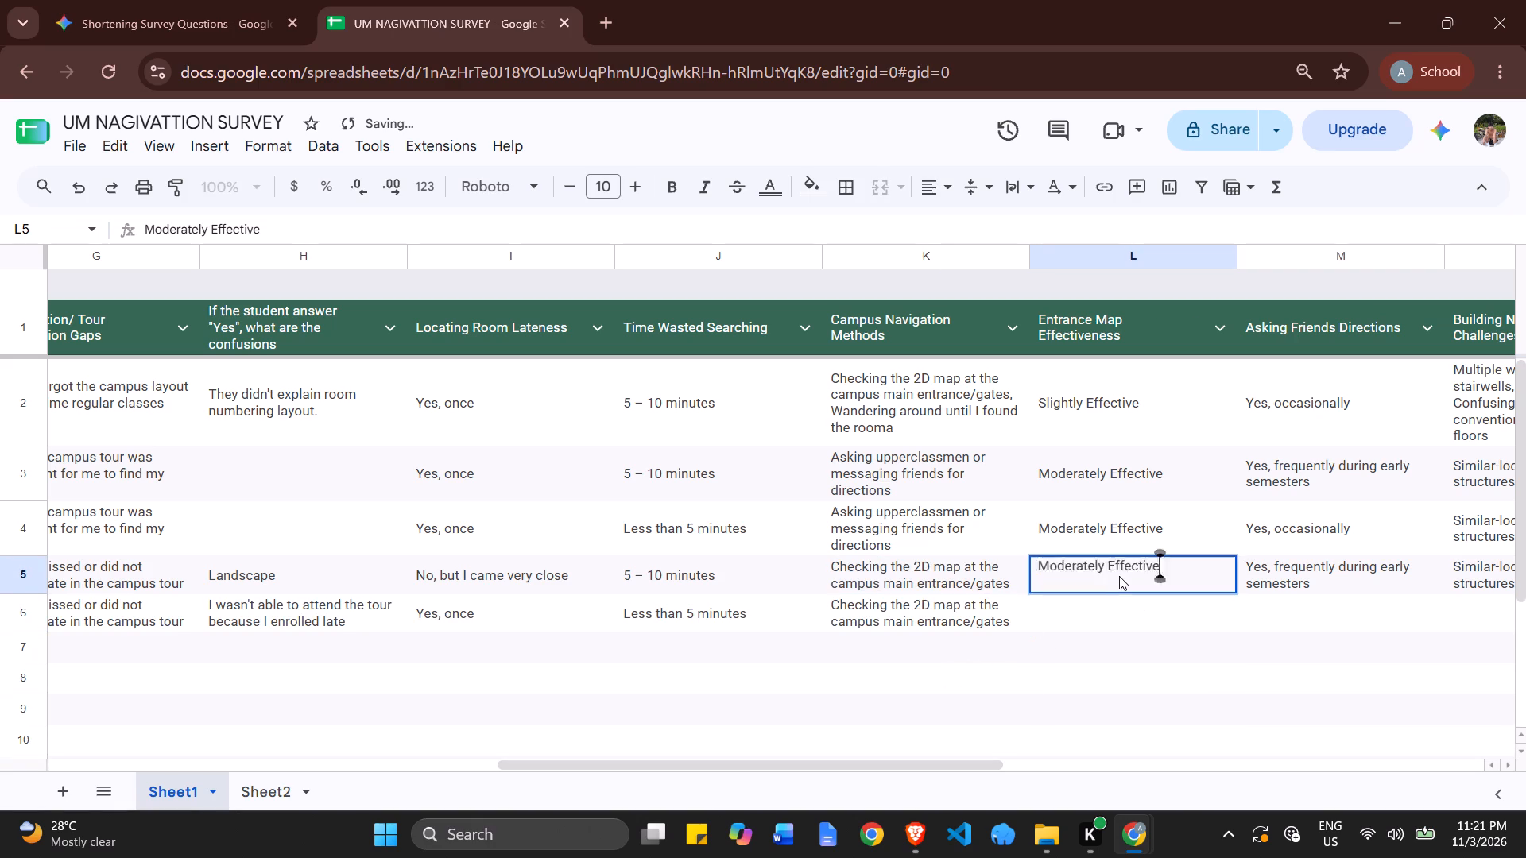
{"action": "key", "text": "ctrl+a"}
{"action": "key", "text": "ctrl+c"}
{"action": "left_click", "coordinate": [1097, 613]}
{"action": "key", "text": "ctrl+v"}
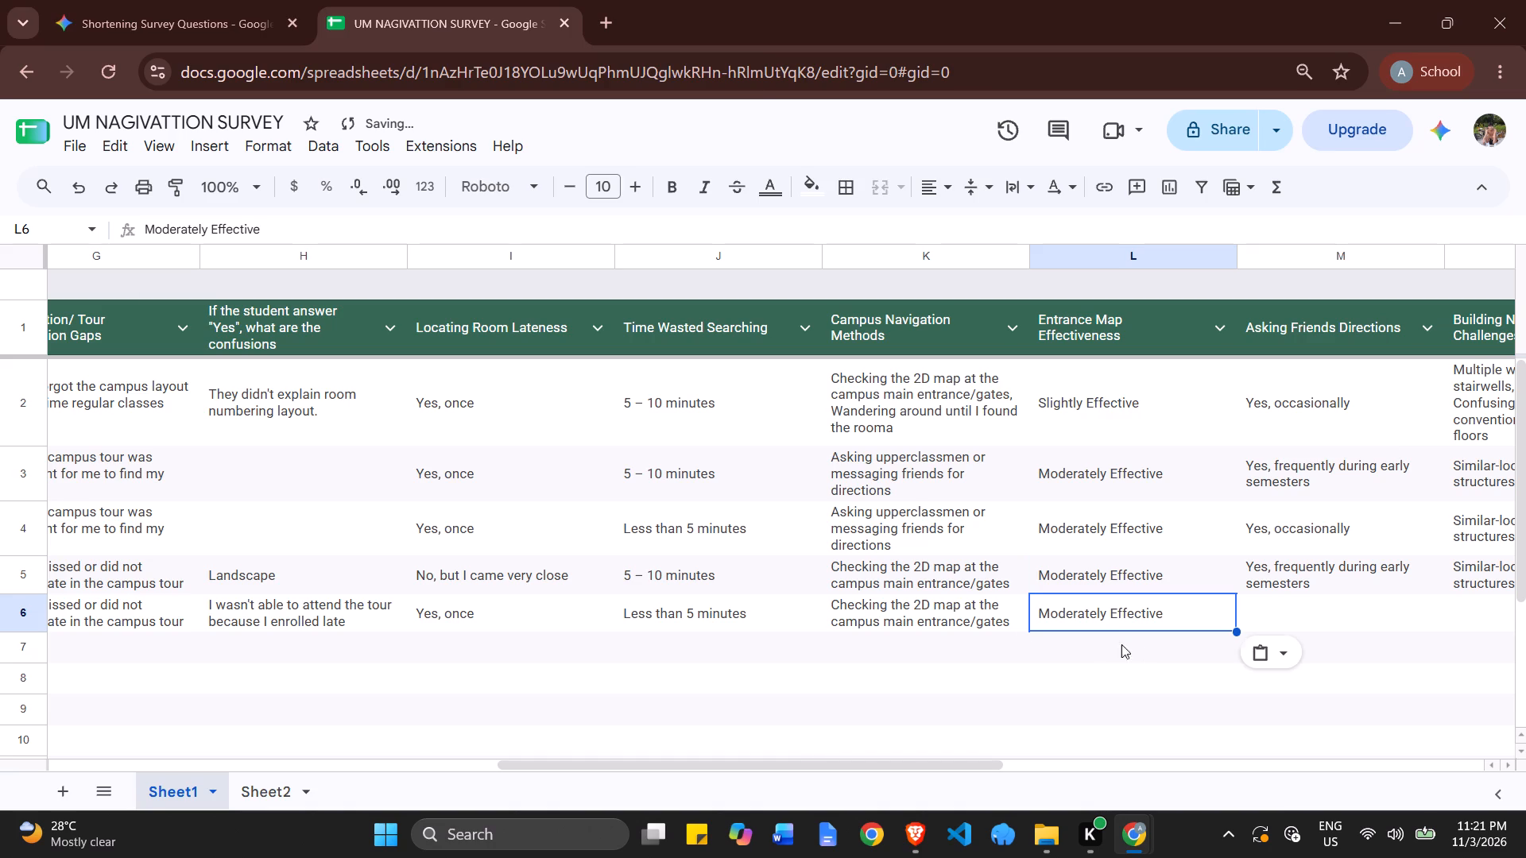
Replace Campus Navigation Methods cell K6 with the full three-method answer (2D map, security guards or staff, wandering) from J6 of the form responses.
{"action": "key", "text": "alt+Tab"}
{"action": "double_click", "coordinate": [399, 487]}
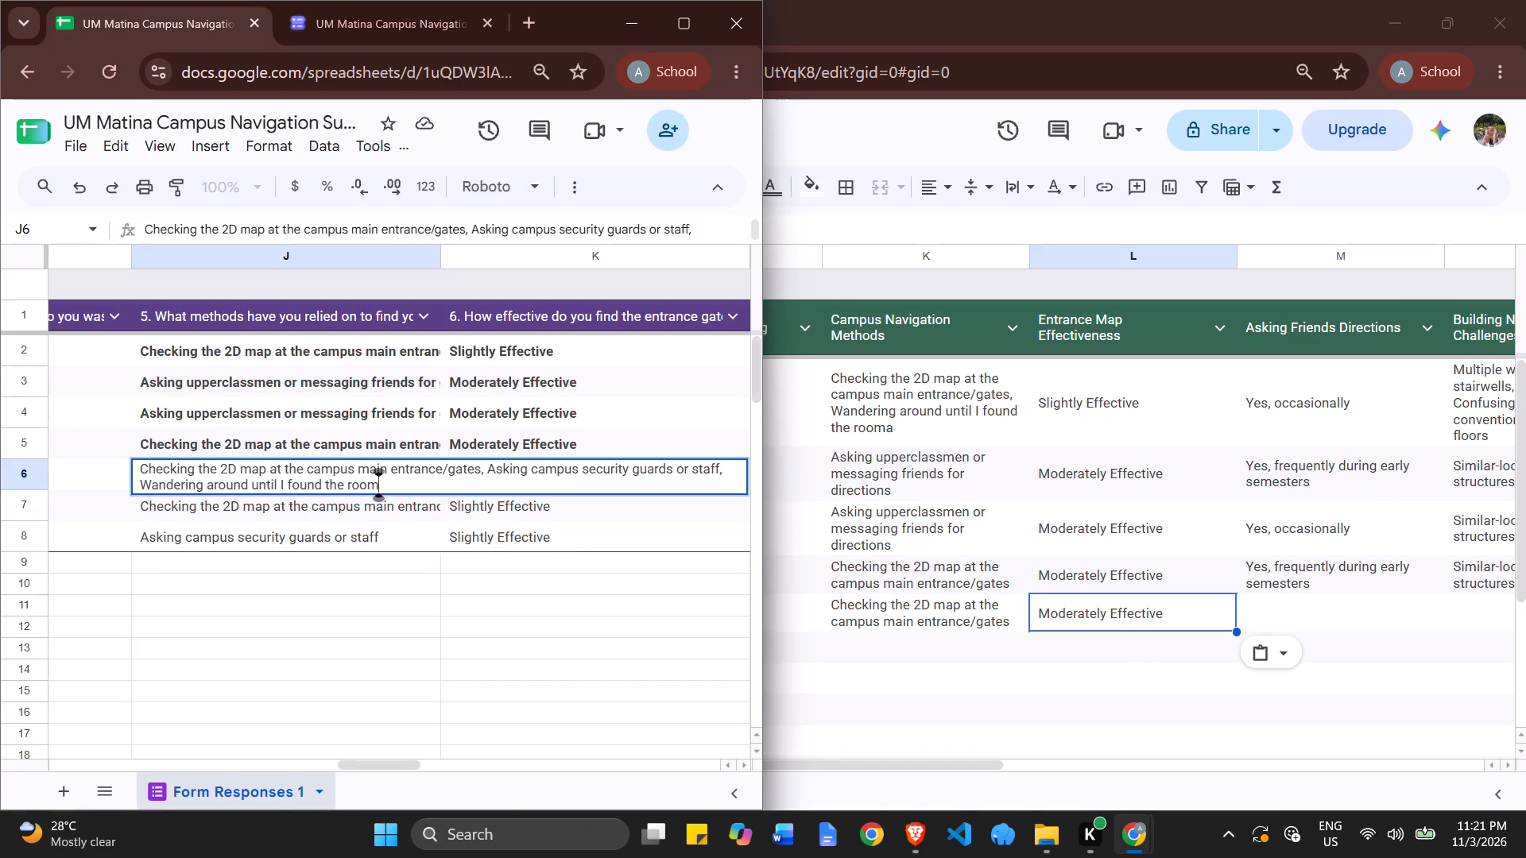
{"action": "key", "text": "ctrl+a"}
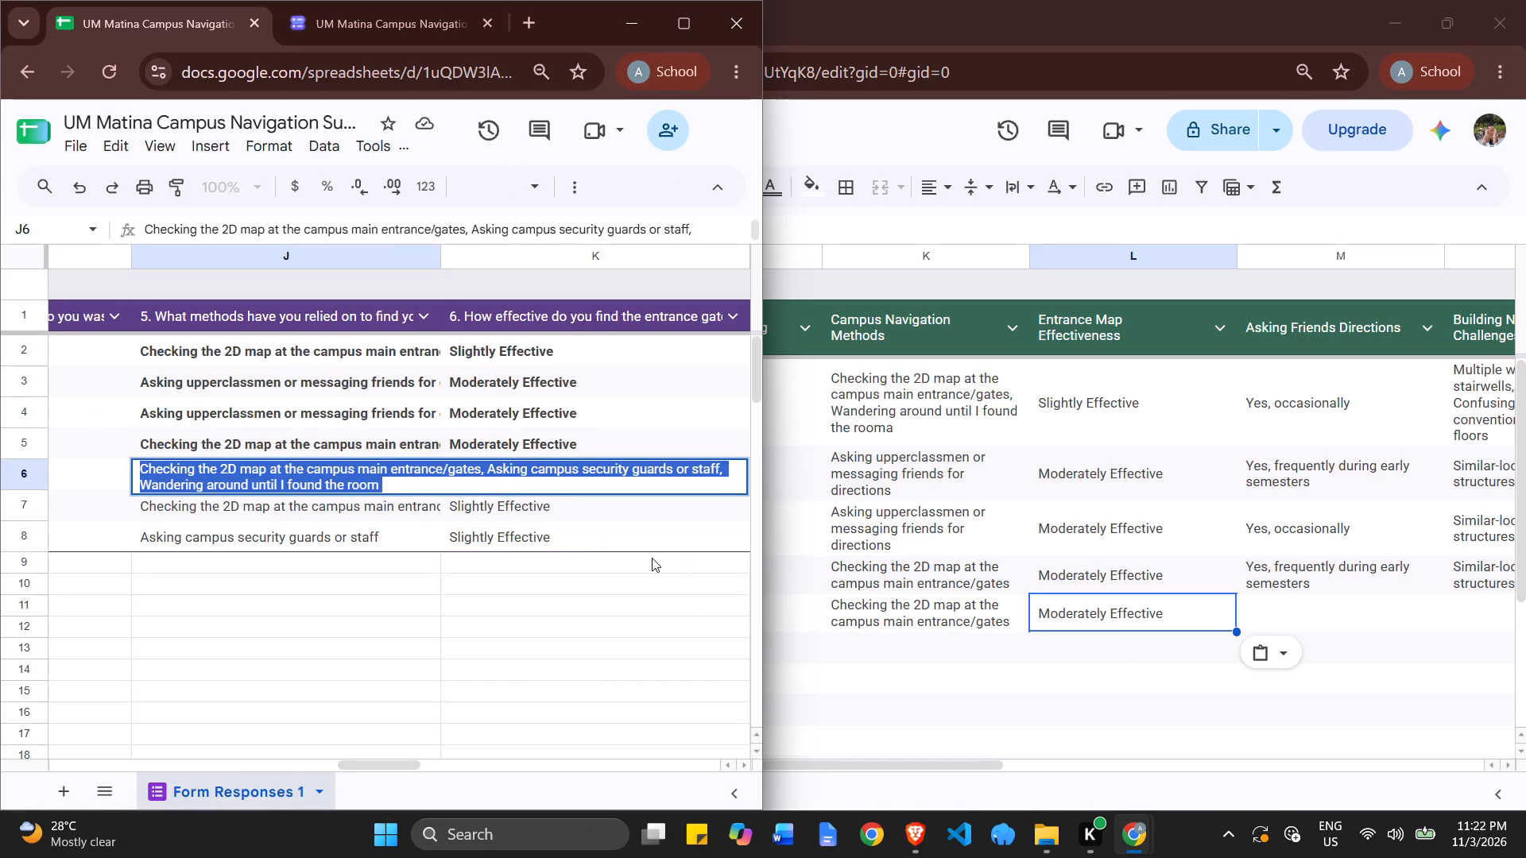
{"action": "key", "text": "ctrl+c"}
{"action": "key", "text": "alt+Tab"}
{"action": "double_click", "coordinate": [971, 615]}
{"action": "key", "text": "ctrl+a"}
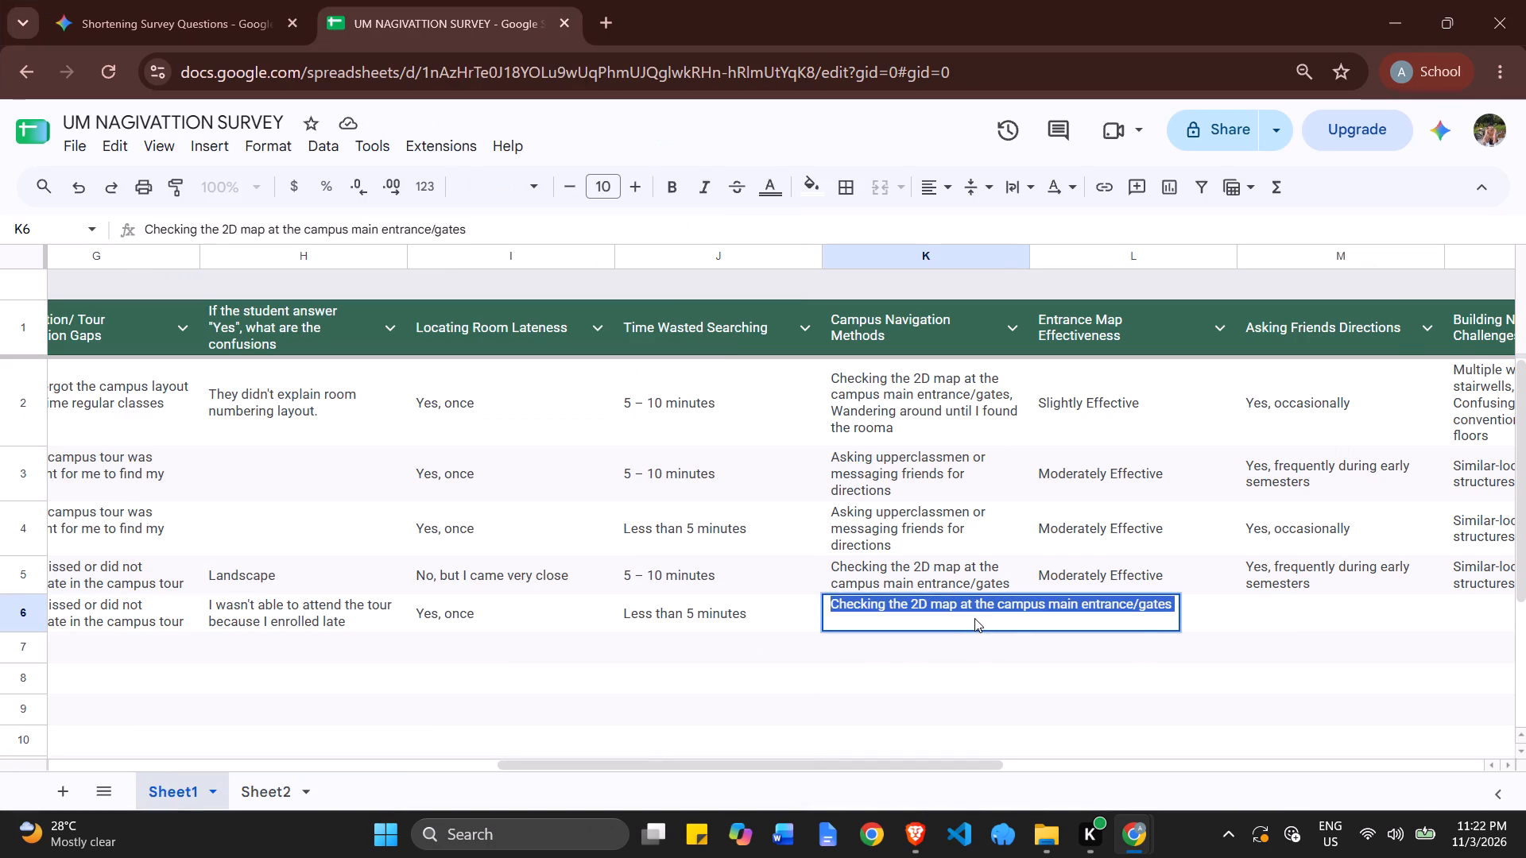
{"action": "key", "text": "ctrl+v"}
{"action": "left_click", "coordinate": [1208, 698]}
Copy "Yes, frequently during early semesters" from L6 of the form responses into Asking Friends Directions cell M6 of the survey table.
{"action": "left_click", "coordinate": [1268, 637]}
{"action": "key", "text": "alt+Tab"}
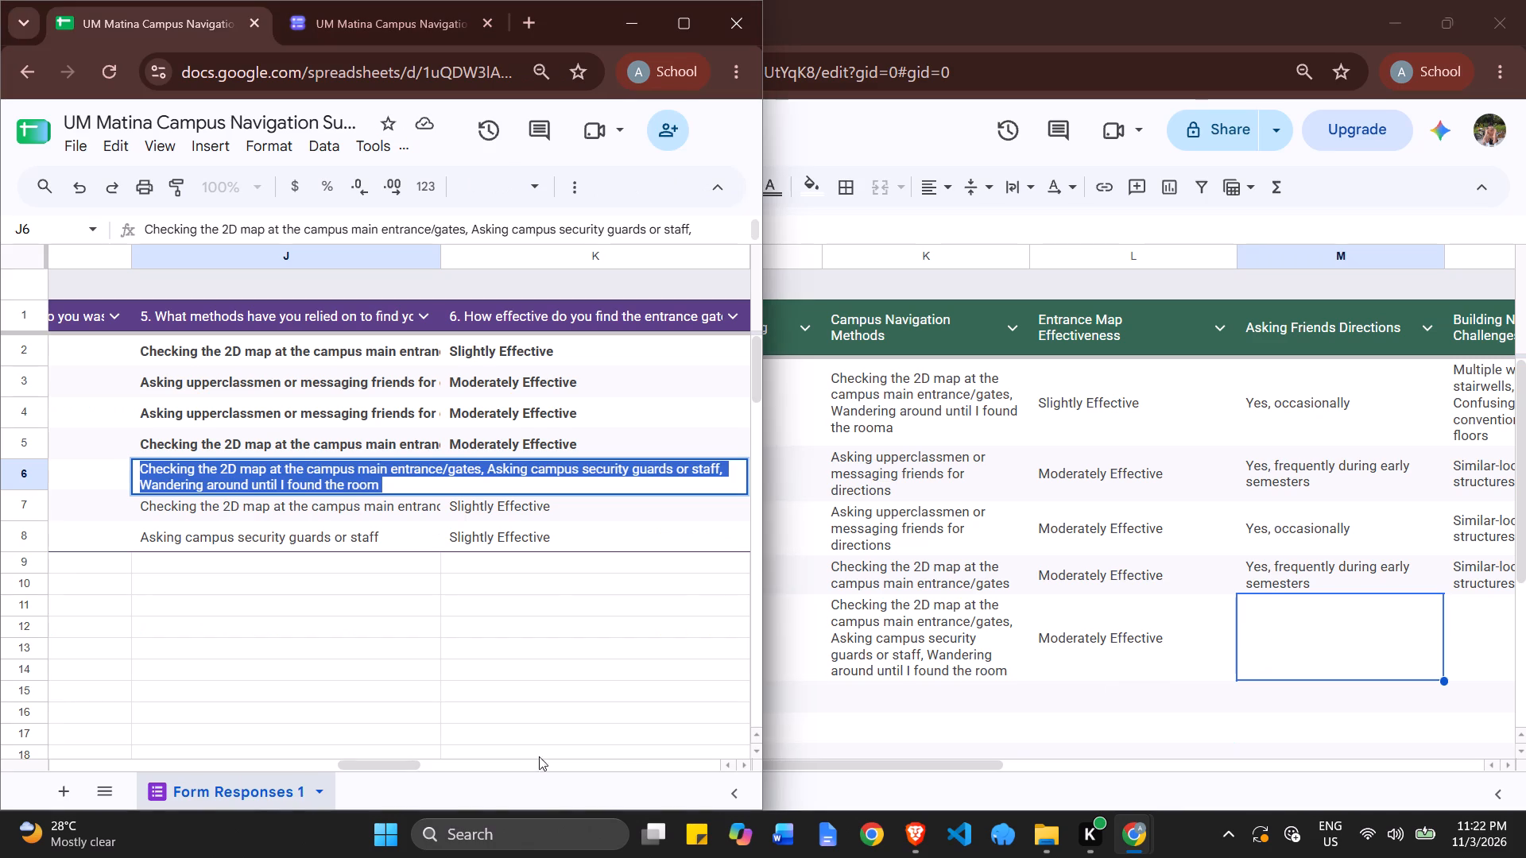
{"action": "left_click_drag", "start_coordinate": [407, 763], "coordinate": [443, 763]}
{"action": "left_click", "coordinate": [432, 678]}
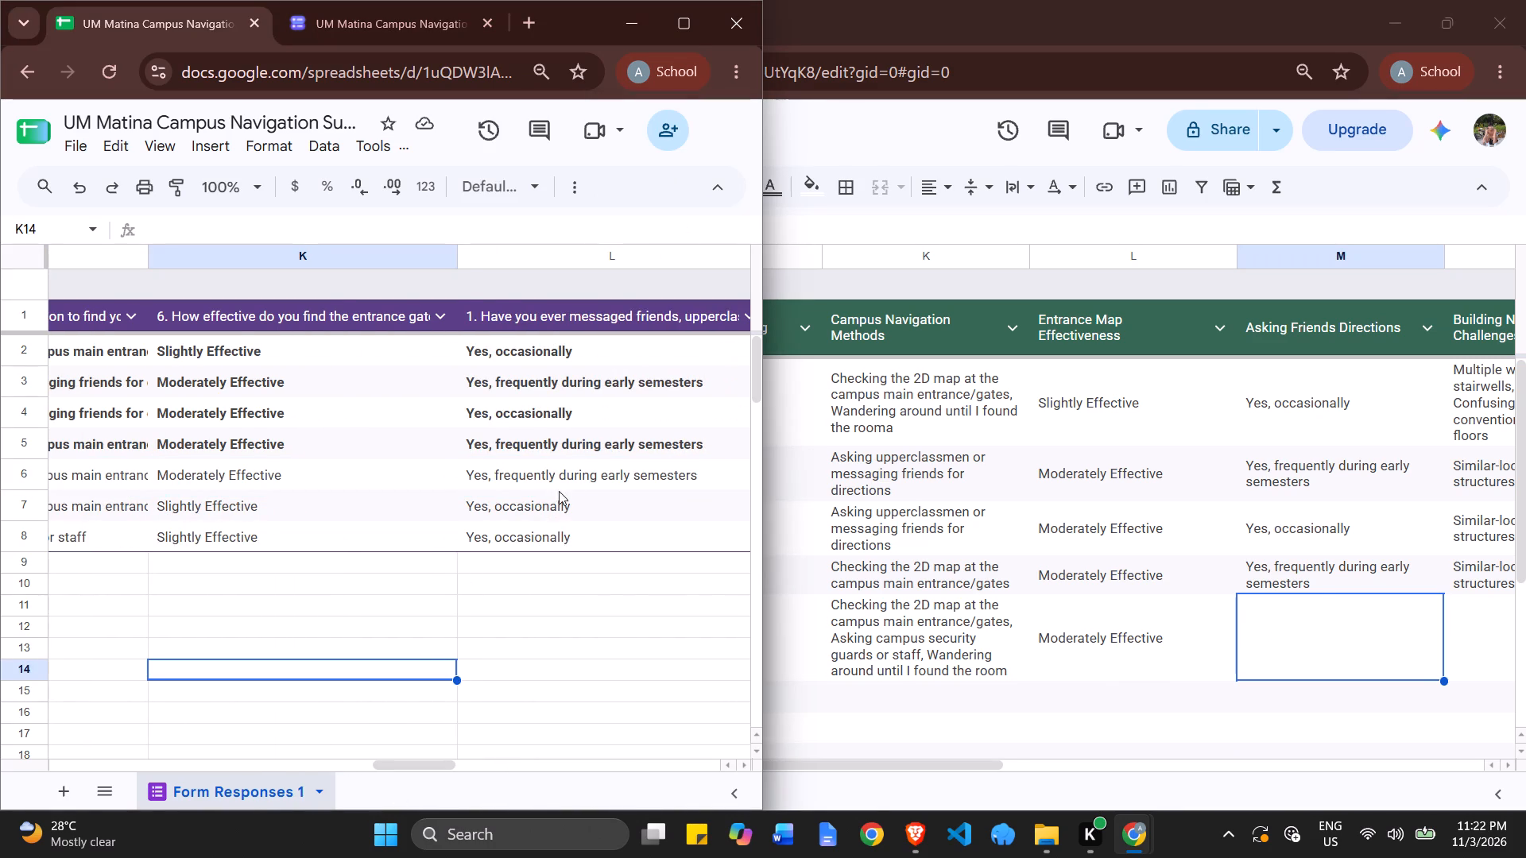
{"action": "double_click", "coordinate": [595, 468]}
{"action": "key", "text": "ctrl+a"}
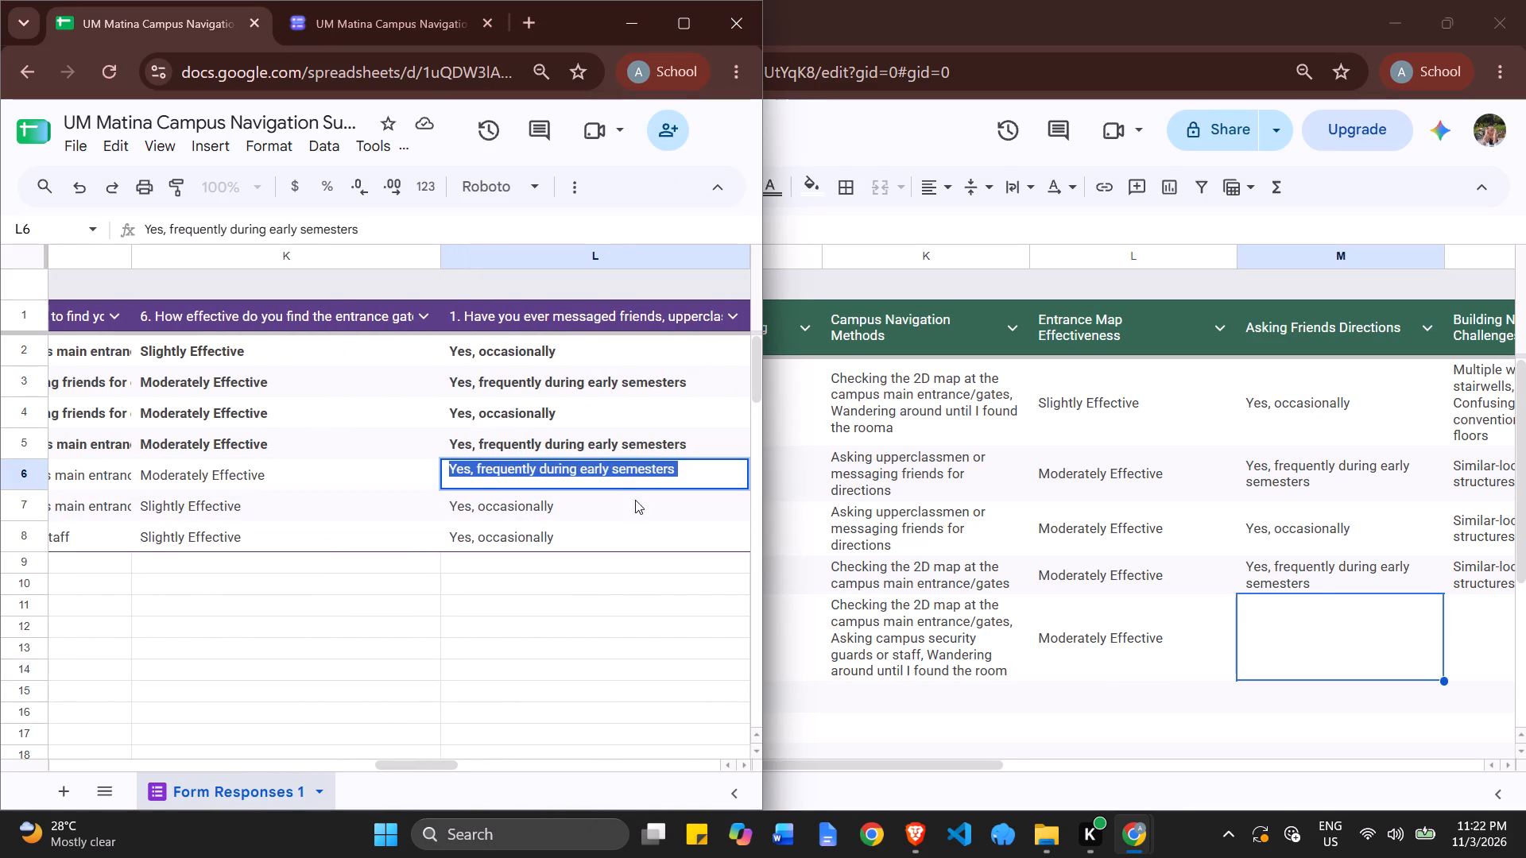
{"action": "key", "text": "ctrl+c"}
{"action": "key", "text": "alt+Tab"}
{"action": "left_click", "coordinate": [1322, 645]}
{"action": "key", "text": "ctrl+v"}
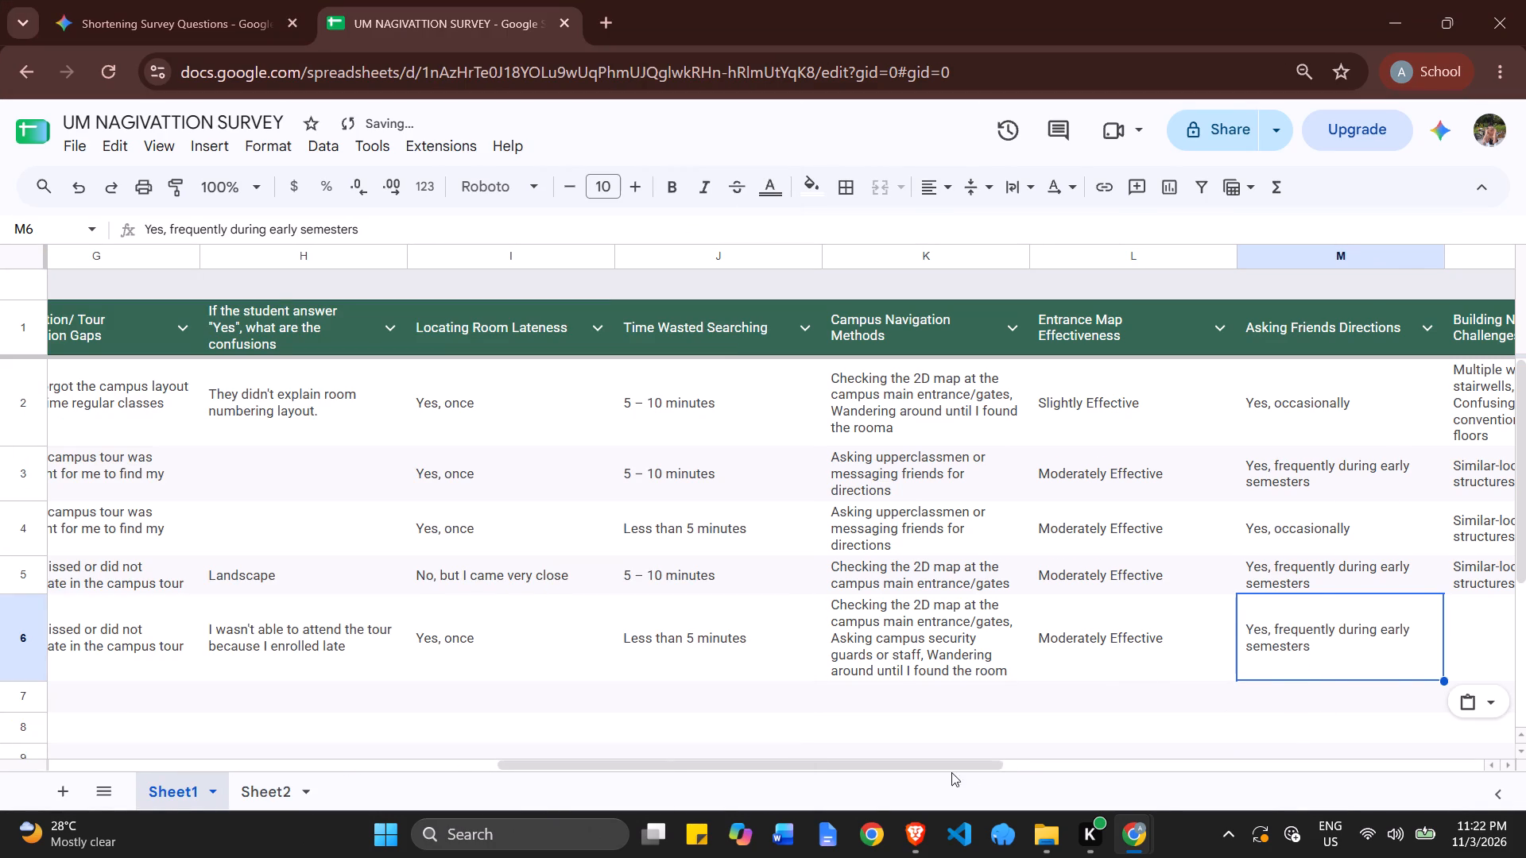
Copy the building structures/hallways and building codes answer from M6 of the form responses into Building Navigation Challenges cell N6.
{"action": "left_click_drag", "start_coordinate": [953, 763], "coordinate": [1104, 767]}
{"action": "left_click", "coordinate": [1114, 639]}
{"action": "key", "text": "alt+Tab"}
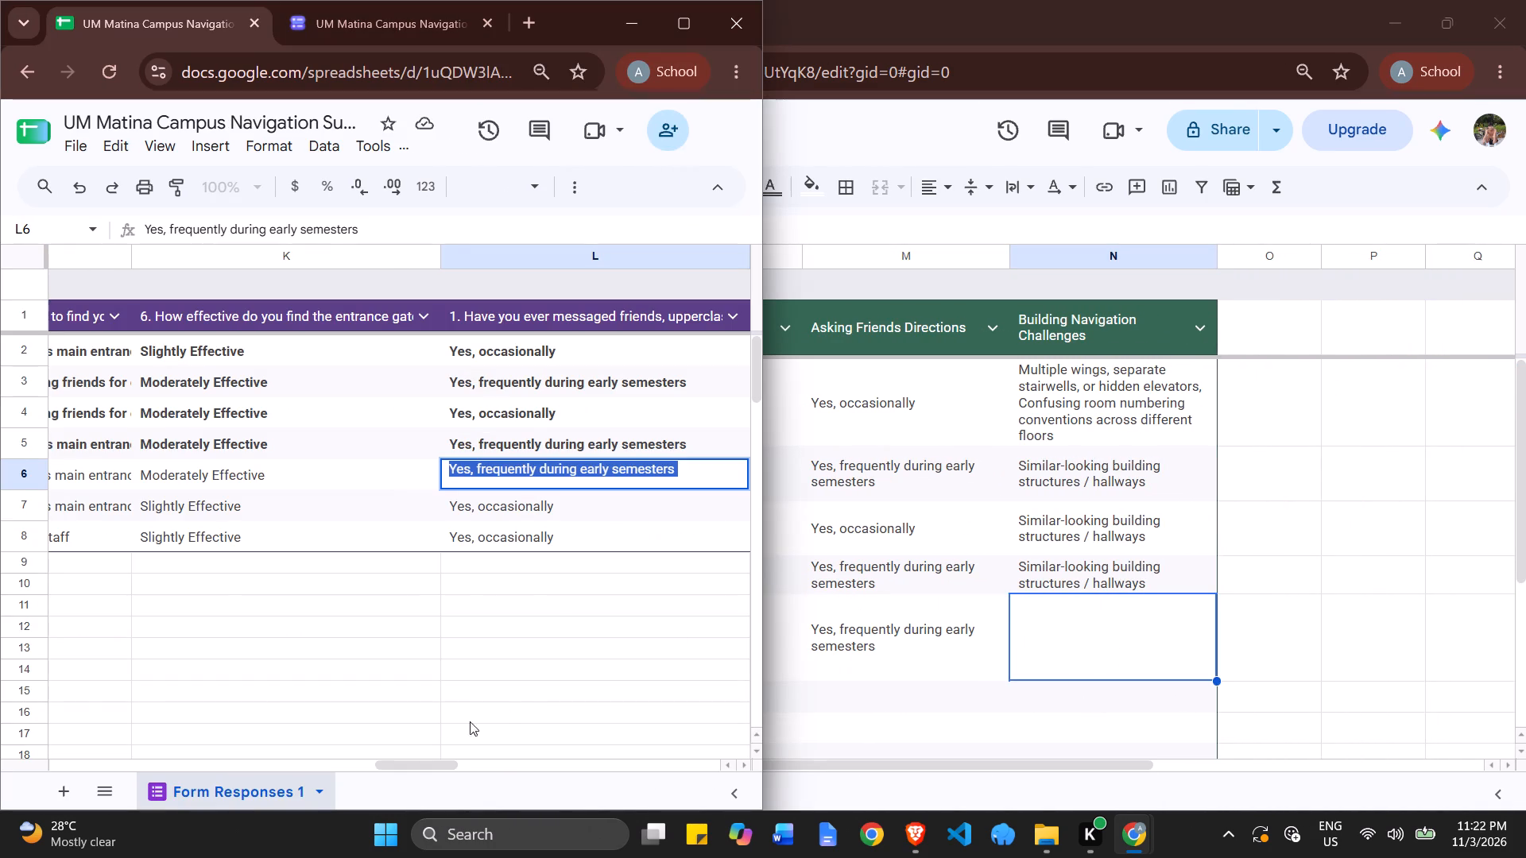
{"action": "left_click_drag", "start_coordinate": [408, 760], "coordinate": [490, 759]}
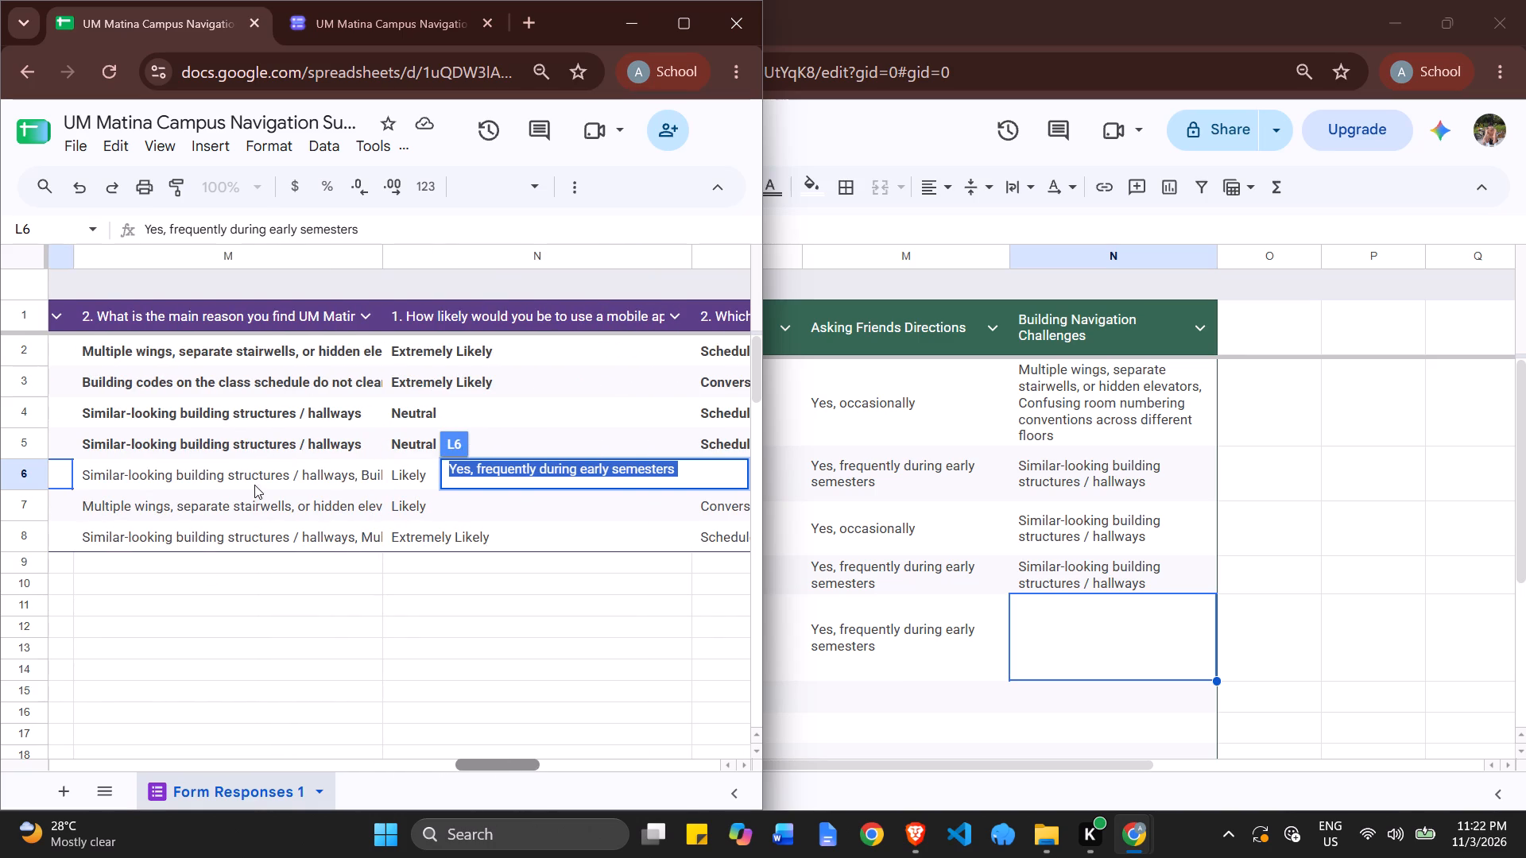
{"action": "double_click", "coordinate": [261, 479]}
{"action": "key", "text": "ctrl+a"}
{"action": "key", "text": "ctrl+c"}
{"action": "left_click", "coordinate": [1128, 644]}
{"action": "key", "text": "ctrl+v"}
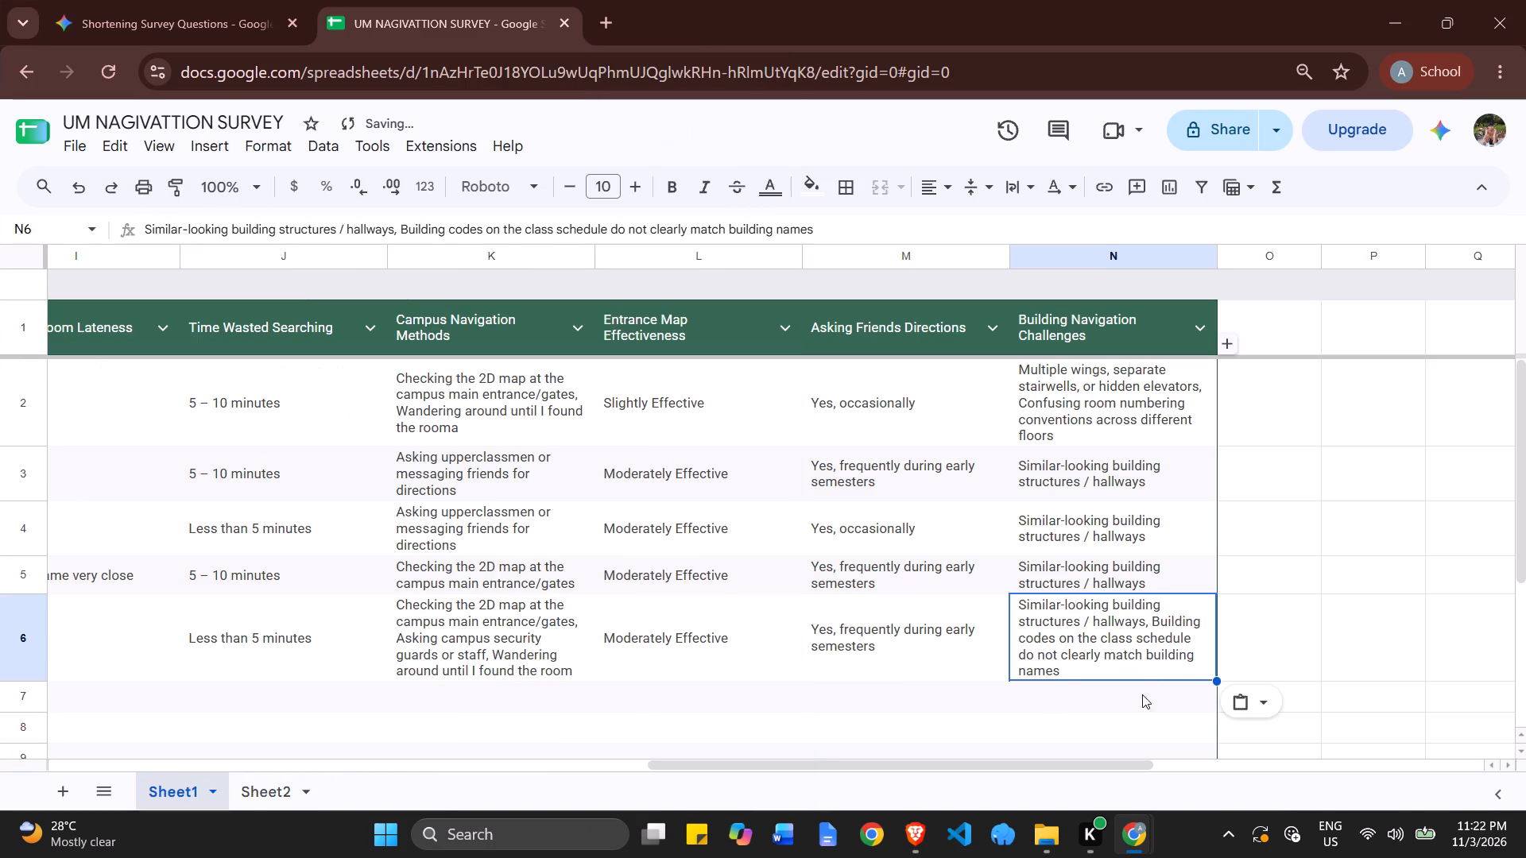
{"action": "left_click", "coordinate": [1095, 714]}
Bold the whole of row 6 in the form responses sheet.
{"action": "left_click_drag", "start_coordinate": [1038, 764], "coordinate": [777, 759]}
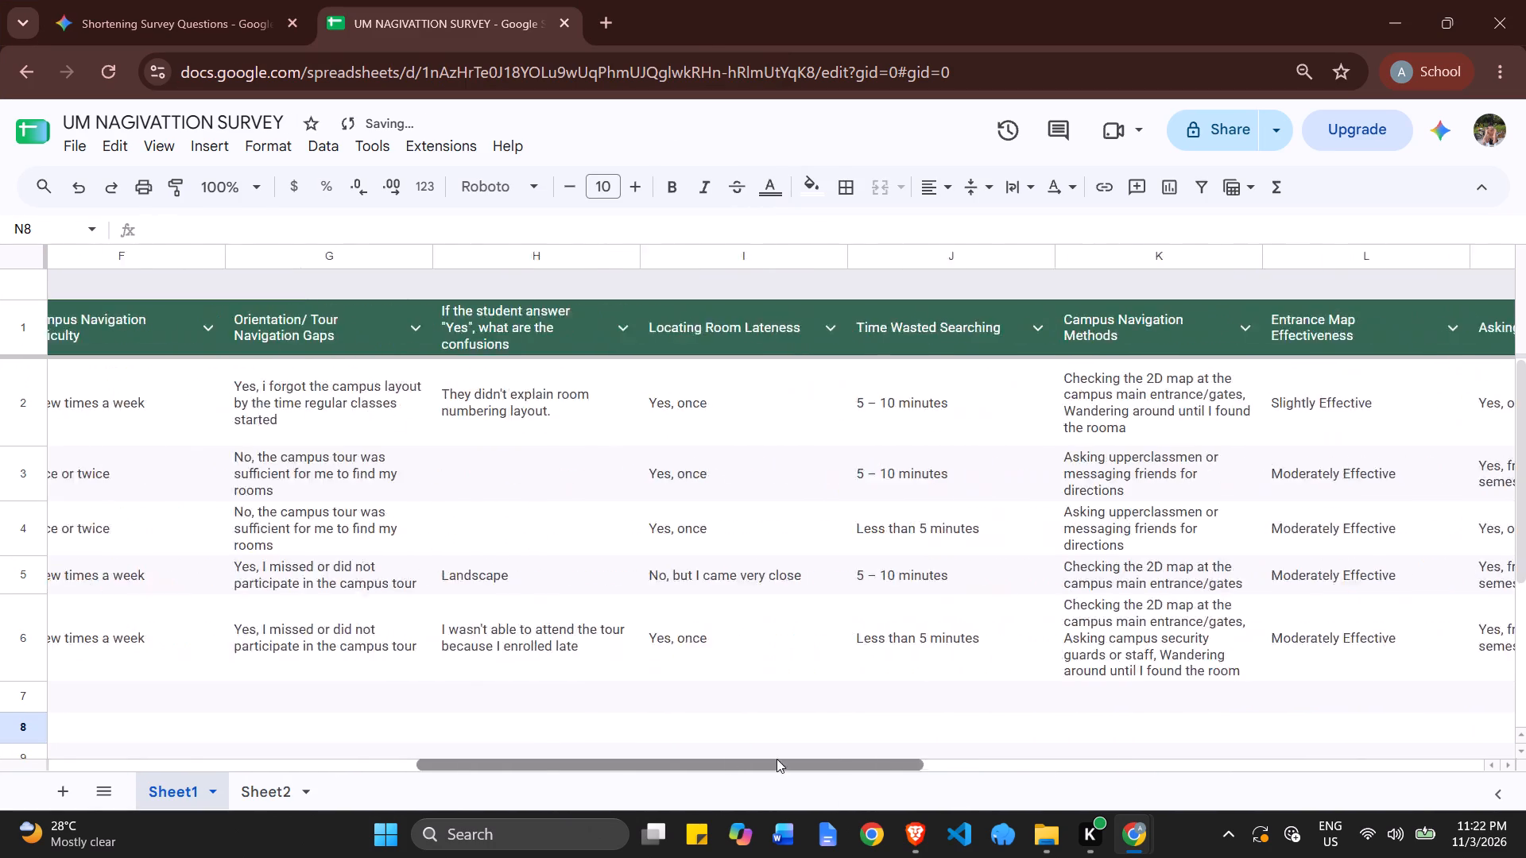
{"action": "left_click_drag", "start_coordinate": [777, 759], "coordinate": [339, 742]}
{"action": "scroll", "coordinate": [277, 640], "scroll_direction": "down", "scroll_amount": 1}
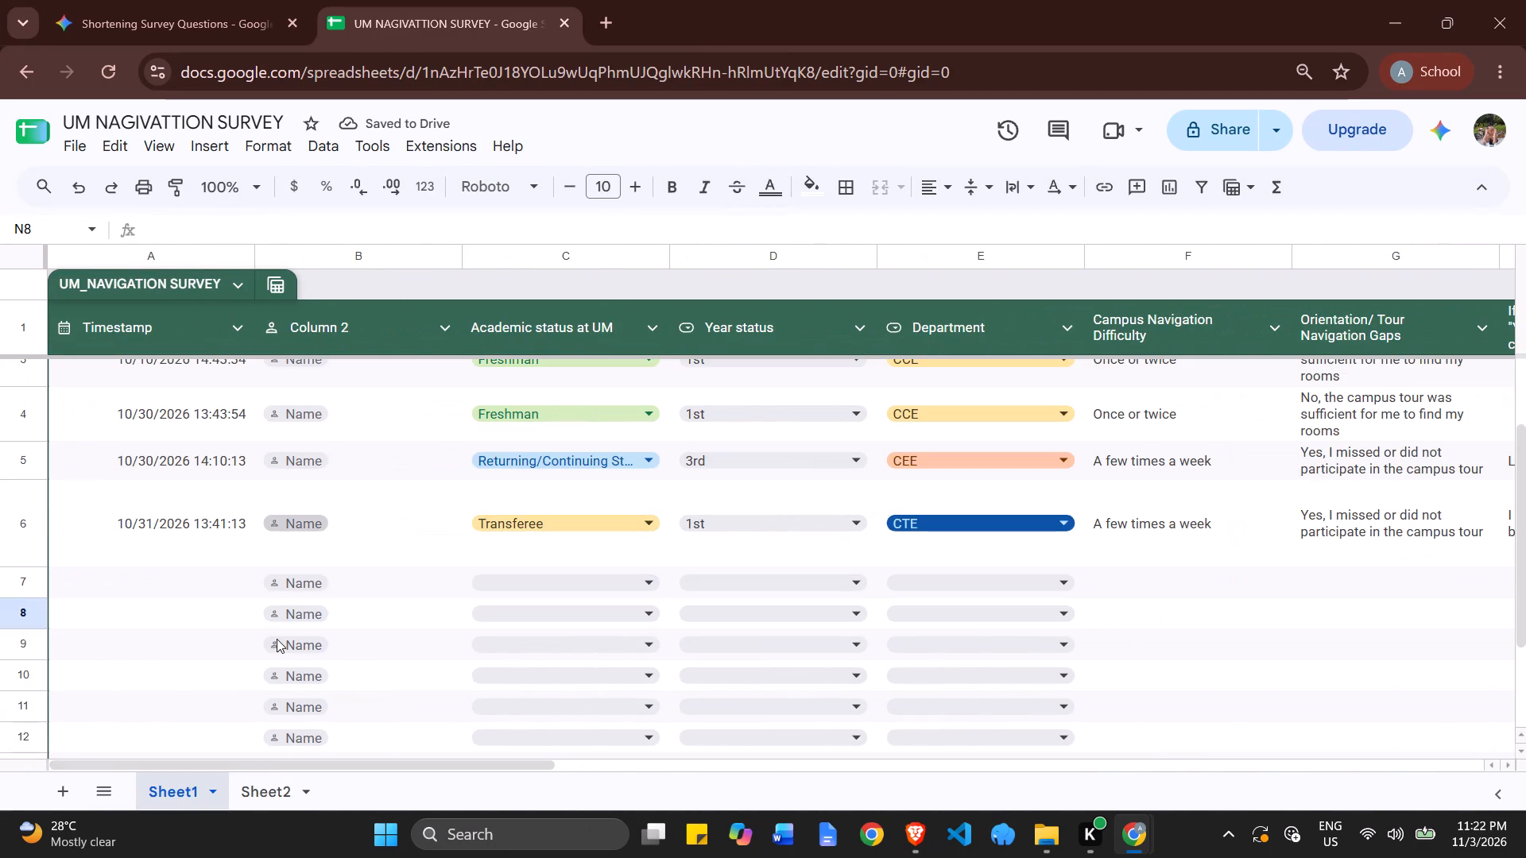
{"action": "key", "text": "alt+Tab"}
{"action": "left_click", "coordinate": [481, 760]}
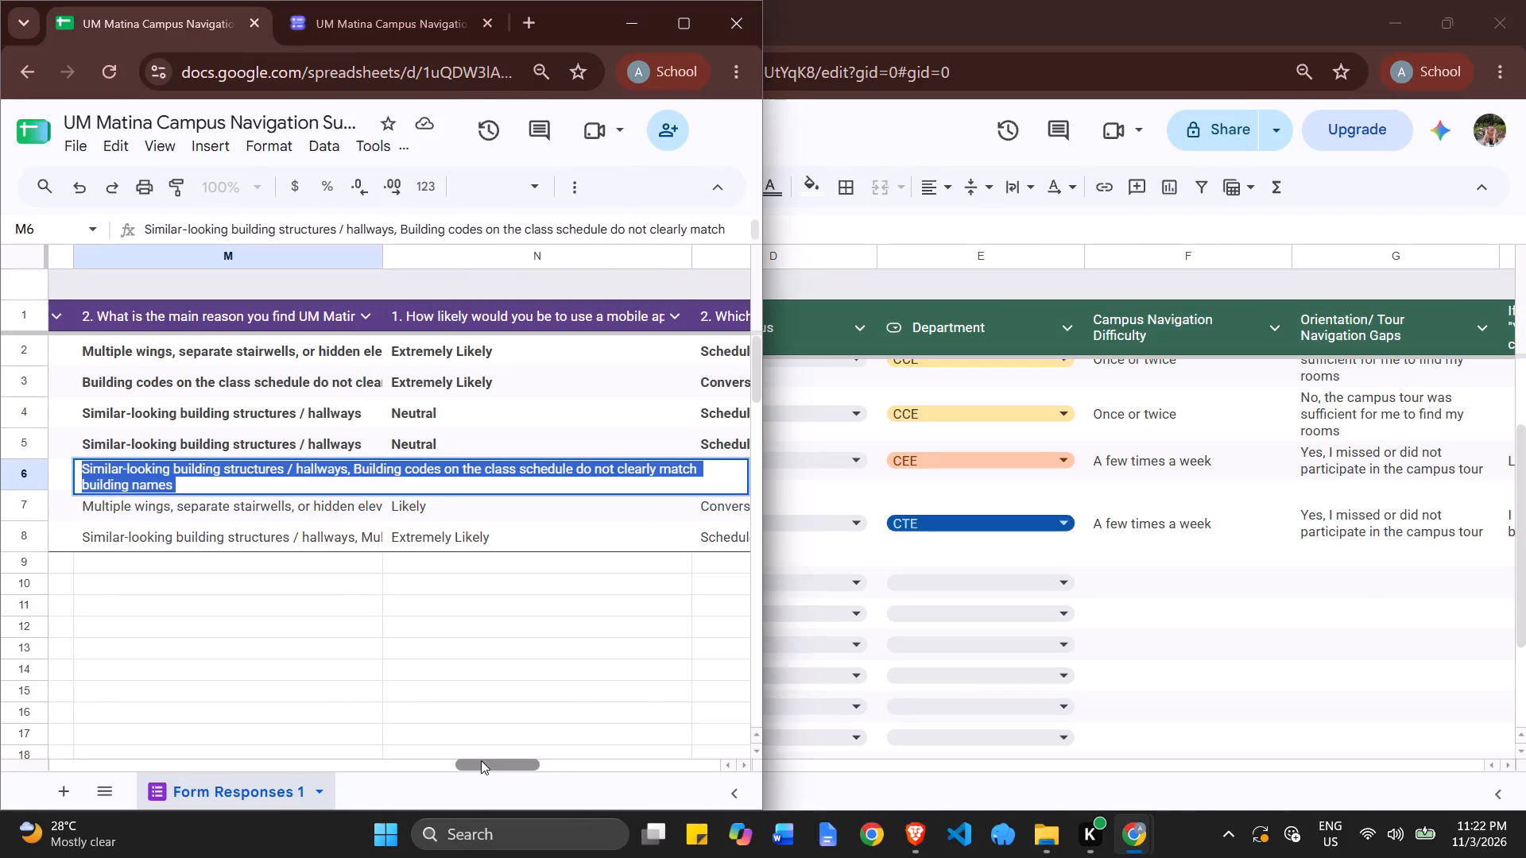
{"action": "left_click_drag", "start_coordinate": [478, 763], "coordinate": [0, 724]}
{"action": "left_click", "coordinate": [122, 612]}
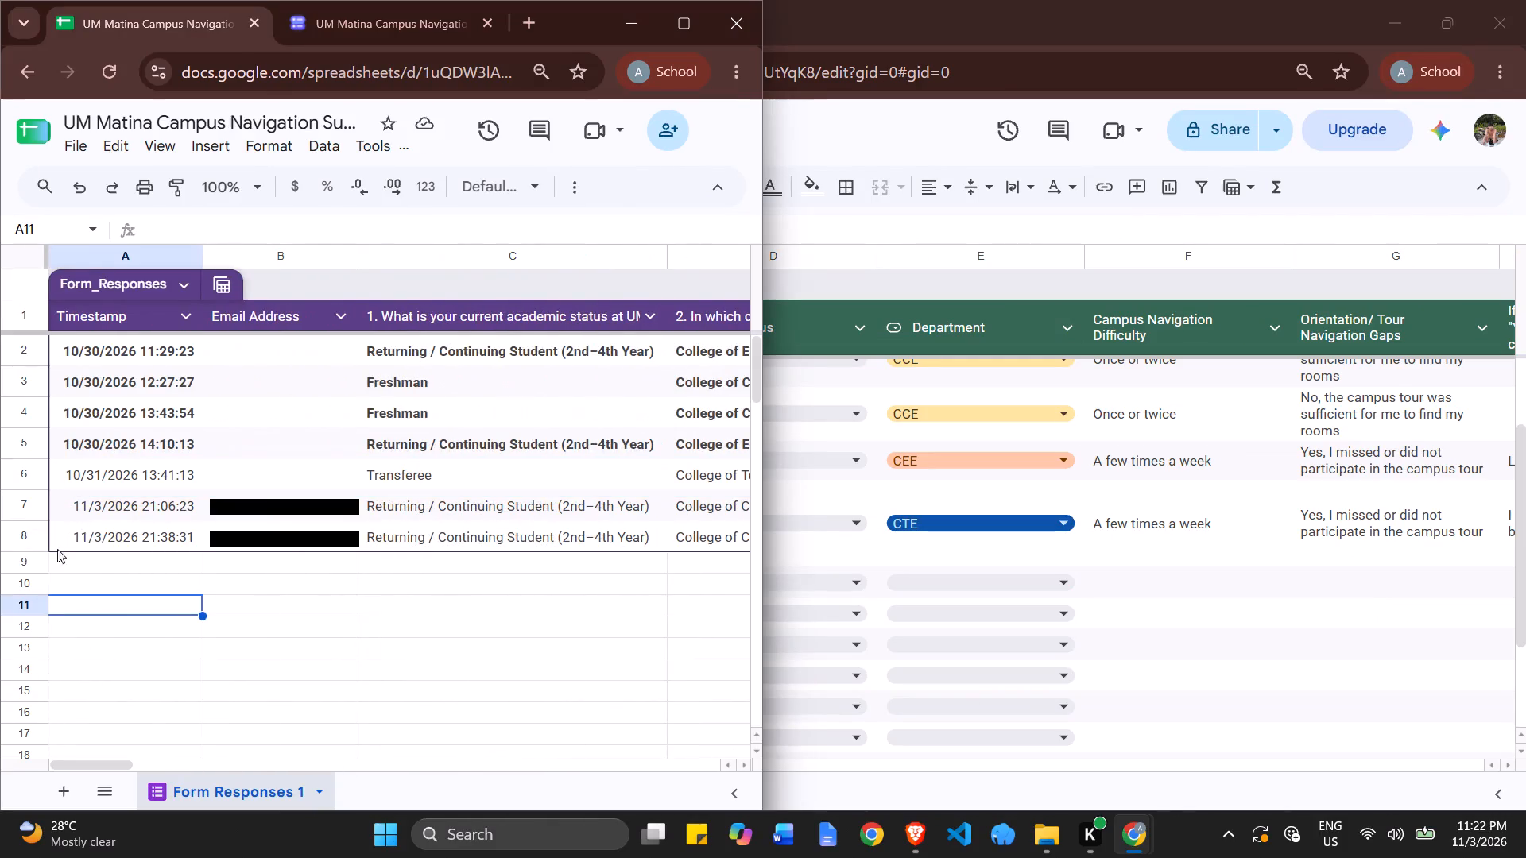
{"action": "left_click", "coordinate": [16, 470]}
{"action": "key", "text": "ctrl+b"}
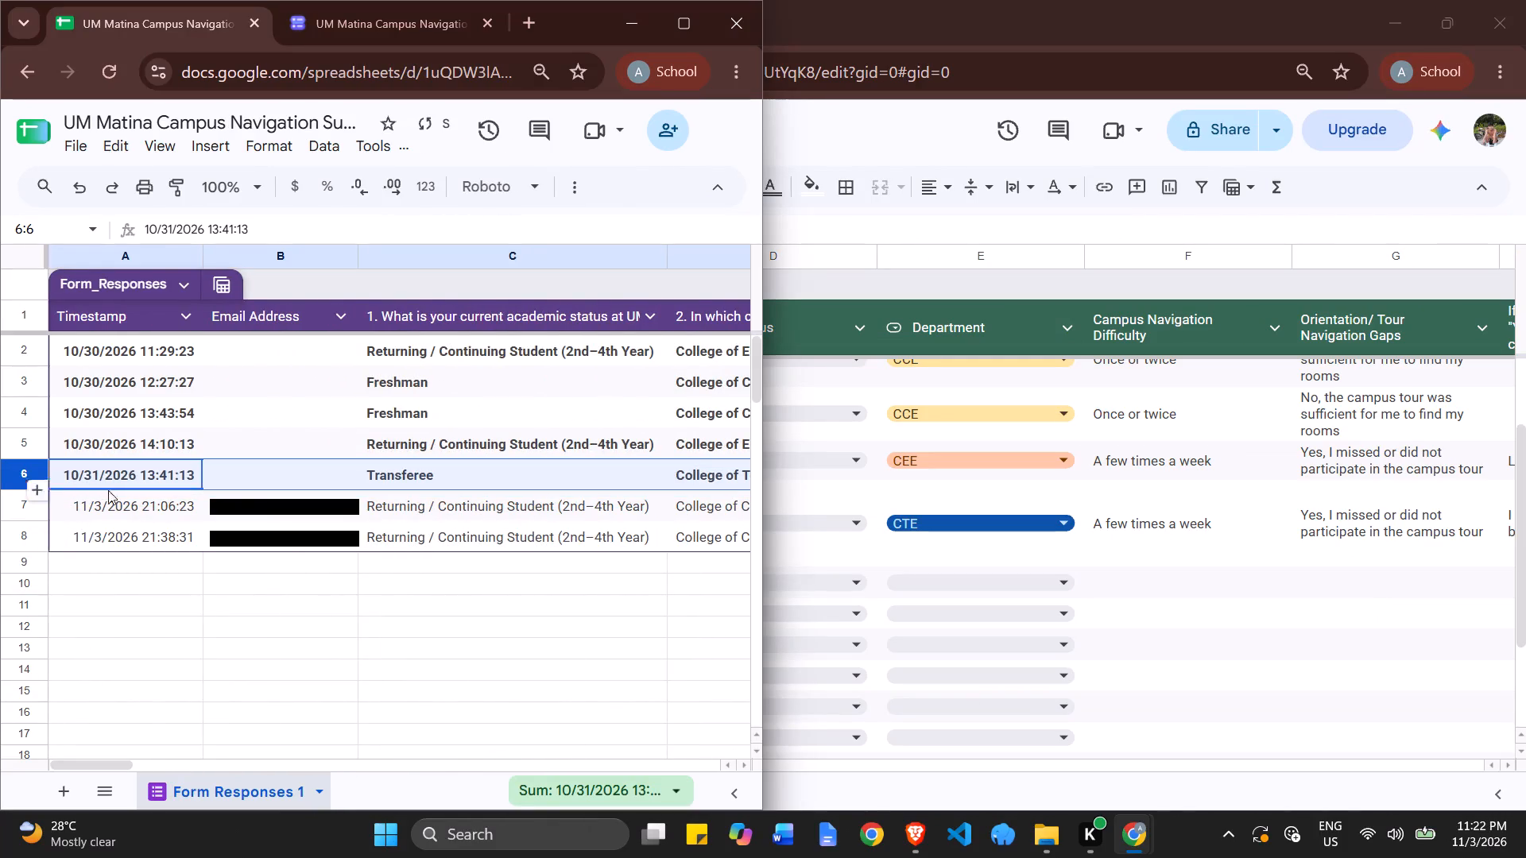
{"action": "left_click", "coordinate": [262, 599]}
Copy timestamp "11/3/2026 21:06:23" from A7 of the form responses into Timestamp cell A7 of the survey table.
{"action": "double_click", "coordinate": [119, 497]}
{"action": "key", "text": "ctrl+a"}
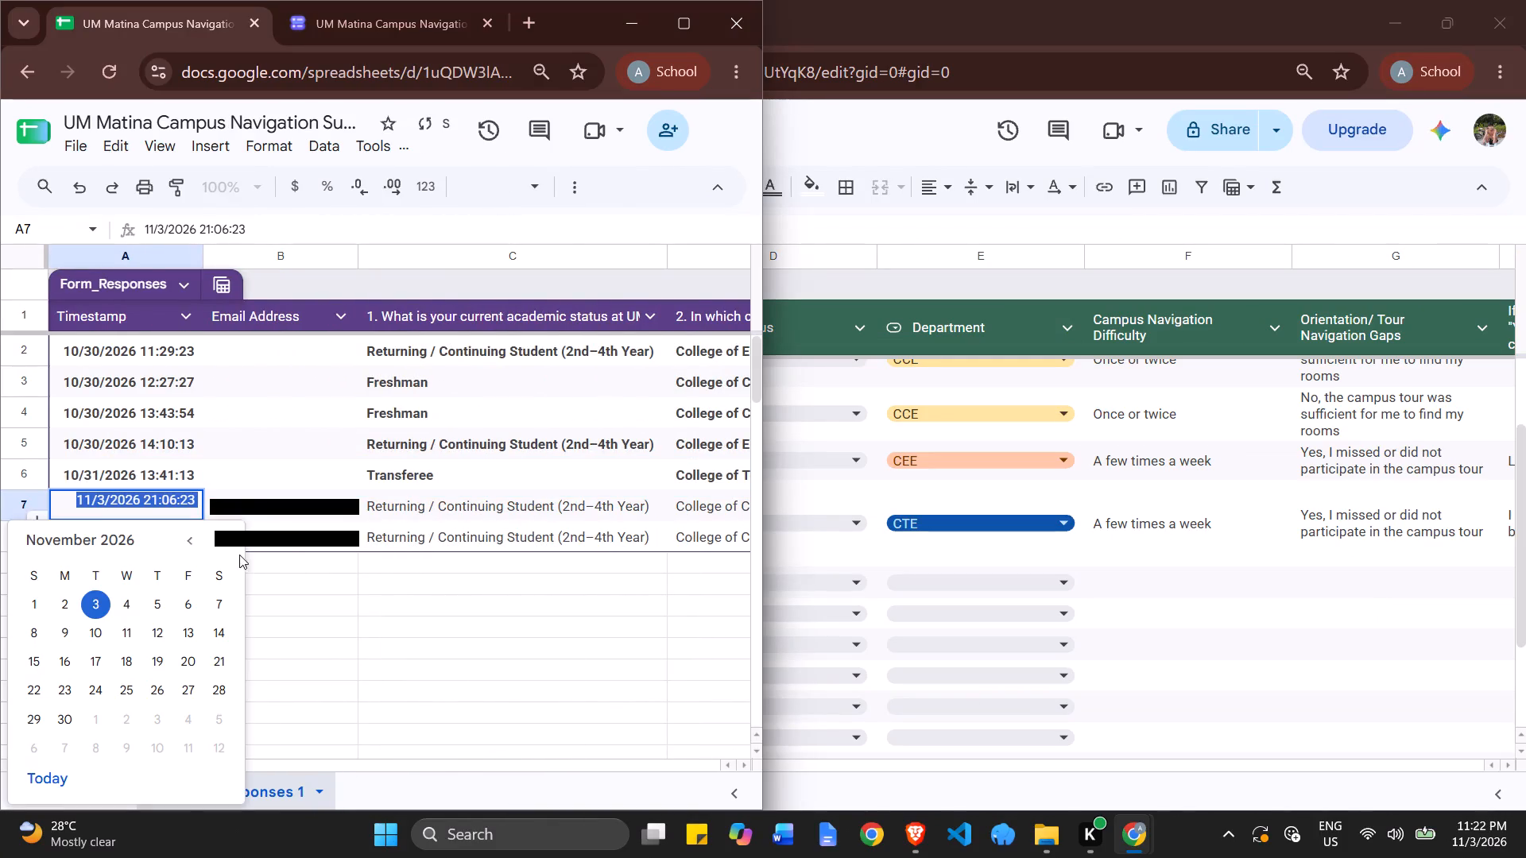
{"action": "key", "text": "ctrl+c"}
{"action": "key", "text": "alt+Tab"}
{"action": "left_click", "coordinate": [178, 573]}
{"action": "key", "text": "ctrl+v"}
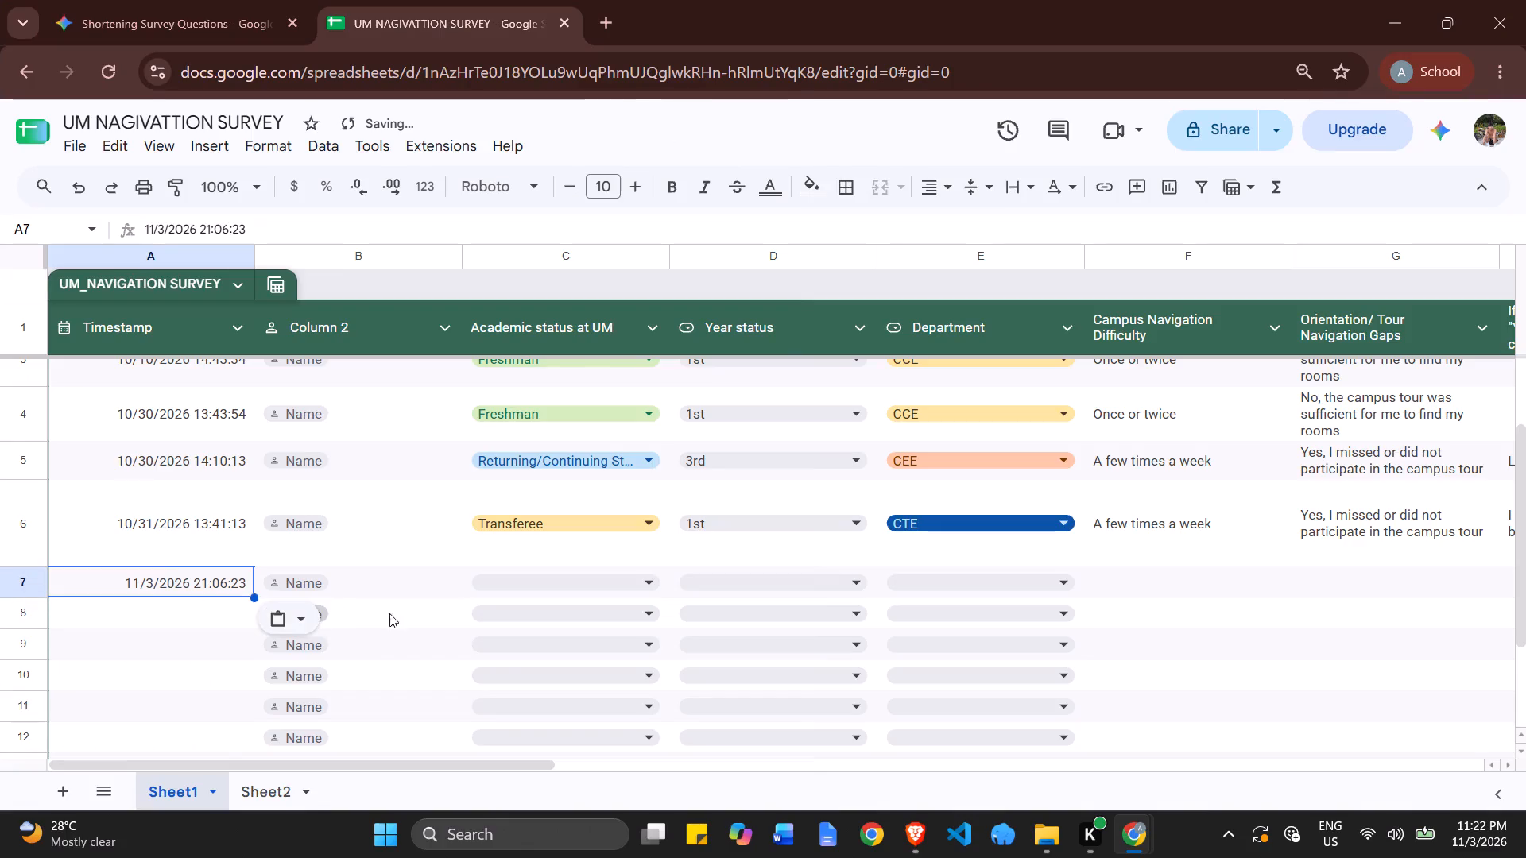
Copy the respondent's email address from B7 of the form responses into Column 2 cell B7 of the survey table.
{"action": "left_click", "coordinate": [390, 582]}
{"action": "left_click", "coordinate": [320, 582]}
{"action": "key", "text": "alt+Tab"}
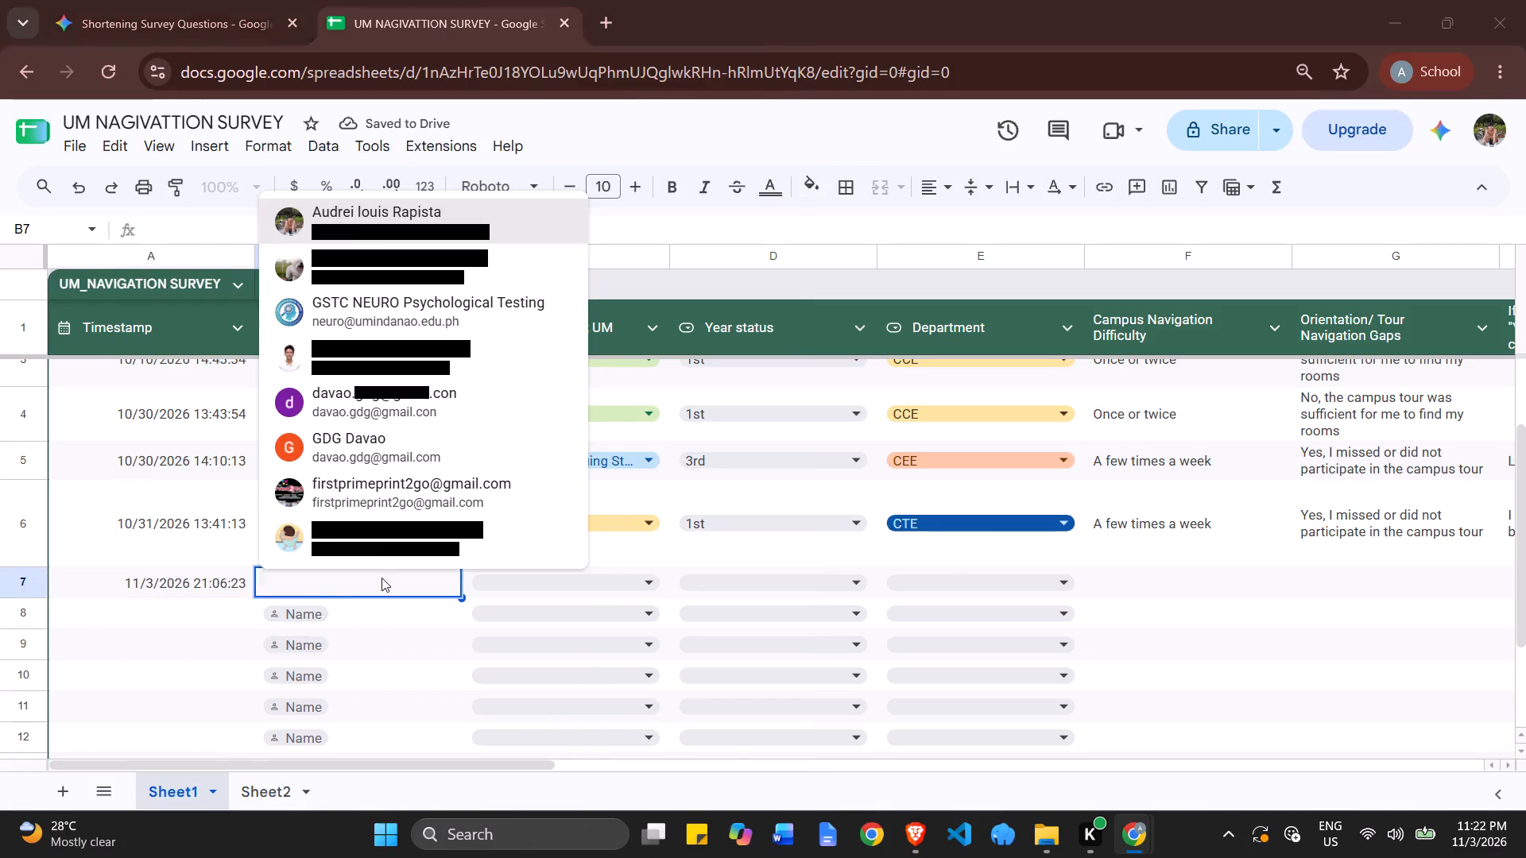
{"action": "double_click", "coordinate": [312, 509]}
{"action": "key", "text": "ctrl+a"}
{"action": "key", "text": "ctrl+c"}
{"action": "key", "text": "alt+Tab"}
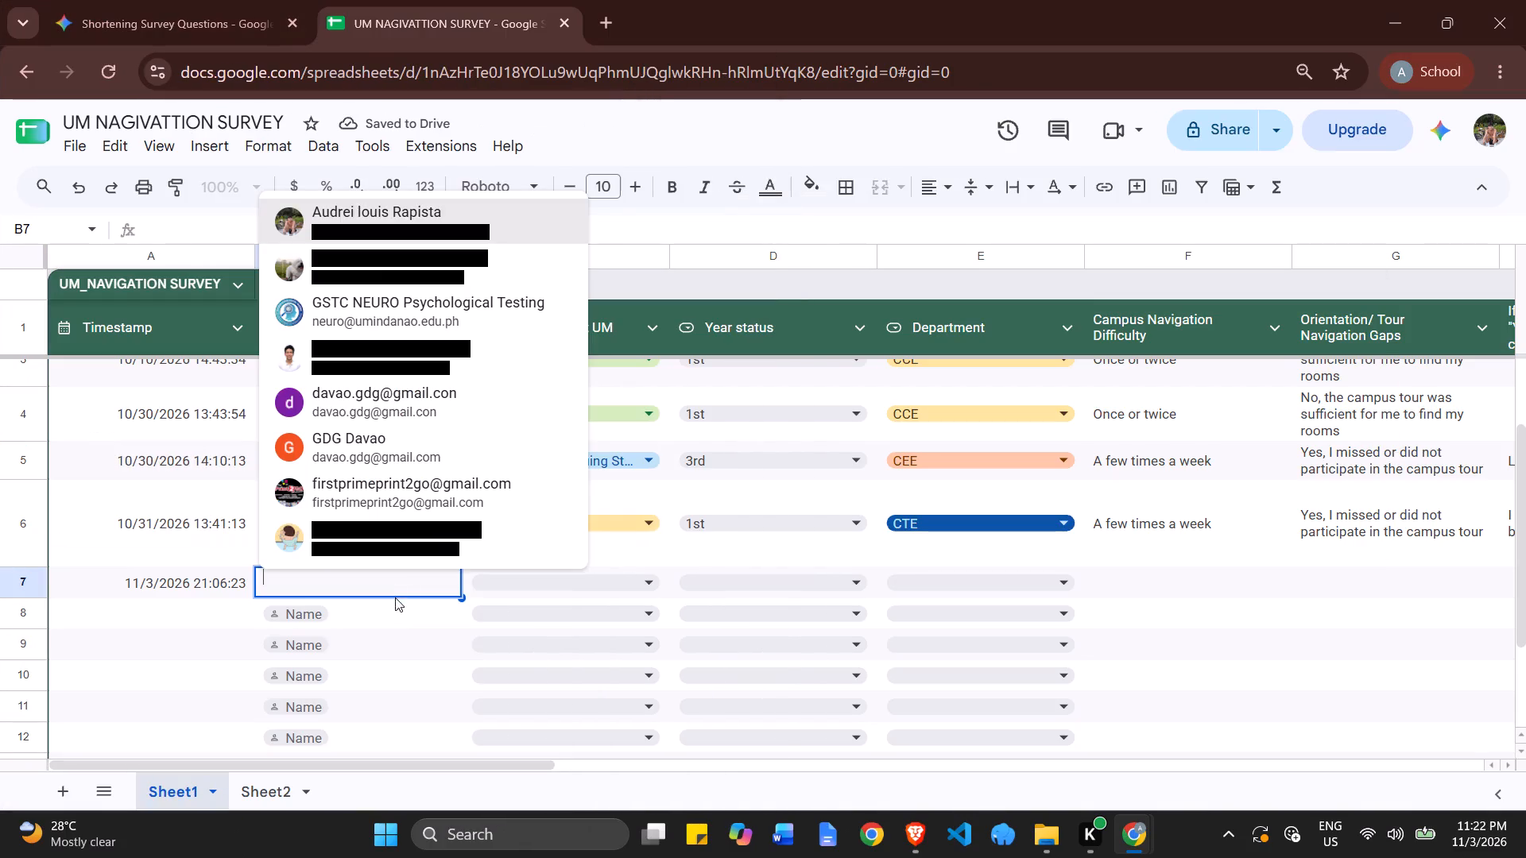
{"action": "key", "text": "ctrl+v"}
{"action": "key", "text": "Return"}
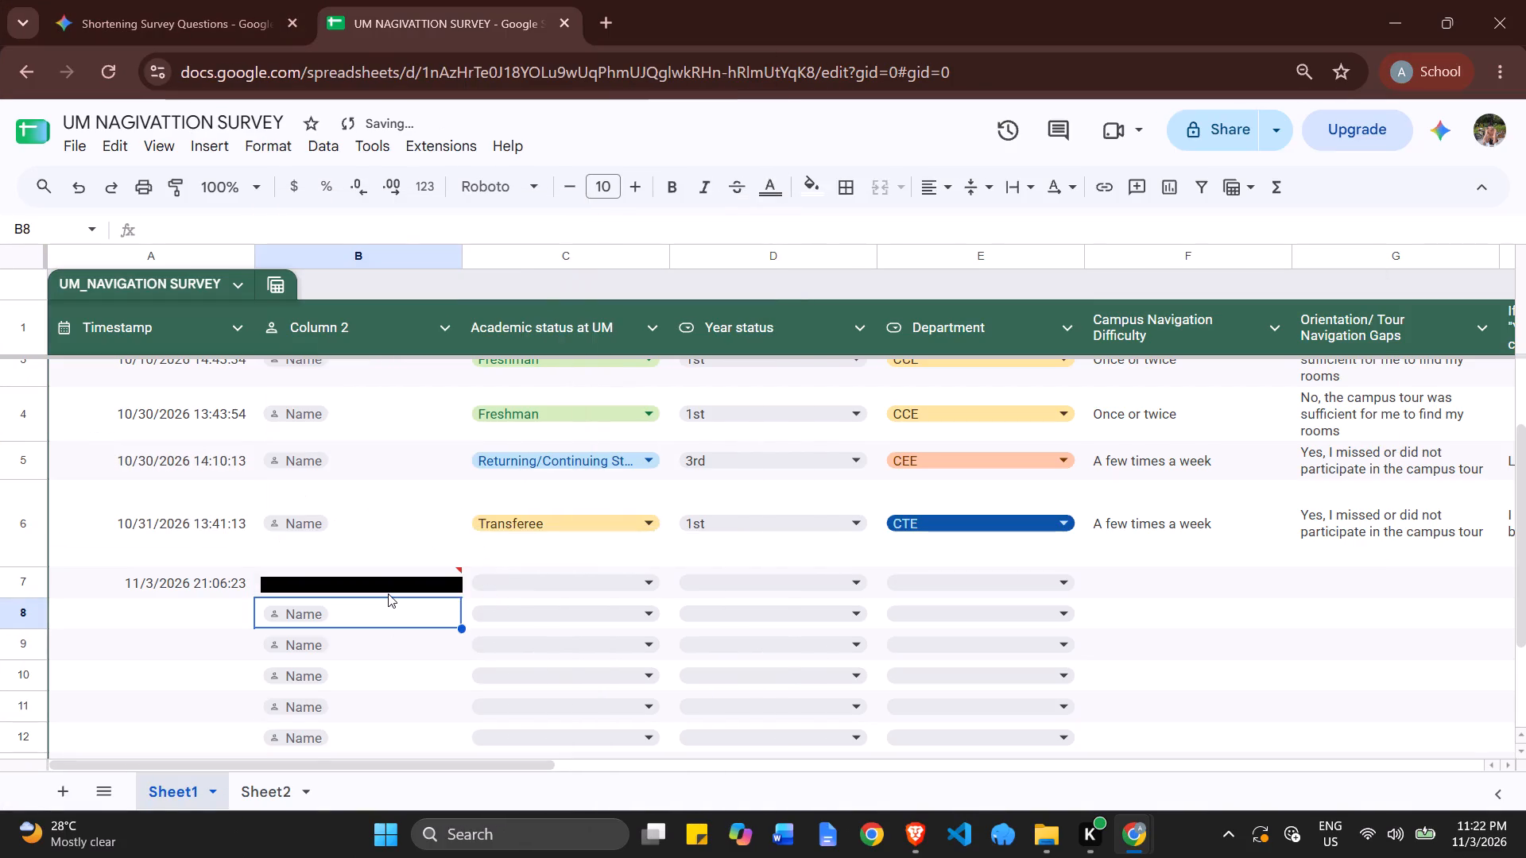
Set row 7's academic status to Returning/Continuing Student, year status to 3rd and department to CCE.
{"action": "key", "text": "alt+Tab"}
{"action": "left_click", "coordinate": [512, 577]}
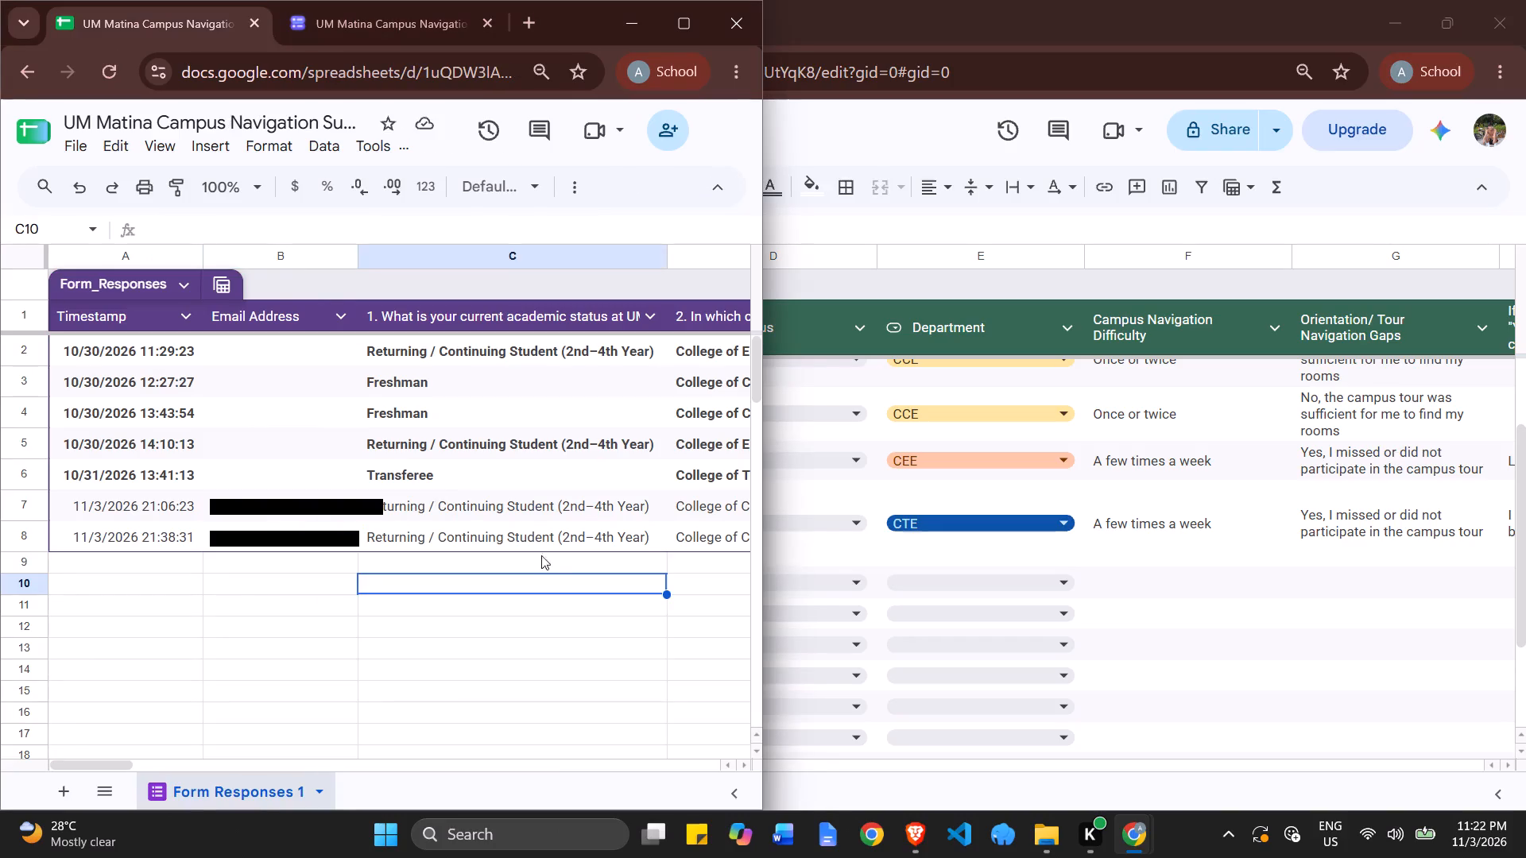
{"action": "key", "text": "alt+Tab"}
{"action": "left_click", "coordinate": [598, 589]}
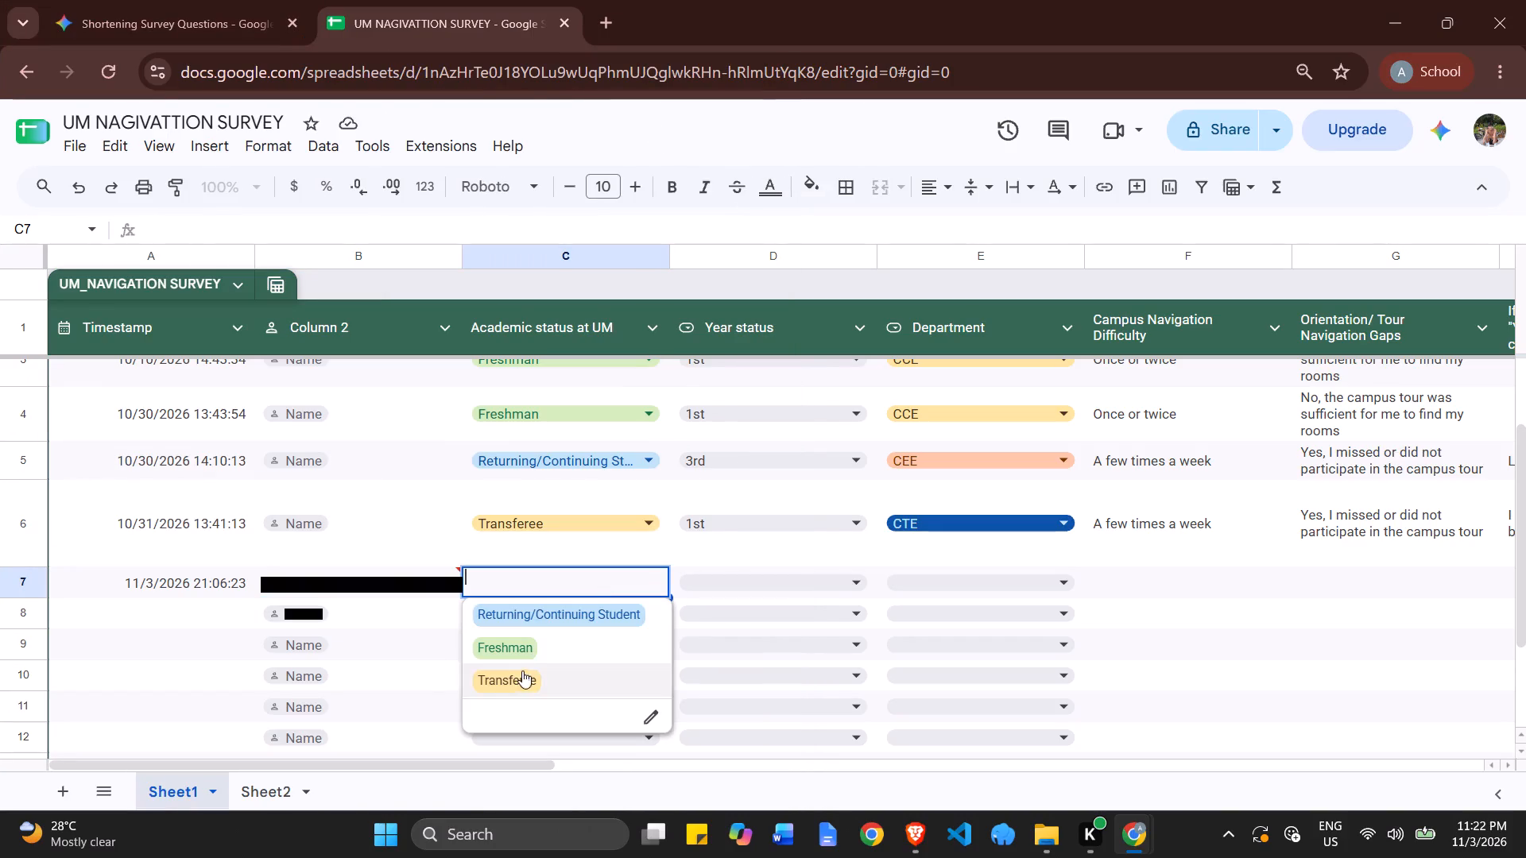
{"action": "left_click", "coordinate": [537, 616]}
{"action": "left_click", "coordinate": [718, 588]}
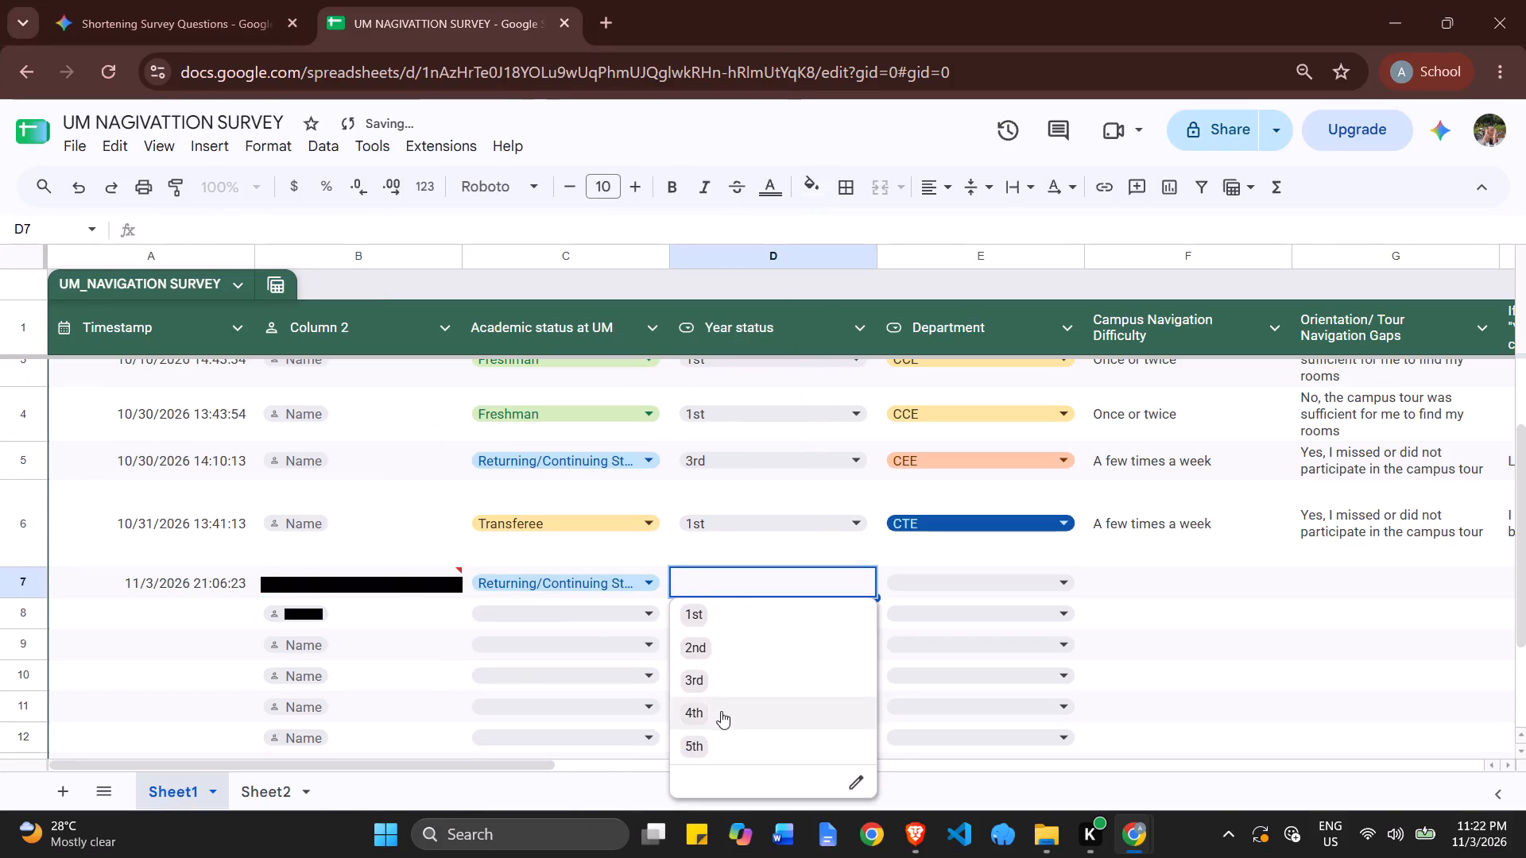
{"action": "left_click", "coordinate": [715, 689]}
{"action": "left_click", "coordinate": [914, 590]}
{"action": "left_click", "coordinate": [916, 619]}
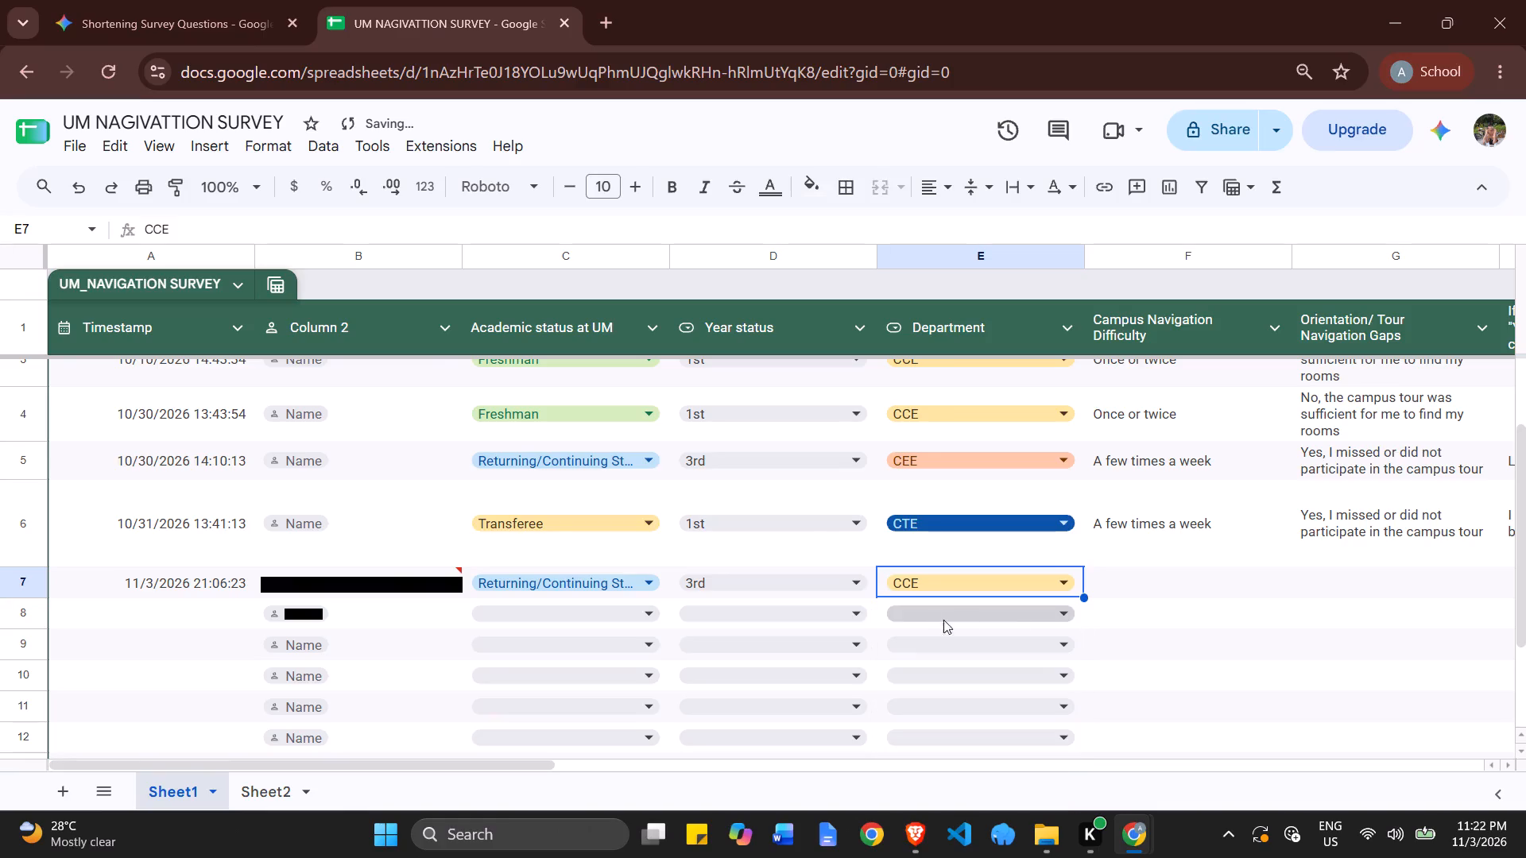
Check the row 7 difficulty answer in the form responses and copy "A few times a week" from F6 into Campus Navigation Difficulty cell F7.
{"action": "key", "text": "alt+Tab"}
{"action": "left_click", "coordinate": [672, 631]}
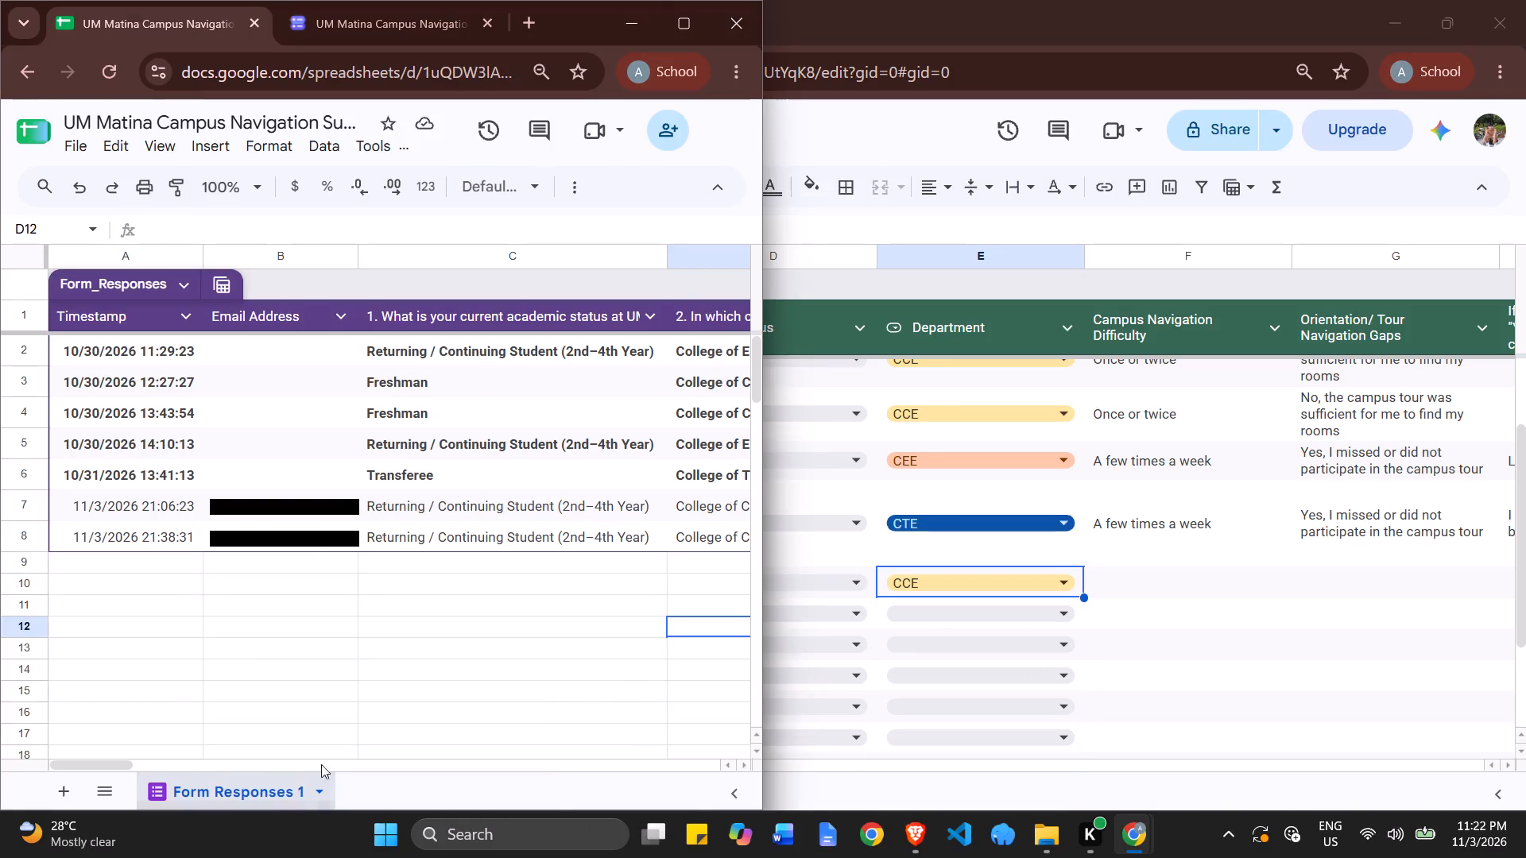
{"action": "left_click_drag", "start_coordinate": [120, 767], "coordinate": [216, 770]}
{"action": "double_click", "coordinate": [400, 508]}
{"action": "key", "text": "alt+Tab"}
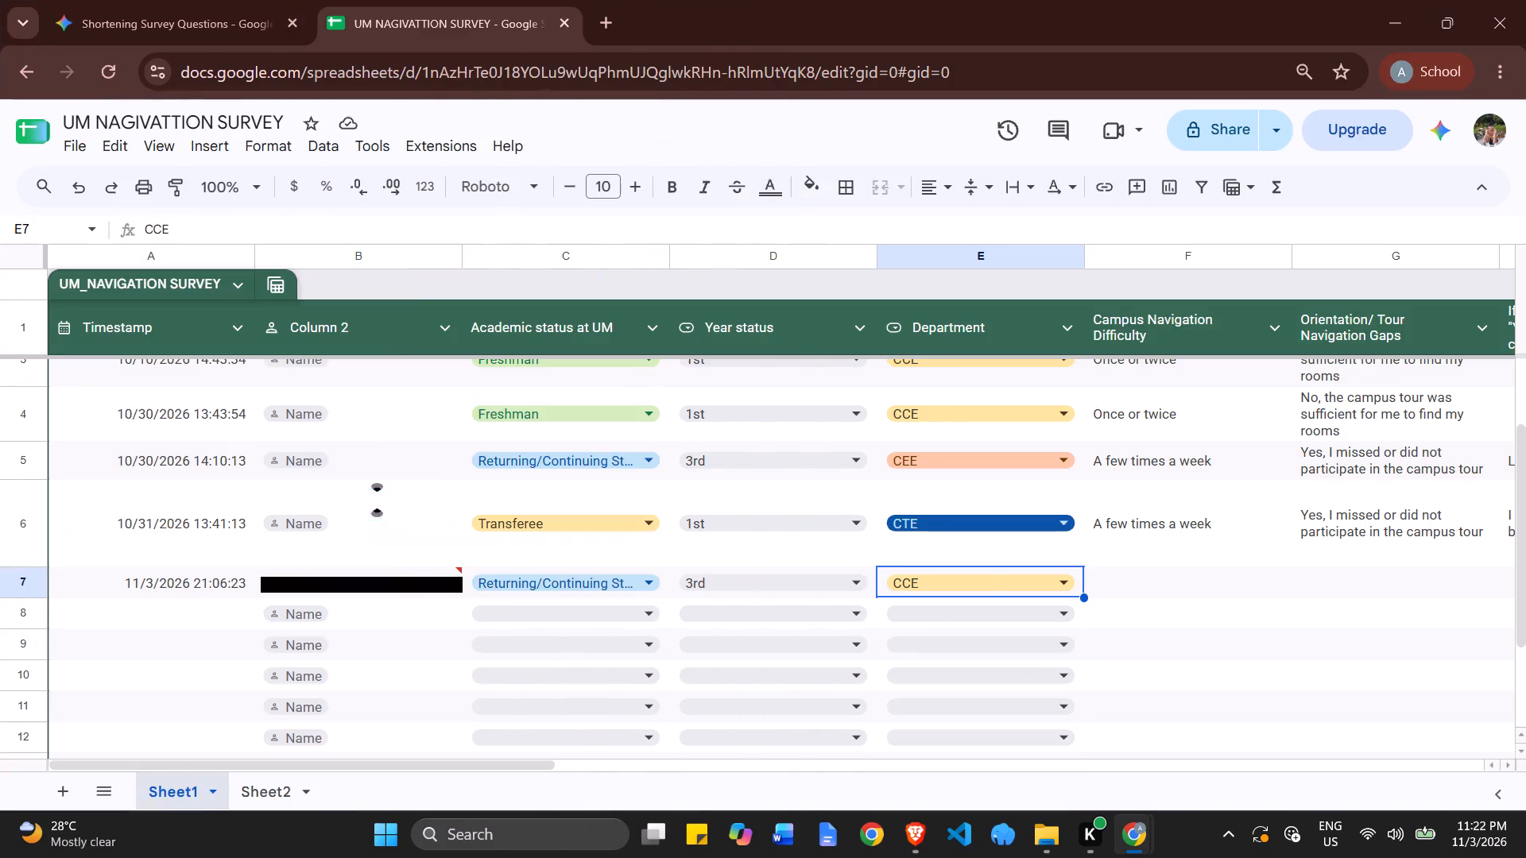
{"action": "double_click", "coordinate": [1173, 531]}
{"action": "key", "text": "ctrl+a"}
{"action": "key", "text": "ctrl+c"}
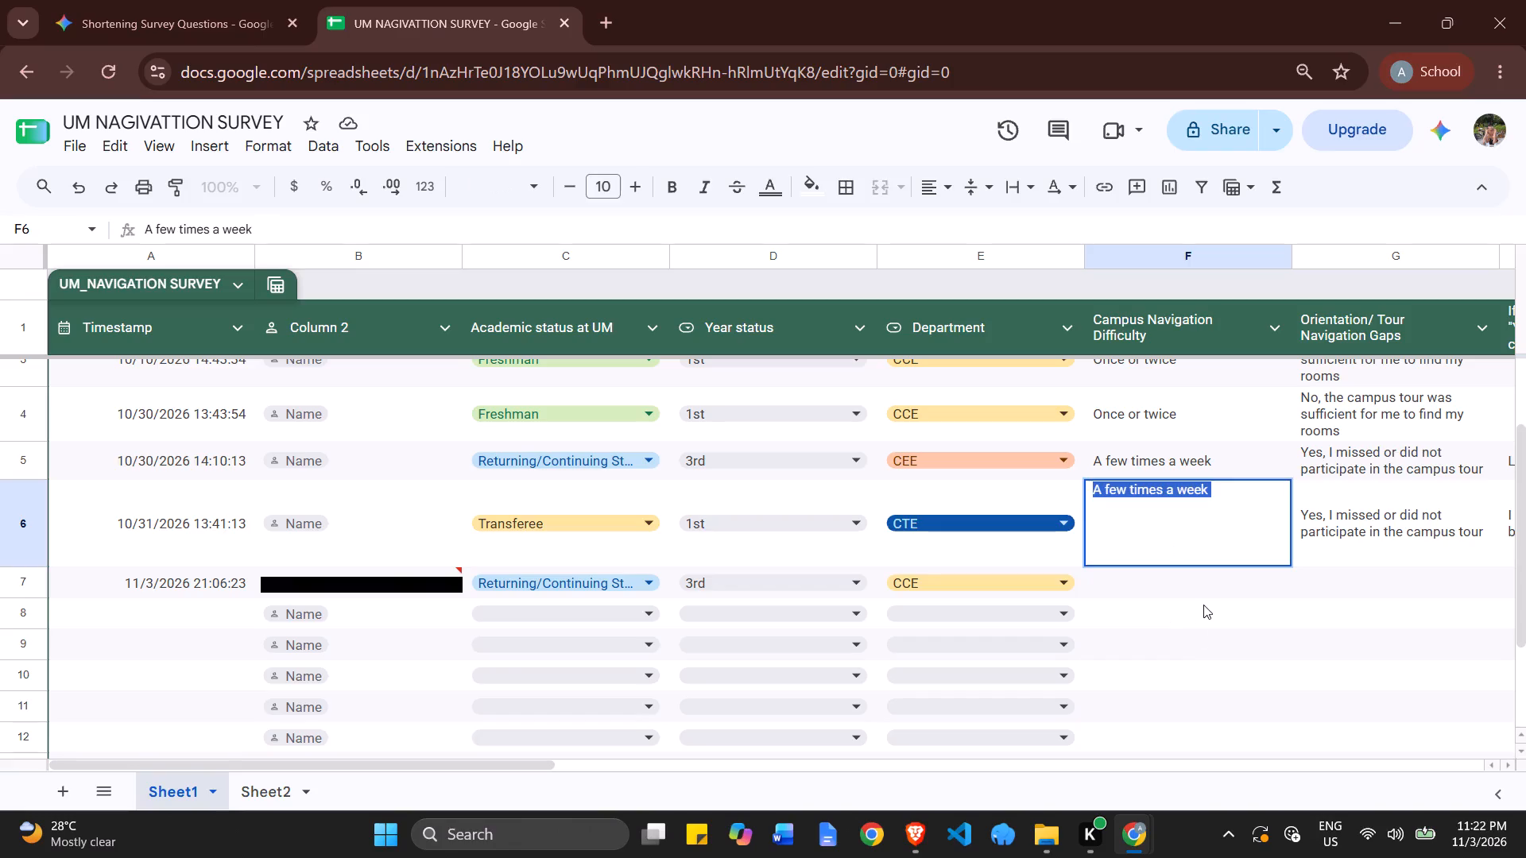
{"action": "left_click", "coordinate": [1207, 588]}
{"action": "key", "text": "ctrl+v"}
Copy "Yes, the tour did not show specific classrooms/floors" from F7 of the form responses into Orientation/Tour Navigation Gaps cell G7.
{"action": "left_click_drag", "start_coordinate": [513, 771], "coordinate": [616, 771]}
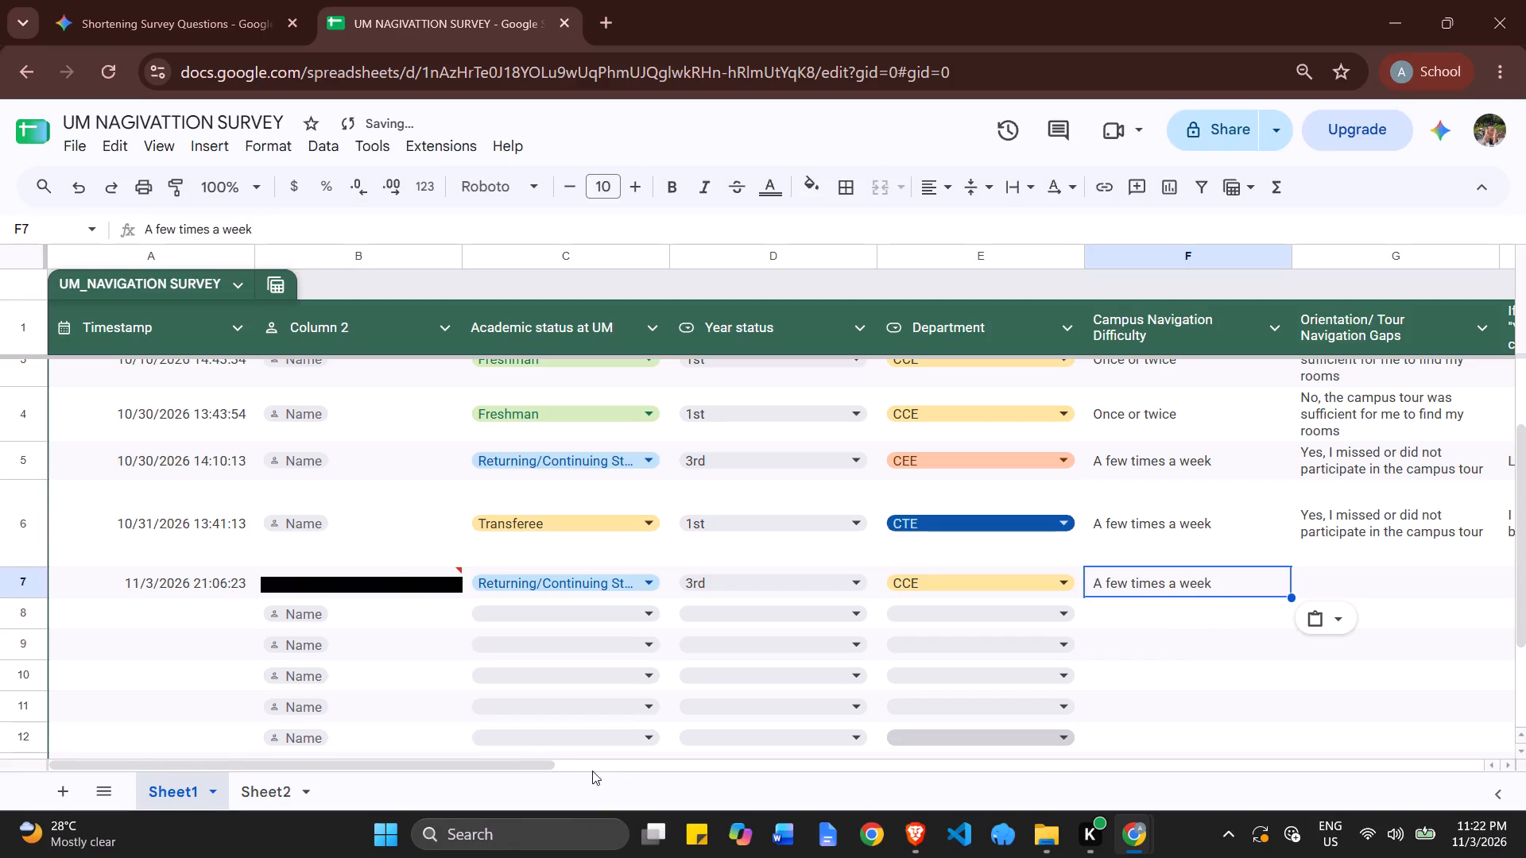
{"action": "left_click_drag", "start_coordinate": [536, 761], "coordinate": [904, 744]}
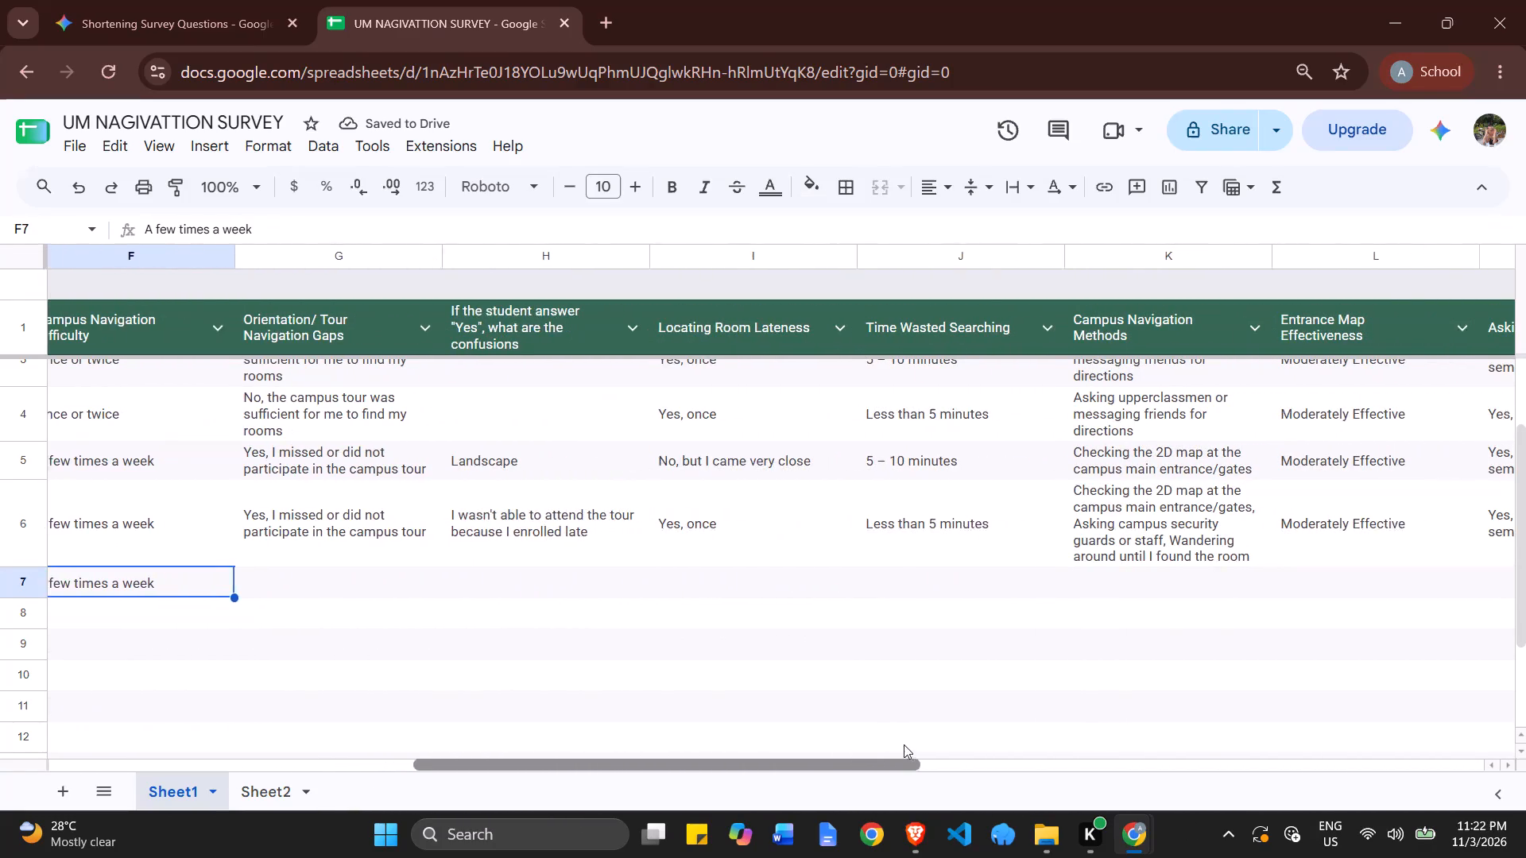
{"action": "left_click_drag", "start_coordinate": [904, 744], "coordinate": [906, 743]}
{"action": "key", "text": "alt+Tab"}
{"action": "left_click_drag", "start_coordinate": [211, 765], "coordinate": [238, 764]}
{"action": "left_click", "coordinate": [350, 659]}
{"action": "double_click", "coordinate": [426, 495]}
{"action": "key", "text": "ctrl+a"}
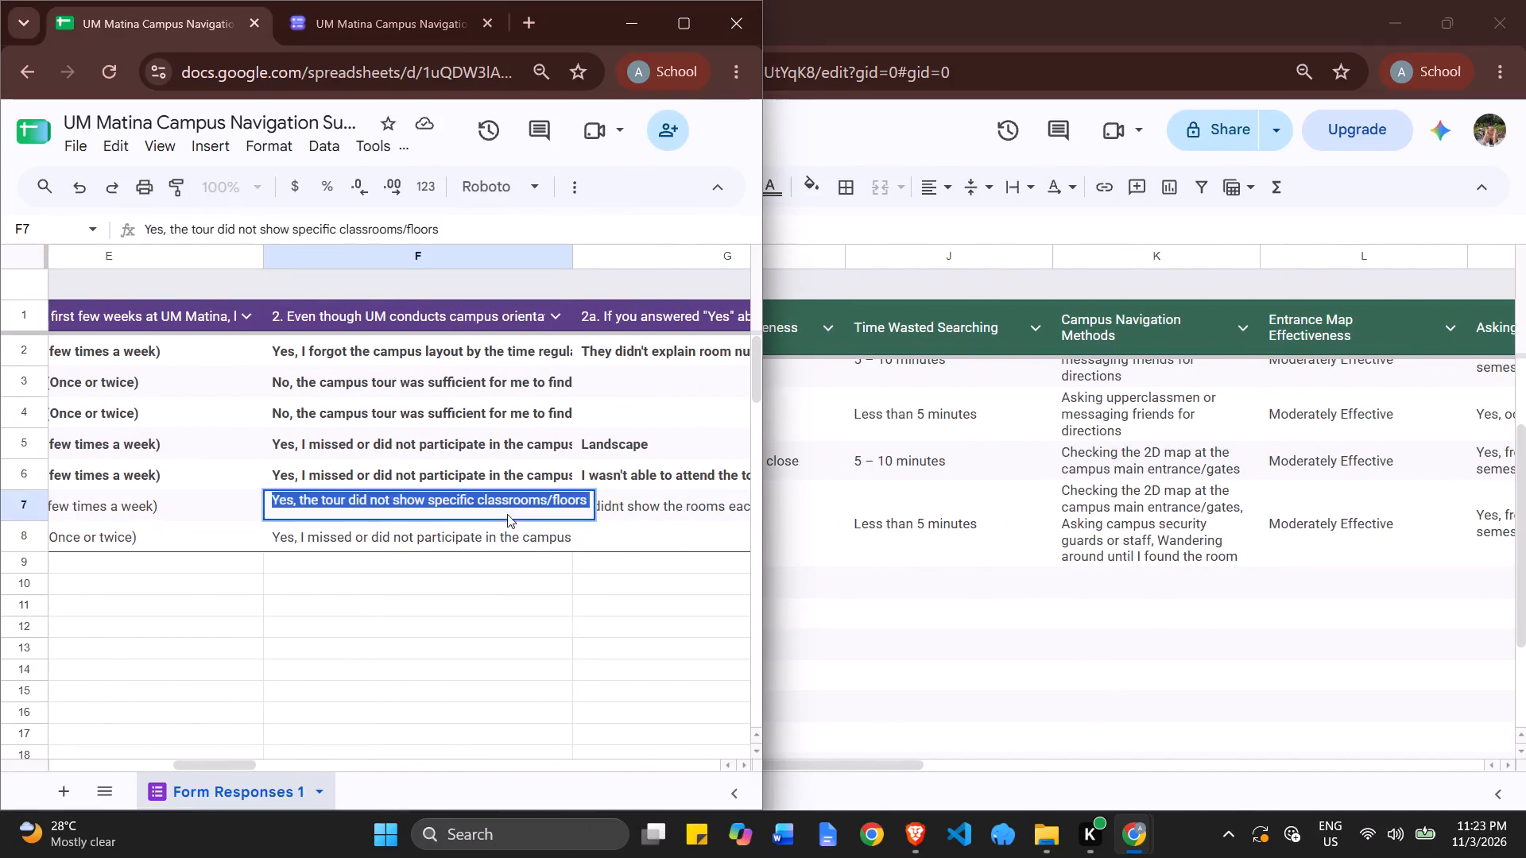
{"action": "key", "text": "ctrl+c"}
{"action": "left_click", "coordinate": [971, 593]}
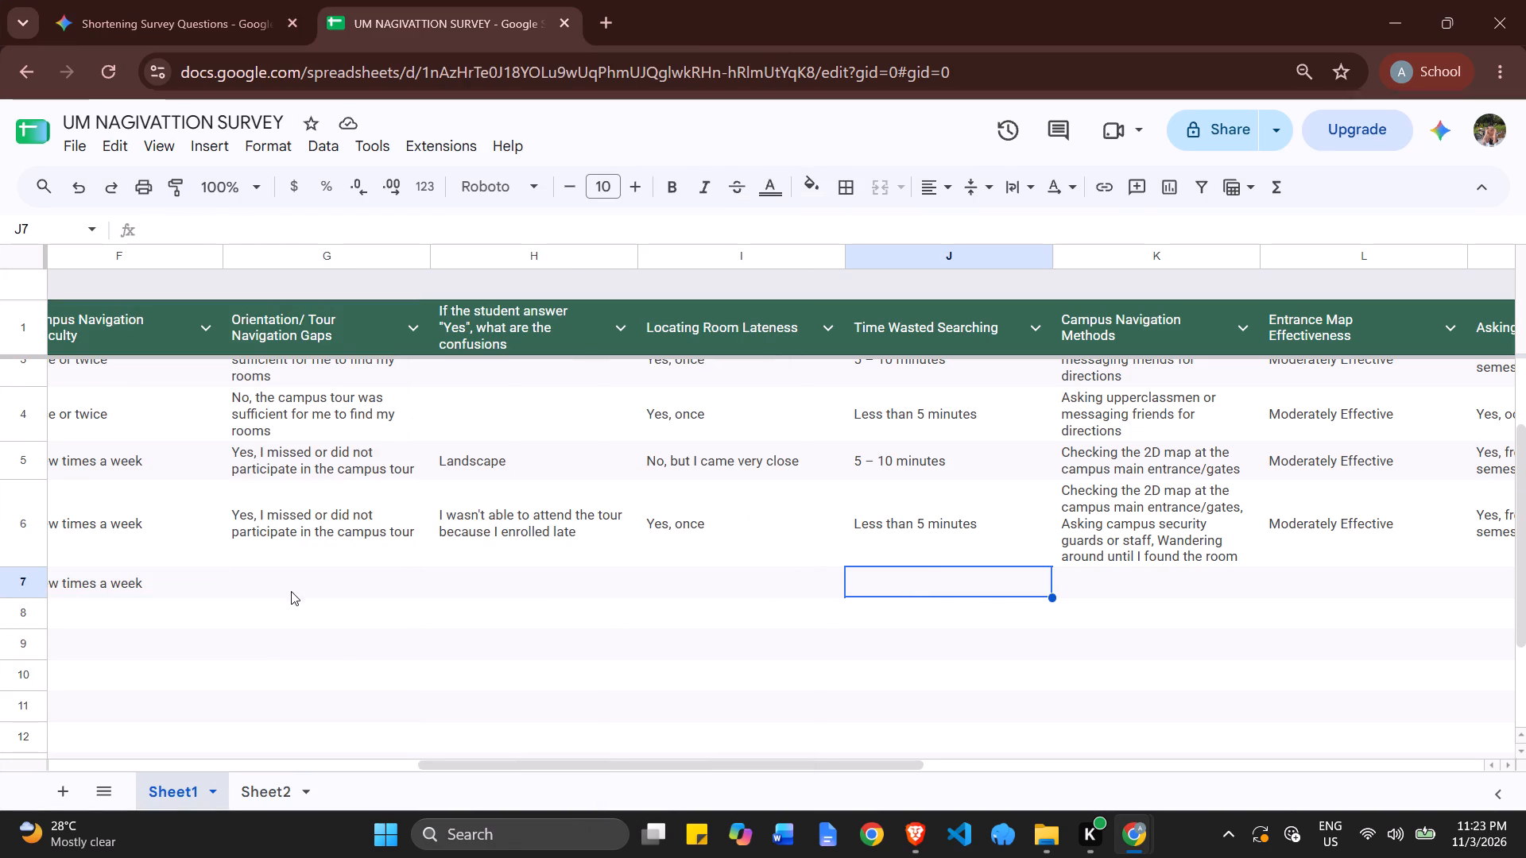
{"action": "double_click", "coordinate": [289, 583]}
{"action": "key", "text": "ctrl+v"}
Copy "It didnt show the rooms each floor" from G7 of the form responses into the confusions column's cell H7.
{"action": "left_click", "coordinate": [630, 592]}
{"action": "key", "text": "alt+Tab"}
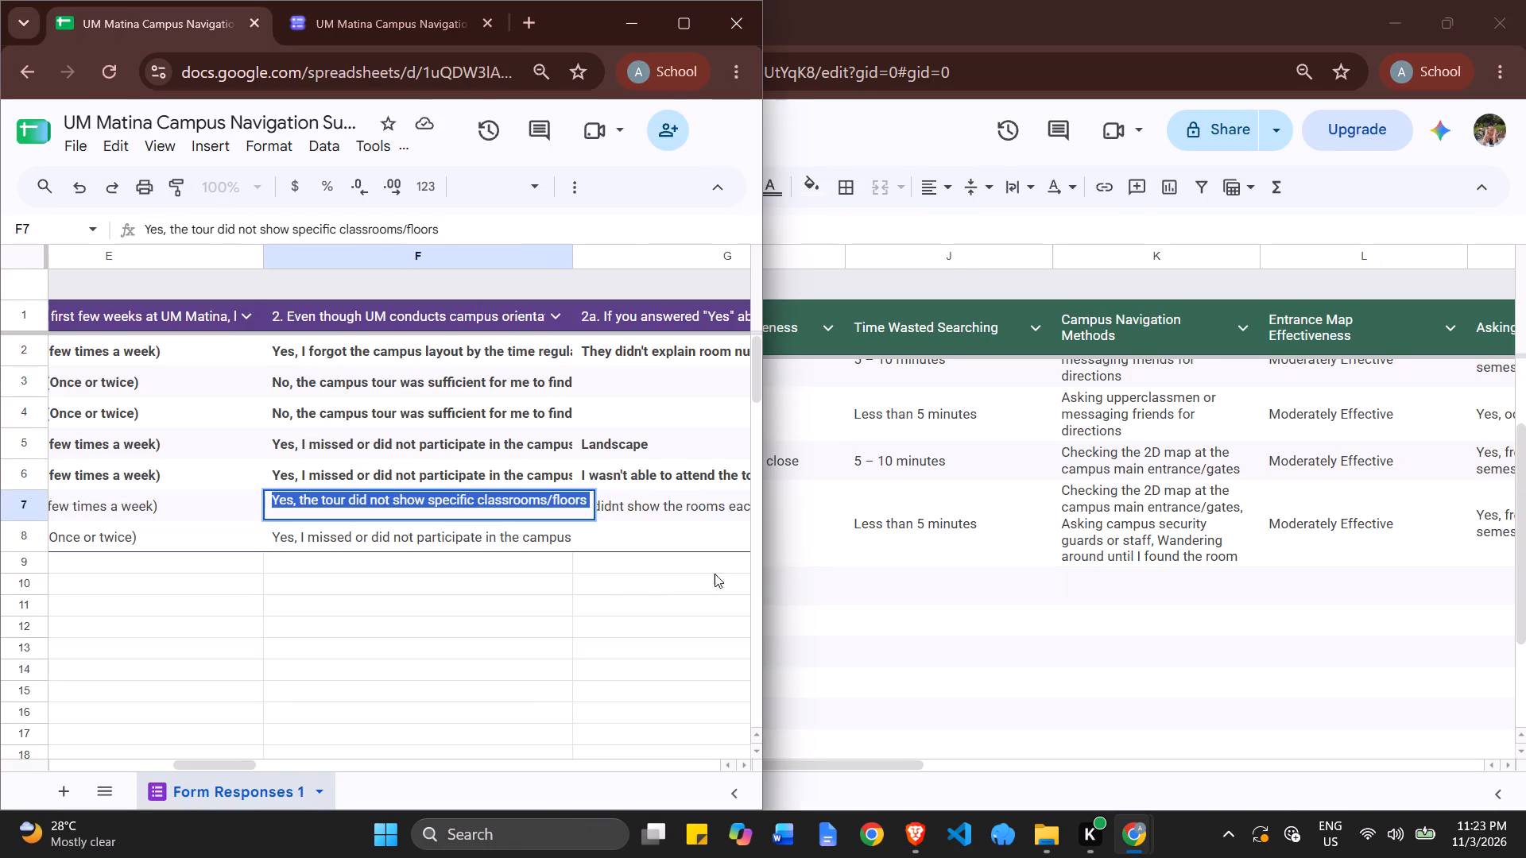
{"action": "left_click", "coordinate": [661, 522]}
{"action": "double_click", "coordinate": [677, 513]}
{"action": "key", "text": "ctrl+a"}
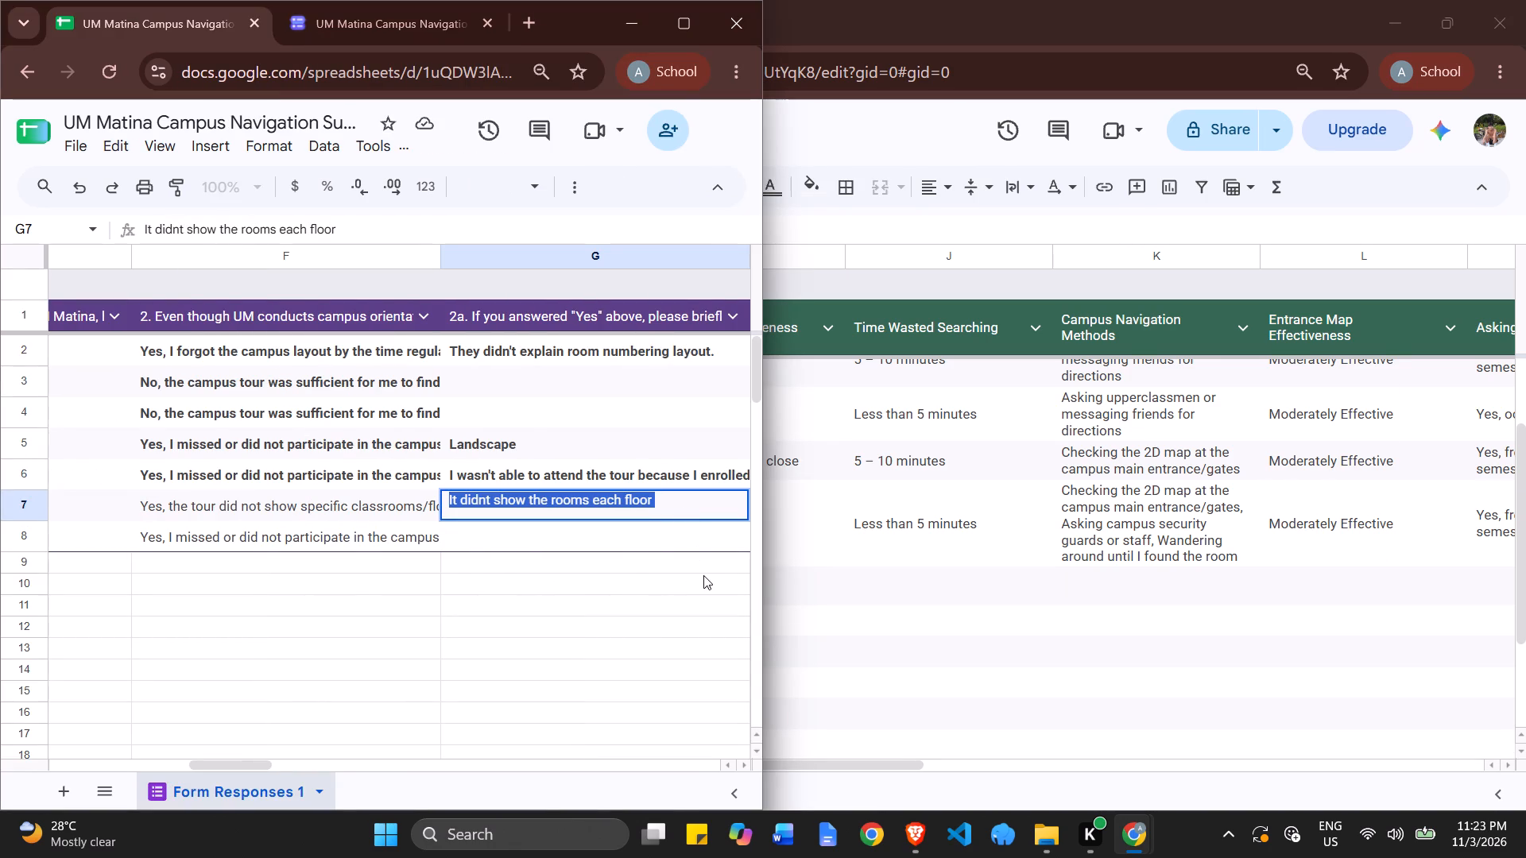
{"action": "key", "text": "ctrl+c"}
{"action": "key", "text": "alt+Tab"}
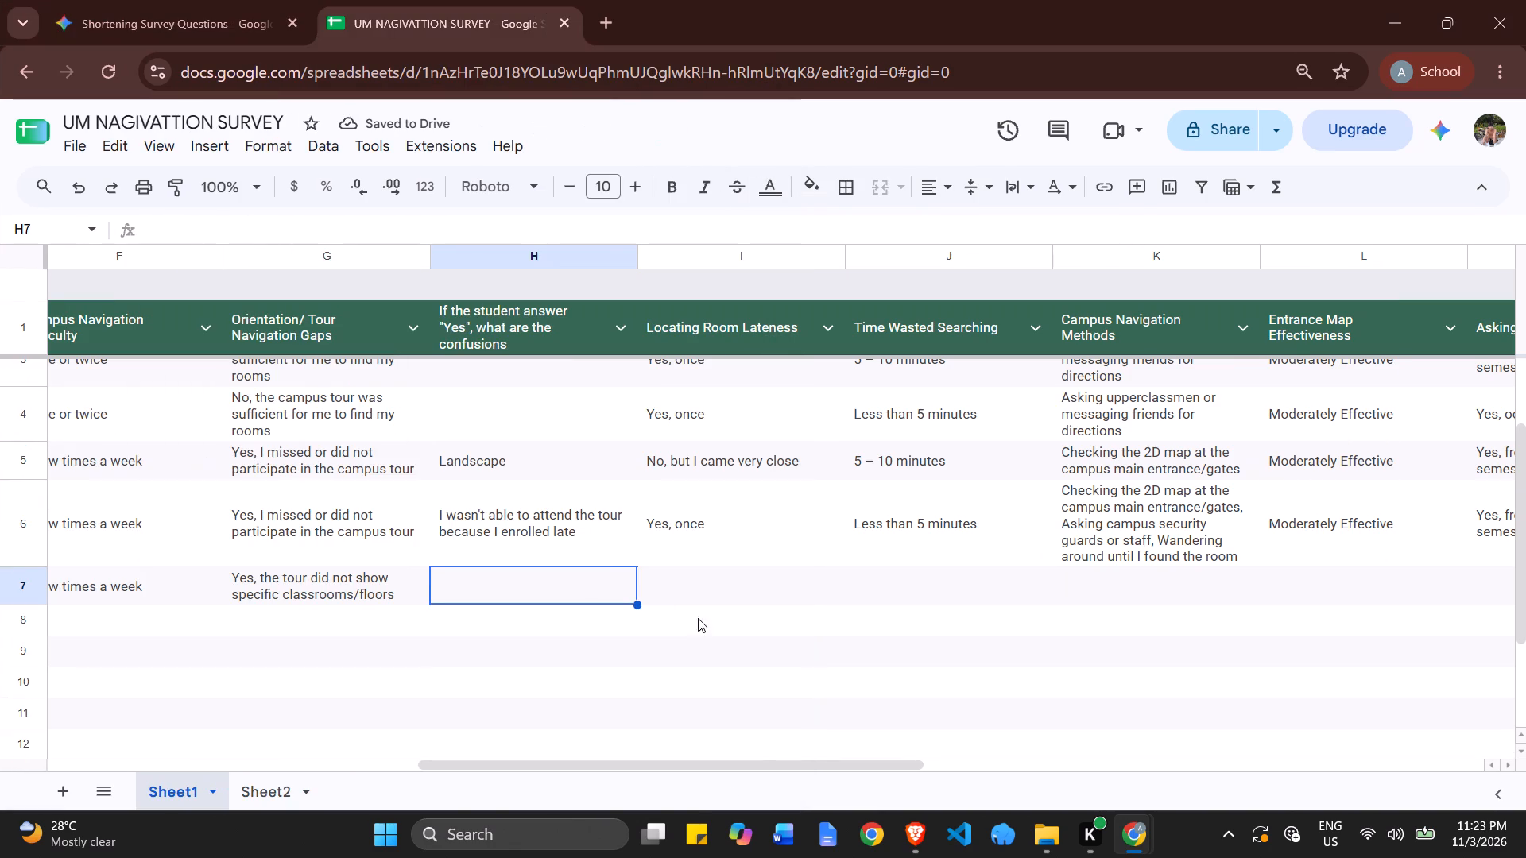
{"action": "left_click", "coordinate": [570, 586]}
{"action": "key", "text": "ctrl+v"}
Copy "Yes, multiple times" from H7 of the form responses into Locating Room Lateness cell I7.
{"action": "left_click", "coordinate": [741, 581]}
{"action": "key", "text": "alt+Tab"}
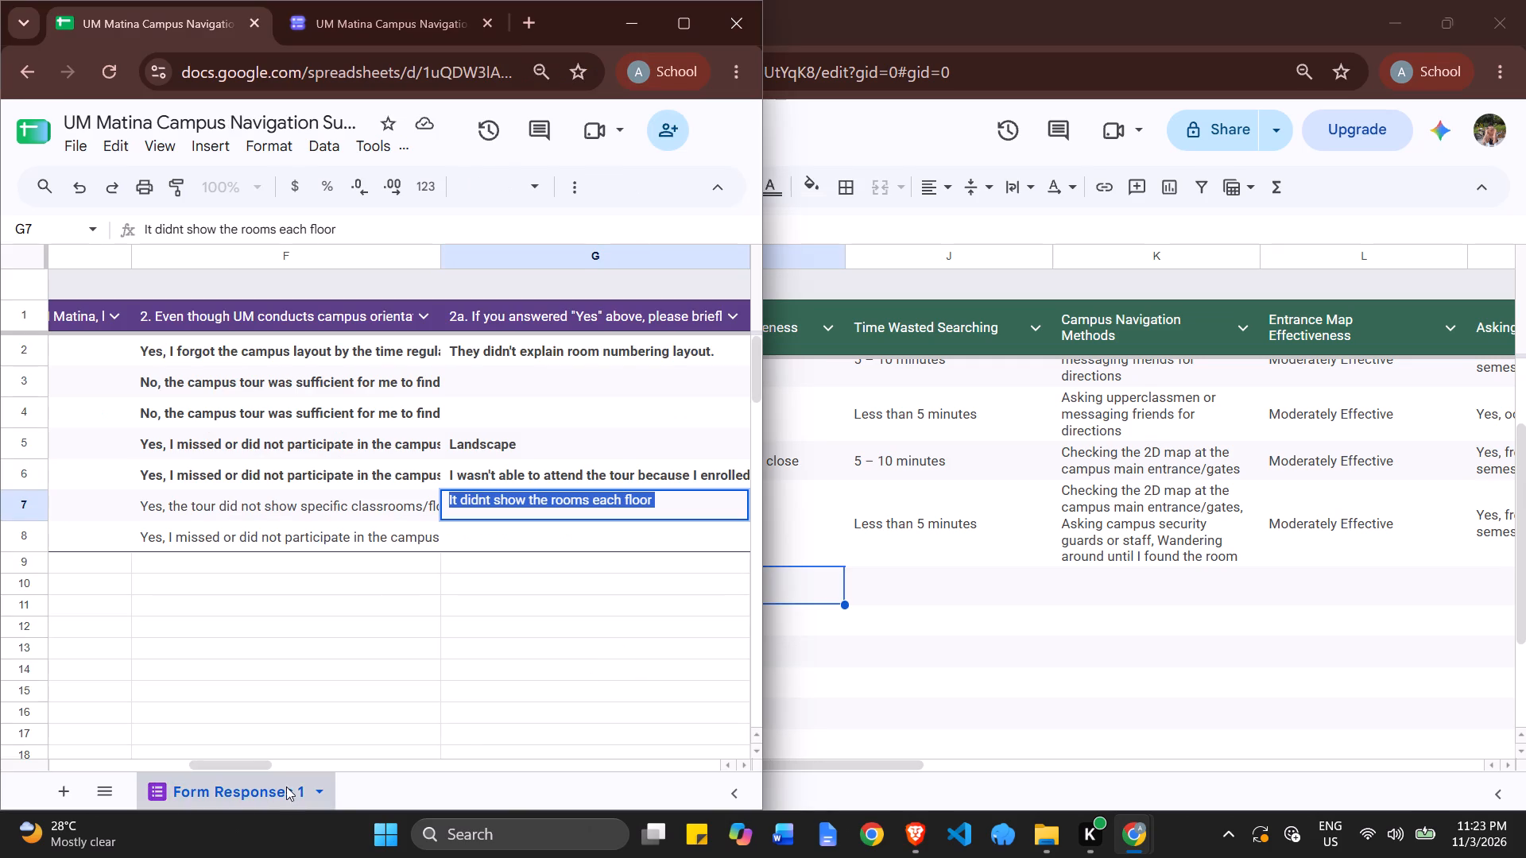
{"action": "left_click_drag", "start_coordinate": [253, 767], "coordinate": [327, 767]}
{"action": "double_click", "coordinate": [267, 494]}
{"action": "key", "text": "ctrl+a"}
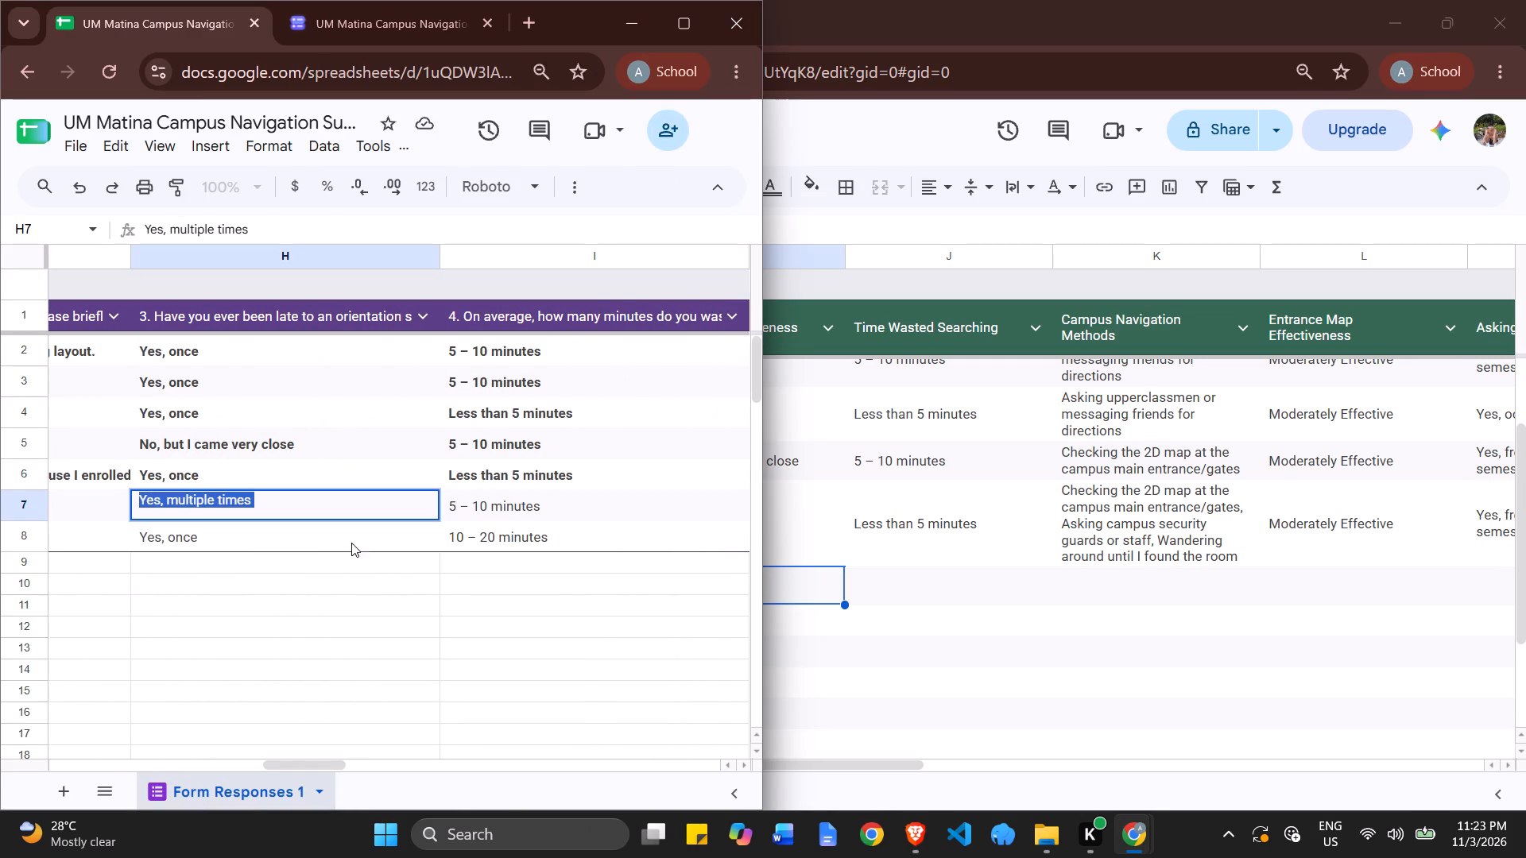
{"action": "key", "text": "ctrl+c"}
{"action": "key", "text": "alt+Tab"}
{"action": "left_click", "coordinate": [709, 580]}
{"action": "key", "text": "ctrl+v"}
Copy "5 – 10 minutes" from I7 of the form responses into Time Wasted Searching cell J7.
{"action": "left_click", "coordinate": [947, 593]}
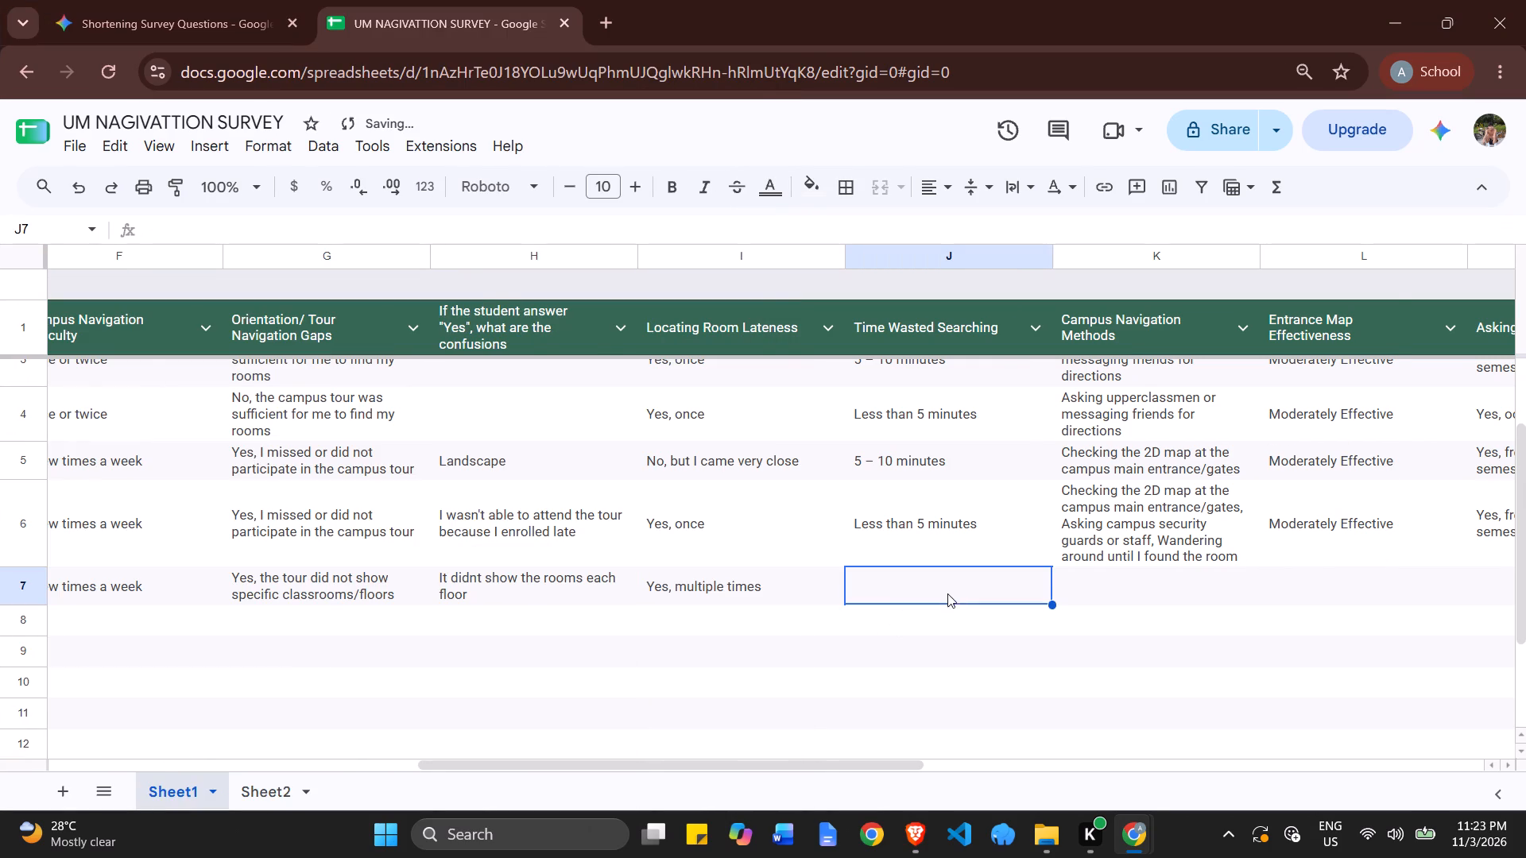
{"action": "key", "text": "alt+Tab"}
{"action": "double_click", "coordinate": [539, 503]}
{"action": "key", "text": "ctrl+a"}
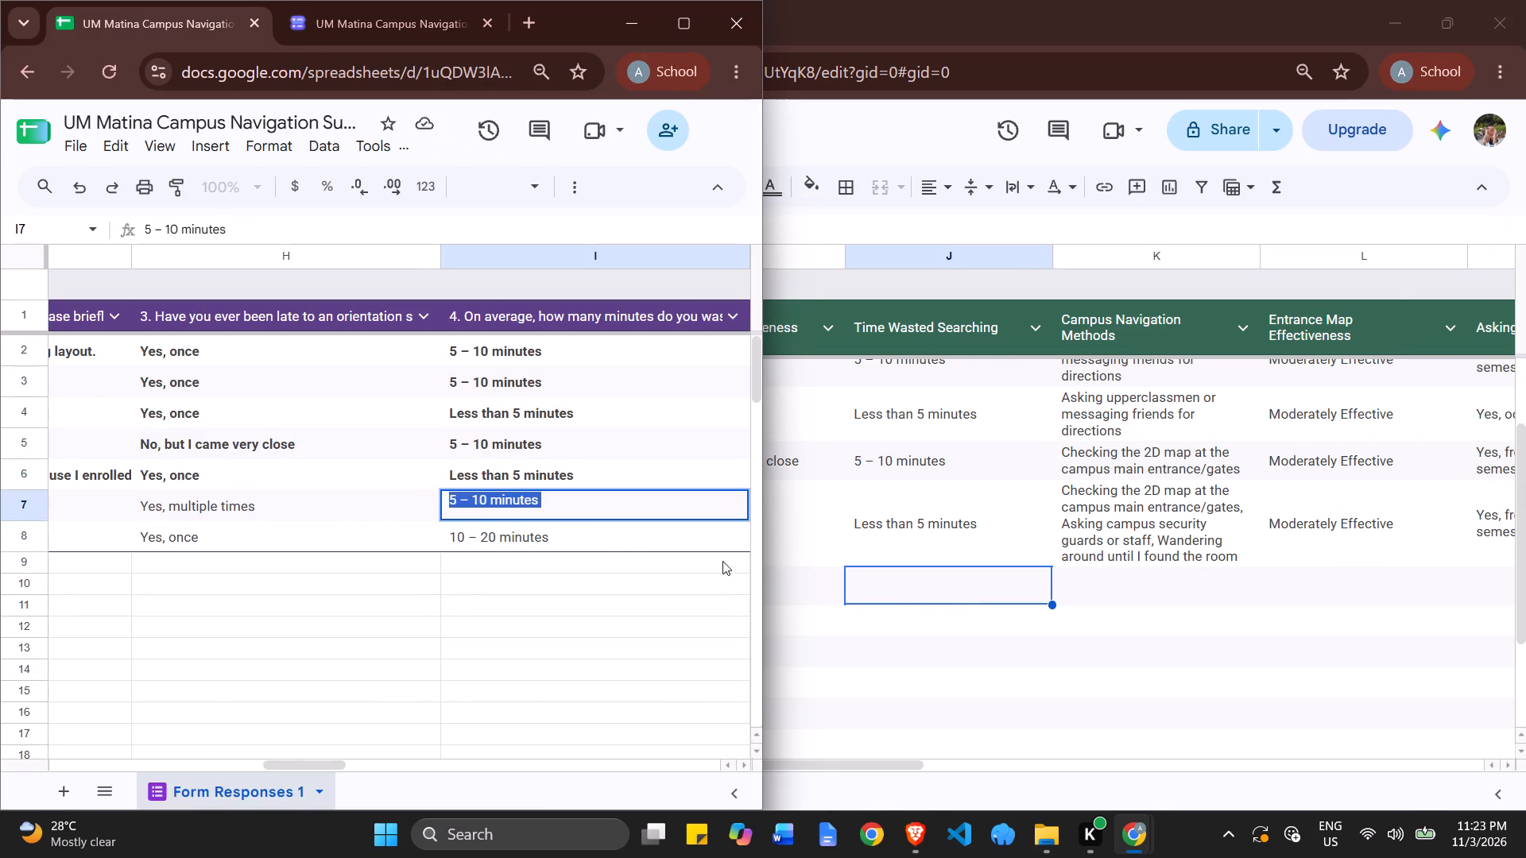
{"action": "key", "text": "ctrl+c"}
{"action": "left_click", "coordinate": [897, 585]}
{"action": "key", "text": "ctrl+v"}
Copy the three-method answer (2D map, security guards or staff, upperclassmen or friends) from J7 of the form responses into Campus Navigation Methods cell K7.
{"action": "left_click_drag", "start_coordinate": [662, 775], "coordinate": [669, 775]}
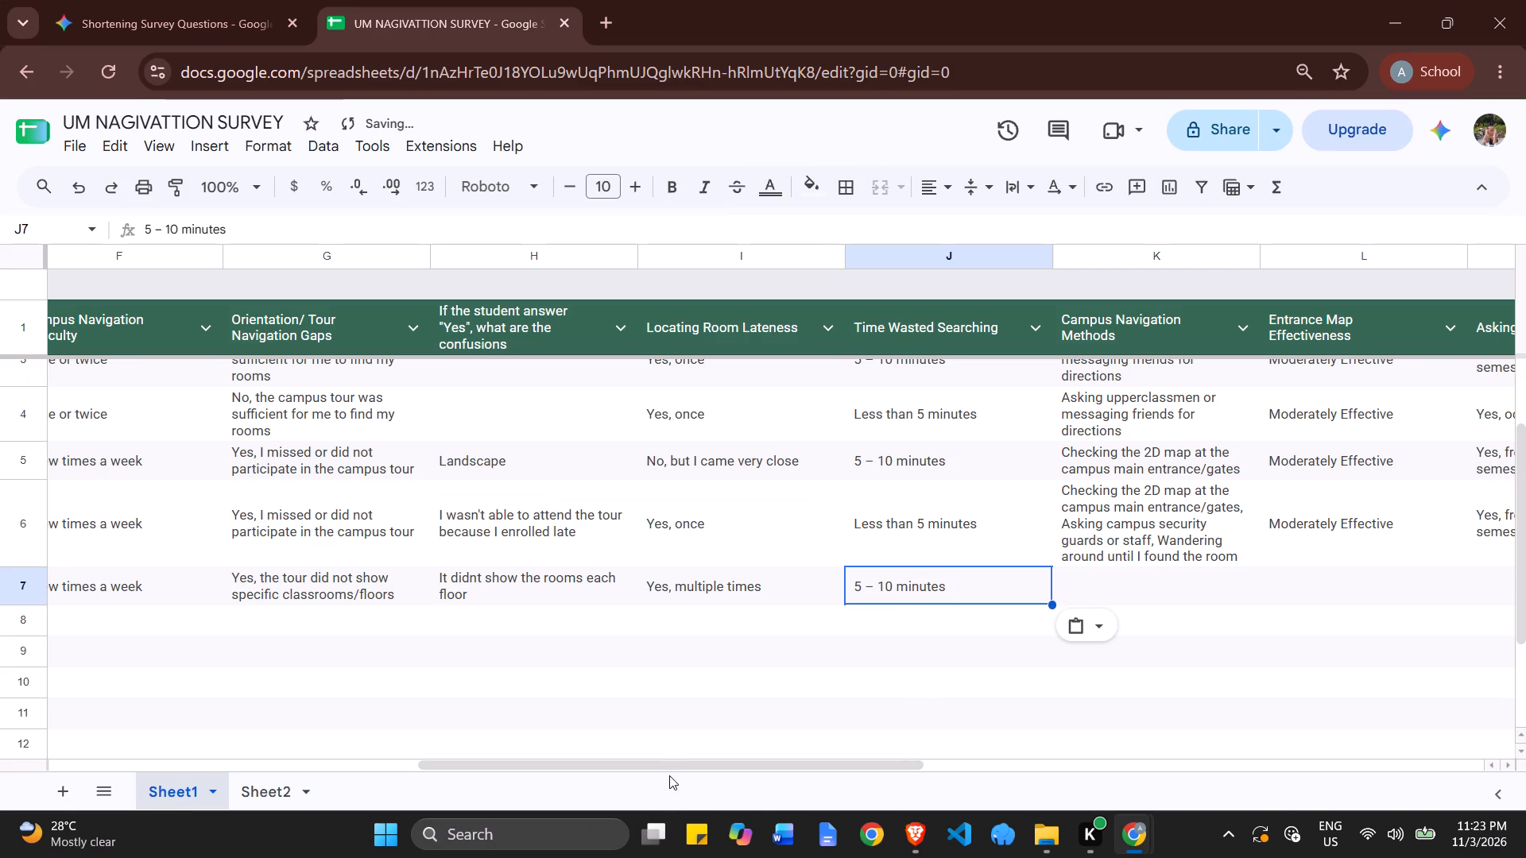
{"action": "left_click_drag", "start_coordinate": [685, 767], "coordinate": [816, 767]}
{"action": "left_click", "coordinate": [770, 588]}
{"action": "key", "text": "alt+Tab"}
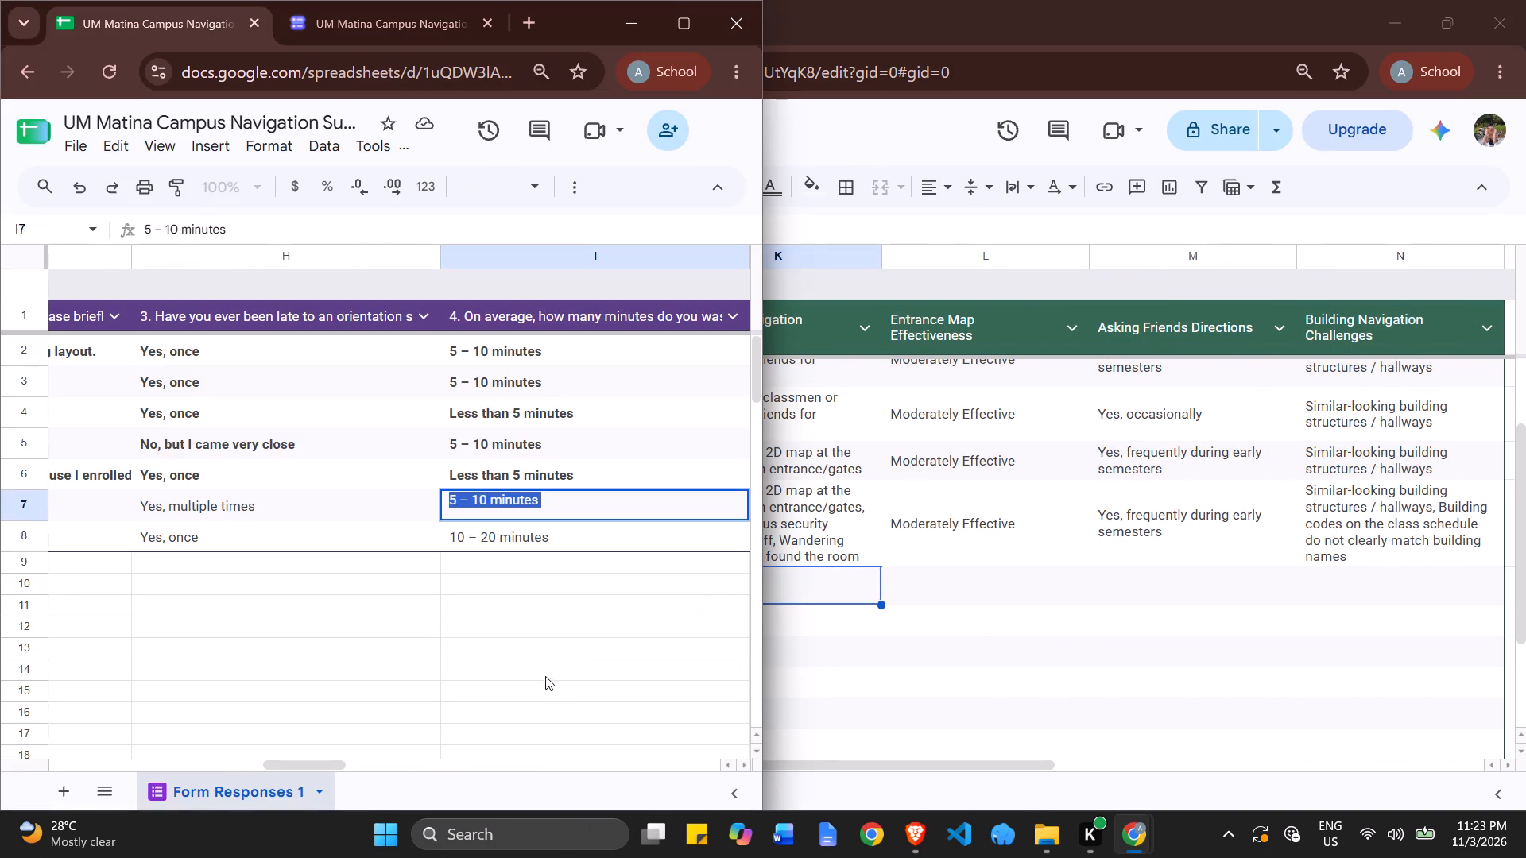
{"action": "left_click", "coordinate": [600, 625]}
{"action": "left_click", "coordinate": [312, 756]}
{"action": "left_click", "coordinate": [320, 771]}
{"action": "left_click_drag", "start_coordinate": [327, 763], "coordinate": [385, 763]}
{"action": "double_click", "coordinate": [490, 513]}
{"action": "key", "text": "ctrl+a"}
{"action": "key", "text": "ctrl+c"}
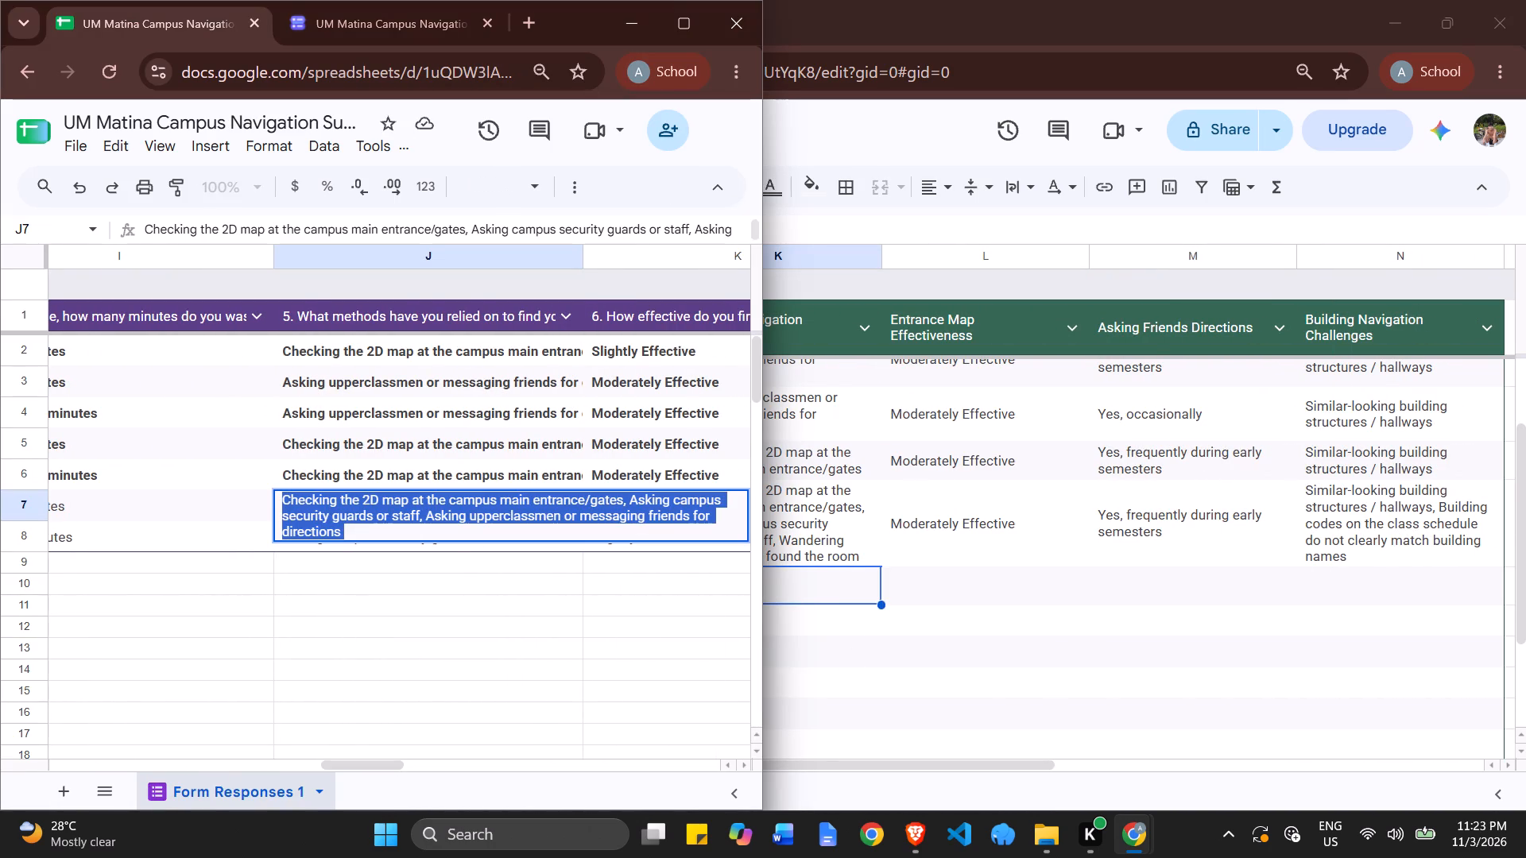
{"action": "key", "text": "alt+Tab"}
{"action": "left_click", "coordinate": [788, 597]}
{"action": "key", "text": "ctrl+v"}
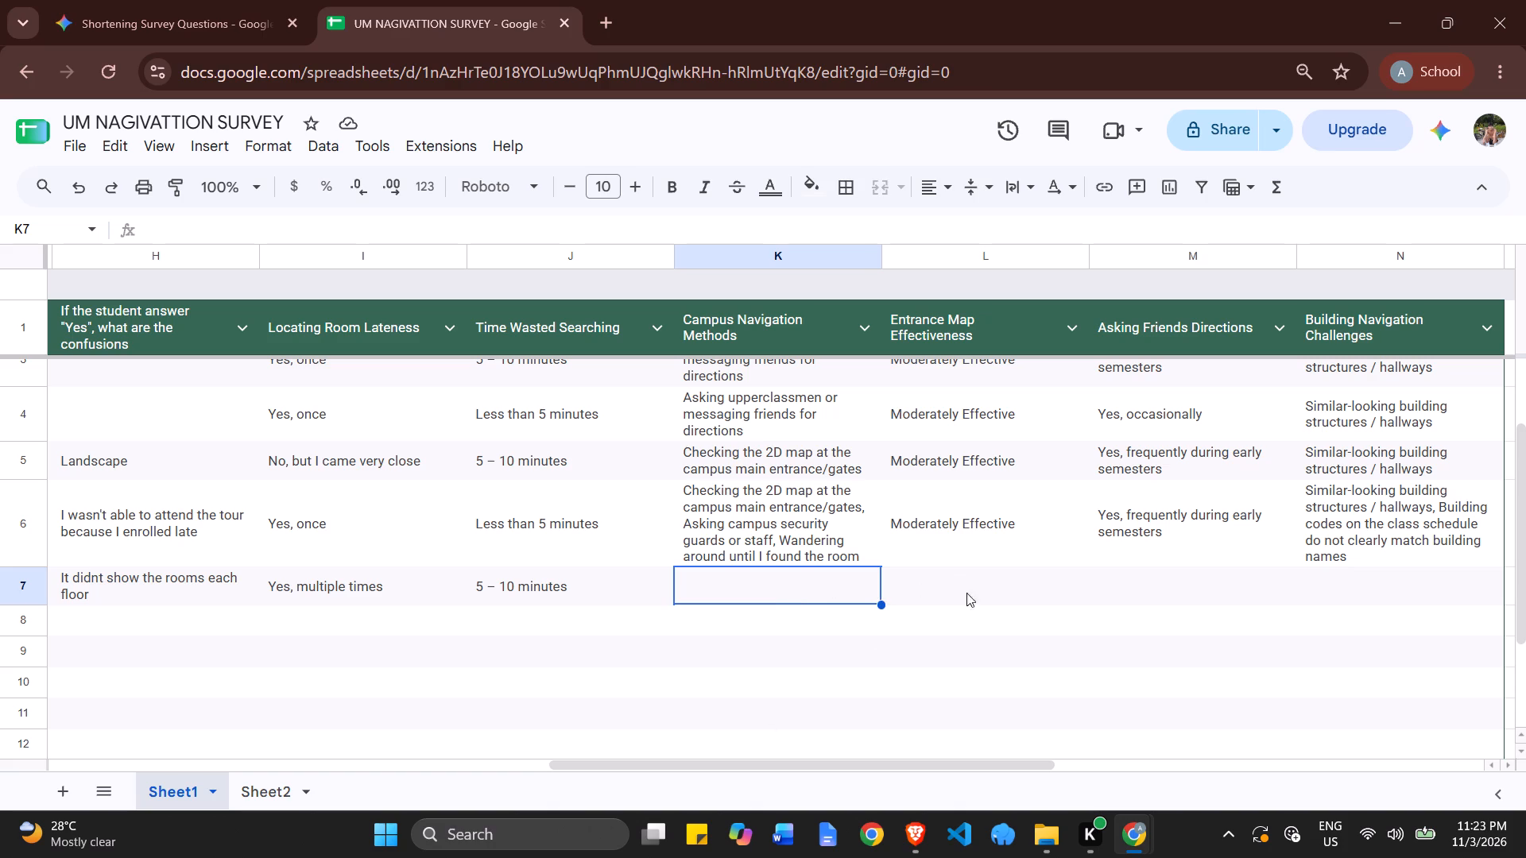
Copy "Slightly Effective" from K7 of the form responses into Entrance Map Effectiveness cell L7.
{"action": "left_click", "coordinate": [966, 593]}
{"action": "key", "text": "alt+Tab"}
{"action": "left_click", "coordinate": [412, 736]}
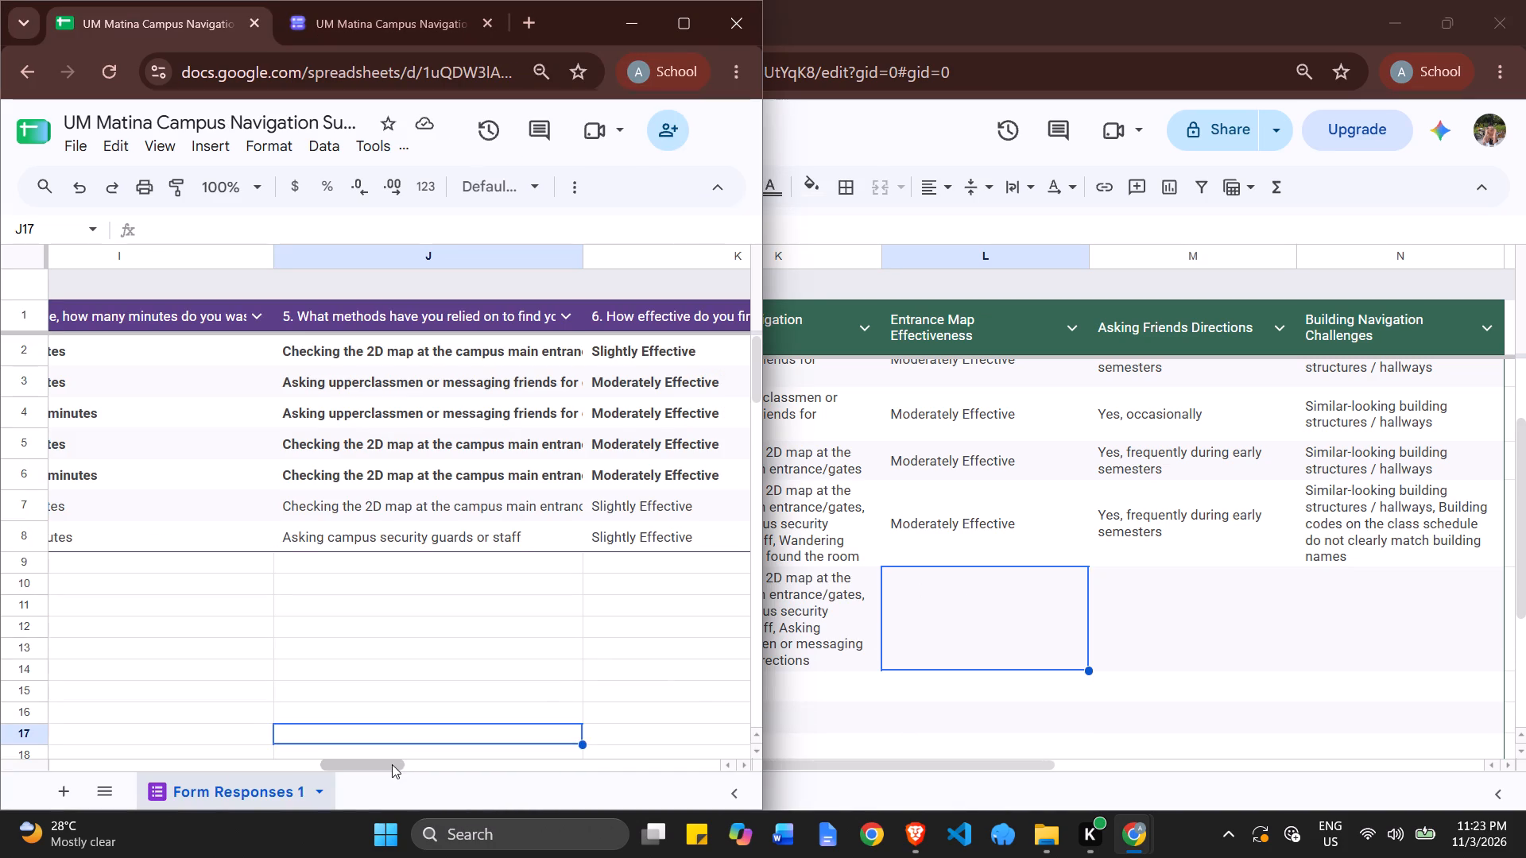
{"action": "left_click_drag", "start_coordinate": [392, 764], "coordinate": [422, 765]}
{"action": "double_click", "coordinate": [516, 507]}
{"action": "key", "text": "ctrl+a"}
{"action": "key", "text": "ctrl+c"}
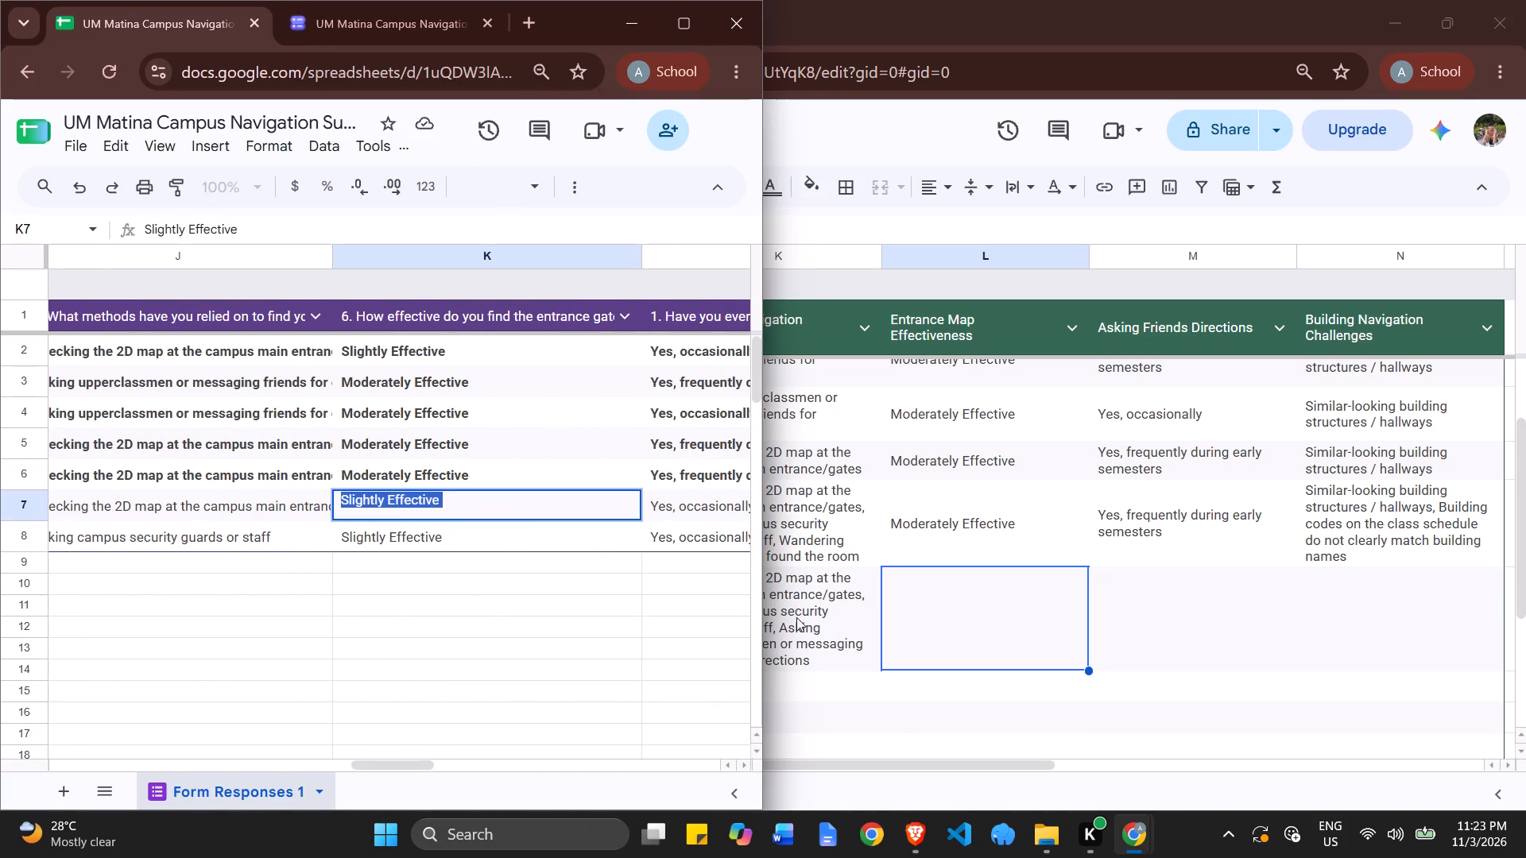
{"action": "left_click", "coordinate": [929, 621]}
{"action": "key", "text": "ctrl+v"}
Copy "Yes, occasionally" from L7 of the form responses into Asking Friends Directions cell M7.
{"action": "left_click", "coordinate": [1157, 591]}
{"action": "key", "text": "alt+Tab"}
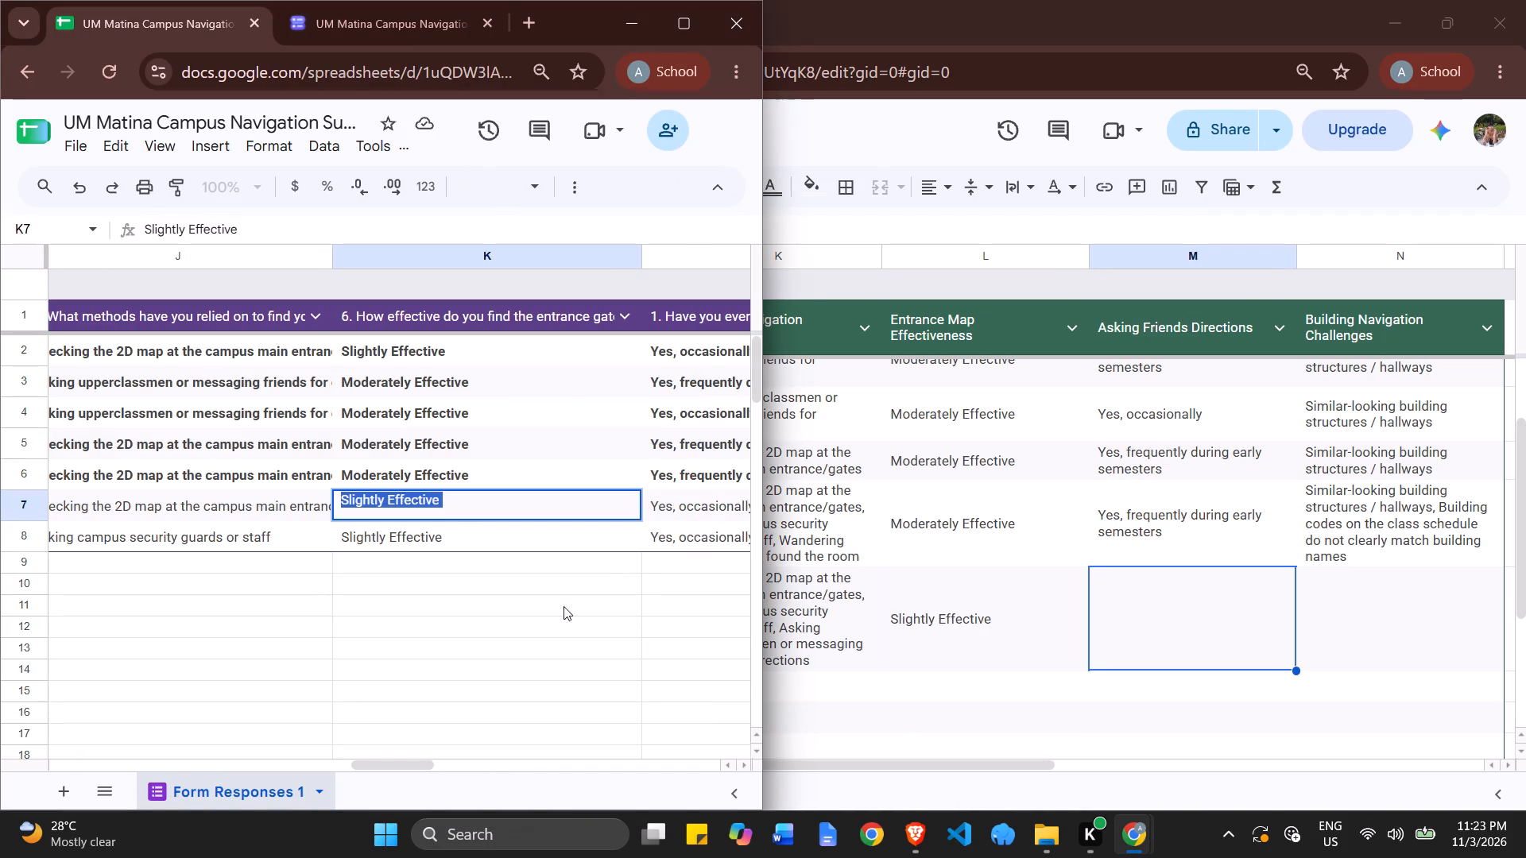
{"action": "double_click", "coordinate": [715, 517]}
{"action": "key", "text": "ctrl+a"}
{"action": "key", "text": "ctrl+c"}
{"action": "left_click", "coordinate": [1170, 602]}
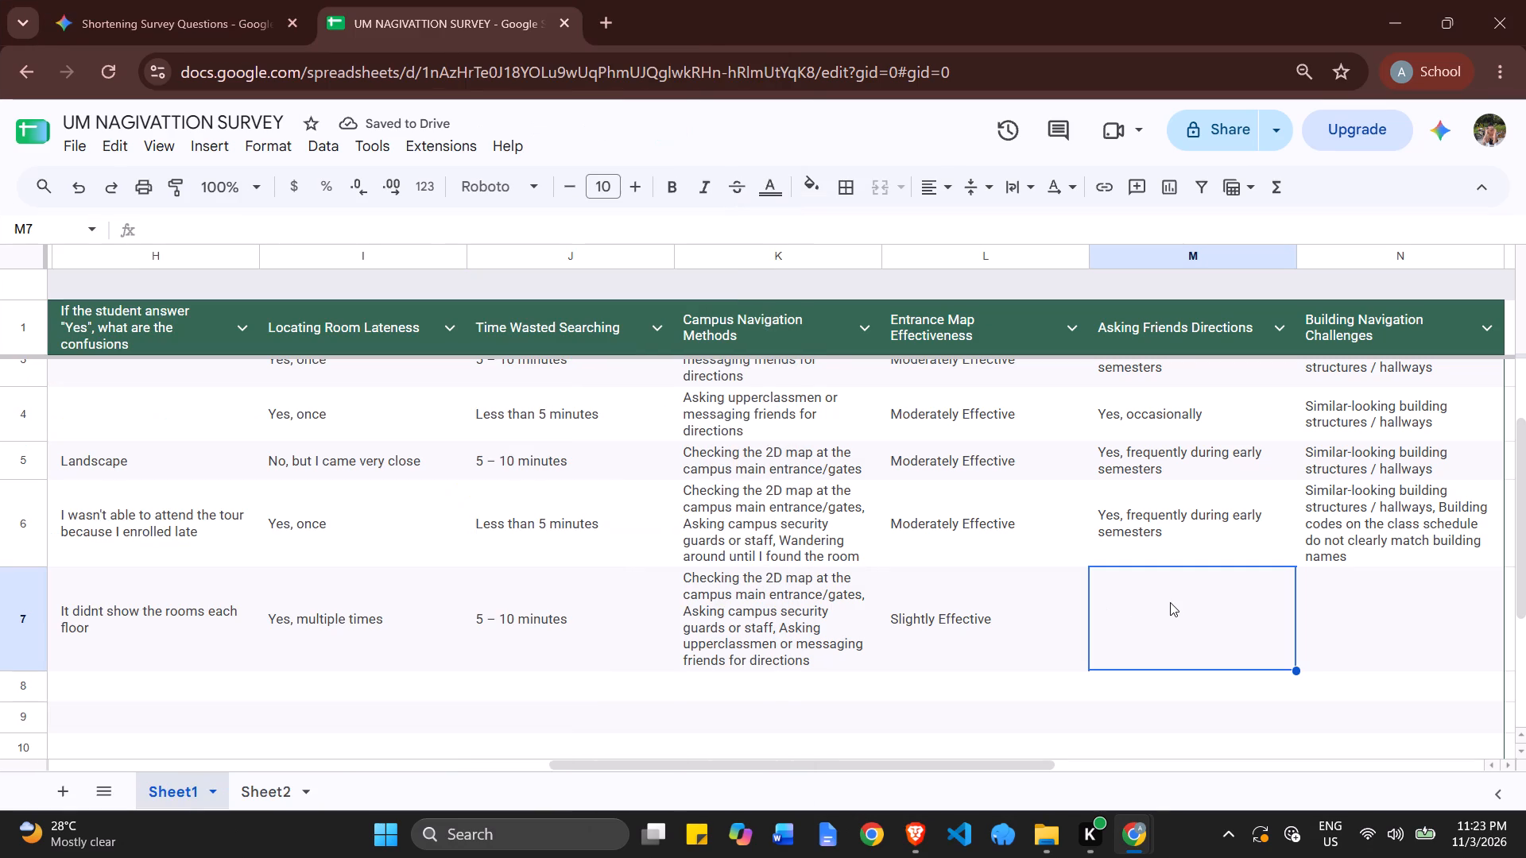
{"action": "key", "text": "ctrl+v"}
Copy the answer about multiple wings and confusing room numbering from M7 of the form responses into Building Navigation Challenges cell N7.
{"action": "left_click", "coordinate": [1369, 584]}
{"action": "key", "text": "alt+Tab"}
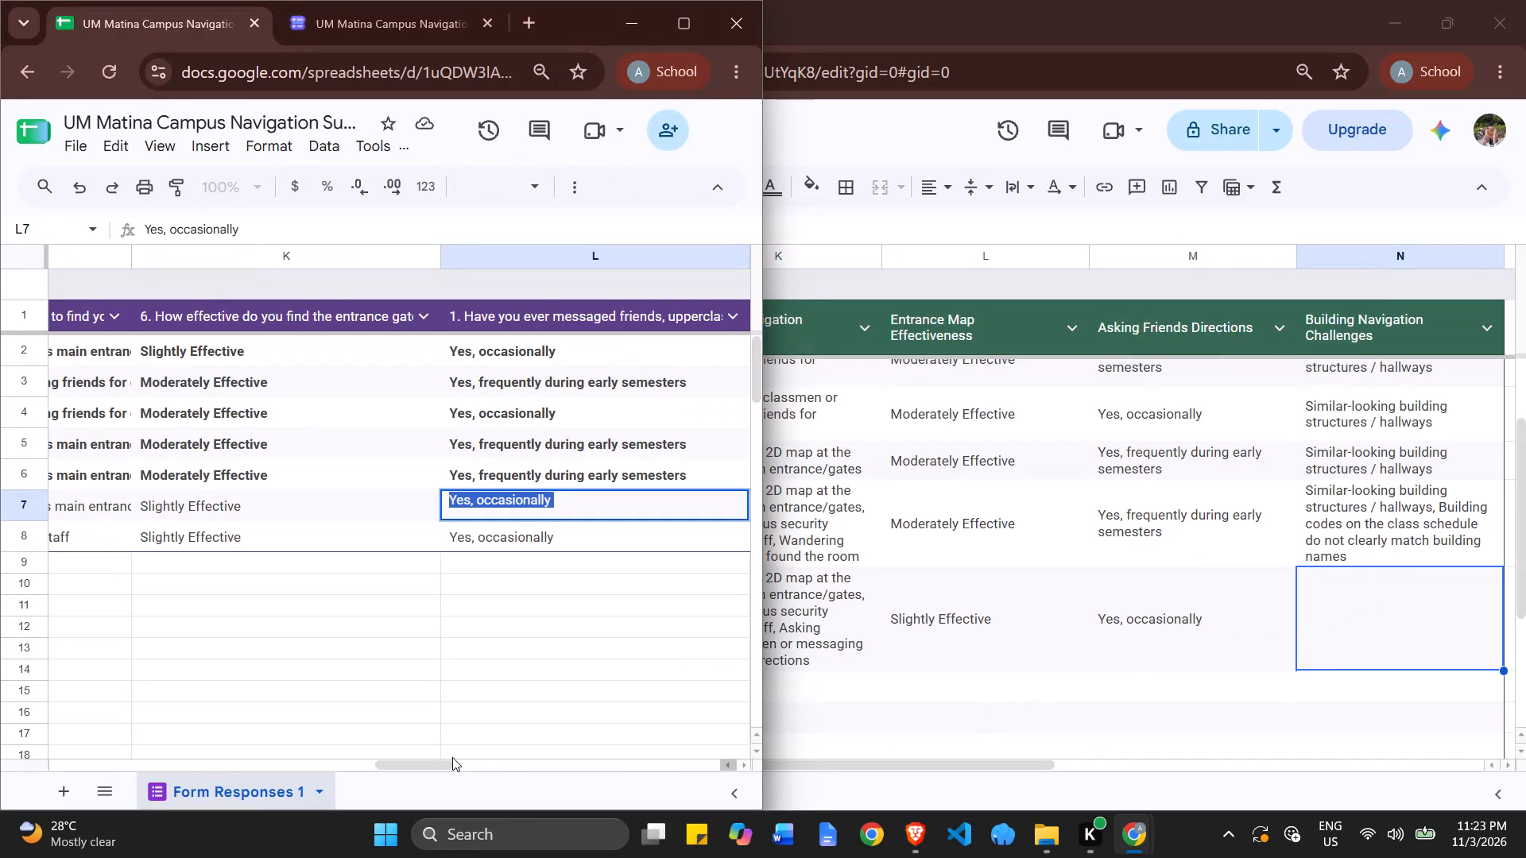
{"action": "left_click_drag", "start_coordinate": [447, 766], "coordinate": [488, 763]}
{"action": "left_click", "coordinate": [486, 671]}
{"action": "double_click", "coordinate": [525, 505]}
{"action": "key", "text": "ctrl+a"}
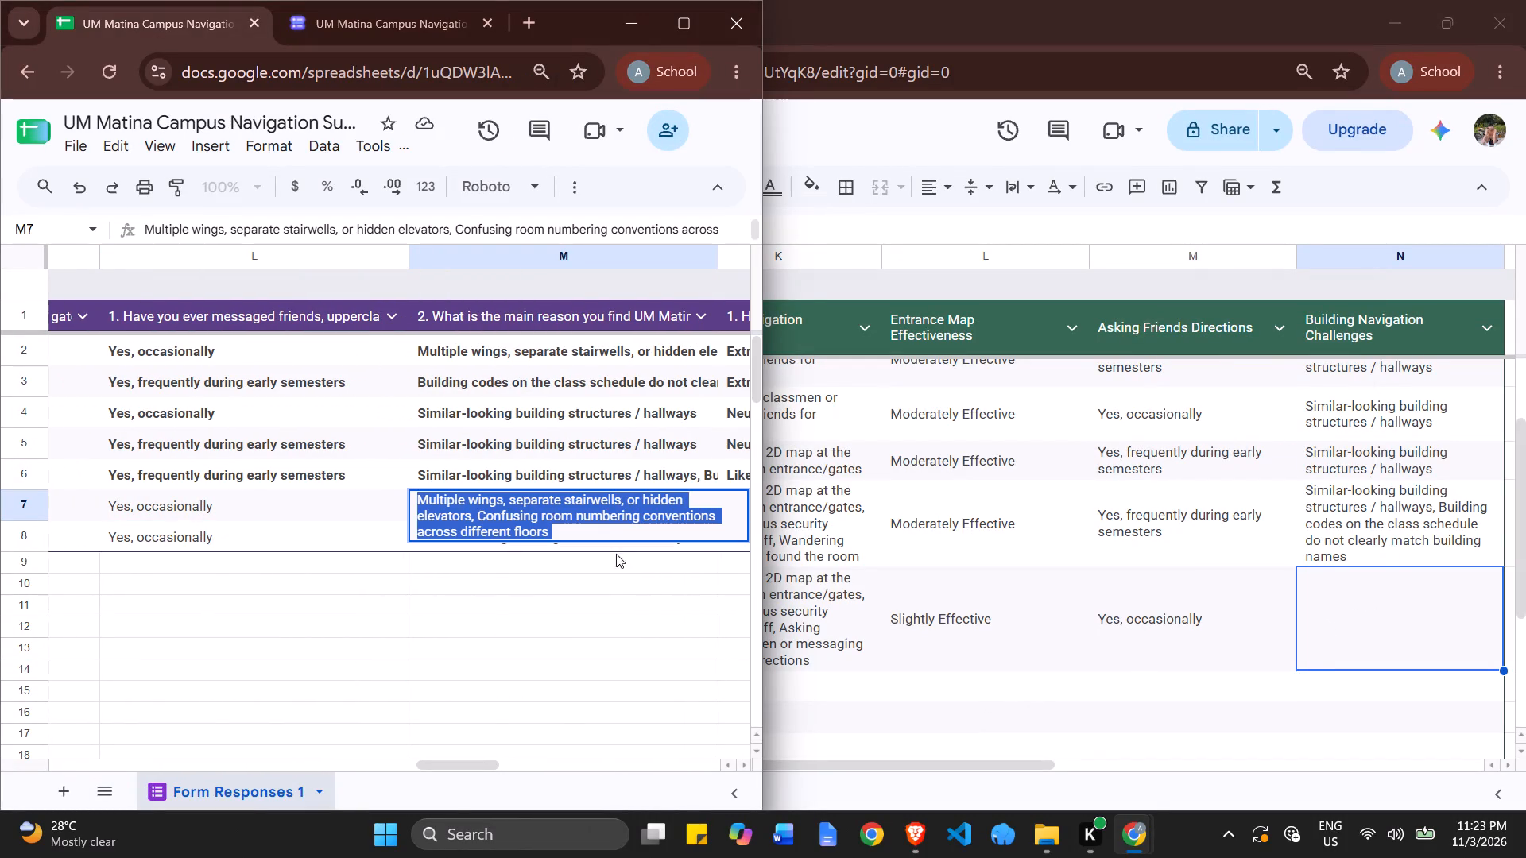
{"action": "key", "text": "ctrl+c"}
{"action": "left_click", "coordinate": [1388, 623]}
{"action": "key", "text": "ctrl+v"}
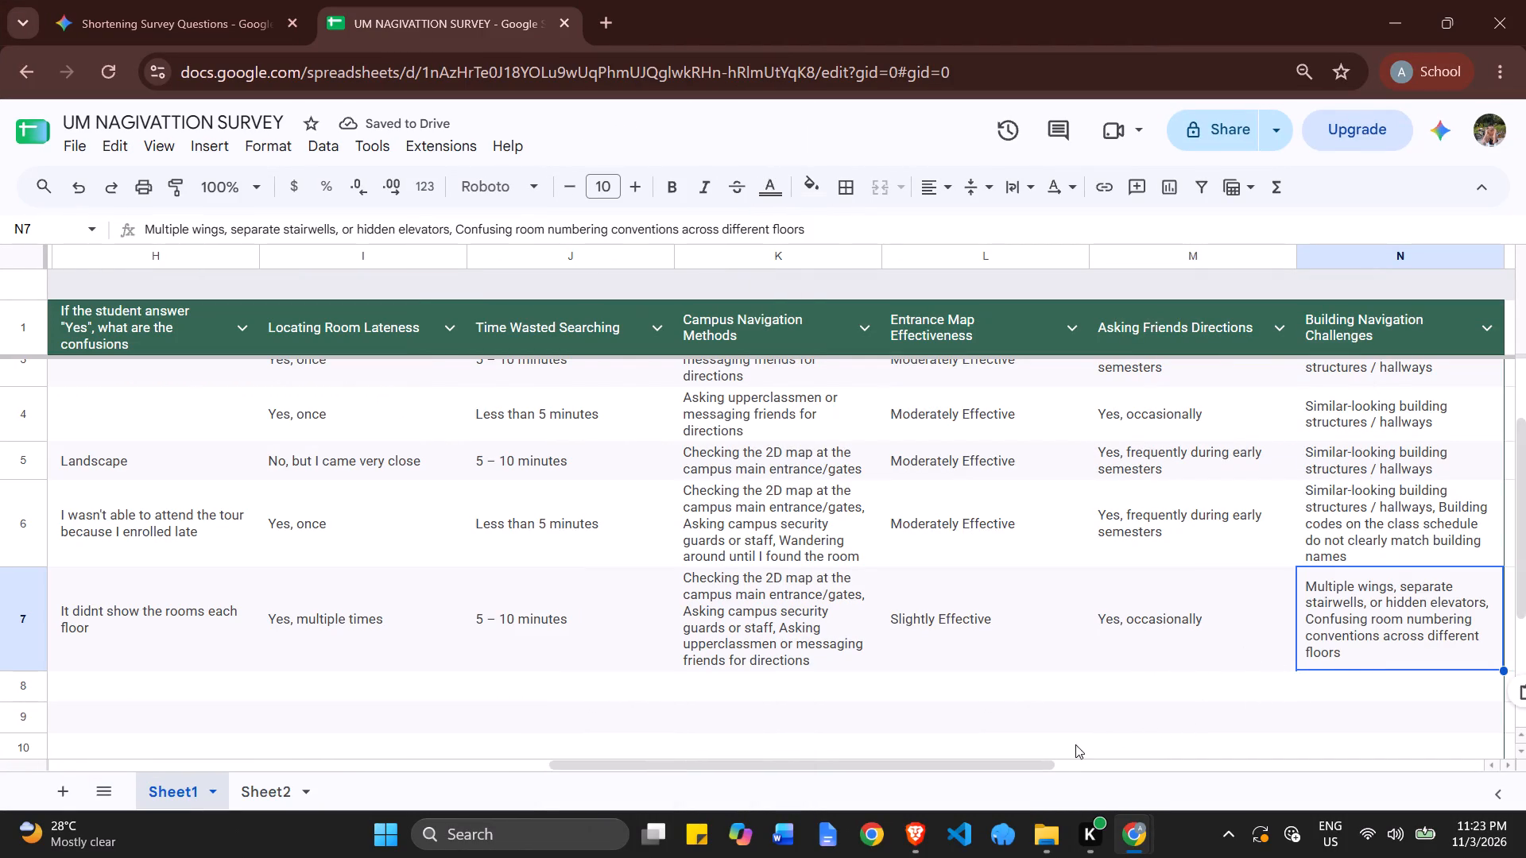
Bold the whole of row 7 in the form responses sheet, as in the rows above it.
{"action": "left_click_drag", "start_coordinate": [954, 766], "coordinate": [401, 776]}
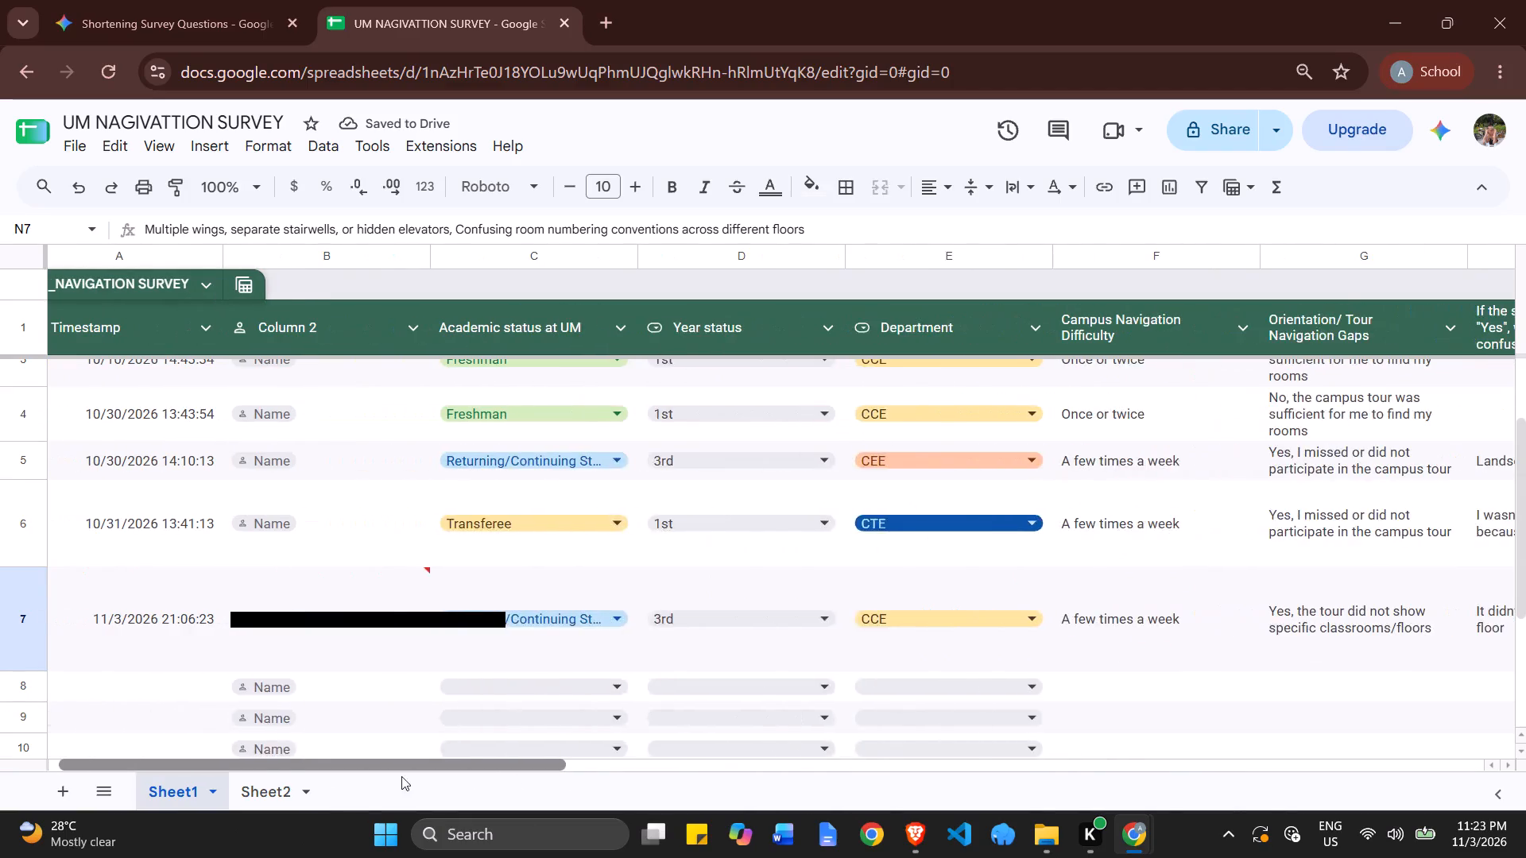
{"action": "left_click_drag", "start_coordinate": [401, 776], "coordinate": [356, 771]}
{"action": "scroll", "coordinate": [180, 666], "scroll_direction": "down", "scroll_amount": 2}
{"action": "scroll", "coordinate": [180, 656], "scroll_direction": "up", "scroll_amount": 1}
{"action": "key", "text": "alt+Tab"}
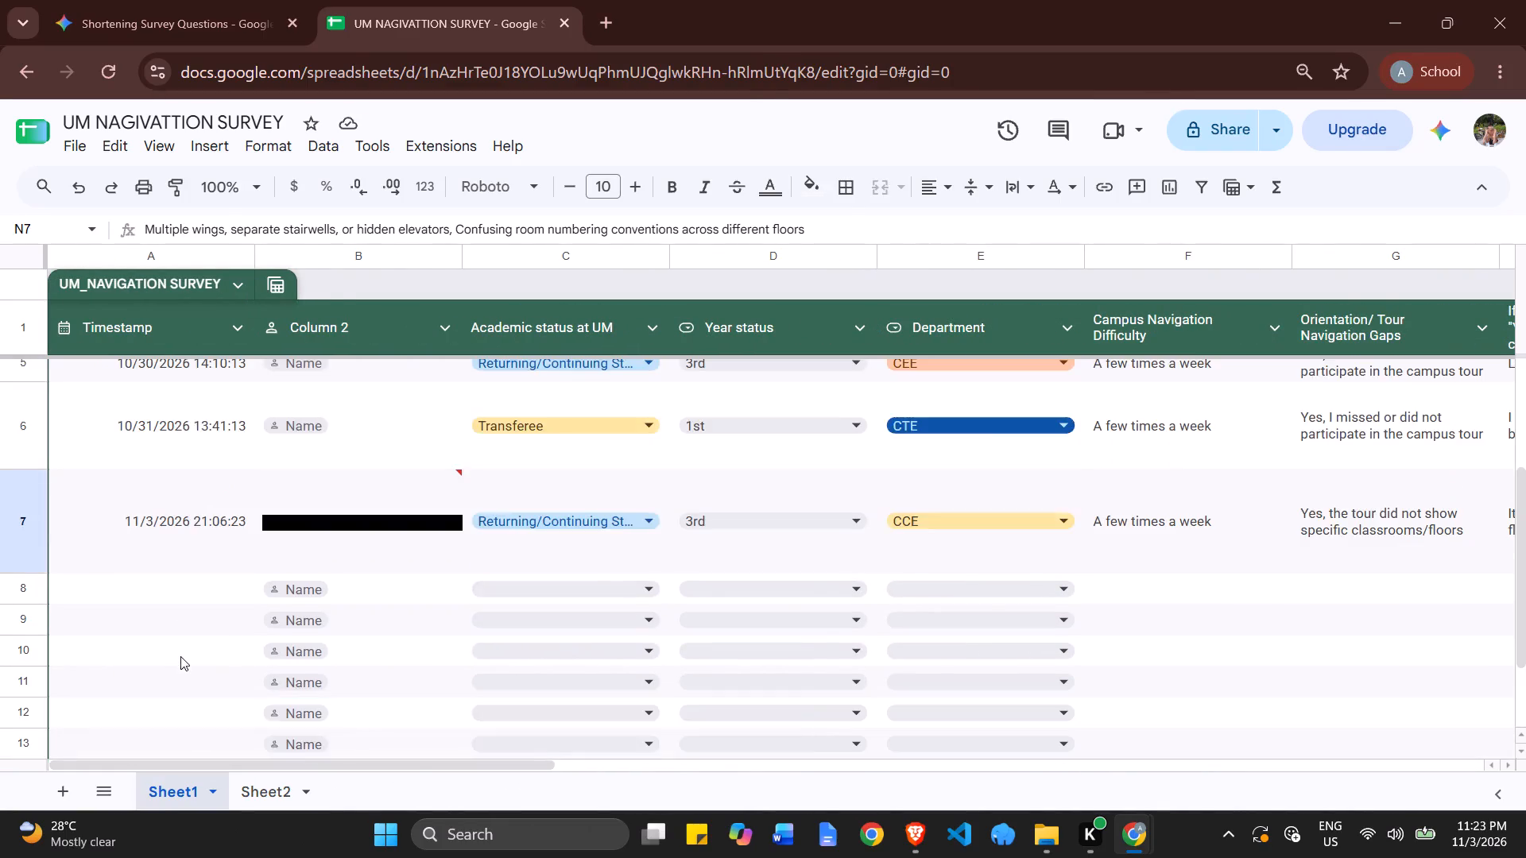
{"action": "left_click_drag", "start_coordinate": [454, 767], "coordinate": [430, 766]}
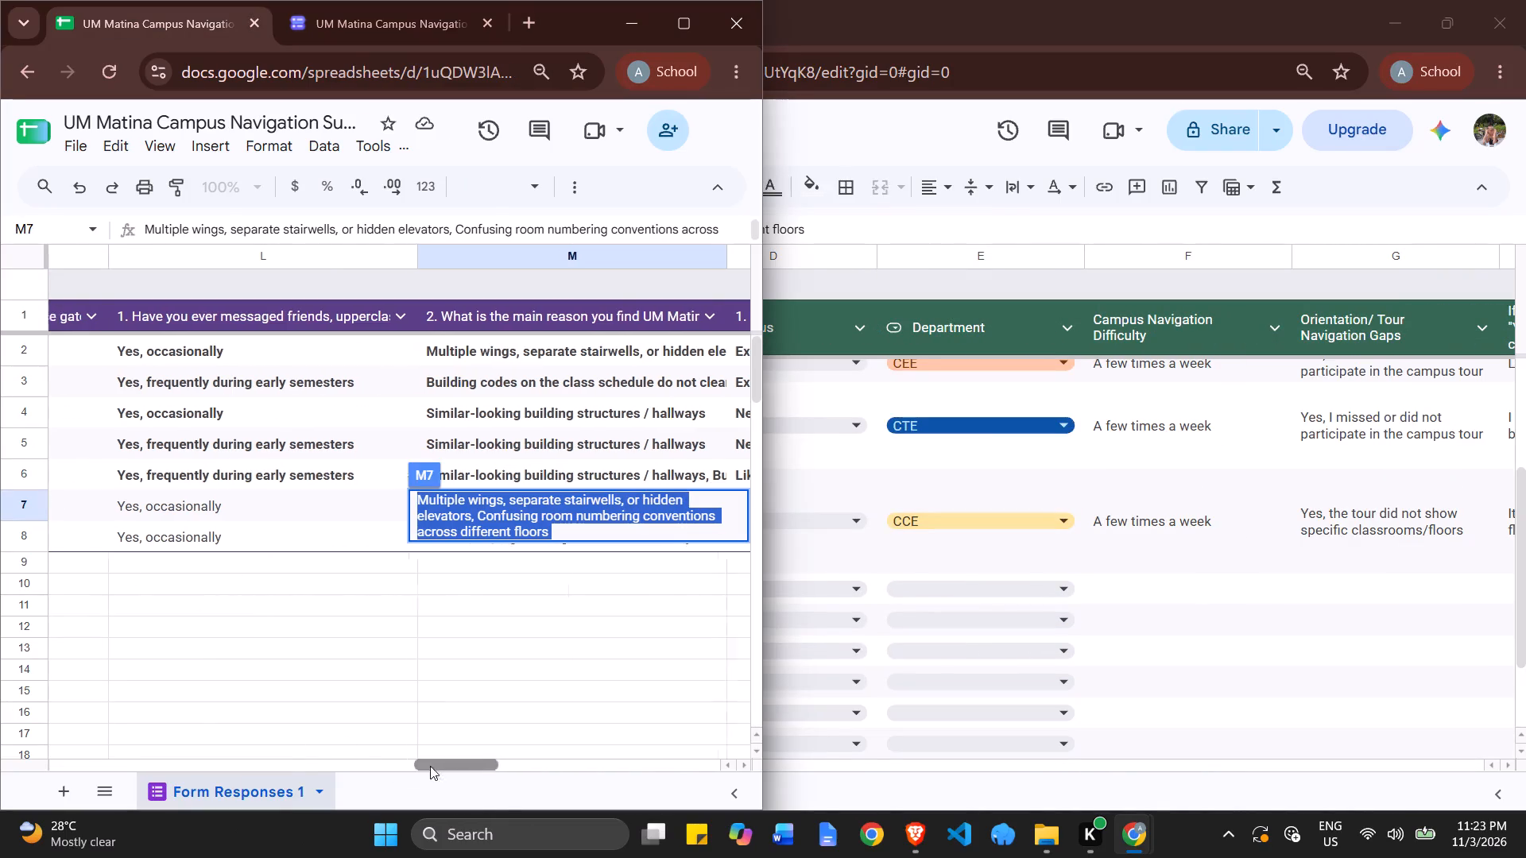
{"action": "left_click_drag", "start_coordinate": [430, 766], "coordinate": [25, 739]}
{"action": "left_click", "coordinate": [36, 515]}
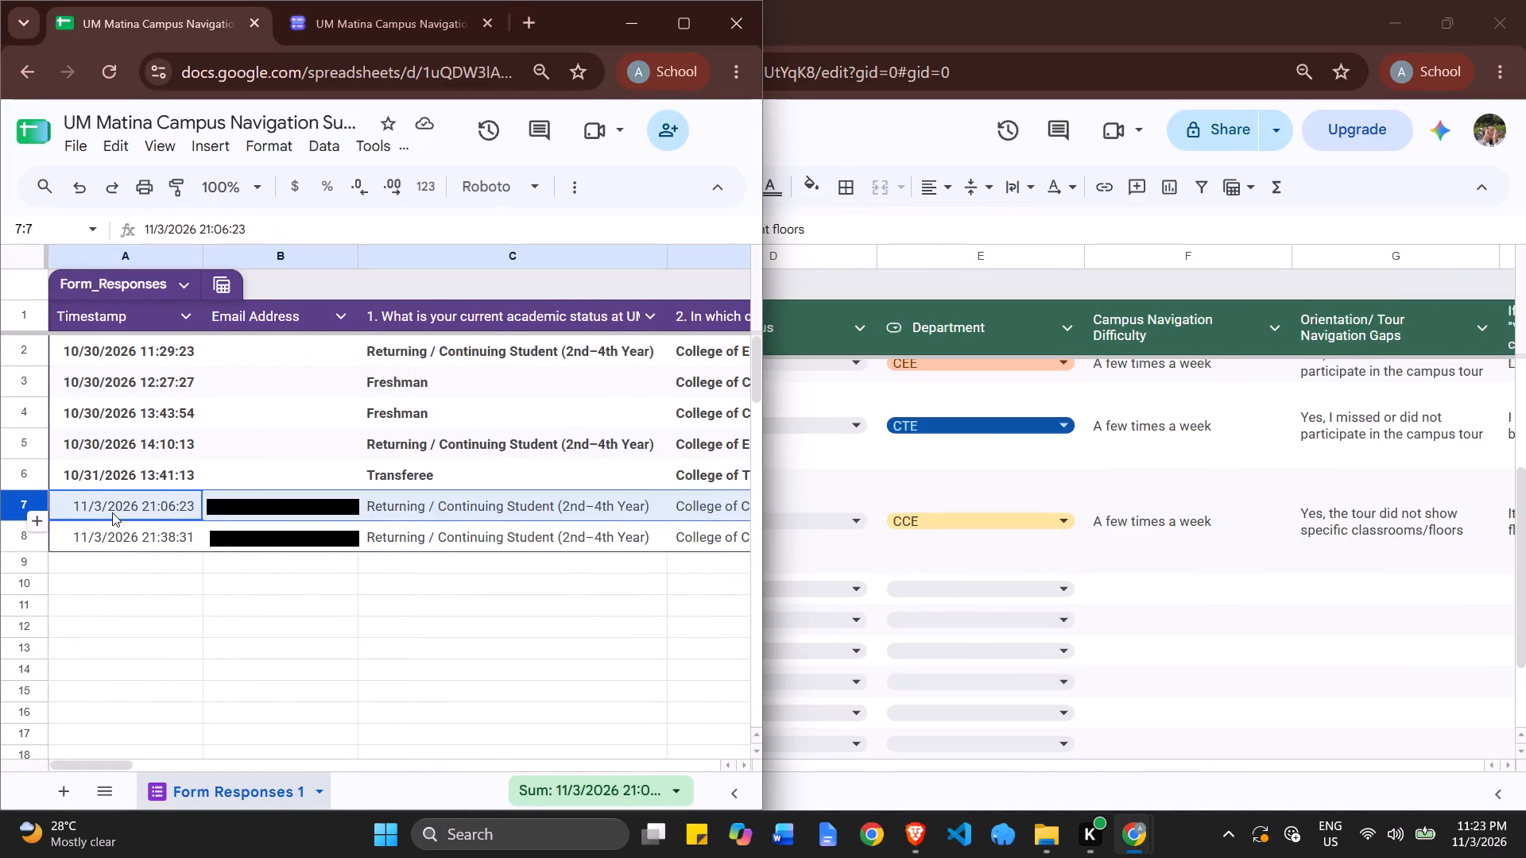
{"action": "key", "text": "ctrl+b"}
Copy the timestamp 11/3/2026 21:38:31 from A8 of the form responses into Timestamp cell A8 of the survey table.
{"action": "double_click", "coordinate": [171, 539]}
{"action": "key", "text": "ctrl+a"}
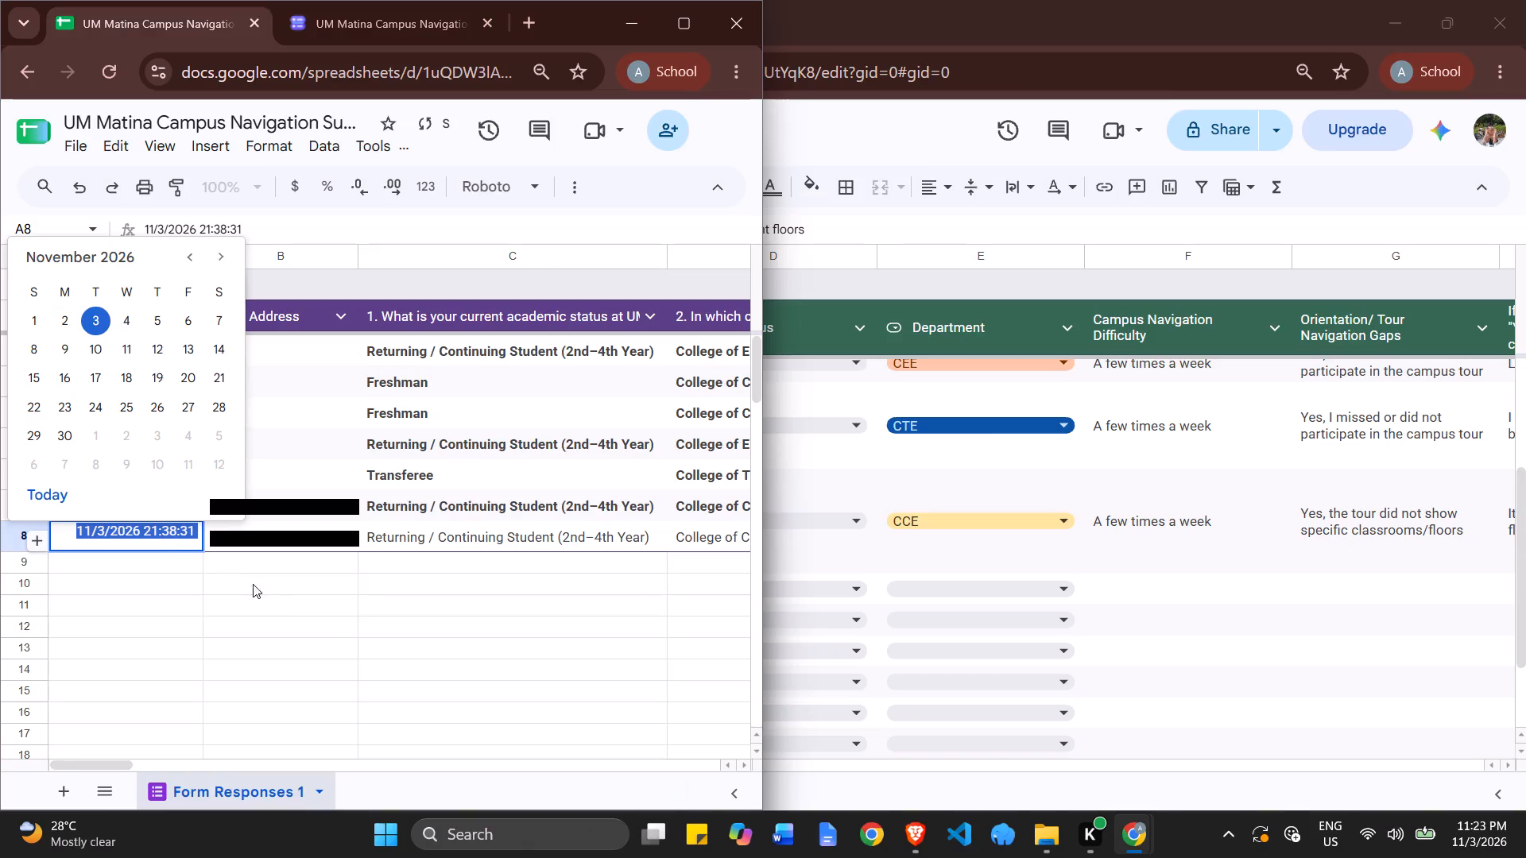
{"action": "key", "text": "ctrl+c"}
{"action": "key", "text": "alt+Tab"}
{"action": "left_click", "coordinate": [196, 589]}
{"action": "key", "text": "ctrl+v"}
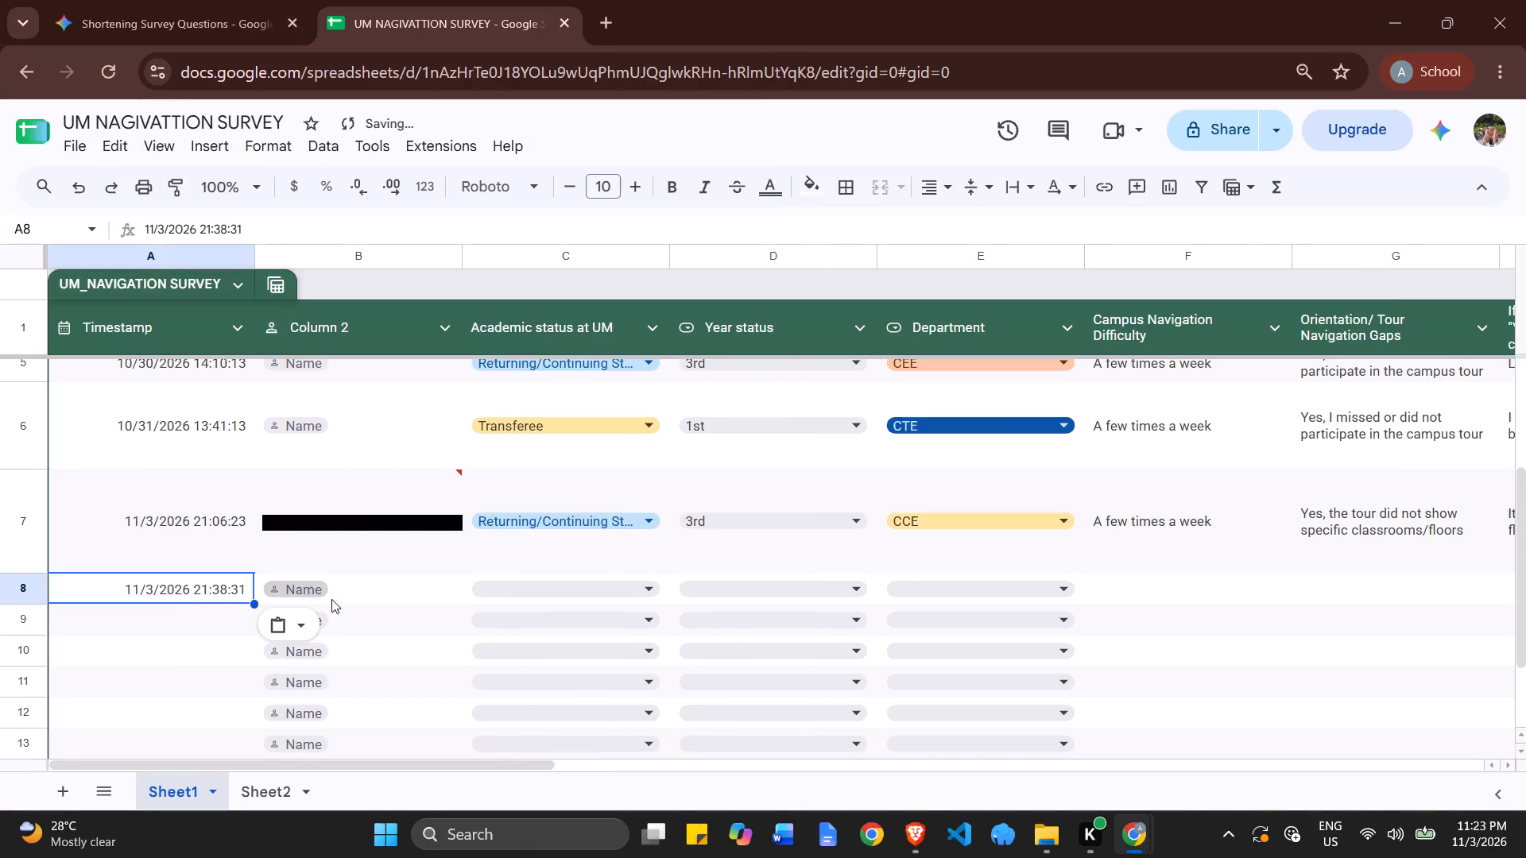
Copy the respondent's email address from B8 of the form responses into Column 2 cell B8 of the survey table.
{"action": "left_click", "coordinate": [316, 593]}
{"action": "key", "text": "alt+Tab"}
{"action": "double_click", "coordinate": [286, 543]}
{"action": "key", "text": "ctrl+a"}
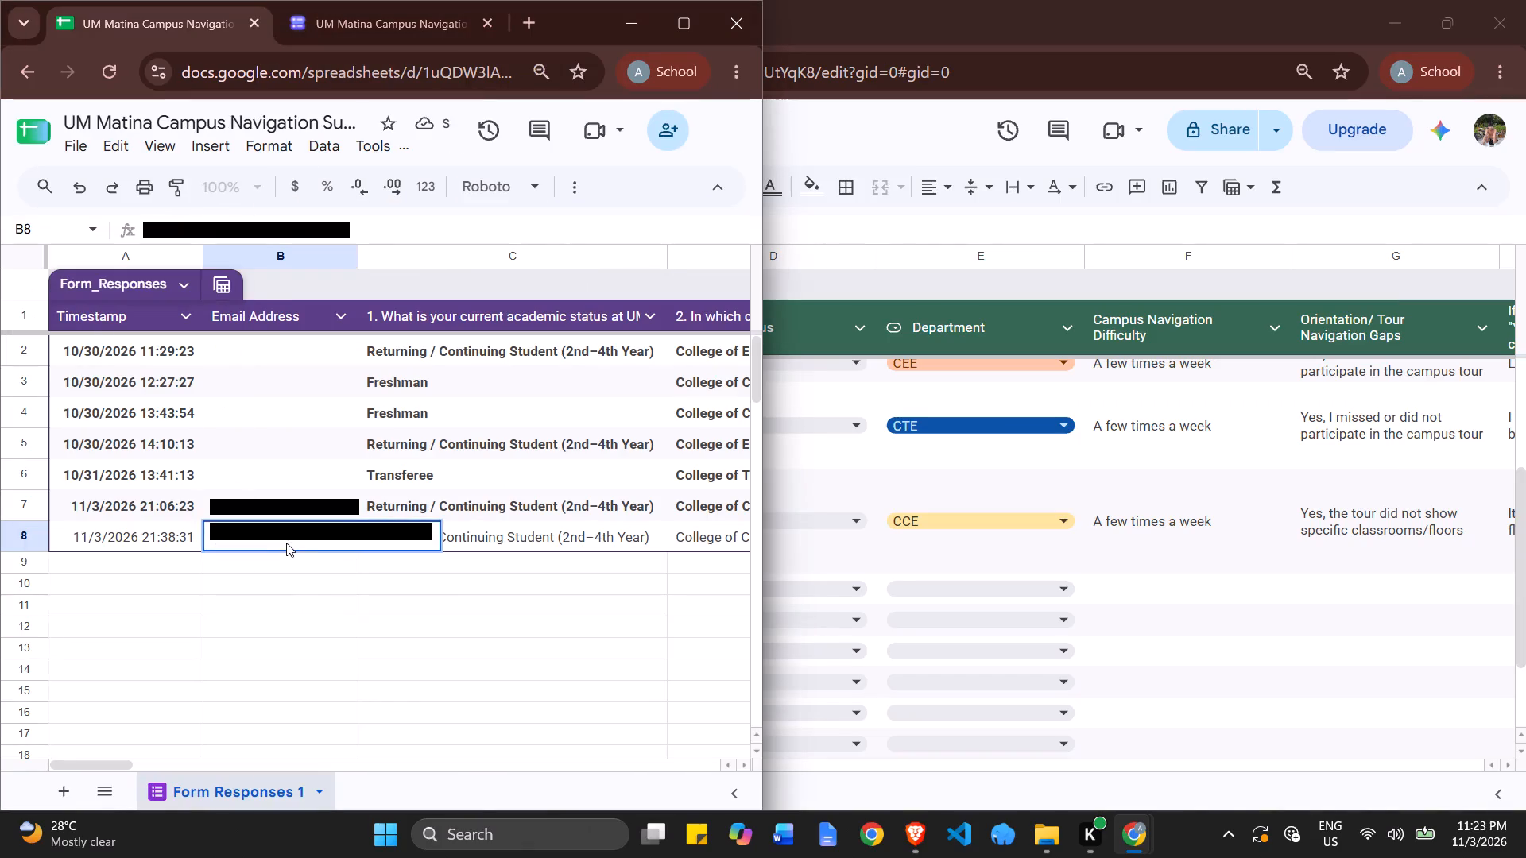
{"action": "key", "text": "ctrl+c"}
{"action": "key", "text": "alt+Tab"}
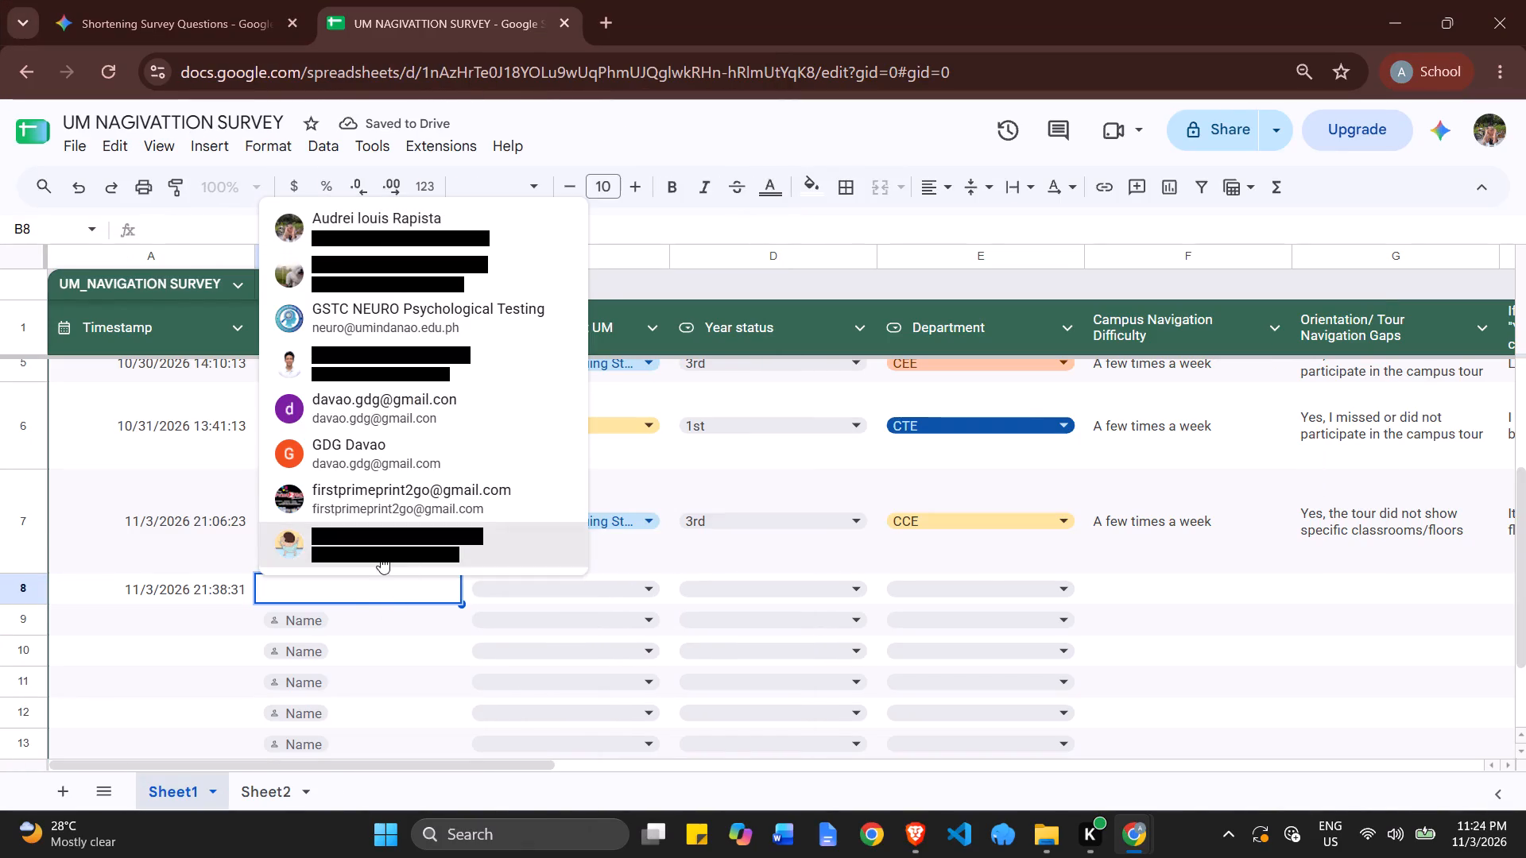
{"action": "key", "text": "ctrl+v"}
{"action": "key", "text": "Return"}
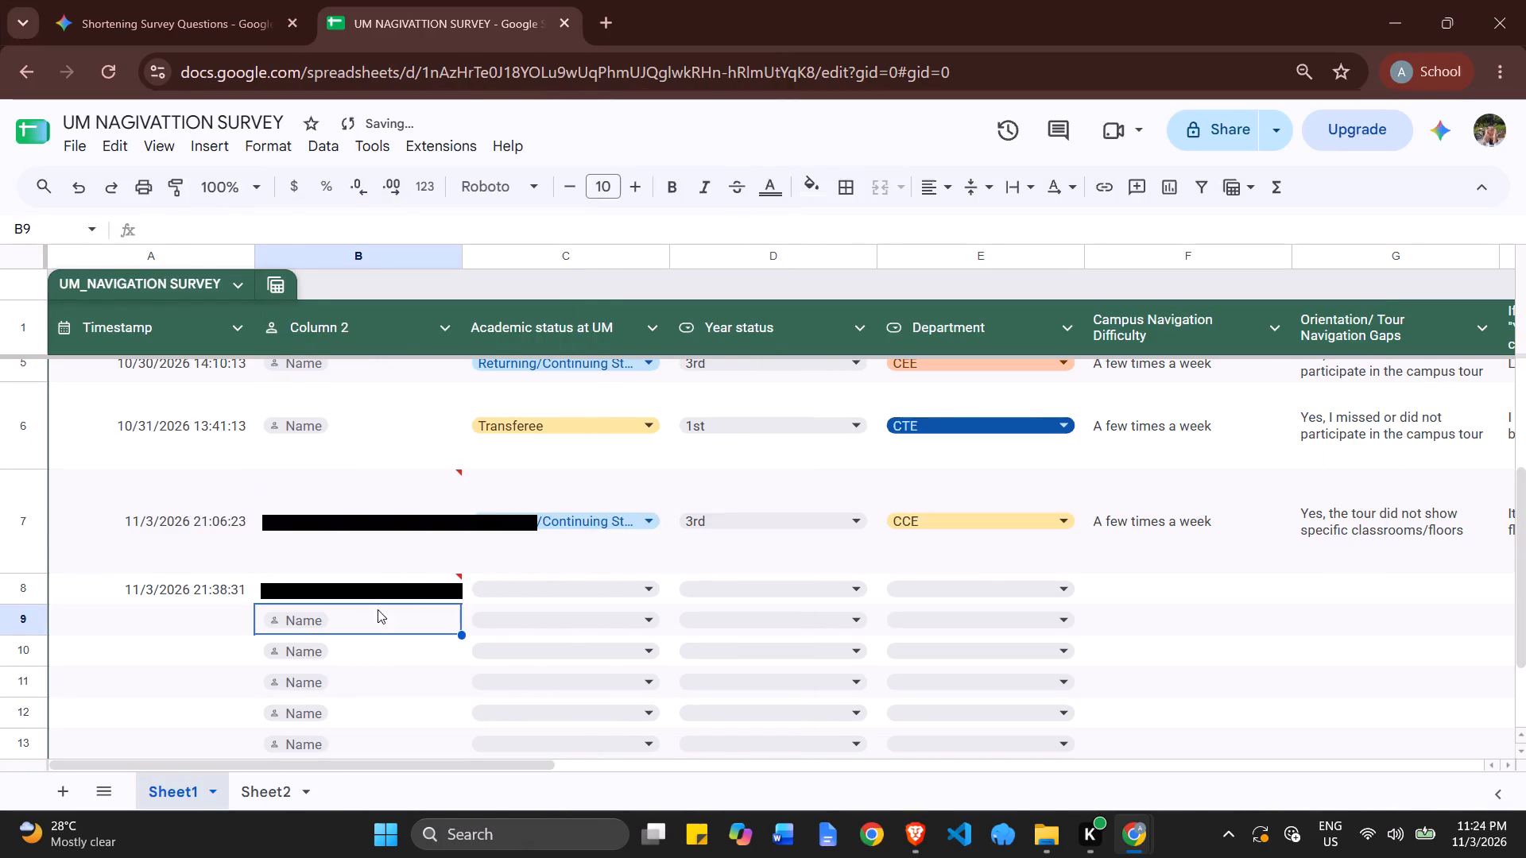
Fill row 8's dropdowns with academic status Returning/Continuing Student, year status 3rd and department CCE.
{"action": "left_click", "coordinate": [521, 581]}
{"action": "left_click", "coordinate": [524, 583]}
{"action": "left_click", "coordinate": [534, 615]}
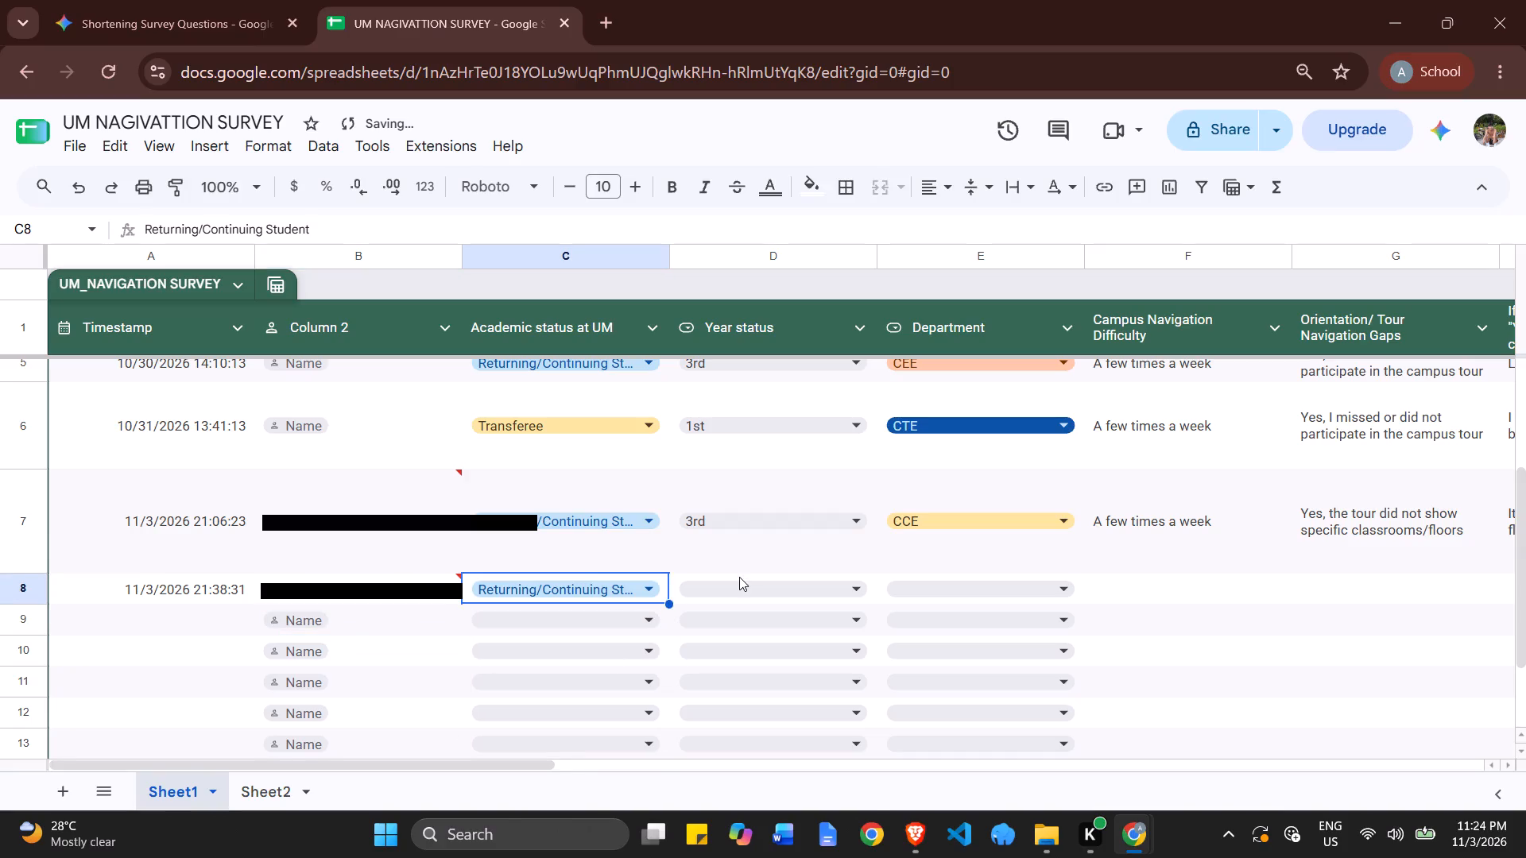
{"action": "left_click", "coordinate": [740, 589]}
{"action": "left_click", "coordinate": [700, 694]}
{"action": "left_click", "coordinate": [939, 589]}
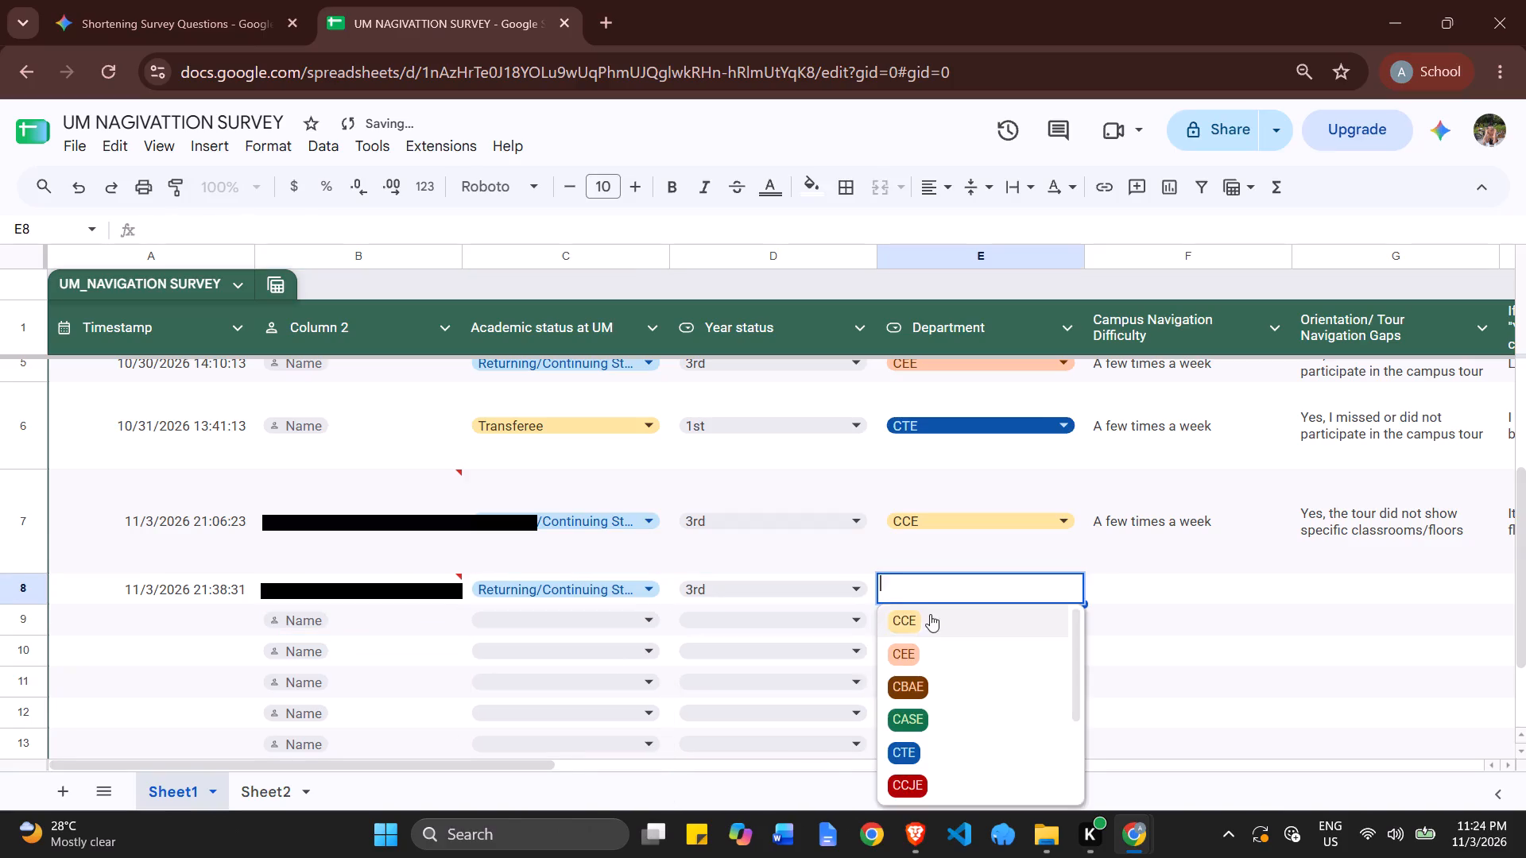
{"action": "left_click", "coordinate": [920, 619]}
Copy only "Once or twice" from the answer in E8 of the form responses into Campus Navigation Difficulty cell F8.
{"action": "left_click", "coordinate": [1156, 587]}
{"action": "key", "text": "alt+Tab"}
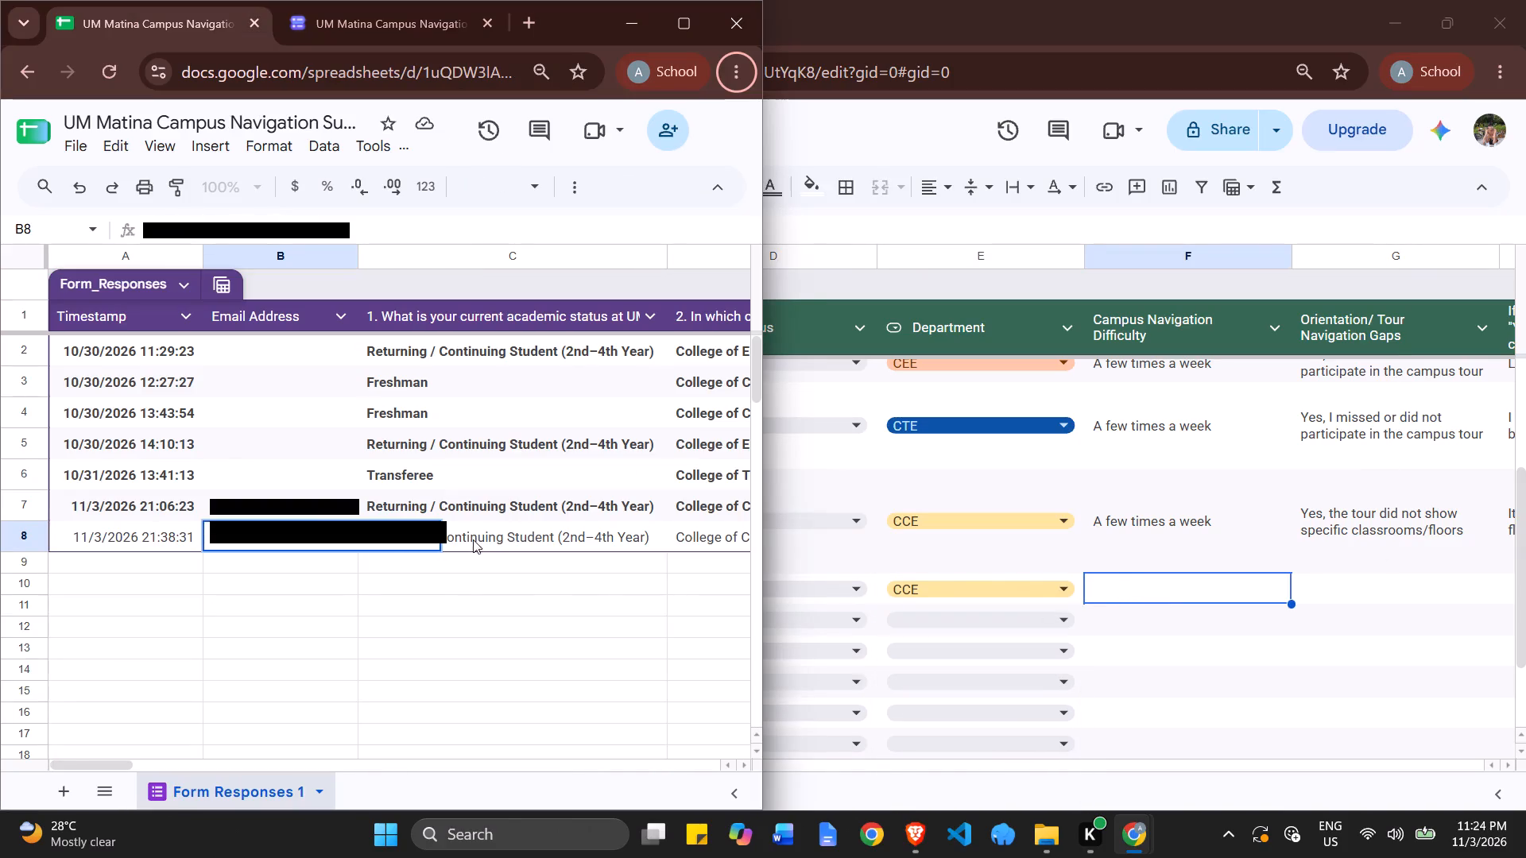
{"action": "double_click", "coordinate": [498, 534]}
{"action": "key", "text": "ctrl+a"}
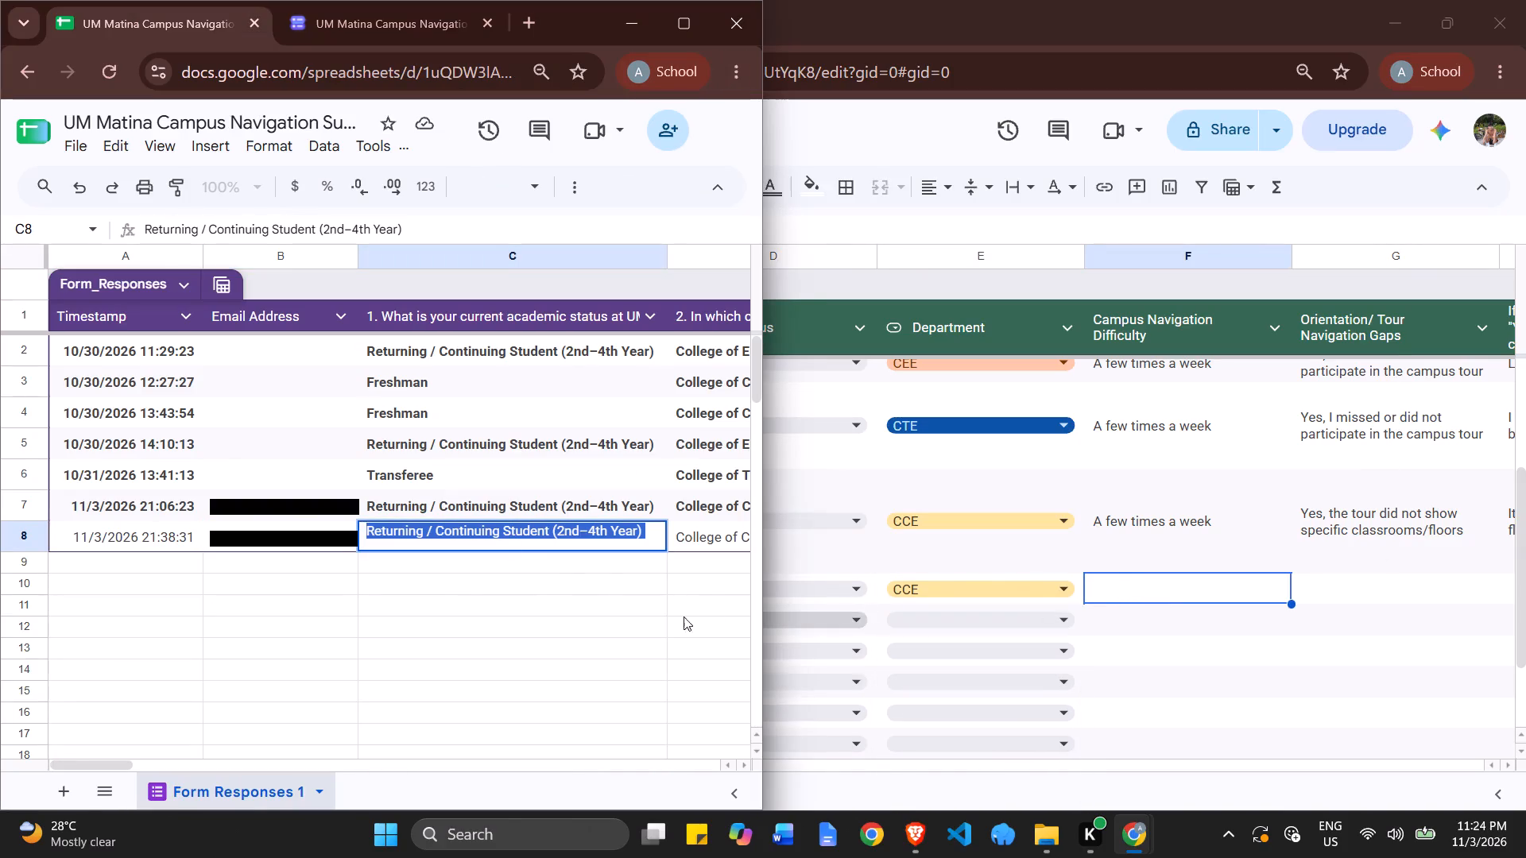
{"action": "left_click_drag", "start_coordinate": [125, 763], "coordinate": [187, 762]}
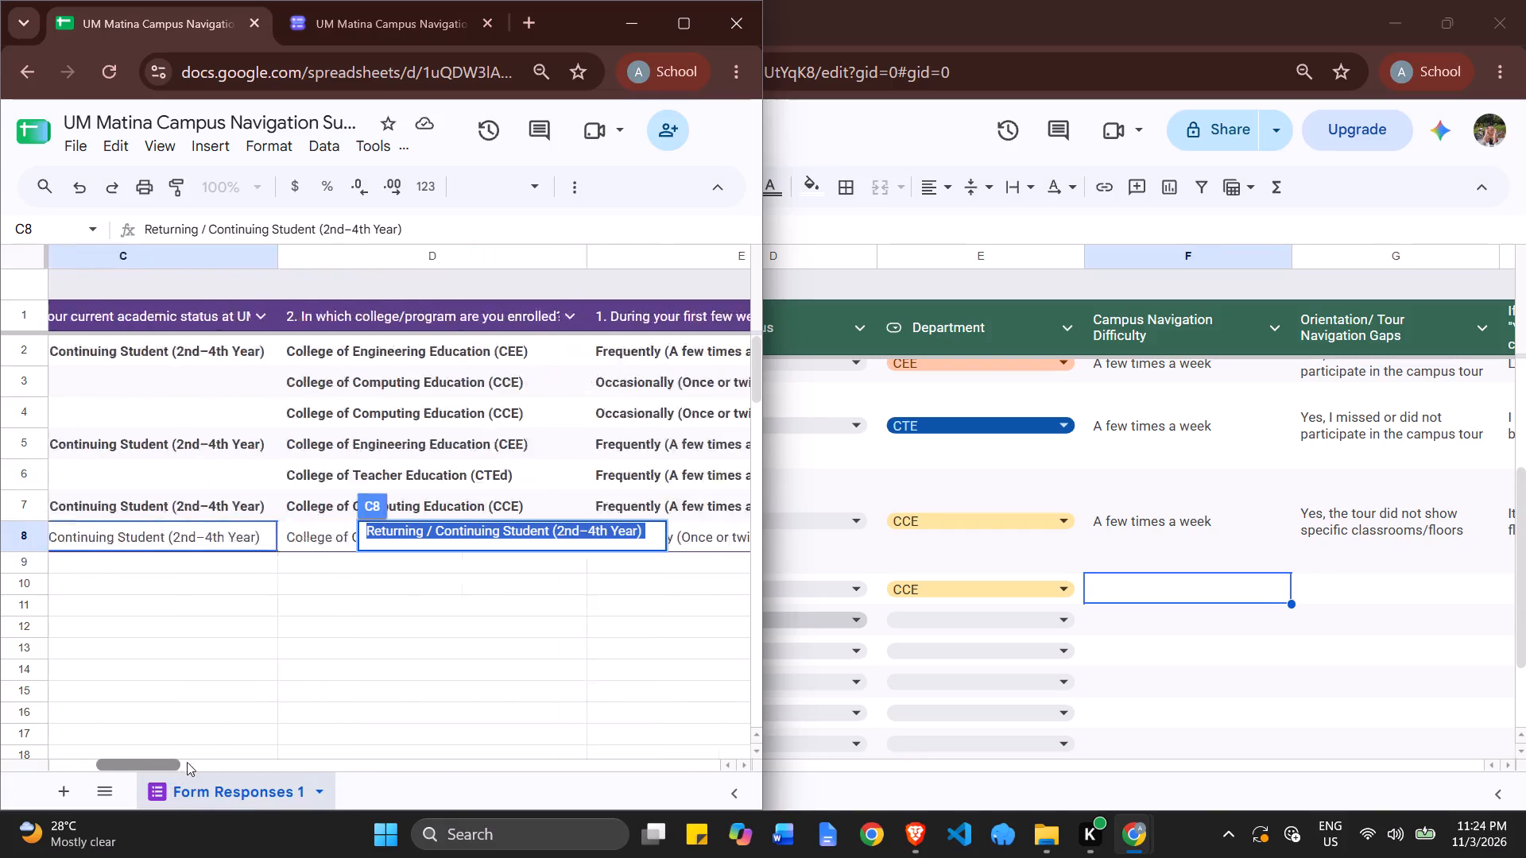
{"action": "left_click_drag", "start_coordinate": [187, 762], "coordinate": [192, 761]}
{"action": "left_click", "coordinate": [243, 675]}
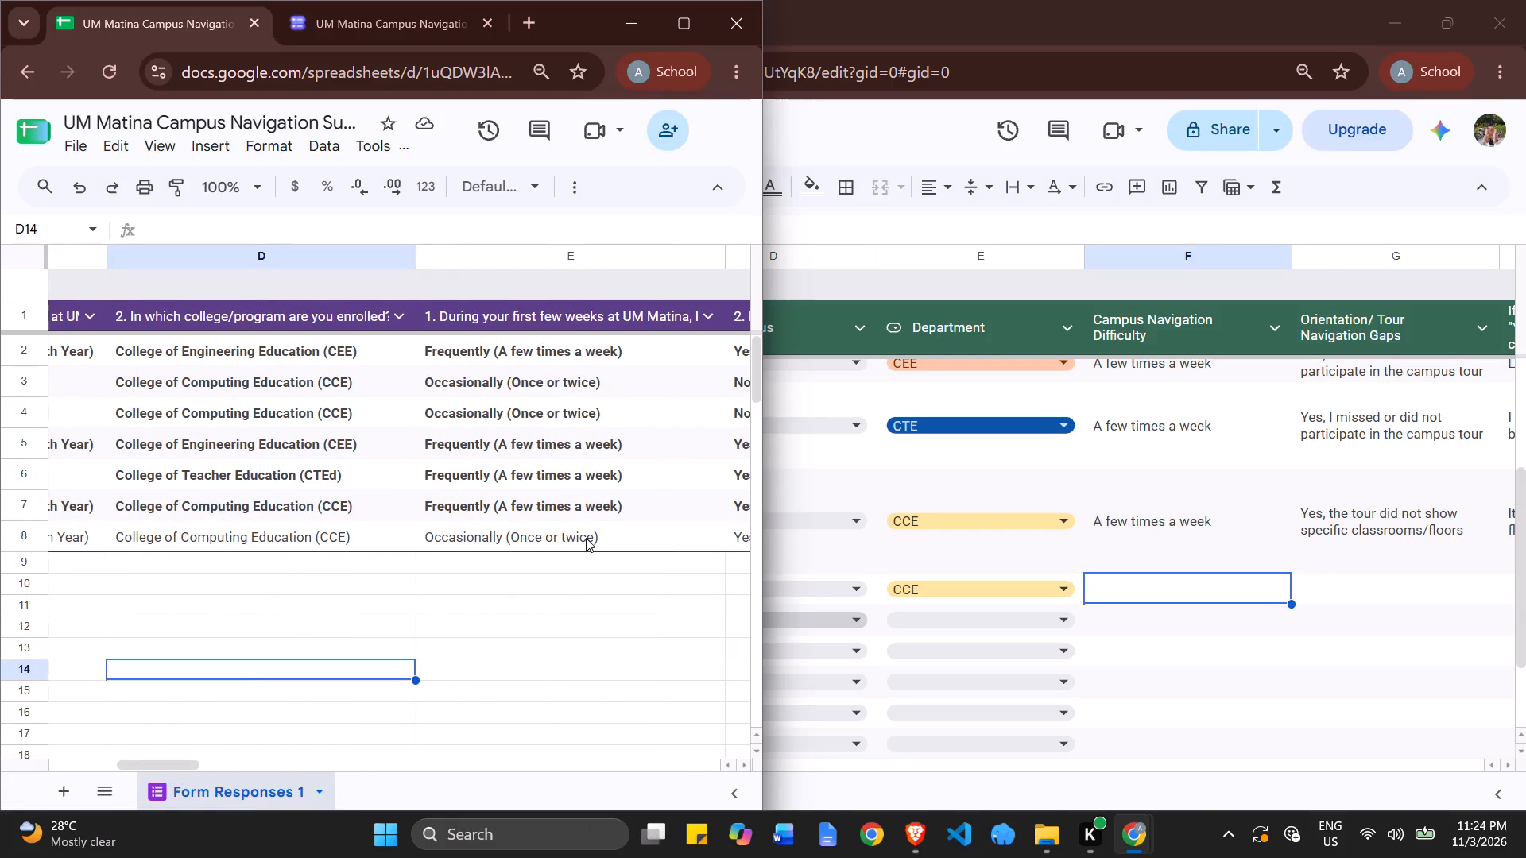
{"action": "double_click", "coordinate": [591, 535]}
{"action": "left_click_drag", "start_coordinate": [584, 535], "coordinate": [547, 539]}
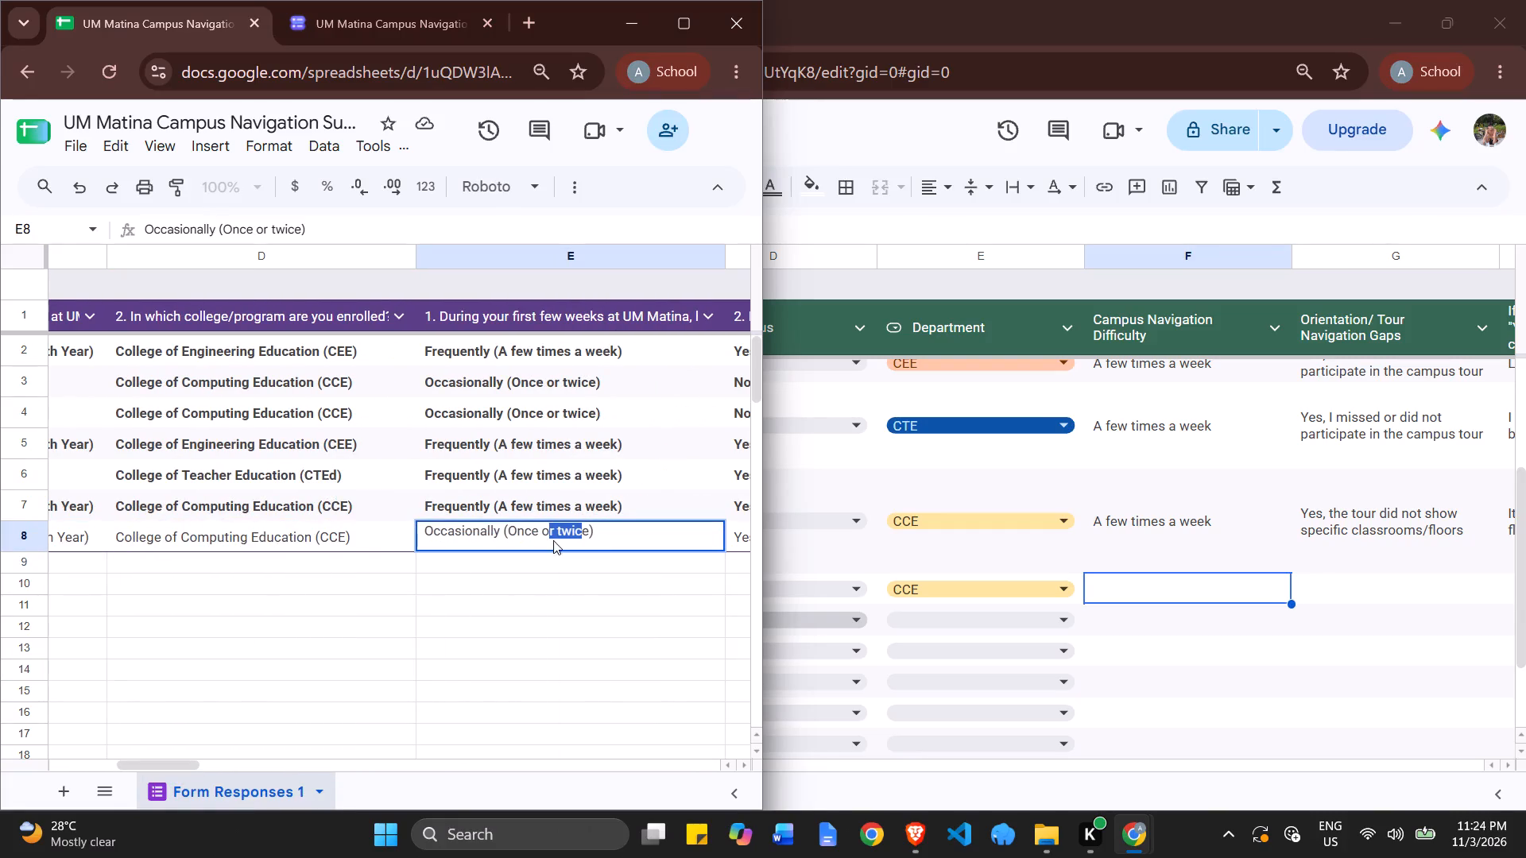
{"action": "left_click", "coordinate": [587, 540]}
{"action": "left_click_drag", "start_coordinate": [587, 534], "coordinate": [510, 533]}
{"action": "key", "text": "ctrl+c"}
{"action": "key", "text": "alt+Tab"}
{"action": "left_click", "coordinate": [1092, 602]}
{"action": "double_click", "coordinate": [1110, 599]}
{"action": "key", "text": "ctrl+v"}
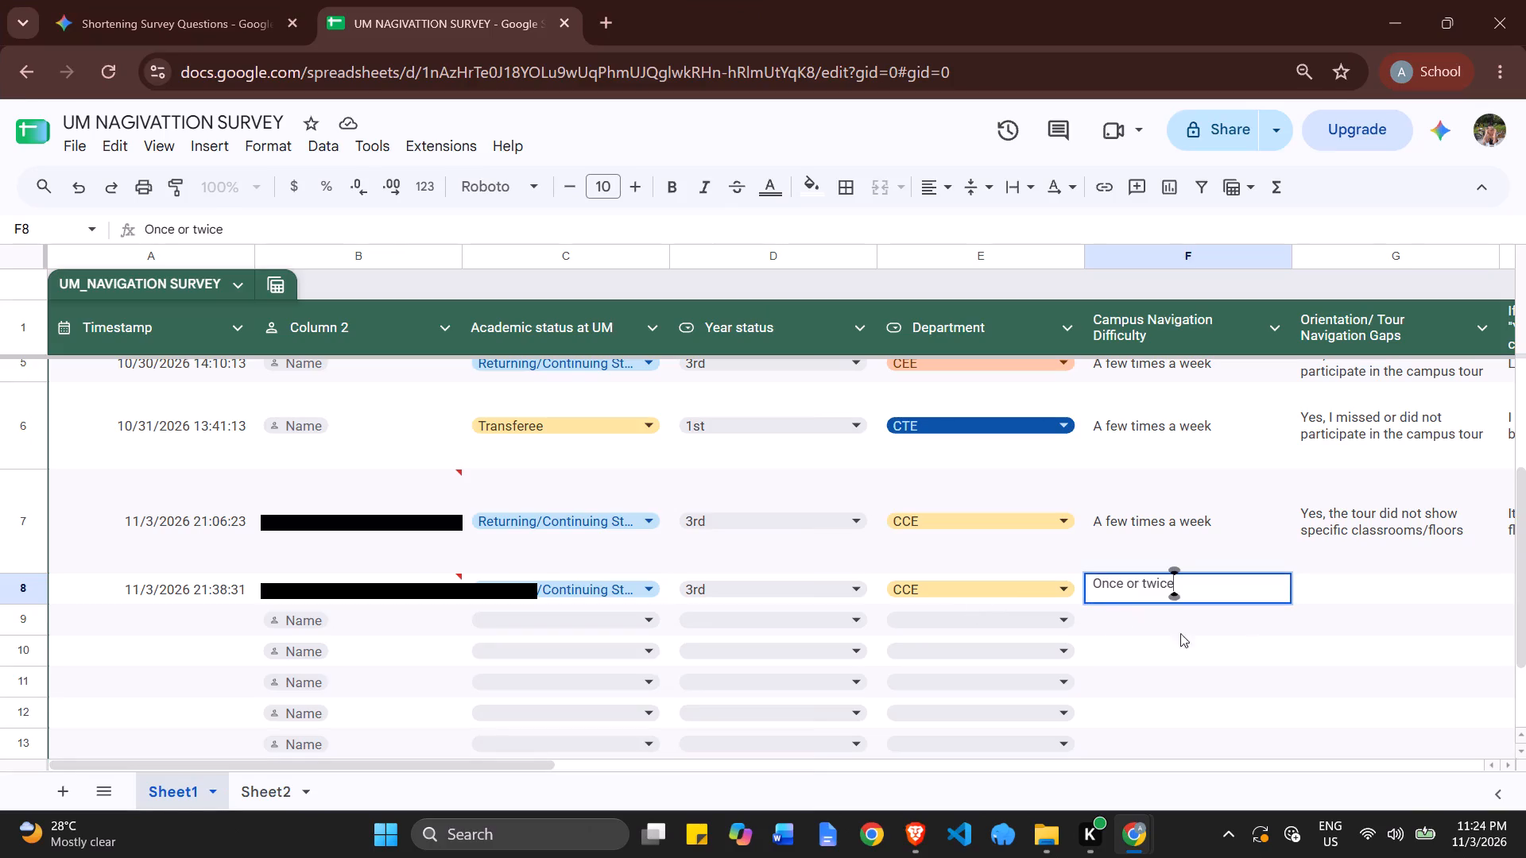
Copy "Yes, I missed or did not participate in the campus tour" from F8 of the form responses into Orientation/Tour Navigation Gaps cell G8.
{"action": "left_click", "coordinate": [1359, 584]}
{"action": "left_click_drag", "start_coordinate": [538, 761], "coordinate": [800, 742]}
{"action": "key", "text": "alt+Tab"}
{"action": "left_click_drag", "start_coordinate": [188, 769], "coordinate": [226, 760]}
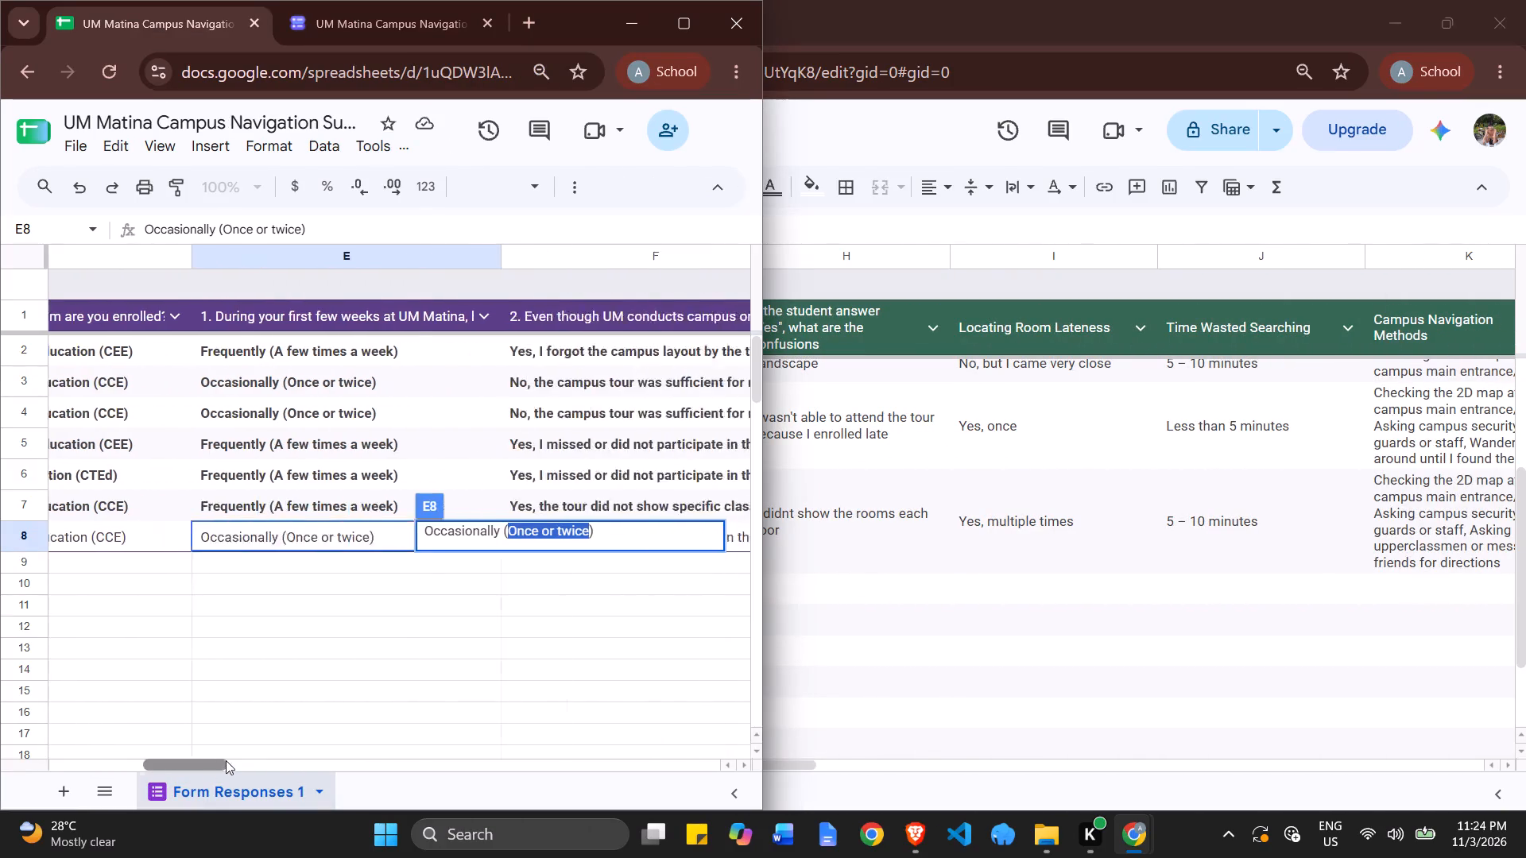
{"action": "left_click_drag", "start_coordinate": [226, 760], "coordinate": [246, 755]}
{"action": "left_click", "coordinate": [331, 674]}
{"action": "double_click", "coordinate": [409, 530]}
{"action": "key", "text": "ctrl+a"}
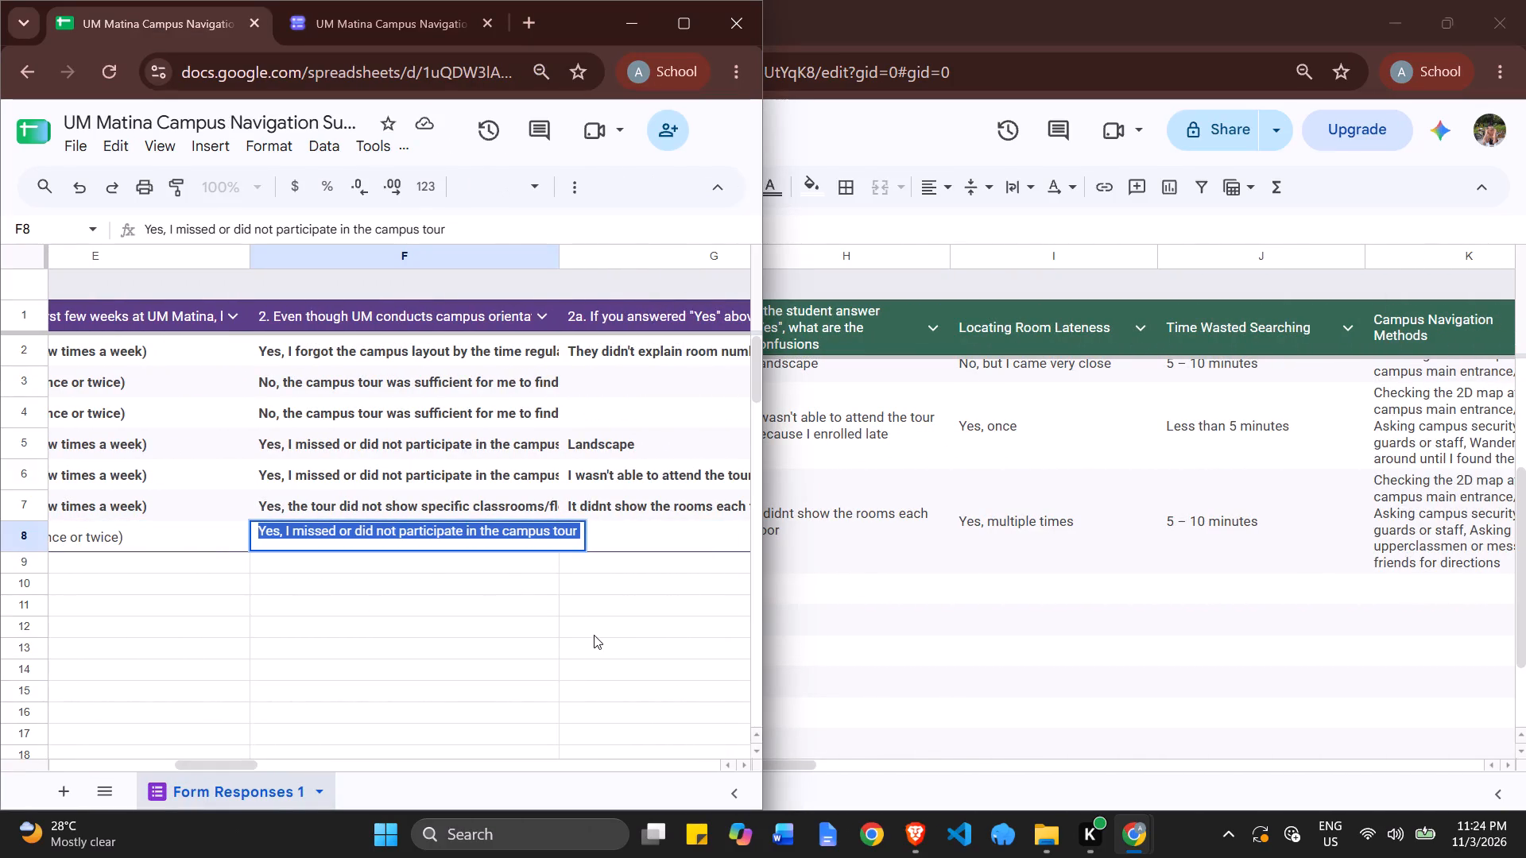
{"action": "key", "text": "ctrl+c"}
{"action": "key", "text": "alt+Tab"}
{"action": "left_click", "coordinate": [835, 558]}
{"action": "left_click", "coordinate": [645, 583]}
{"action": "key", "text": "ctrl+v"}
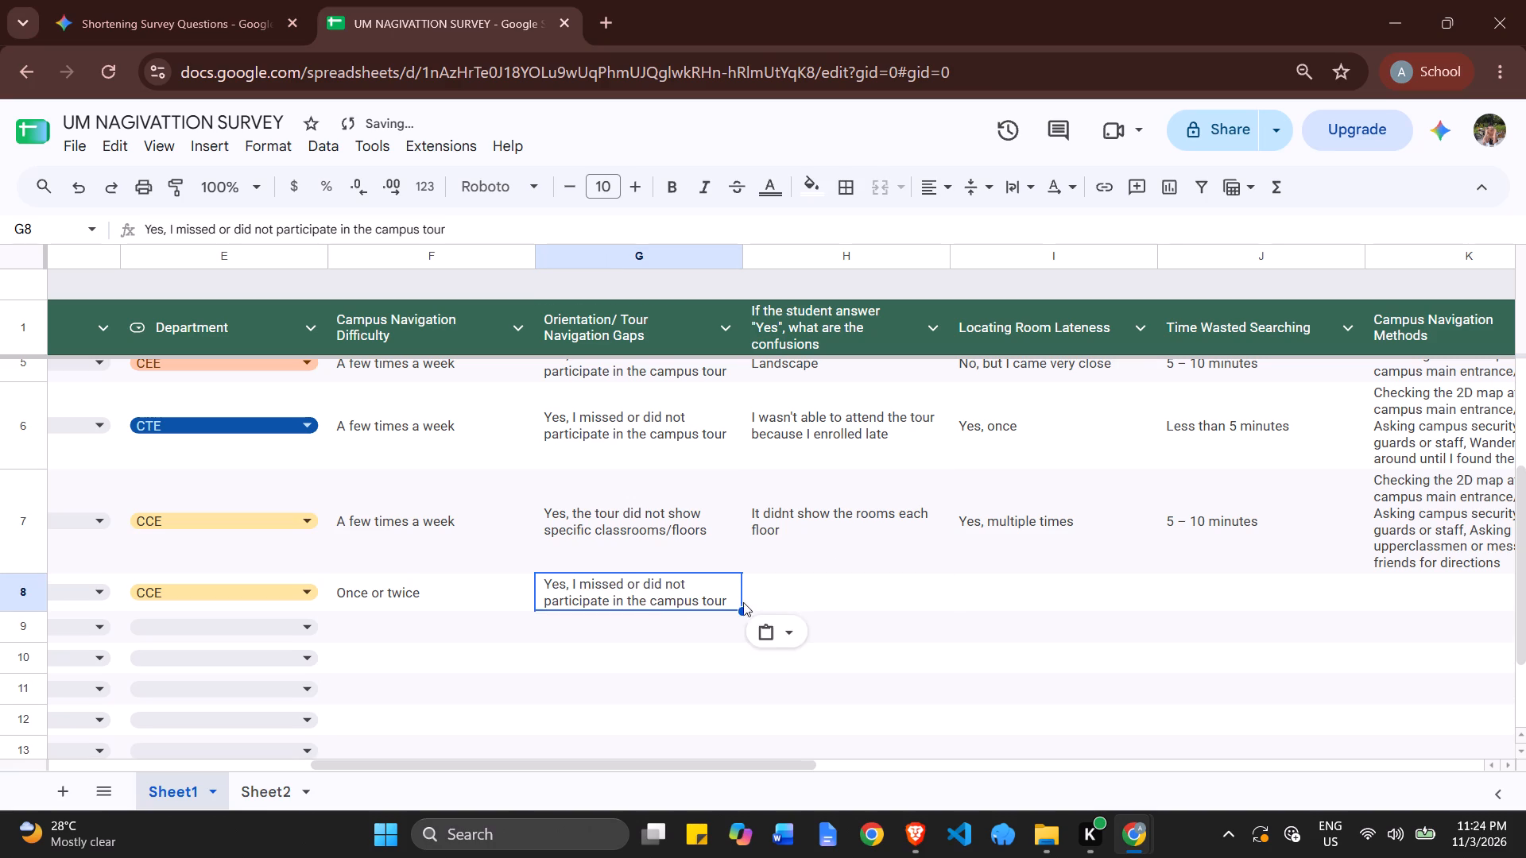
Copy "Yes, once" from H8 of the form responses into Locating Room Lateness cell I8, leaving confusions cell H8 blank.
{"action": "left_click", "coordinate": [873, 577]}
{"action": "left_click", "coordinate": [1022, 590]}
{"action": "key", "text": "alt+Tab"}
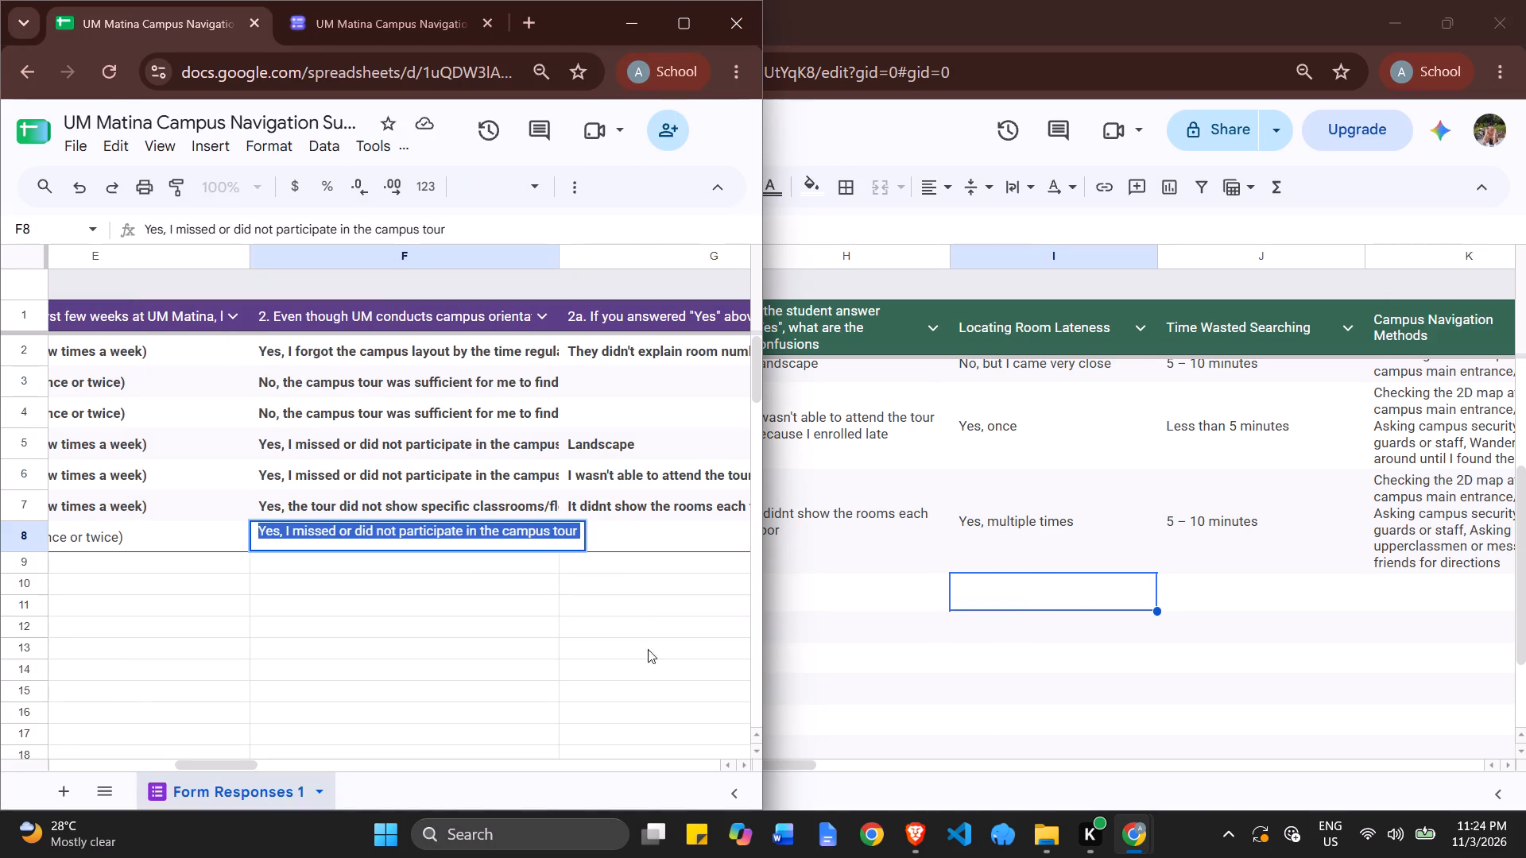
{"action": "left_click", "coordinate": [633, 648]}
{"action": "left_click_drag", "start_coordinate": [222, 765], "coordinate": [260, 767]}
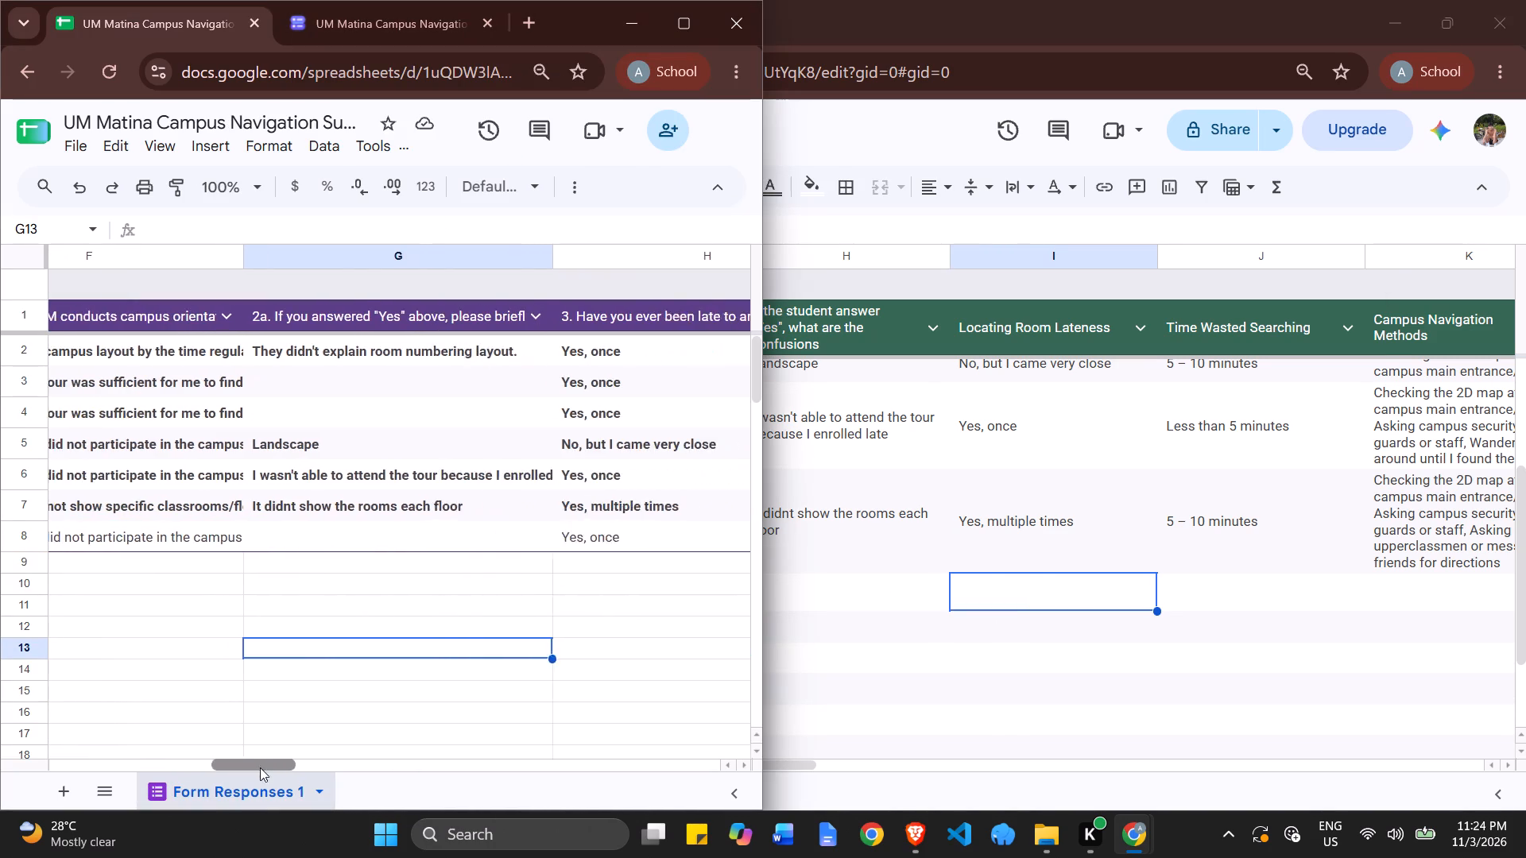
{"action": "left_click_drag", "start_coordinate": [260, 767], "coordinate": [317, 758]}
{"action": "double_click", "coordinate": [267, 550]}
{"action": "key", "text": "ctrl+a"}
{"action": "key", "text": "ctrl+c"}
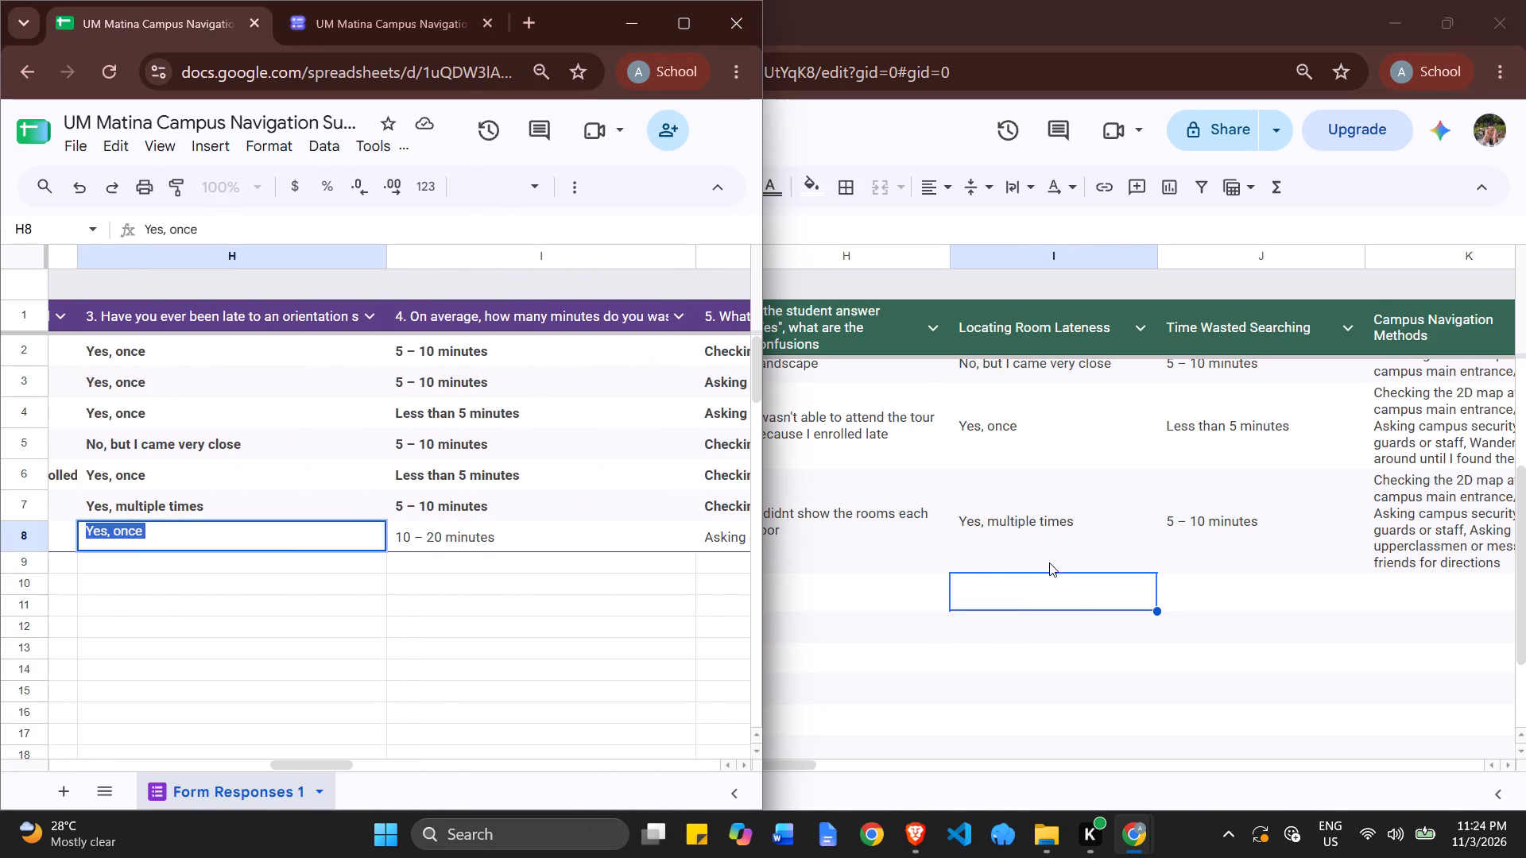
{"action": "key", "text": "alt+Tab"}
{"action": "left_click", "coordinate": [1032, 605]}
{"action": "key", "text": "ctrl+v"}
Copy "10 – 20 minutes" from I8 of the form responses into Time Wasted Searching cell J8.
{"action": "left_click", "coordinate": [1248, 576]}
{"action": "key", "text": "alt+Tab"}
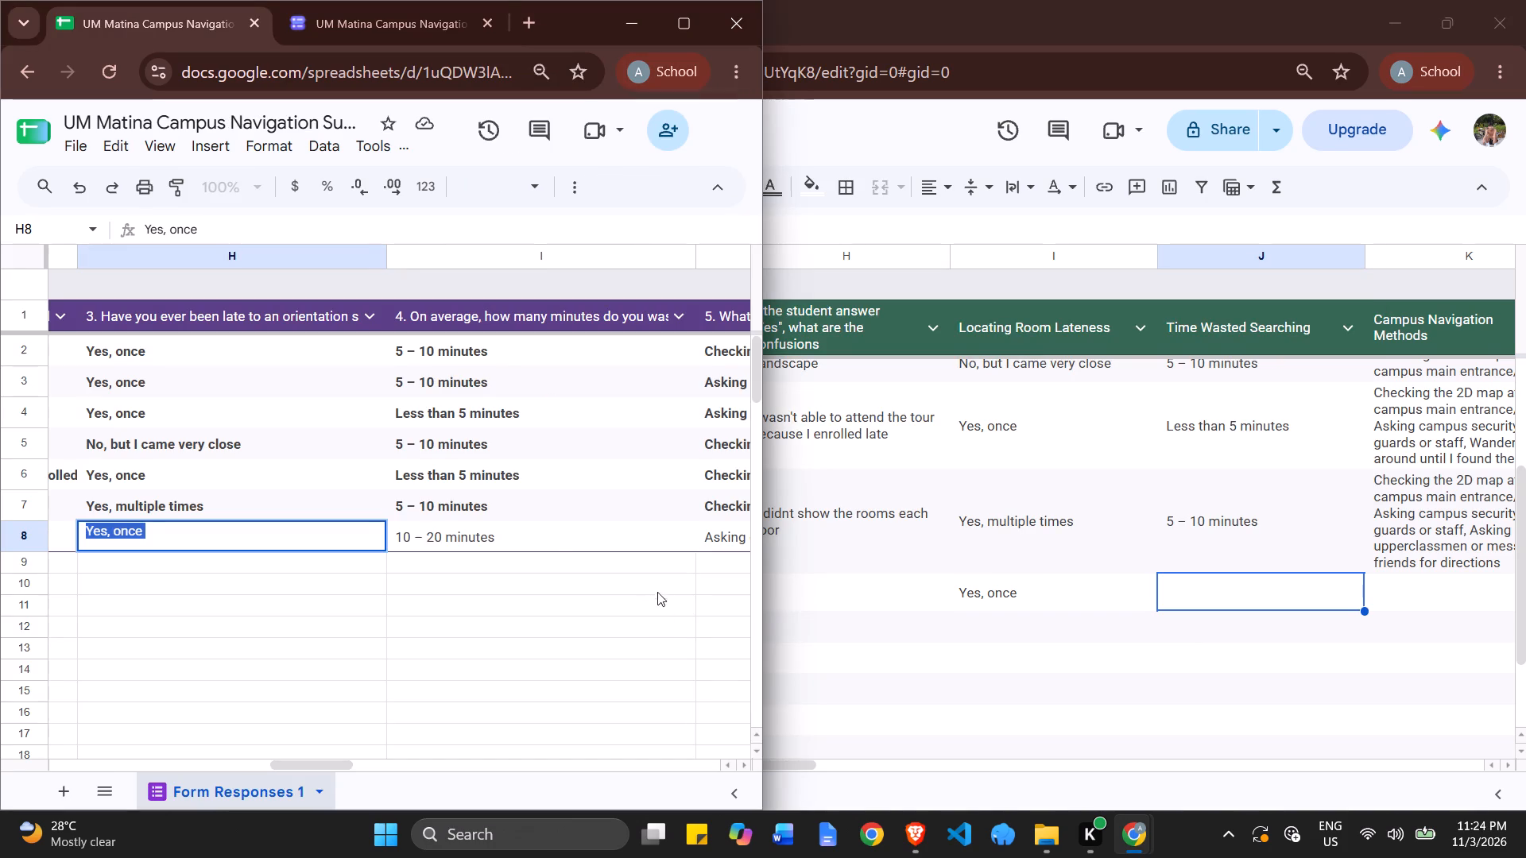
{"action": "double_click", "coordinate": [556, 547]}
{"action": "key", "text": "ctrl+a"}
{"action": "key", "text": "ctrl+c"}
{"action": "left_click", "coordinate": [1222, 589]}
{"action": "key", "text": "ctrl+v"}
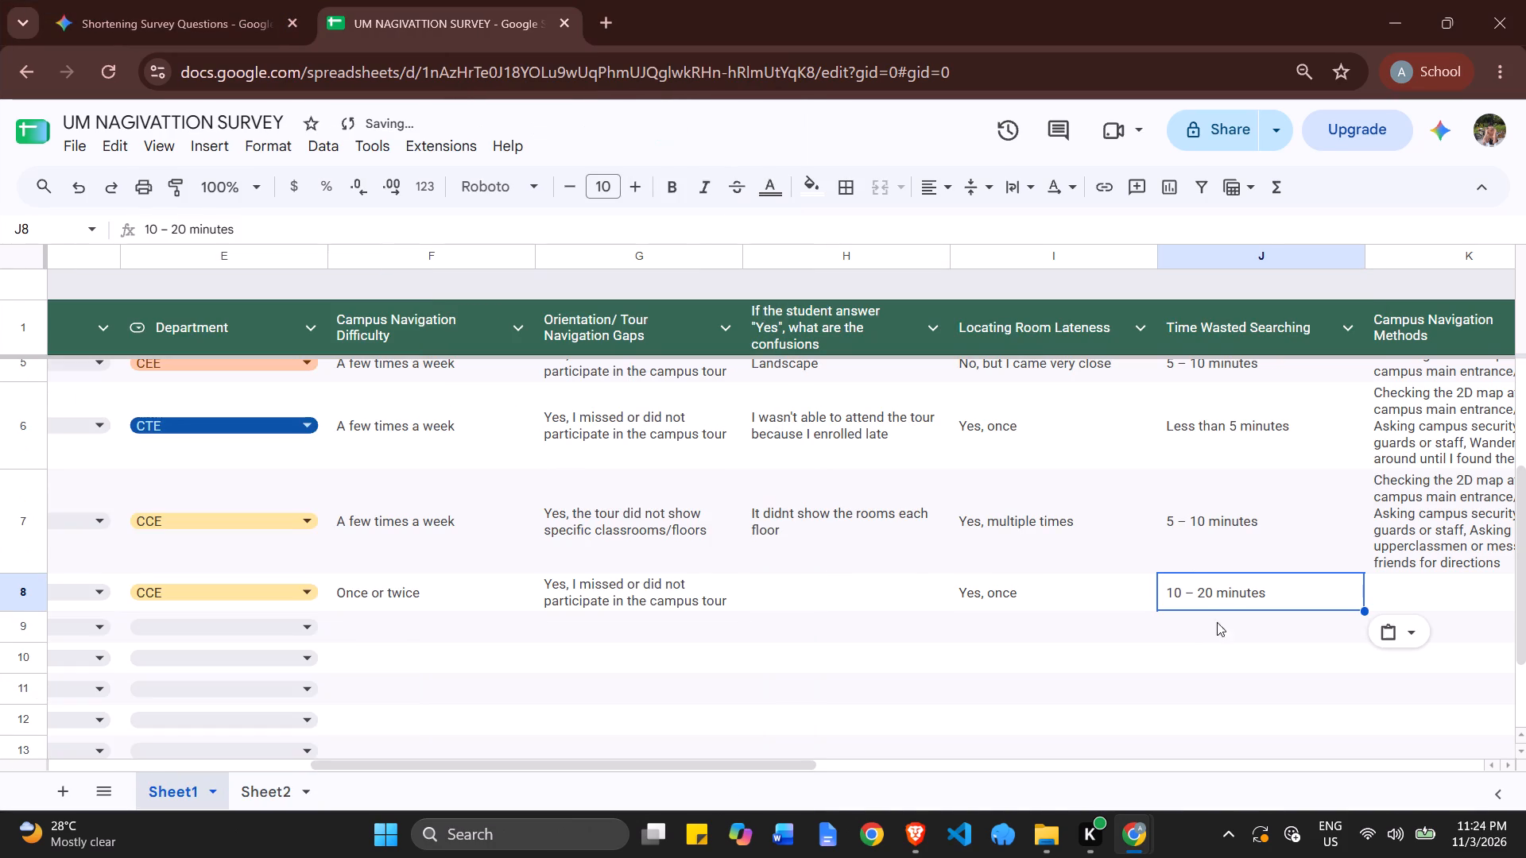
Copy "Asking campus security guards or staff" from J8 of the form responses into Campus Navigation Methods cell K8.
{"action": "key", "text": "alt+Tab"}
{"action": "left_click_drag", "start_coordinate": [339, 764], "coordinate": [401, 759]}
{"action": "double_click", "coordinate": [341, 548]}
{"action": "key", "text": "ctrl+a"}
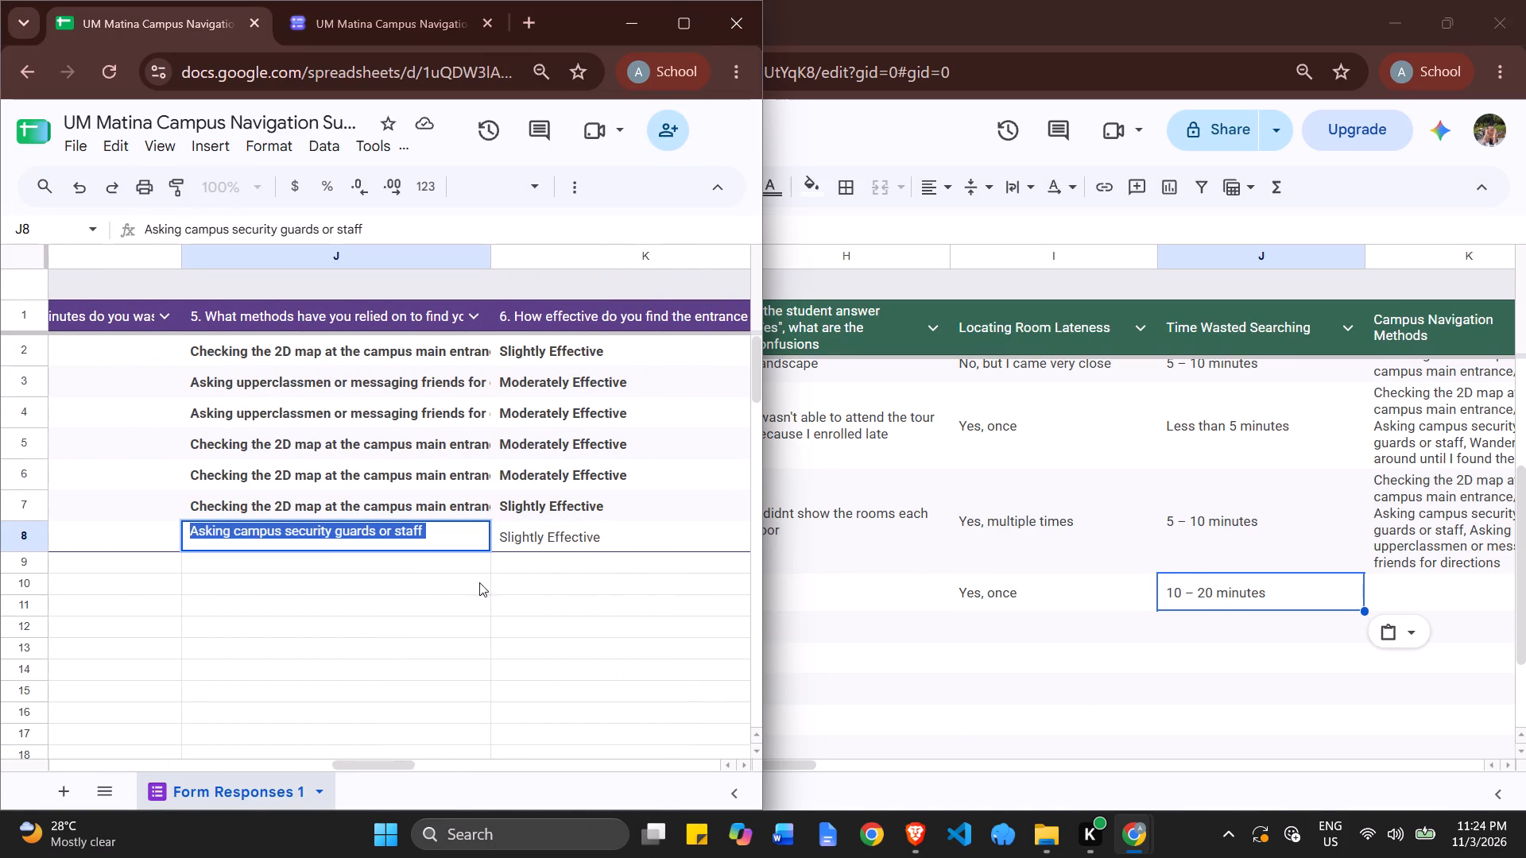
{"action": "key", "text": "ctrl+c"}
{"action": "key", "text": "alt+Tab"}
{"action": "left_click", "coordinate": [1424, 586]}
{"action": "key", "text": "ctrl+v"}
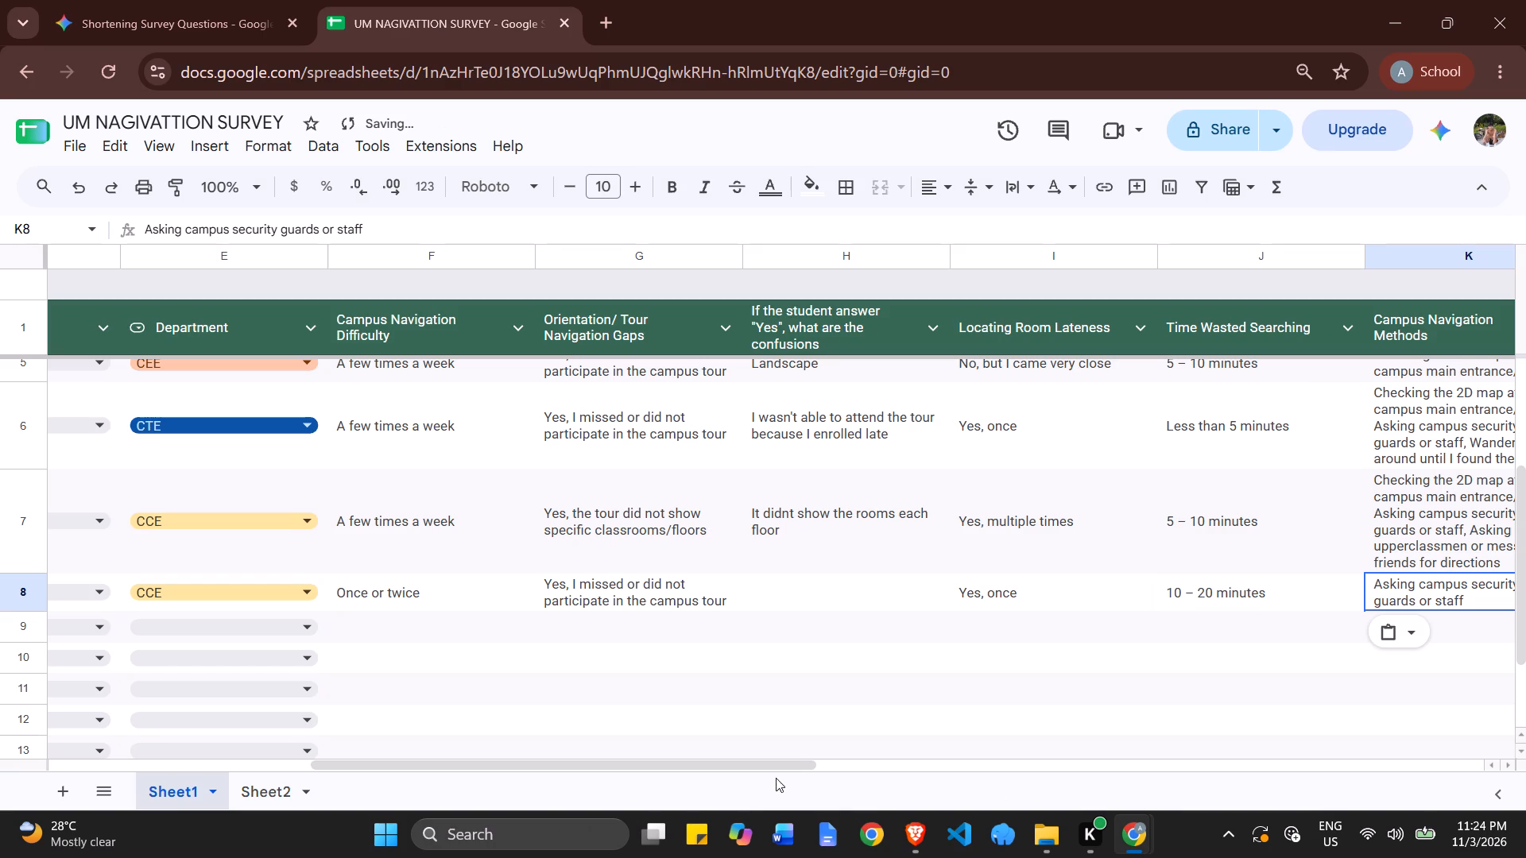
Copy "Slightly Effective" from K8 of the form responses into Entrance Map Effectiveness cell L8.
{"action": "left_click_drag", "start_coordinate": [792, 767], "coordinate": [1013, 759]}
{"action": "key", "text": "alt+Tab"}
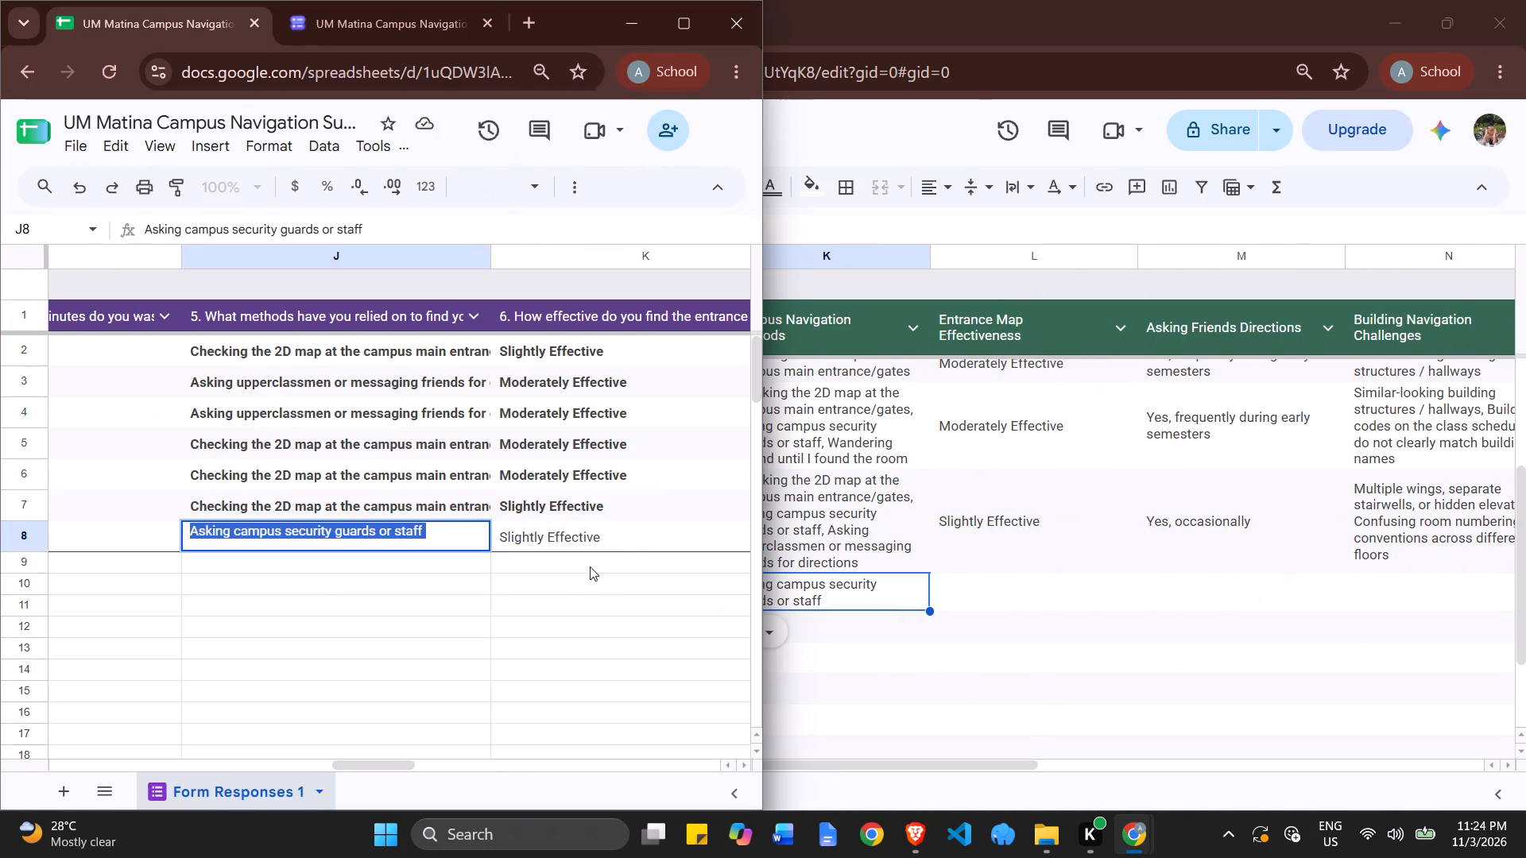
{"action": "double_click", "coordinate": [624, 544]}
{"action": "key", "text": "ctrl+a"}
{"action": "double_click", "coordinate": [676, 551]}
{"action": "key", "text": "ctrl+a"}
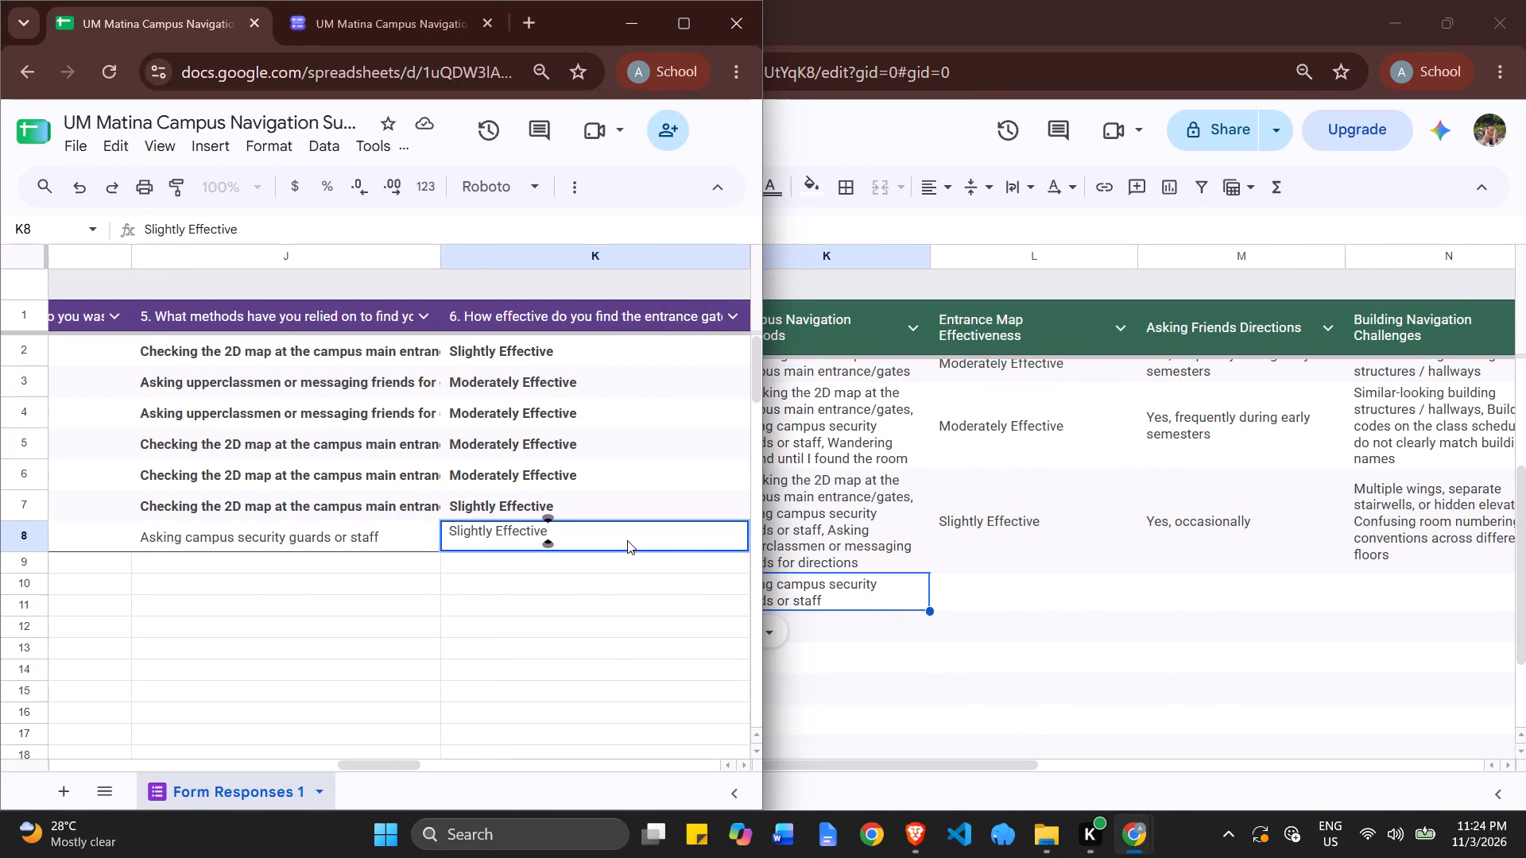
{"action": "key", "text": "ctrl+c"}
{"action": "left_click", "coordinate": [970, 605]}
{"action": "key", "text": "ctrl+v"}
Copy "Yes, occasionally" from L8 of the form responses into Asking Friends Directions cell M8.
{"action": "left_click", "coordinate": [1249, 592]}
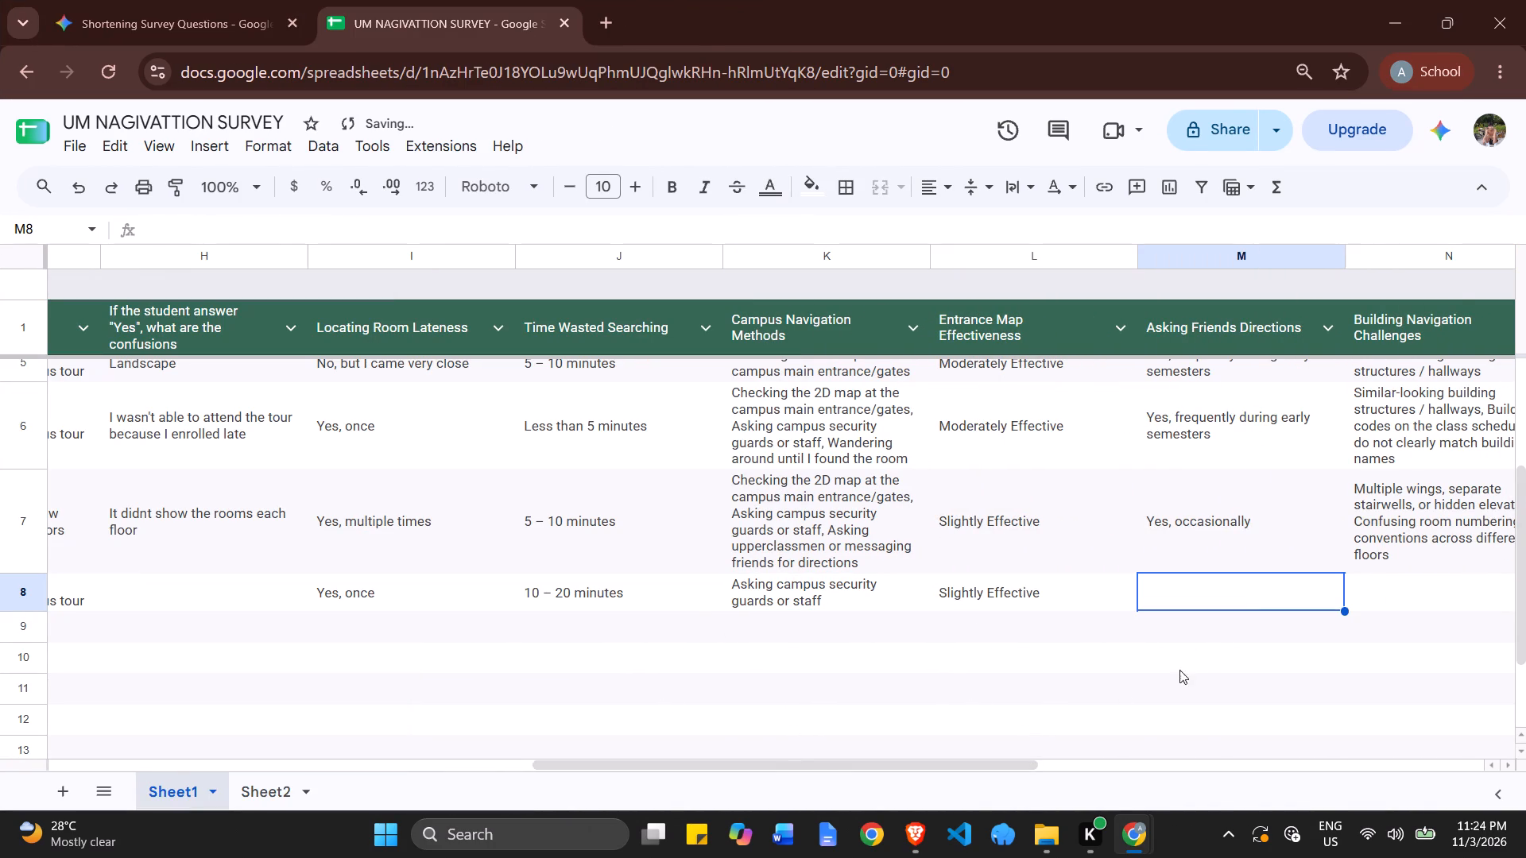
{"action": "key", "text": "alt+Tab"}
{"action": "left_click_drag", "start_coordinate": [387, 762], "coordinate": [425, 759]}
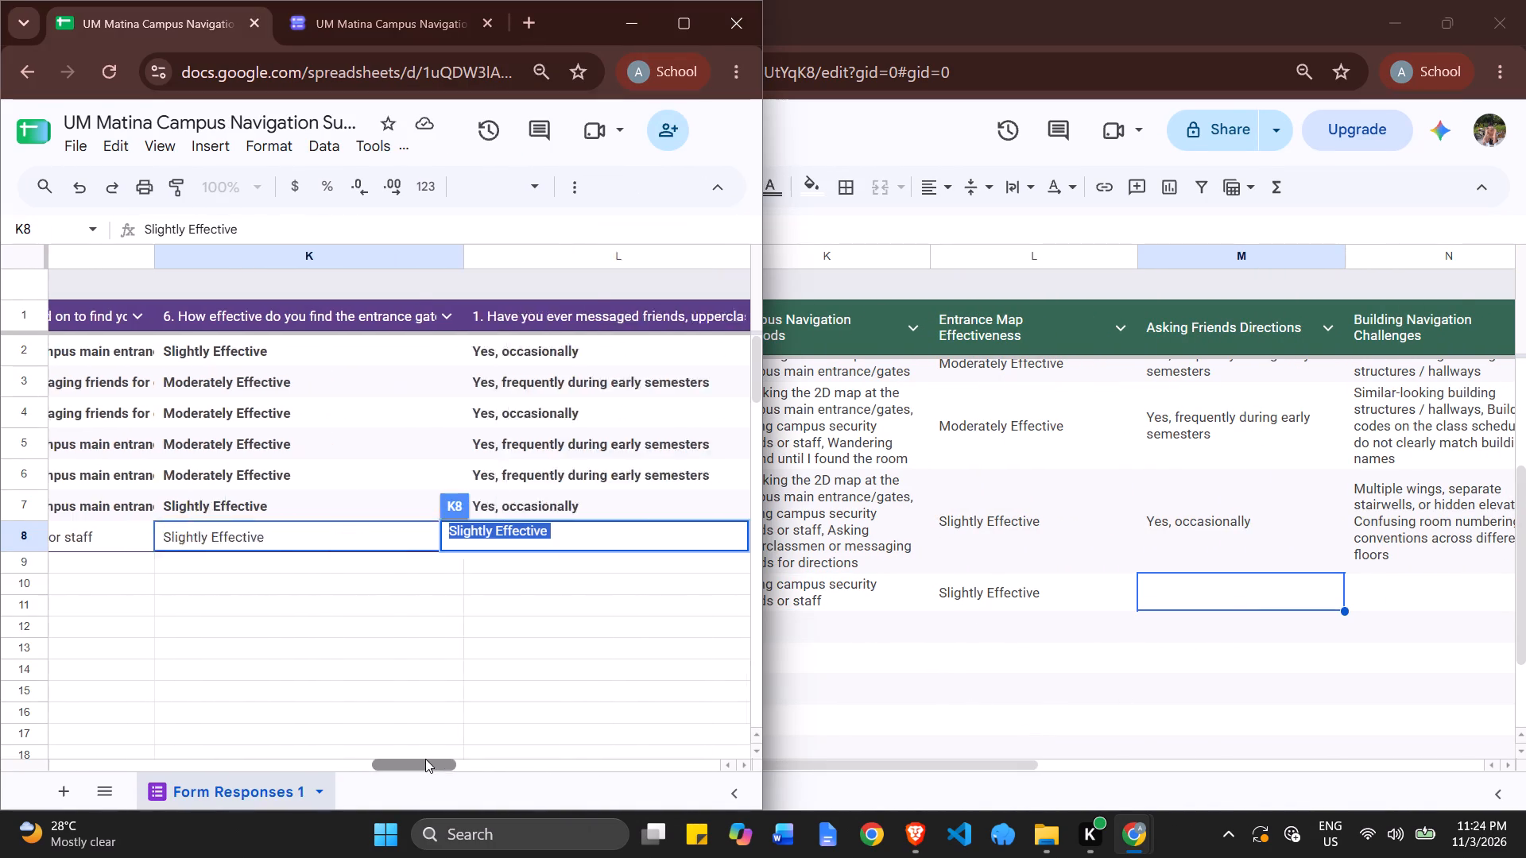
{"action": "left_click_drag", "start_coordinate": [425, 759], "coordinate": [447, 756]}
{"action": "left_click", "coordinate": [454, 709]}
{"action": "double_click", "coordinate": [424, 535]}
{"action": "key", "text": "ctrl+a"}
{"action": "key", "text": "ctrl+c"}
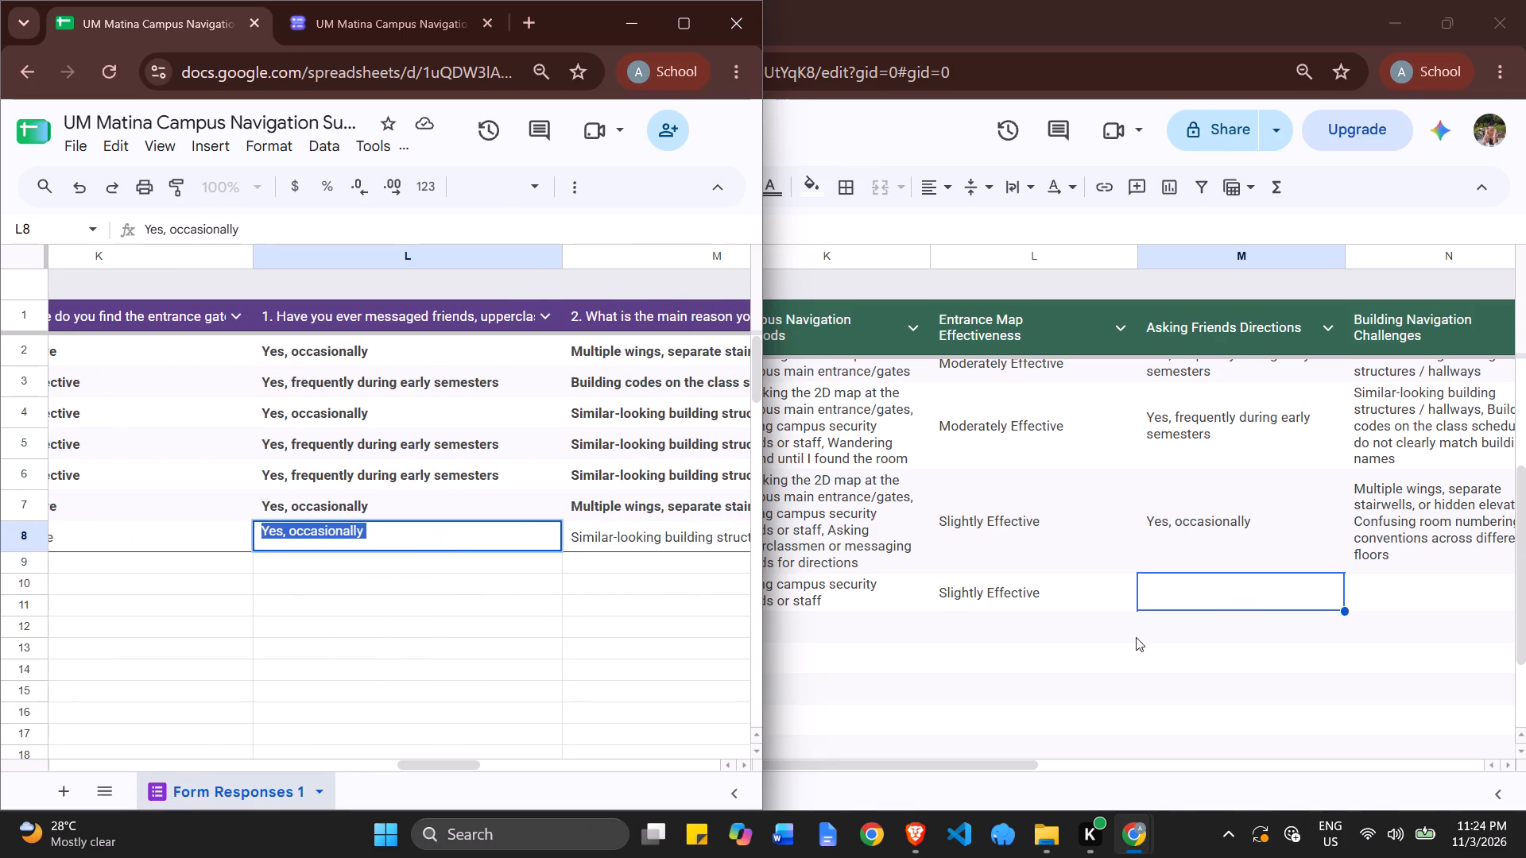
{"action": "left_click", "coordinate": [1229, 598]}
{"action": "key", "text": "ctrl+v"}
Copy the full answer beginning "Similar-looking building structures / hallways, Multiple wings" from M8 of the form responses into Building Navigation Challenges cell N8.
{"action": "left_click", "coordinate": [1379, 601]}
{"action": "key", "text": "alt+Tab"}
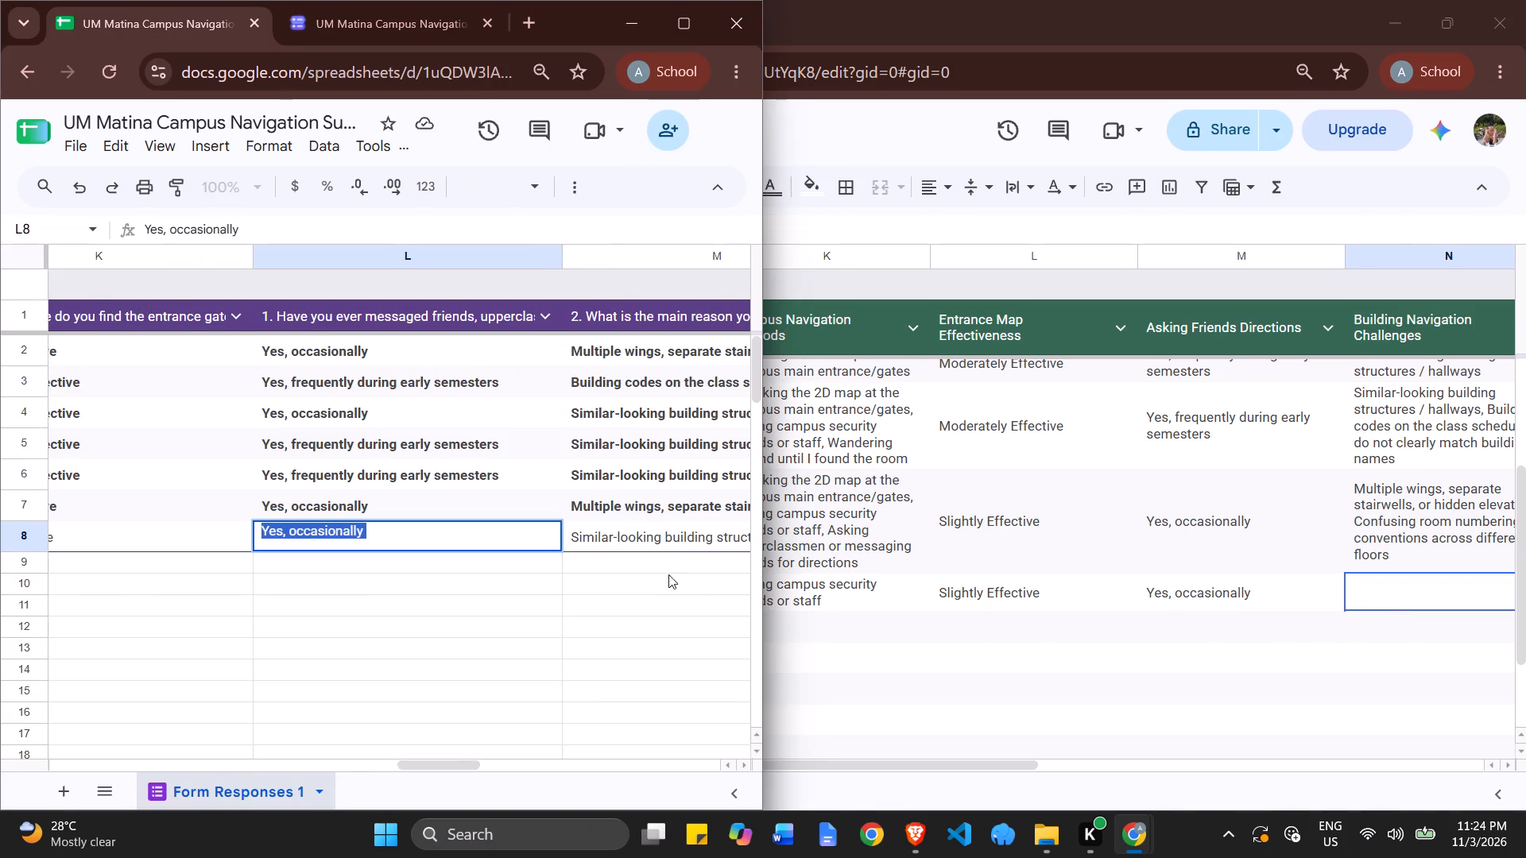
{"action": "double_click", "coordinate": [652, 536]}
{"action": "key", "text": "ctrl+a"}
{"action": "key", "text": "ctrl+c"}
{"action": "left_click", "coordinate": [1409, 600]}
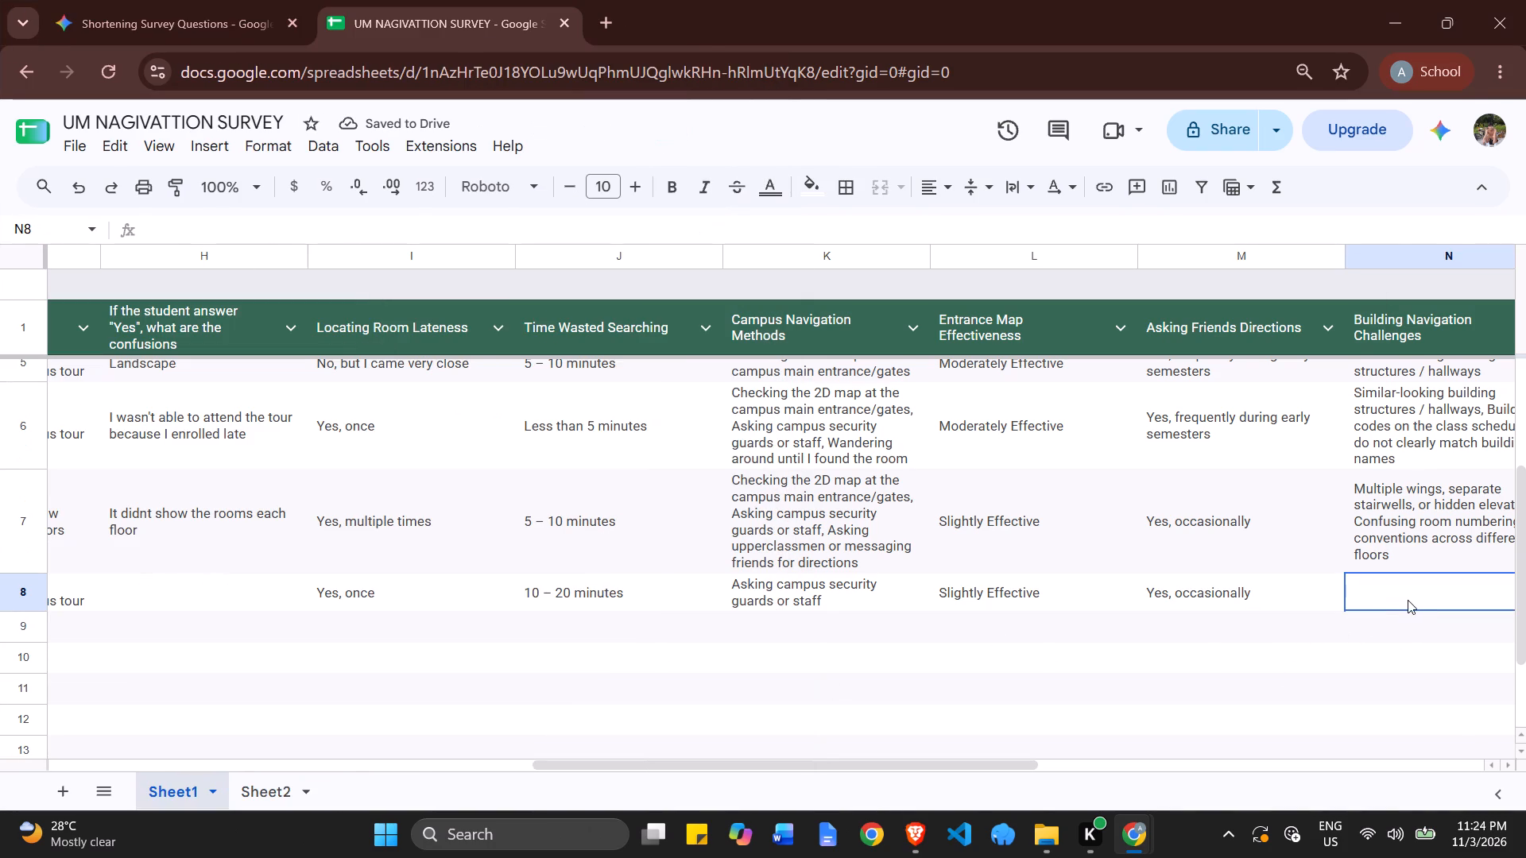
{"action": "key", "text": "ctrl+v"}
Make all of row 8 bold in the form responses sheet.
{"action": "left_click_drag", "start_coordinate": [905, 761], "coordinate": [947, 767]}
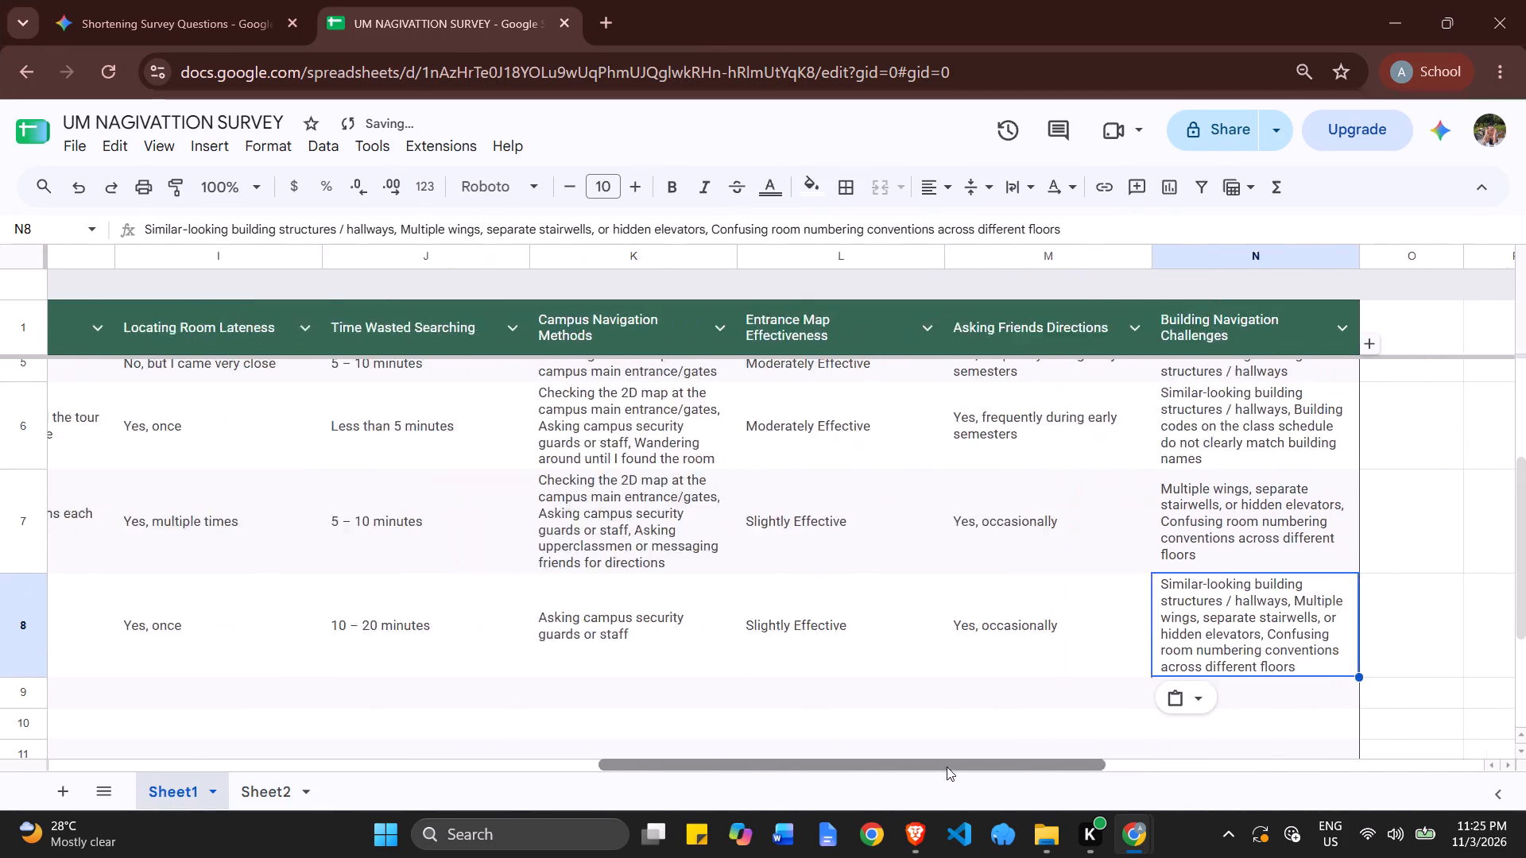
{"action": "left_click_drag", "start_coordinate": [947, 767], "coordinate": [339, 743]}
{"action": "key", "text": "alt+Tab"}
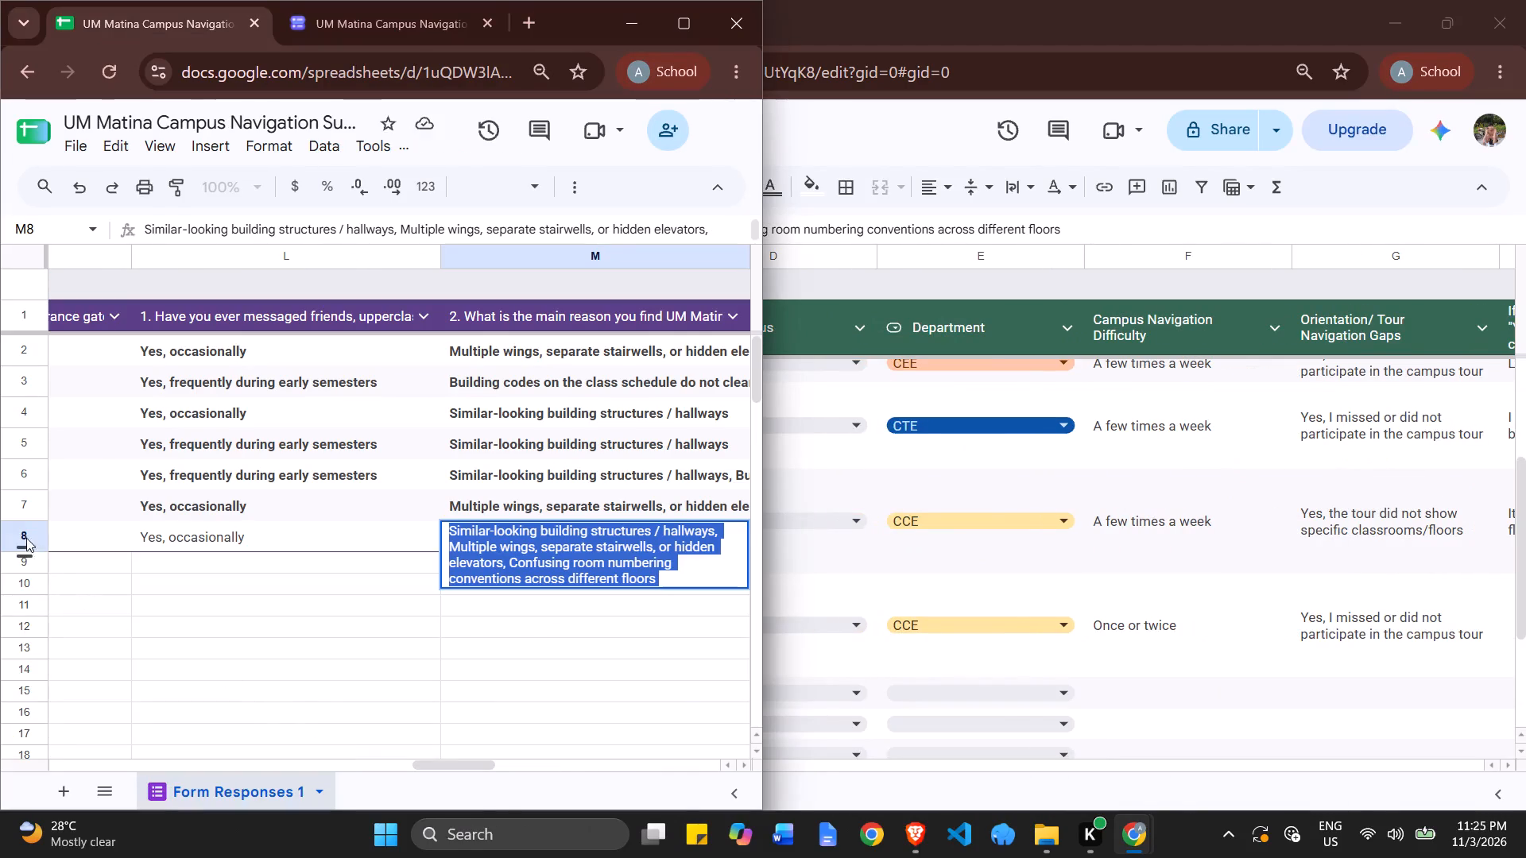
{"action": "left_click", "coordinate": [26, 538]}
{"action": "key", "text": "ctrl+b"}
{"action": "left_click", "coordinate": [380, 611]}
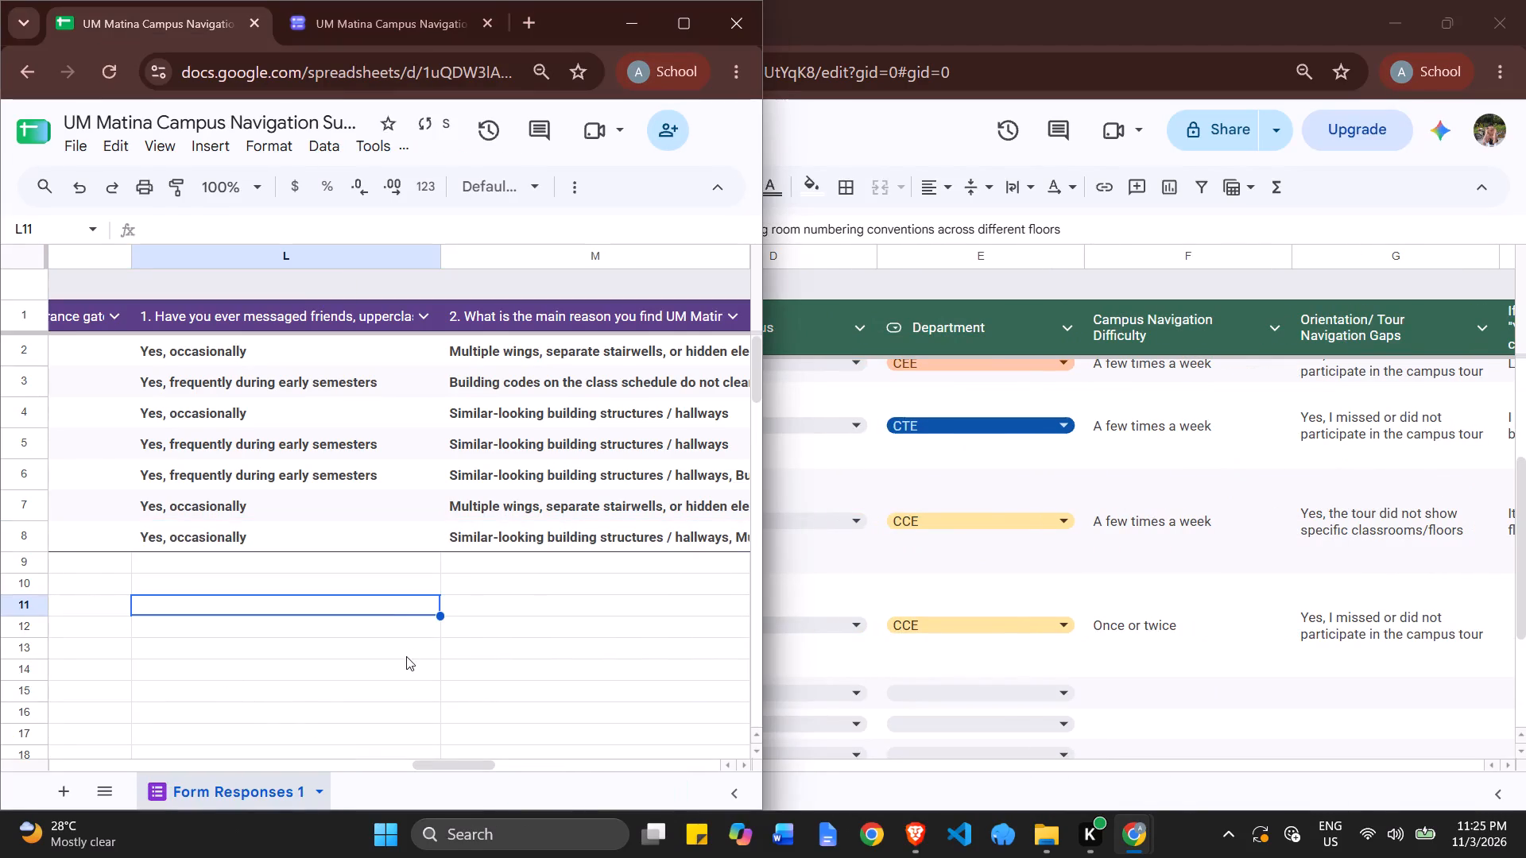
Close the browser window that holds the form responses sheet and the form editor.
{"action": "left_click_drag", "start_coordinate": [439, 760], "coordinate": [17, 729]}
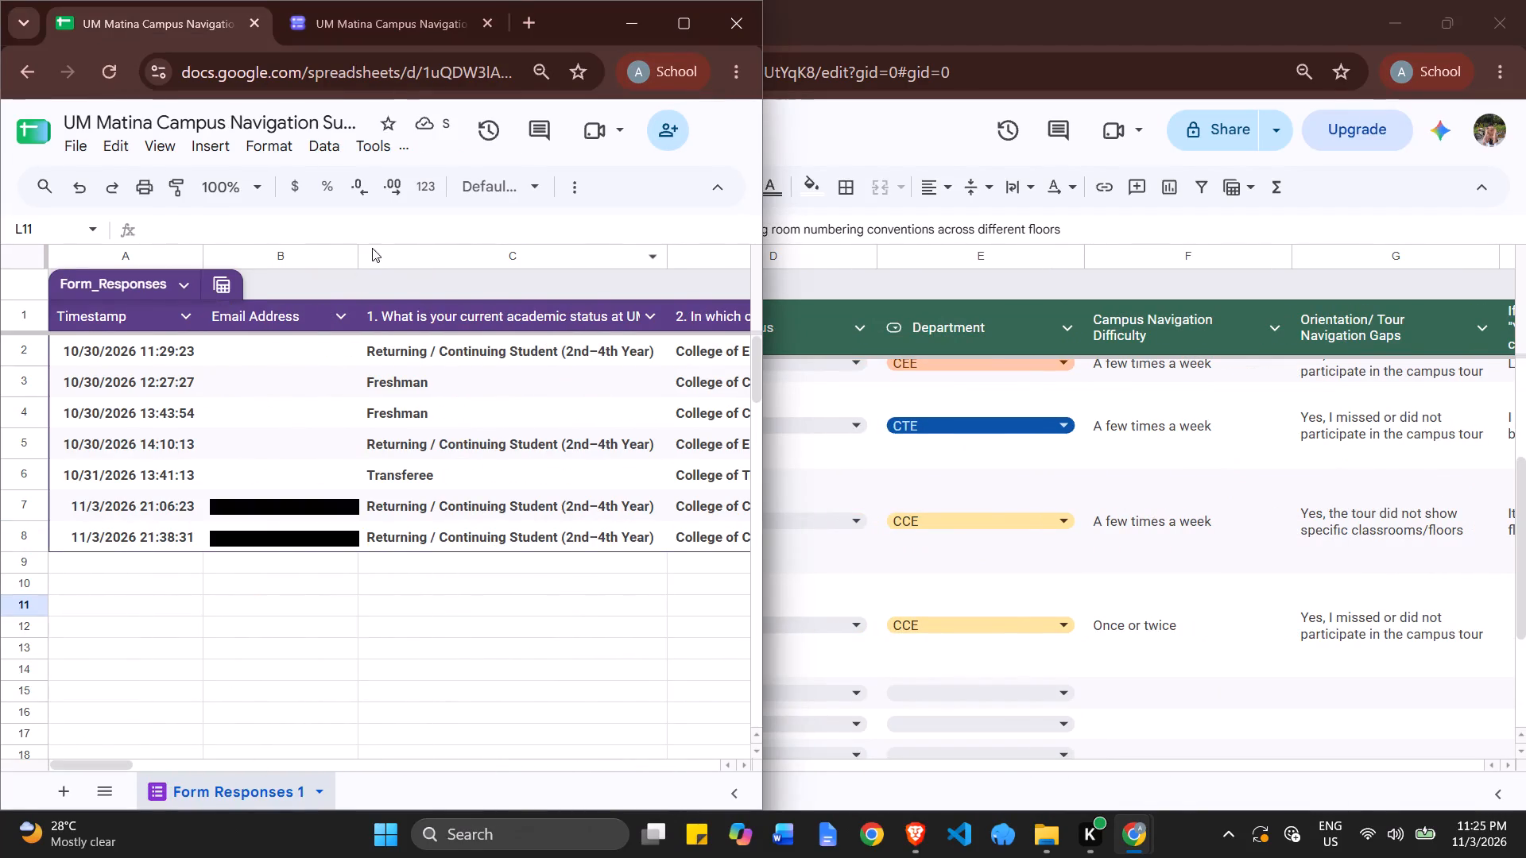
{"action": "left_click", "coordinate": [369, 33]}
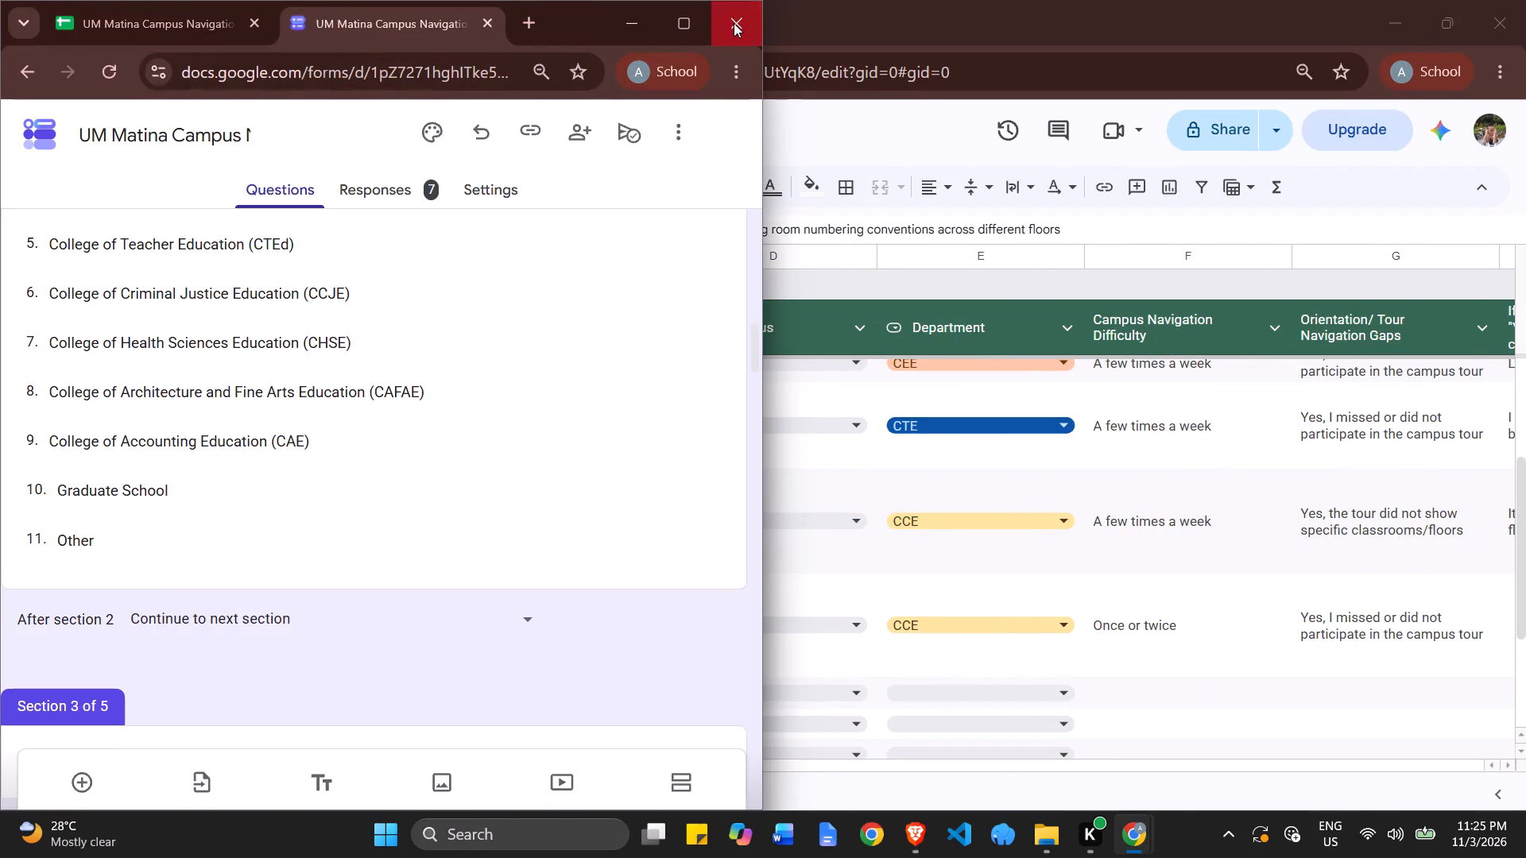
{"action": "left_click", "coordinate": [734, 23]}
Review the transferred survey answers in rows 2 to 8 across all columns of the UM_NAVIGATION SURVEY table.
{"action": "scroll", "coordinate": [505, 401], "scroll_direction": "down", "scroll_amount": 5}
{"action": "scroll", "coordinate": [505, 419], "scroll_direction": "up", "scroll_amount": 7}
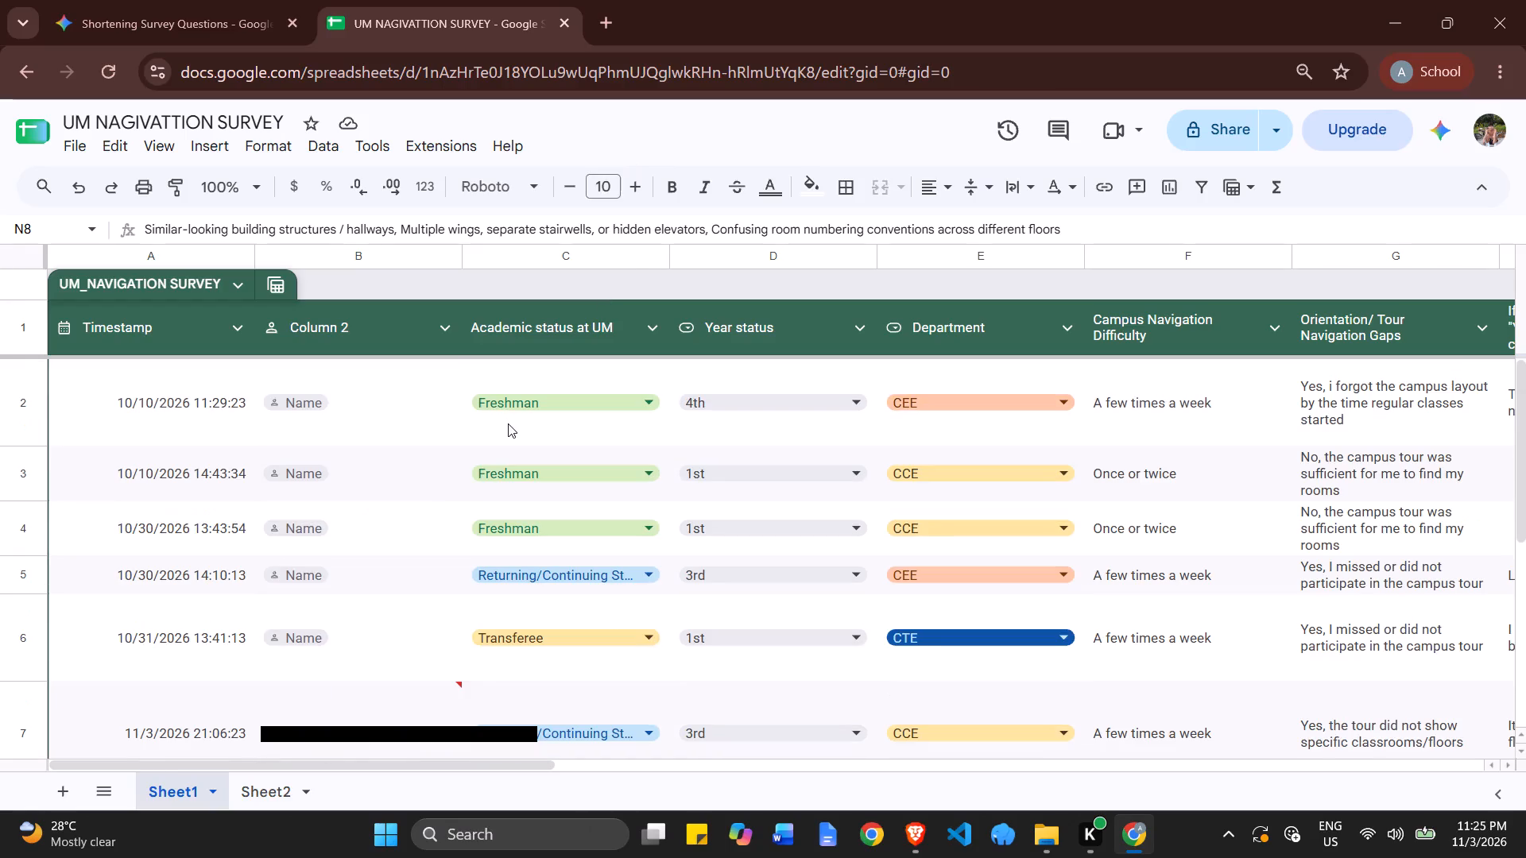
{"action": "scroll", "coordinate": [508, 423], "scroll_direction": "up", "scroll_amount": 4}
{"action": "scroll", "coordinate": [508, 424], "scroll_direction": "down", "scroll_amount": 6}
{"action": "scroll", "coordinate": [508, 424], "scroll_direction": "up", "scroll_amount": 9}
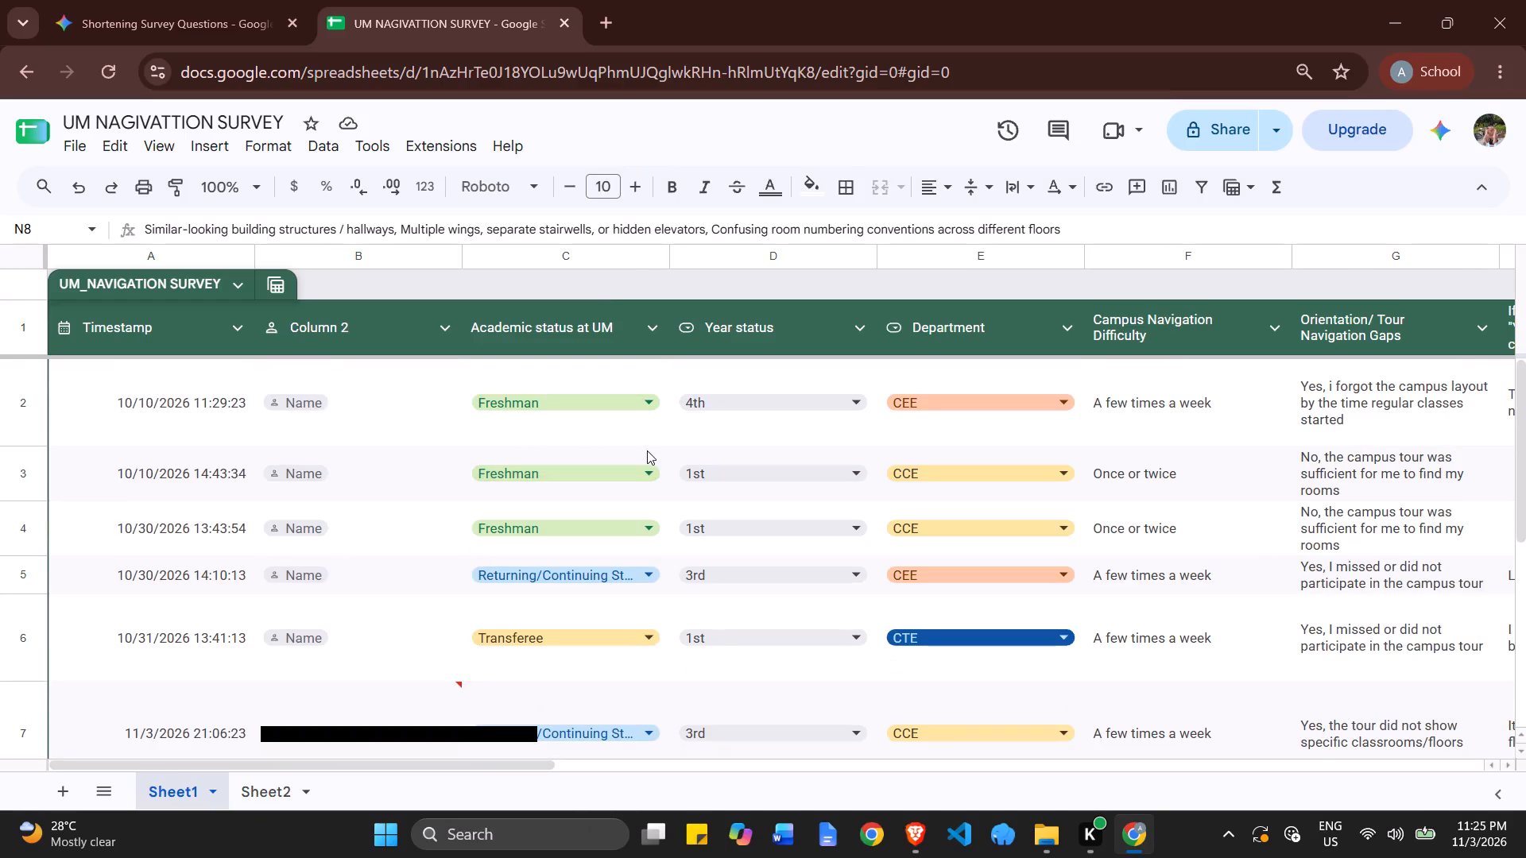
{"action": "key", "text": "ctrl+s"}
{"action": "scroll", "coordinate": [674, 494], "scroll_direction": "down", "scroll_amount": 7}
{"action": "scroll", "coordinate": [679, 640], "scroll_direction": "down", "scroll_amount": 4}
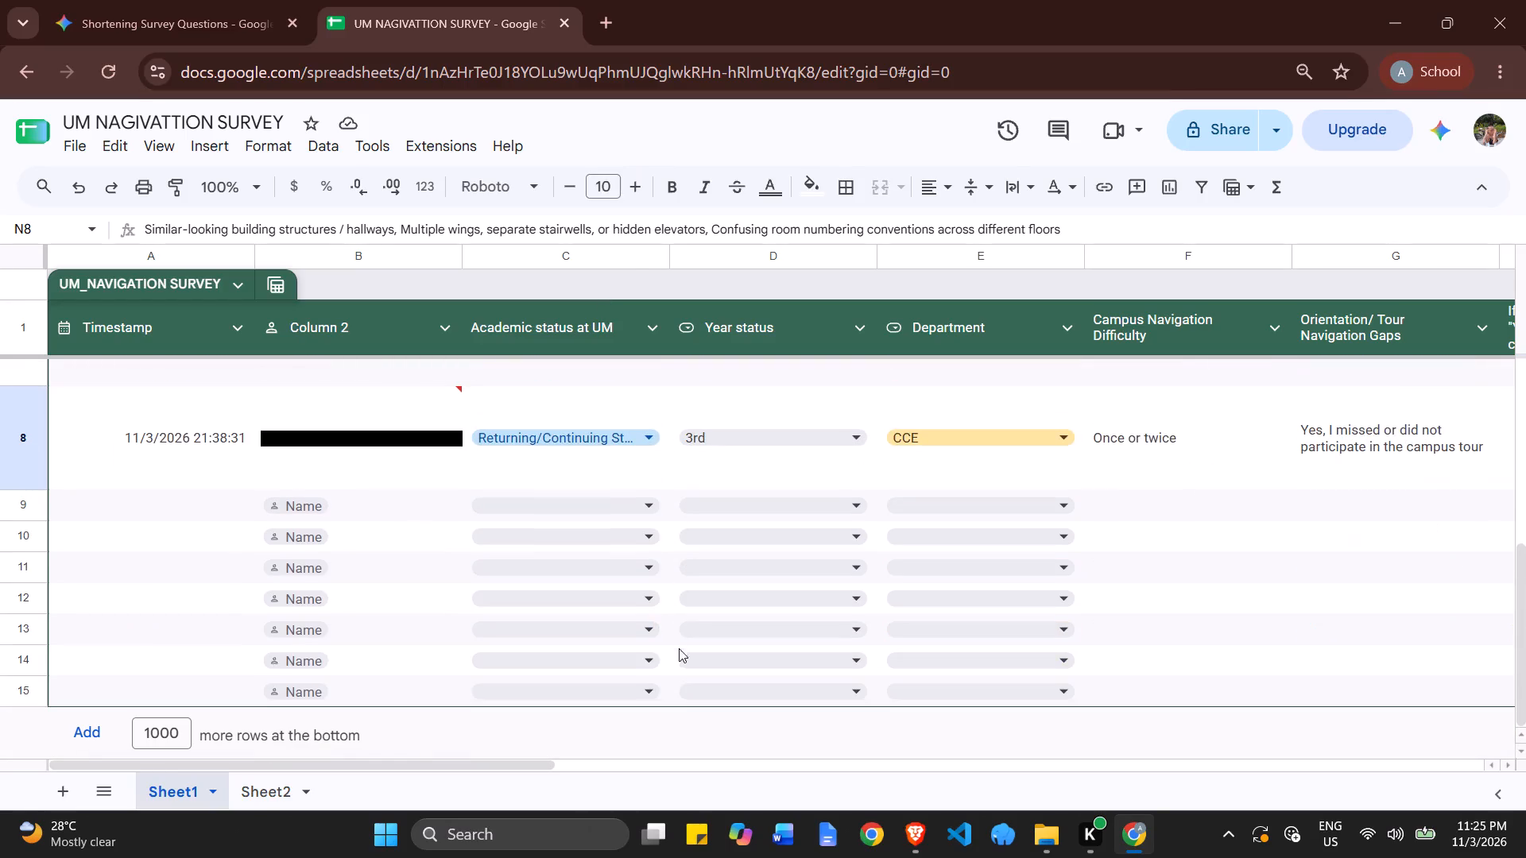
{"action": "scroll", "coordinate": [614, 732], "scroll_direction": "up", "scroll_amount": 4}
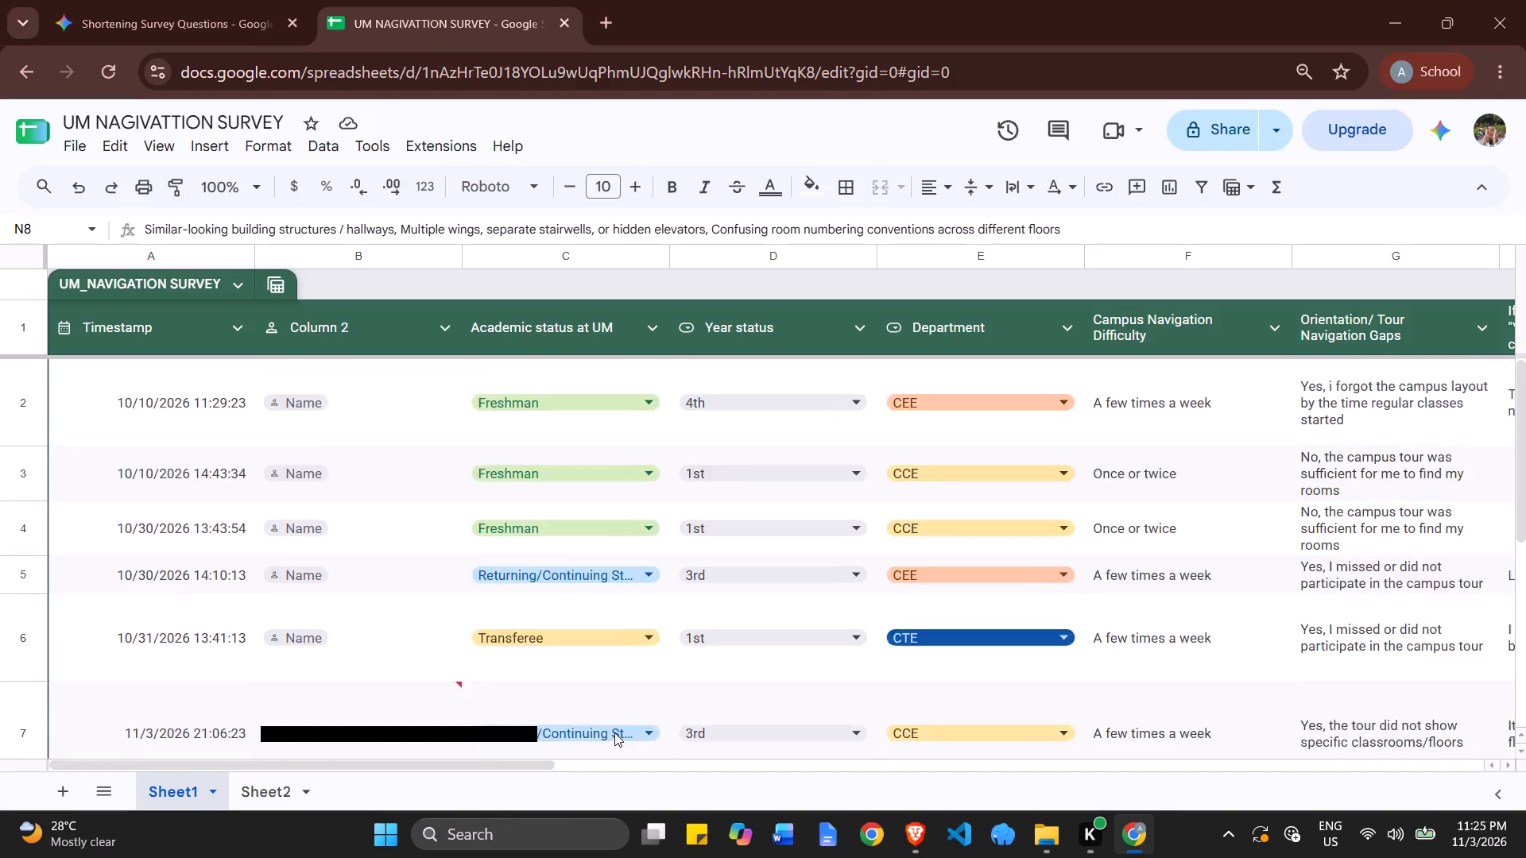
{"action": "scroll", "coordinate": [614, 732], "scroll_direction": "down", "scroll_amount": 5}
{"action": "left_click_drag", "start_coordinate": [306, 767], "coordinate": [670, 786]}
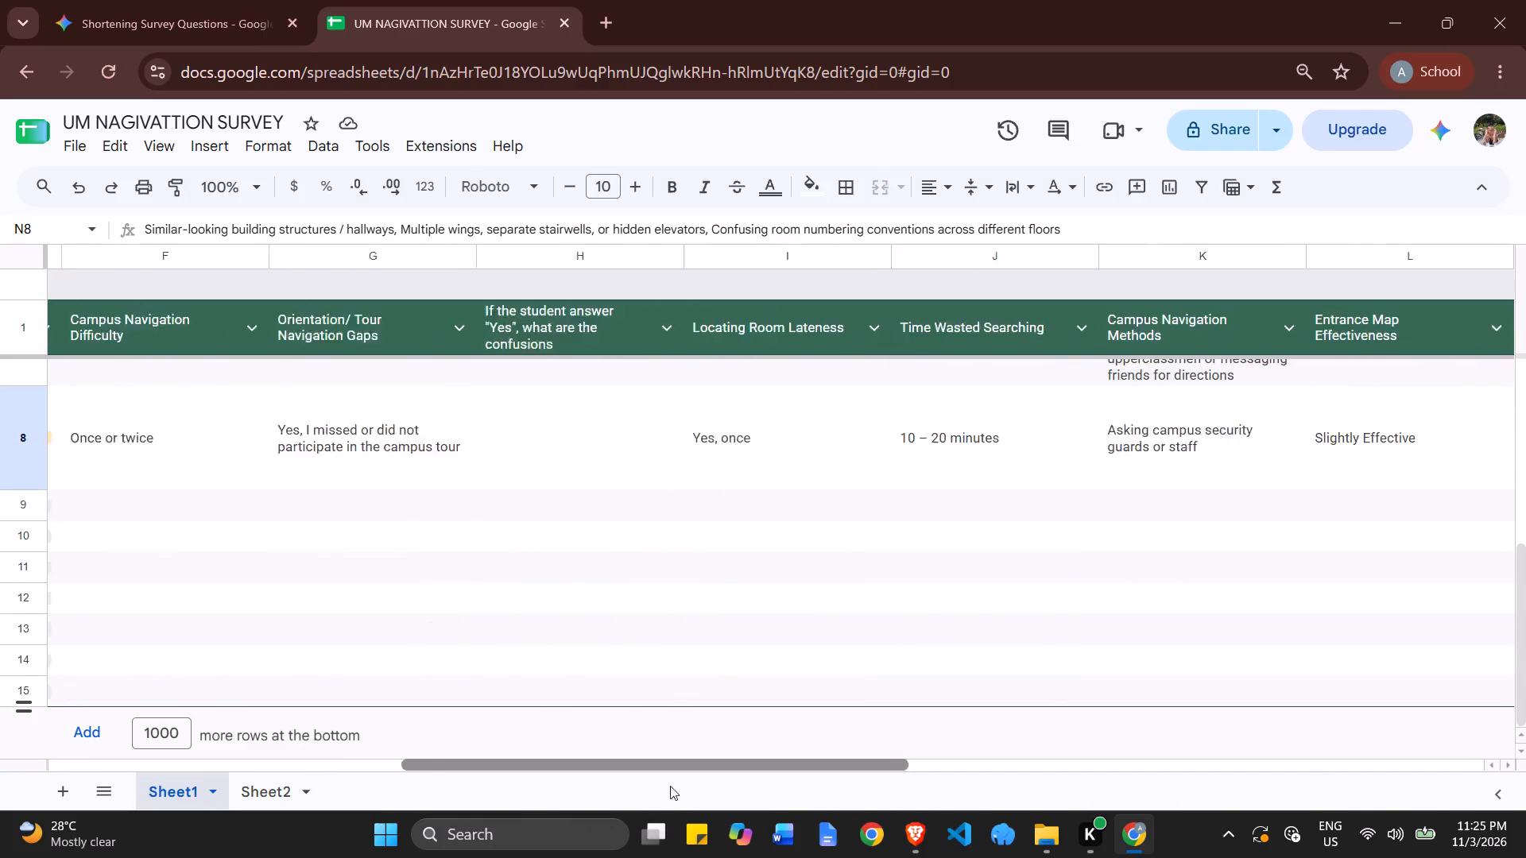
{"action": "left_click_drag", "start_coordinate": [670, 786], "coordinate": [1013, 783]}
{"action": "left_click", "coordinate": [908, 701]}
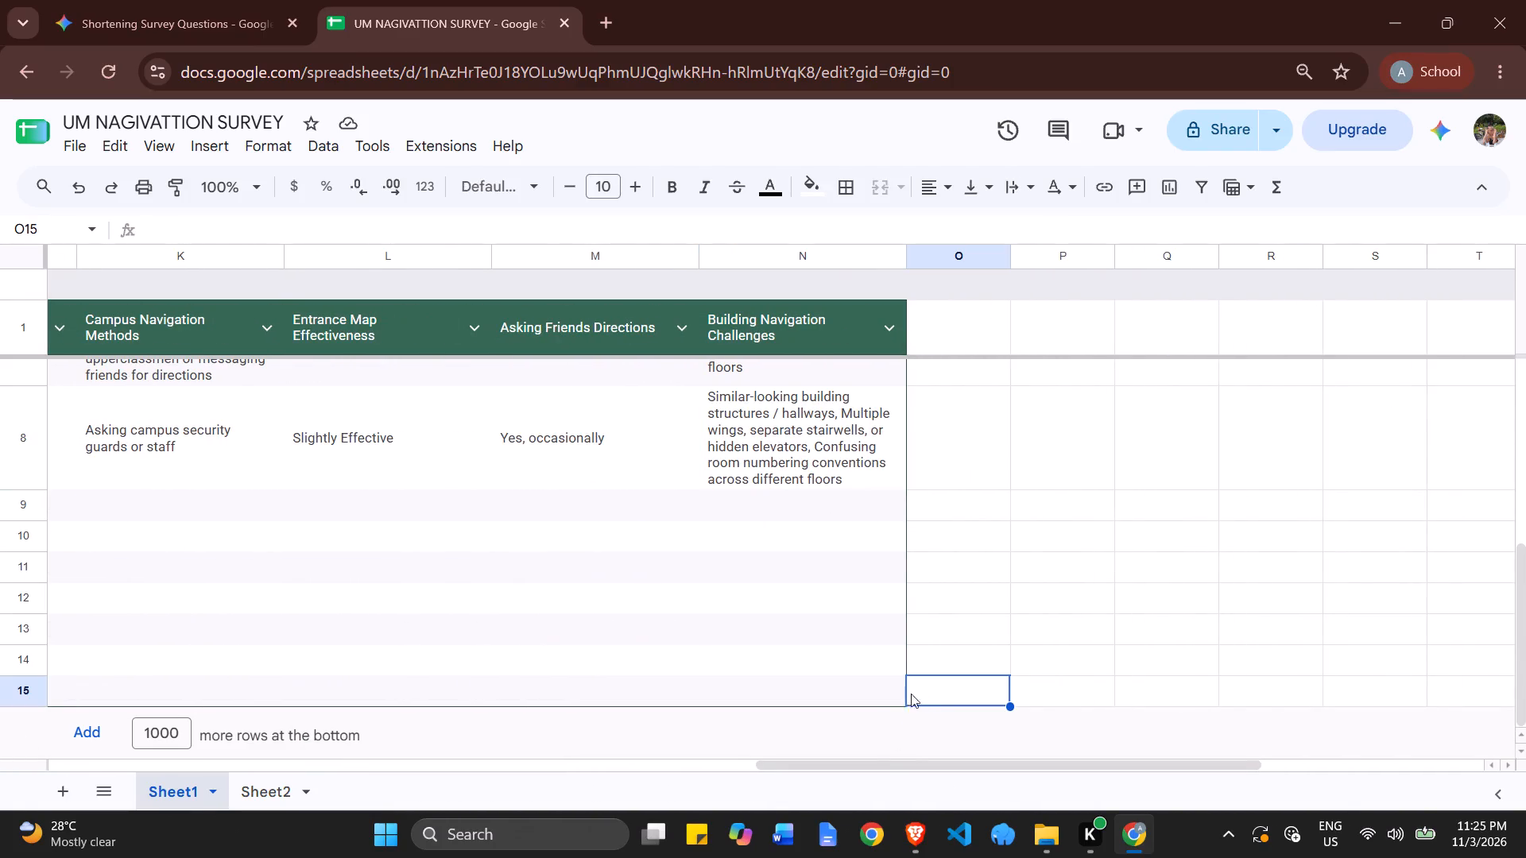
{"action": "left_click_drag", "start_coordinate": [928, 768], "coordinate": [922, 768]}
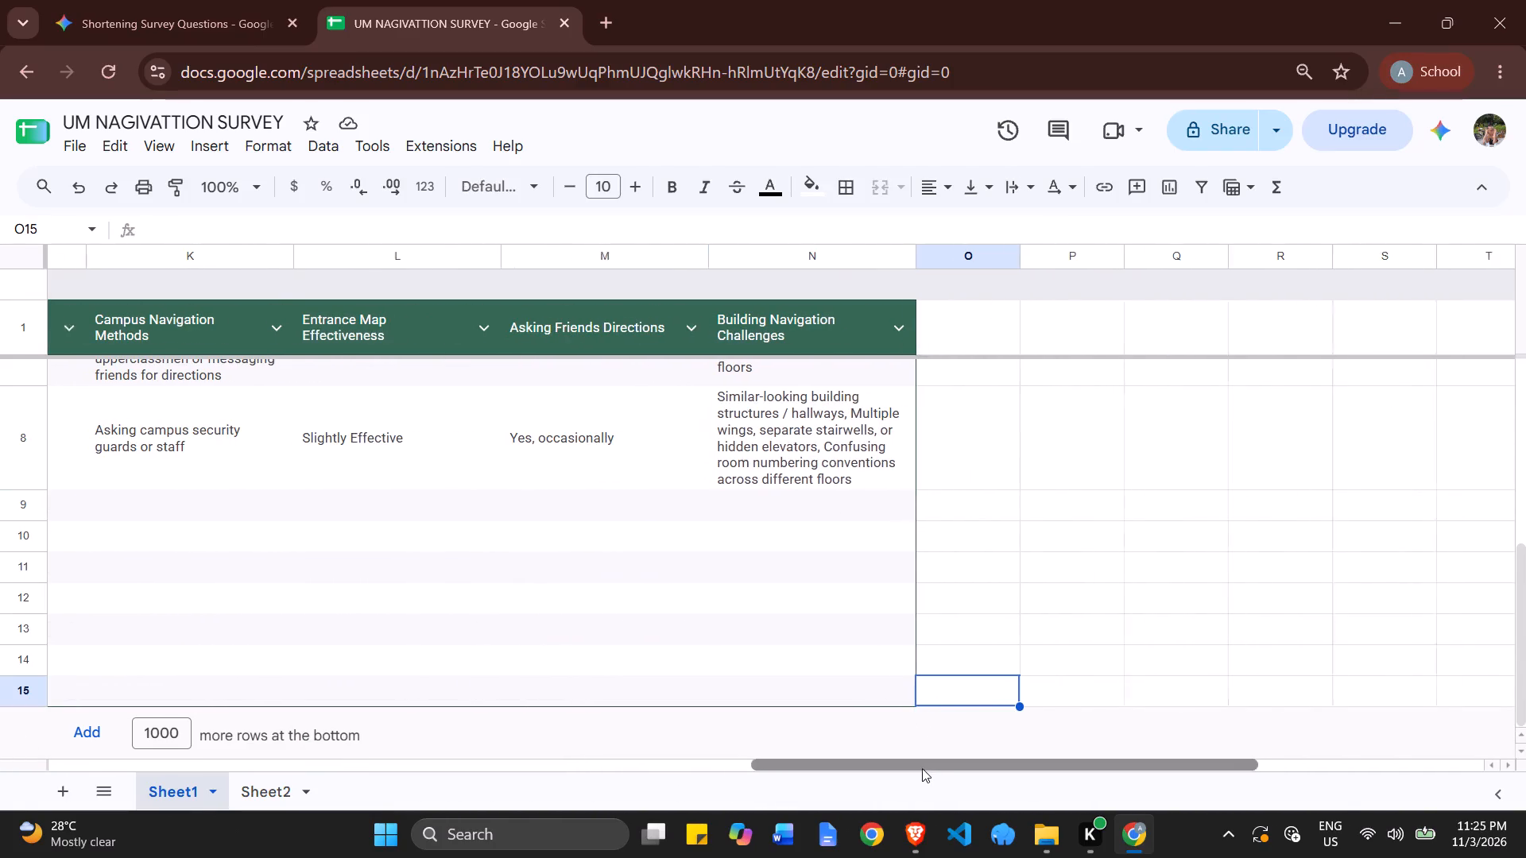
{"action": "left_click_drag", "start_coordinate": [922, 768], "coordinate": [136, 762]}
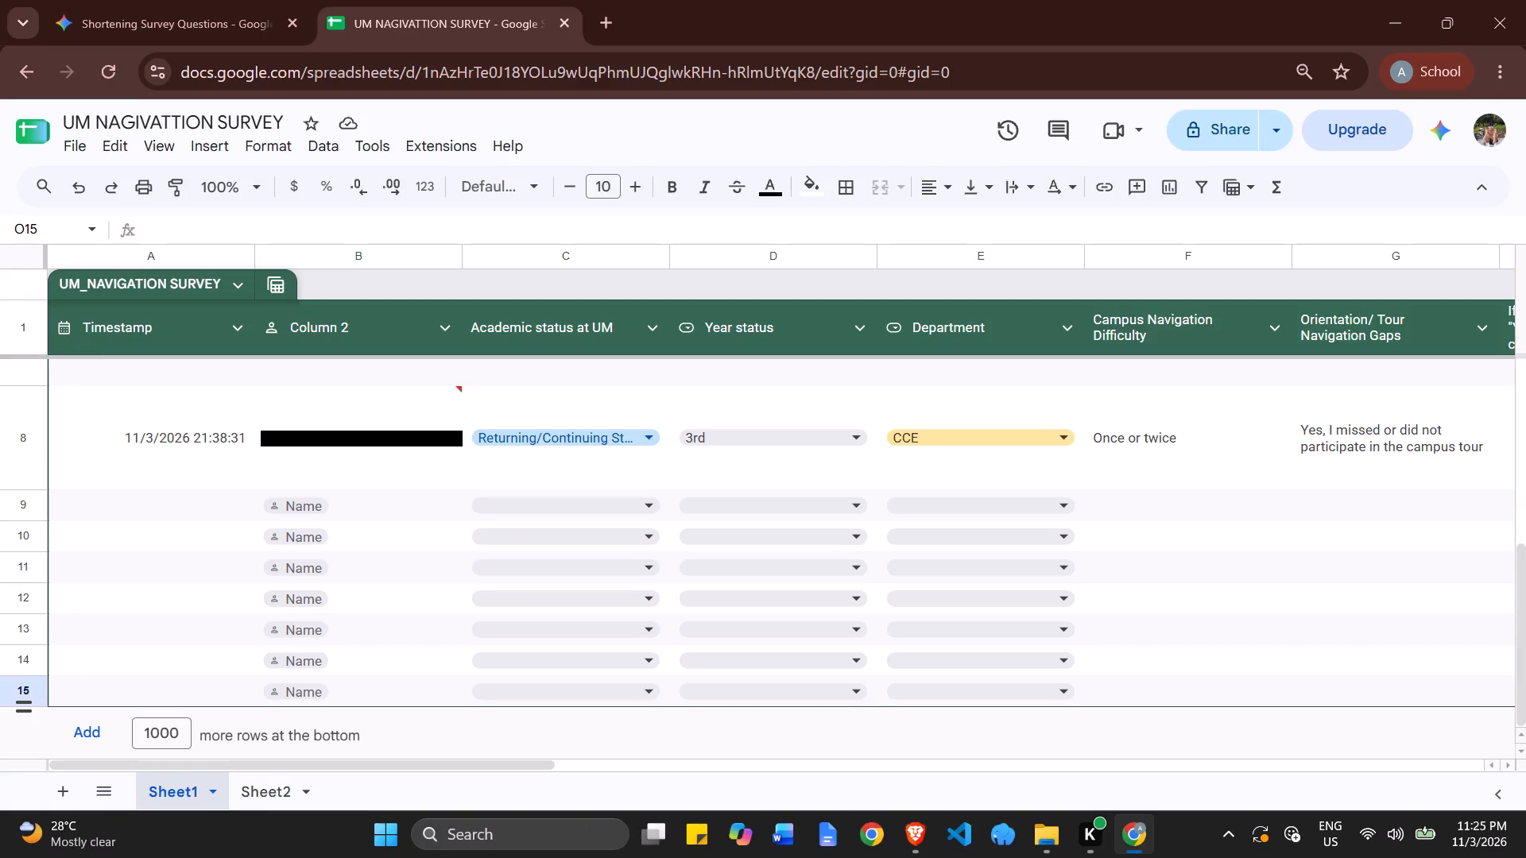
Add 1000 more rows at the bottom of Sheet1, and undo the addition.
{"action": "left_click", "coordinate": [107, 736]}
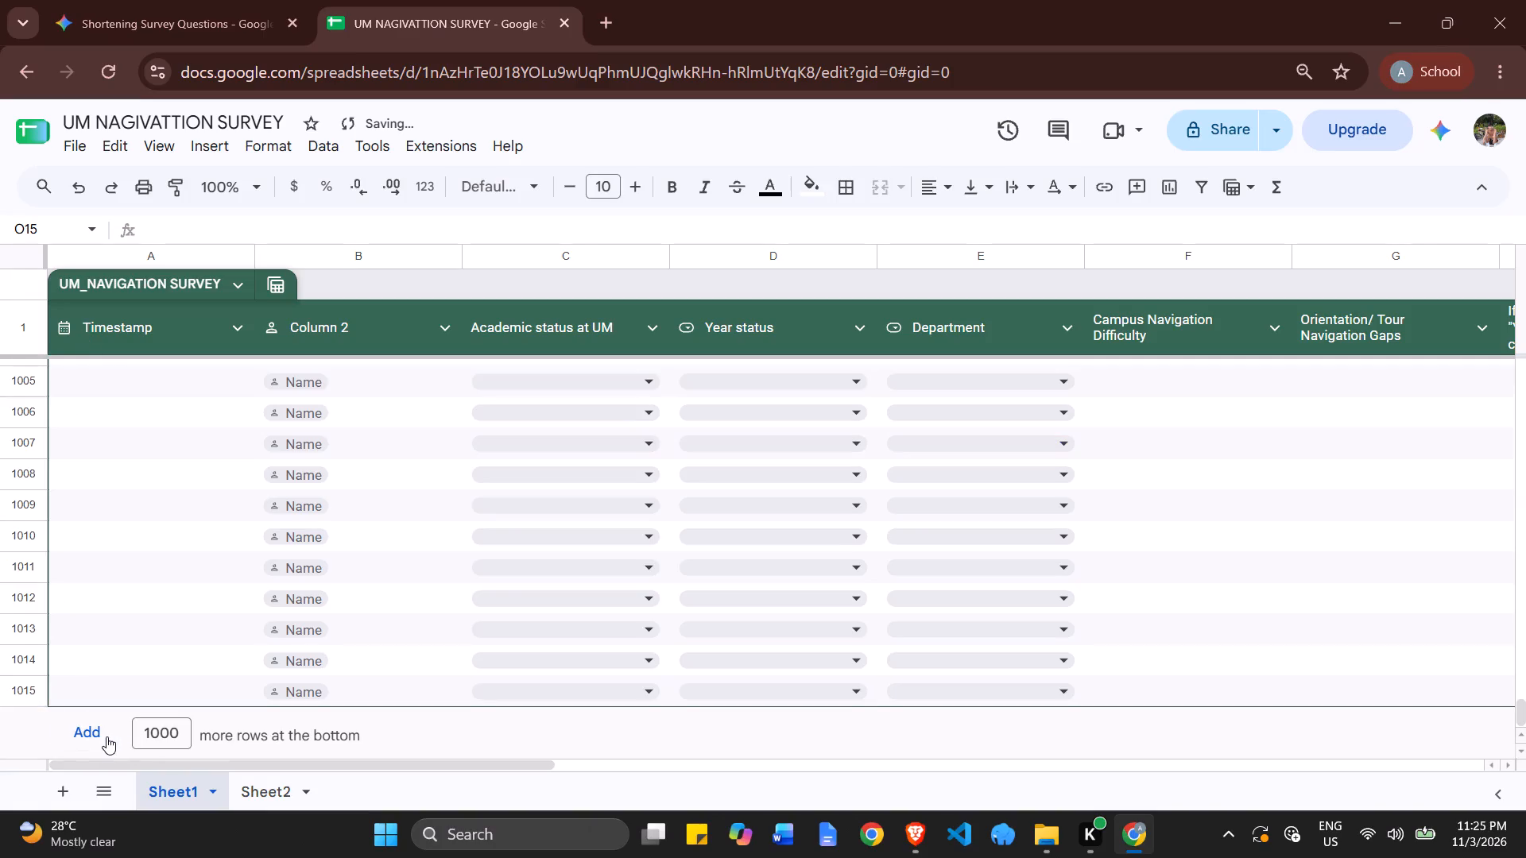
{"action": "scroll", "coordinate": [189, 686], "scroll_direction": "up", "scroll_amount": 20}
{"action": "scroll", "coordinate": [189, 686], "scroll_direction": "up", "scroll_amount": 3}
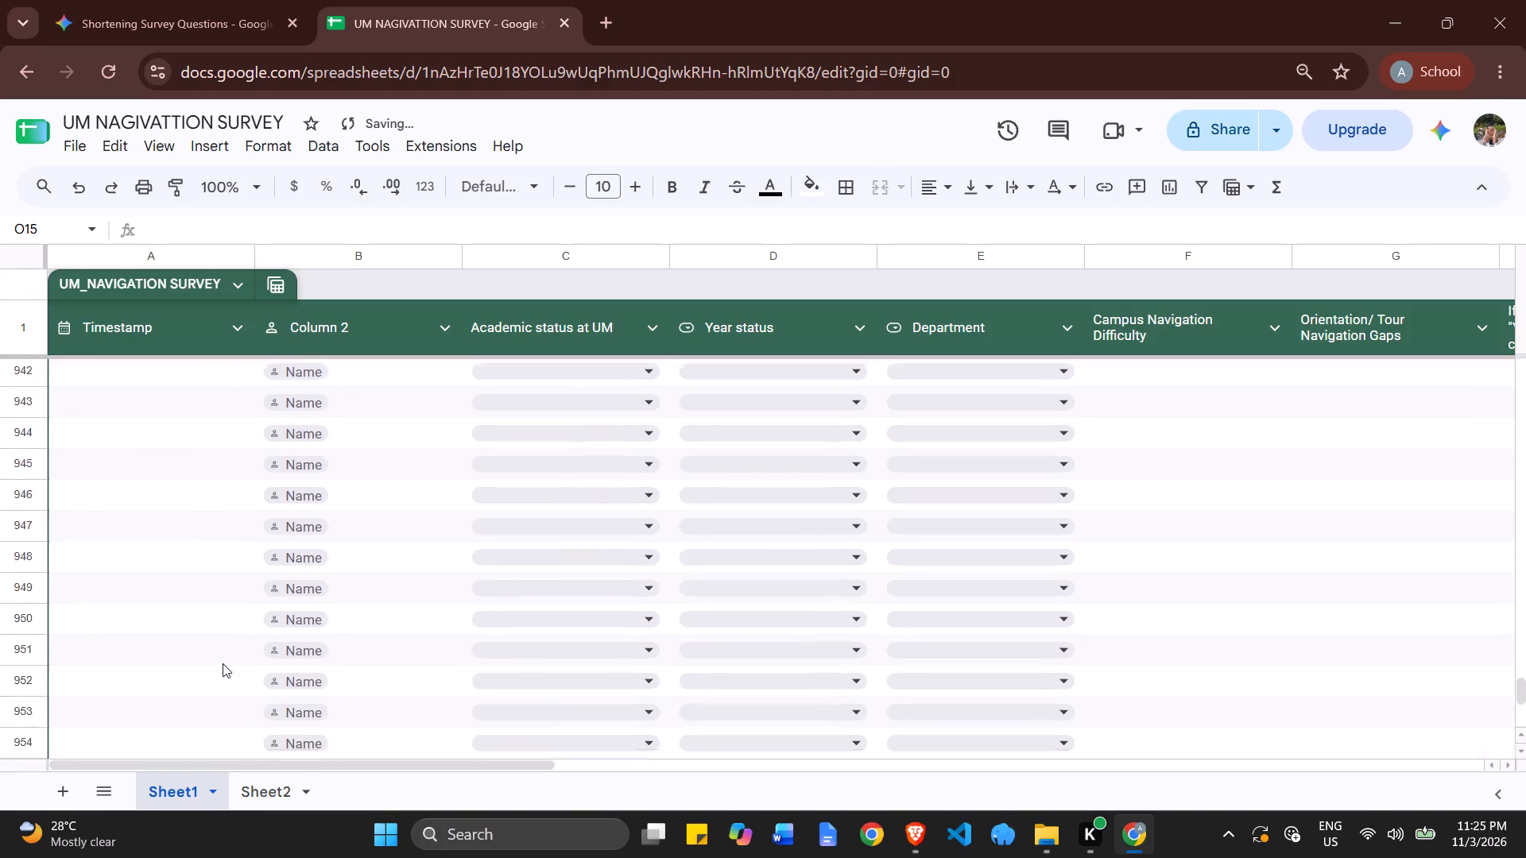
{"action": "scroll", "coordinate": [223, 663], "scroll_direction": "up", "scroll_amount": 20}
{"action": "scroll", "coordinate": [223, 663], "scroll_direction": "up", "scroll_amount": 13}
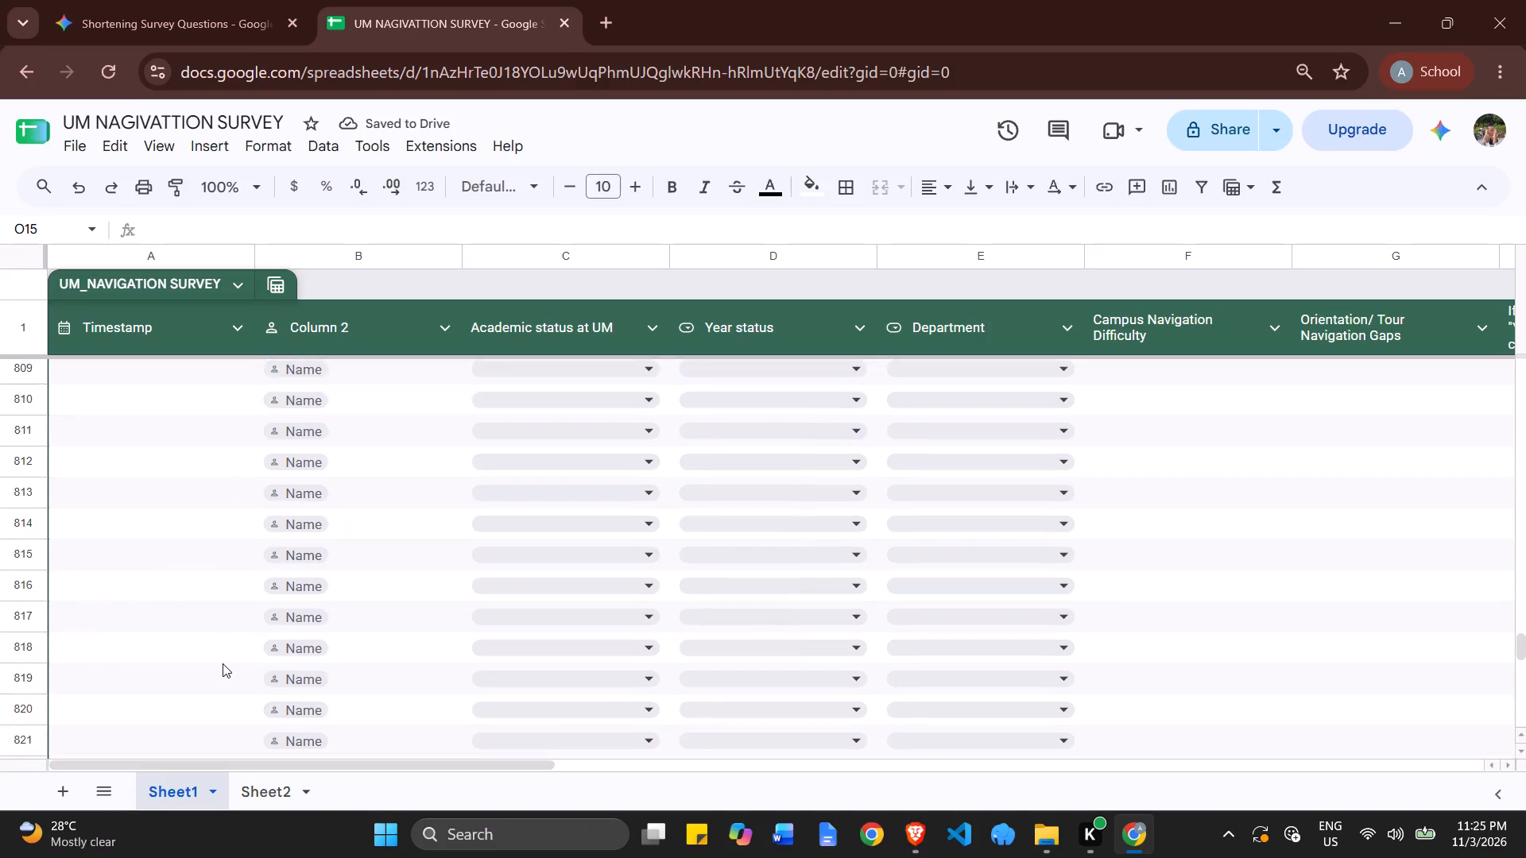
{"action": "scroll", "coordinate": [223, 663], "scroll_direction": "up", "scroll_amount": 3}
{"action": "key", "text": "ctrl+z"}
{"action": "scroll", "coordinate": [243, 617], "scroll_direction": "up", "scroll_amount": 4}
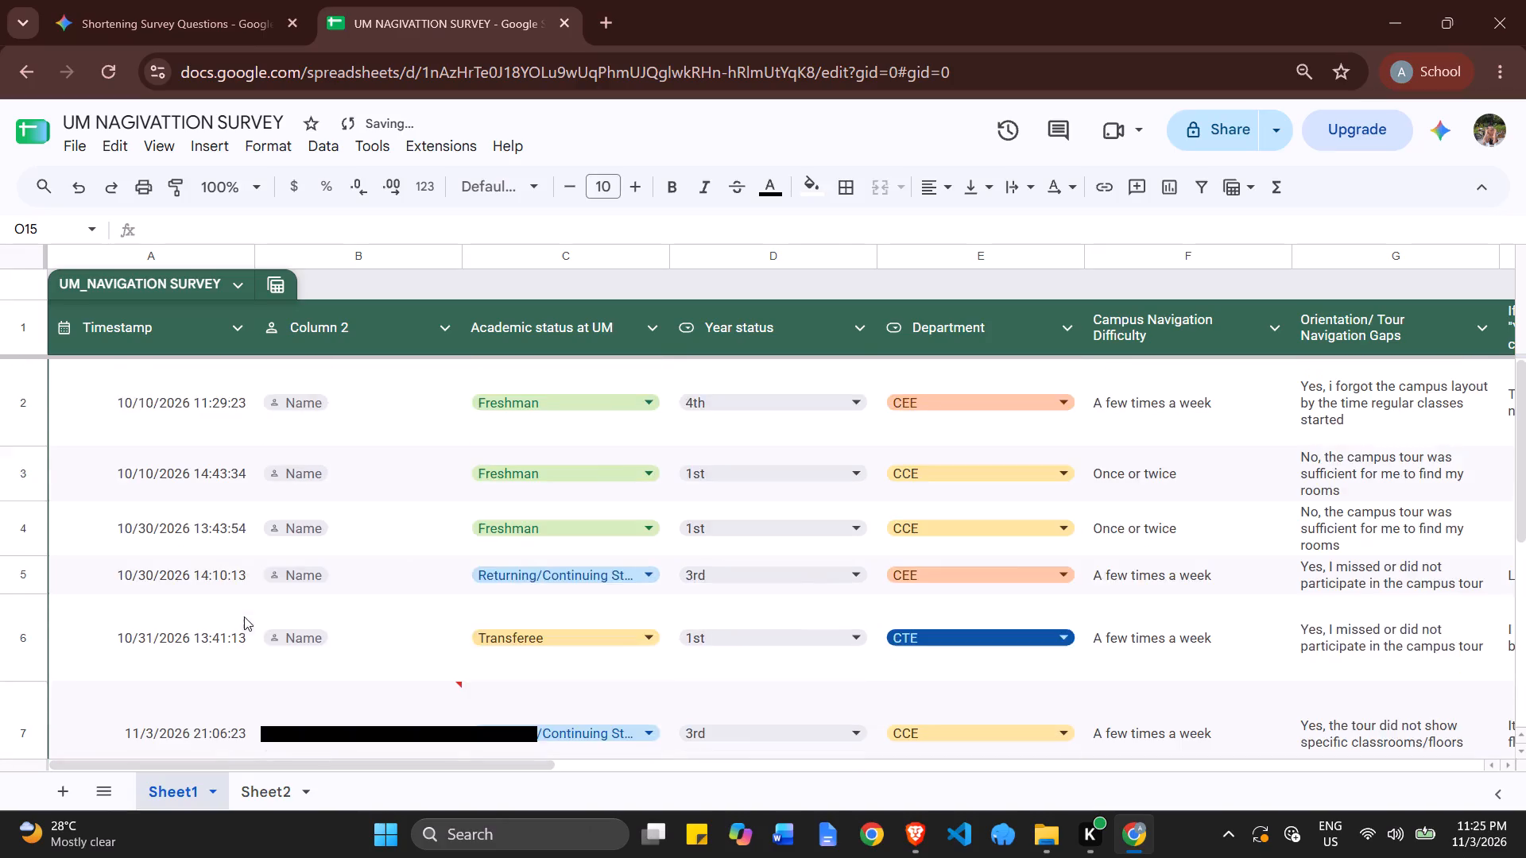
{"action": "scroll", "coordinate": [246, 616], "scroll_direction": "down", "scroll_amount": 6}
{"action": "double_click", "coordinate": [181, 740]}
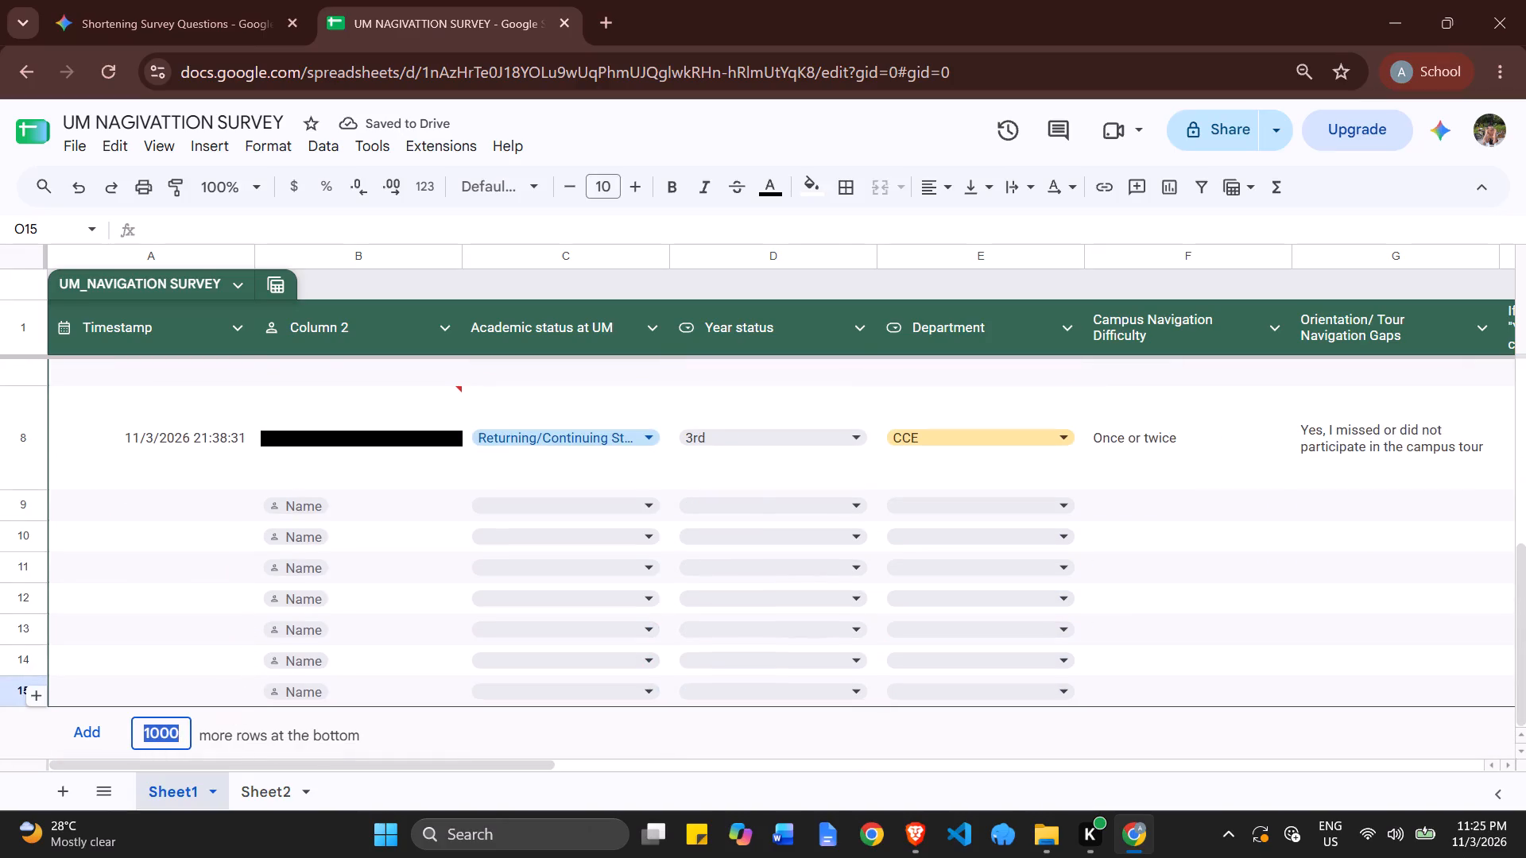